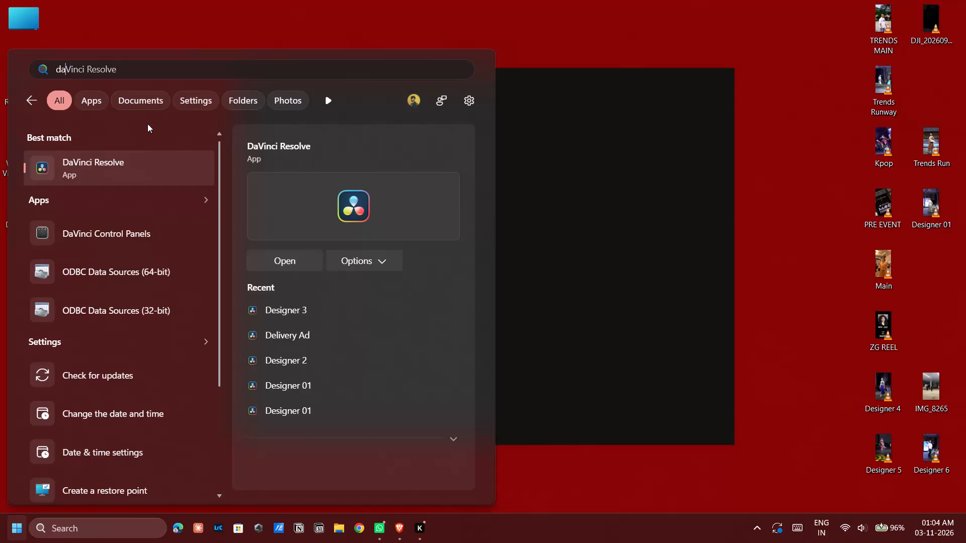
# Launch DaVinci Resolve from the search results.
pyautogui.click(302, 263)
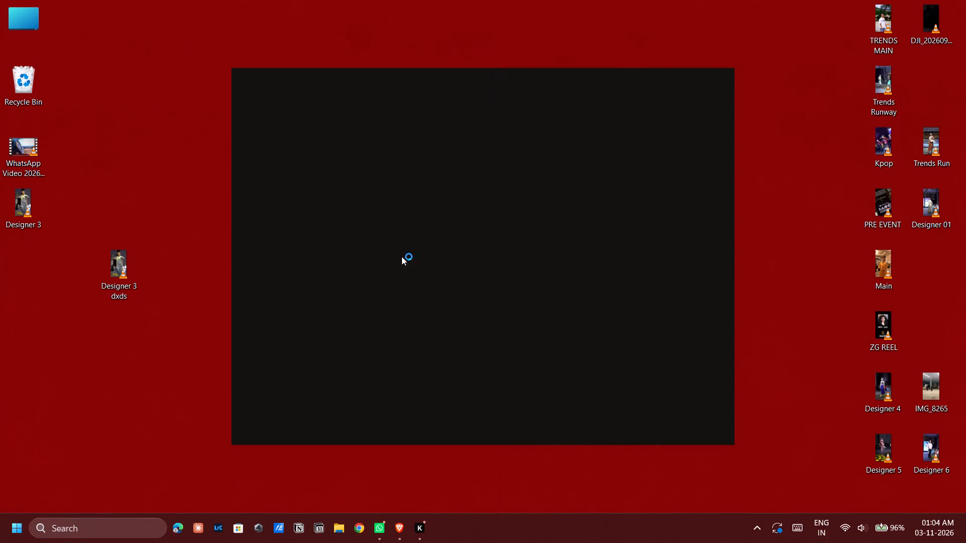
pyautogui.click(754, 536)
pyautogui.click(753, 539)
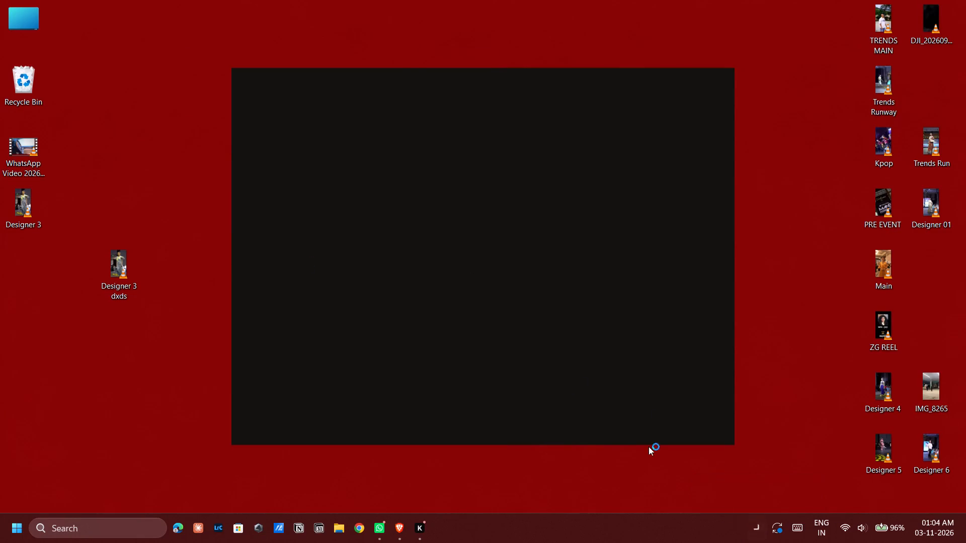
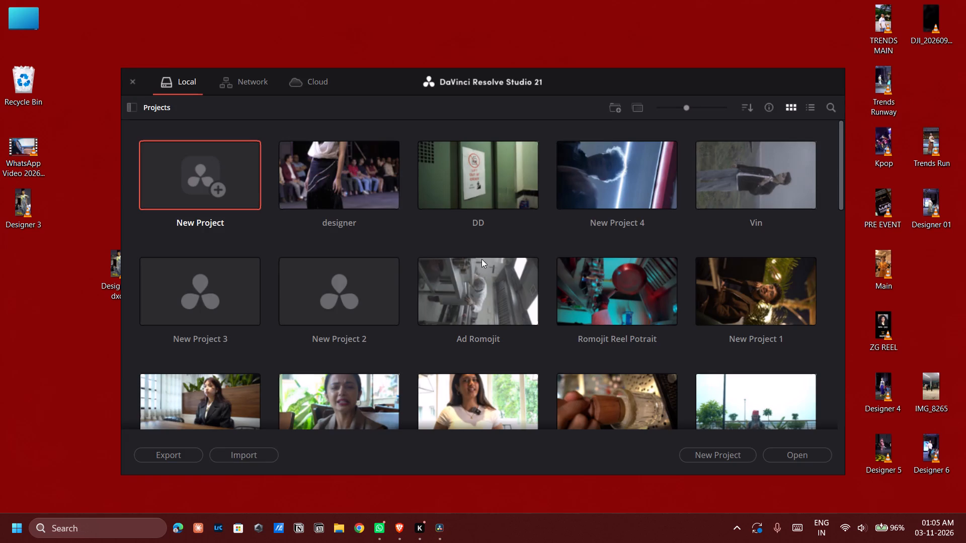
# Open the existing project named DD from the local project library.
pyautogui.doubleClick(476, 170)
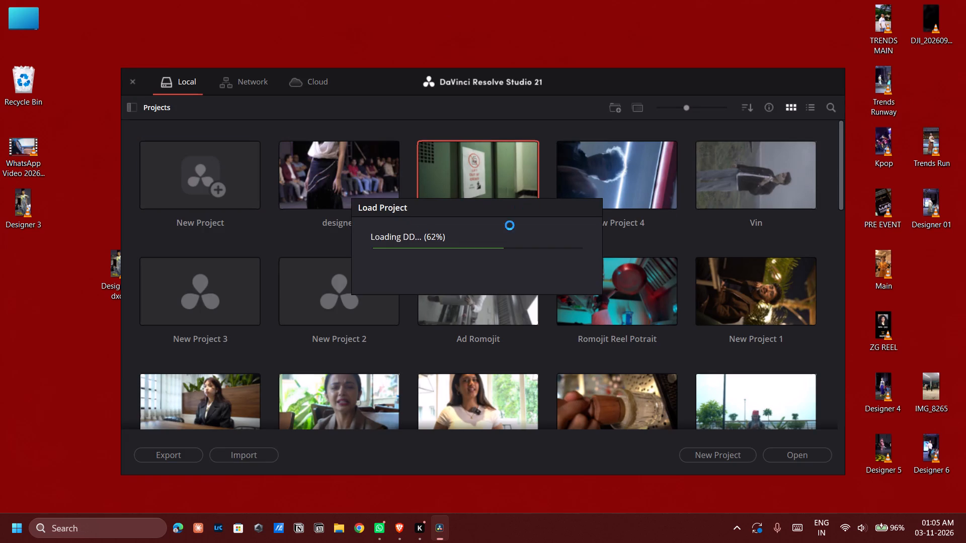
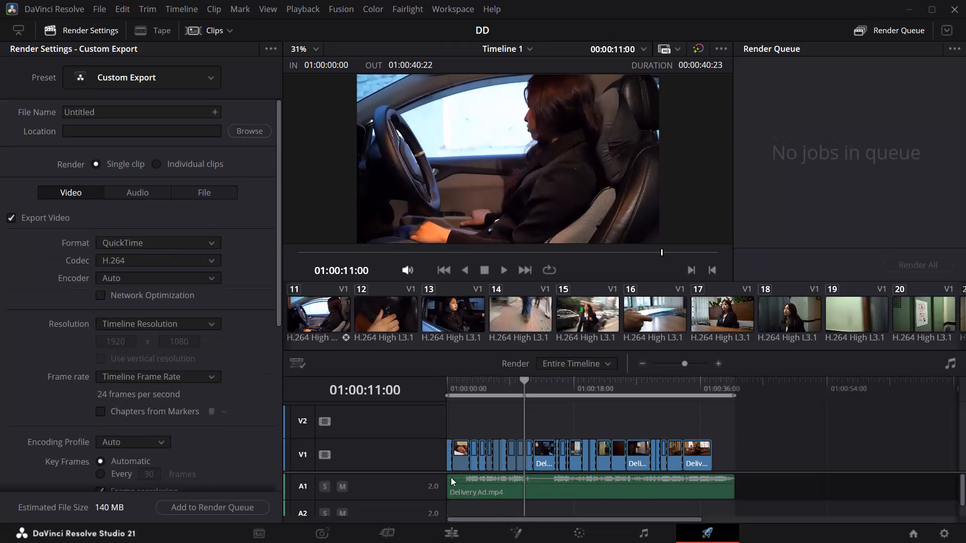
# Switch from the Deliver page to the Edit page to work on Timeline 1.
pyautogui.click(456, 530)
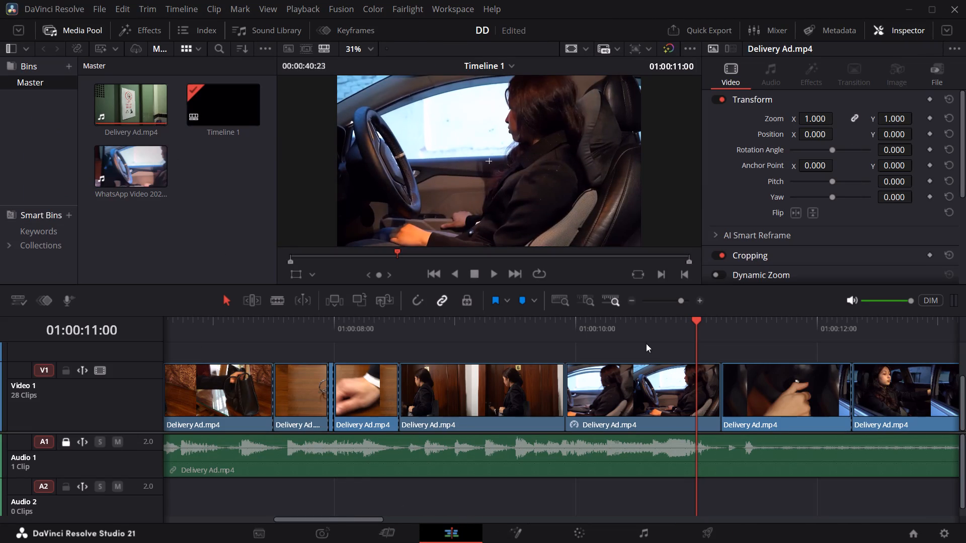
# Play Timeline 1 from its start and review the opening bedroom clips.
pyautogui.moveTo(638, 324); pyautogui.dragTo(0, 355)
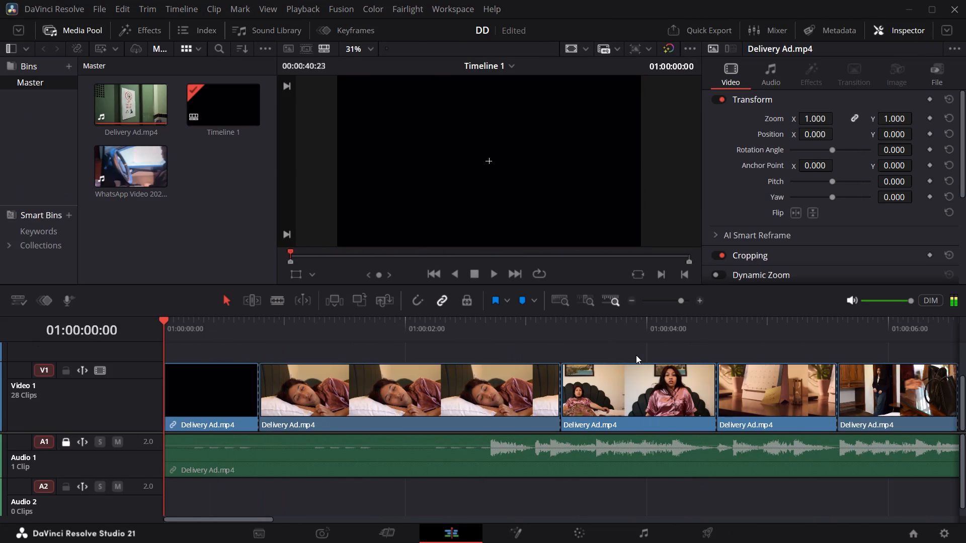
pyautogui.press('space')
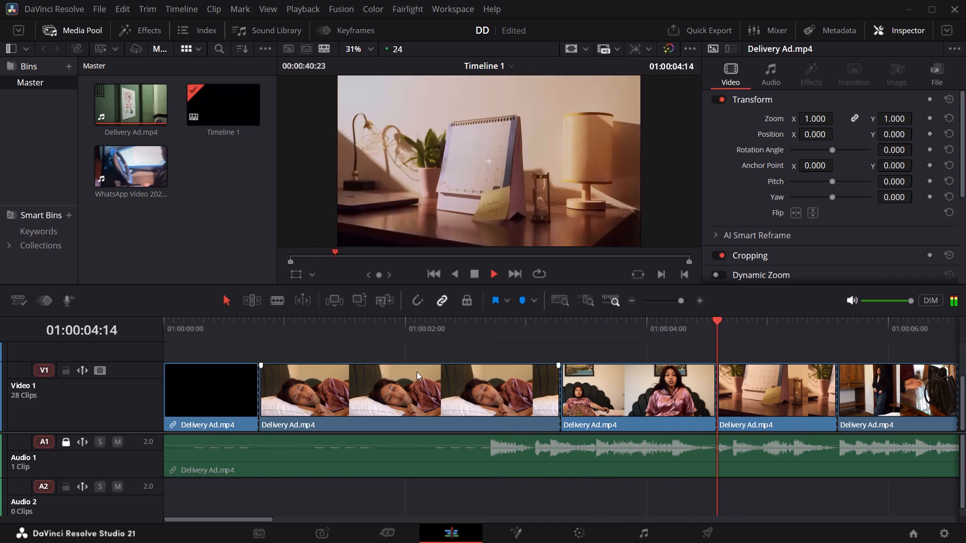
pyautogui.click(393, 327)
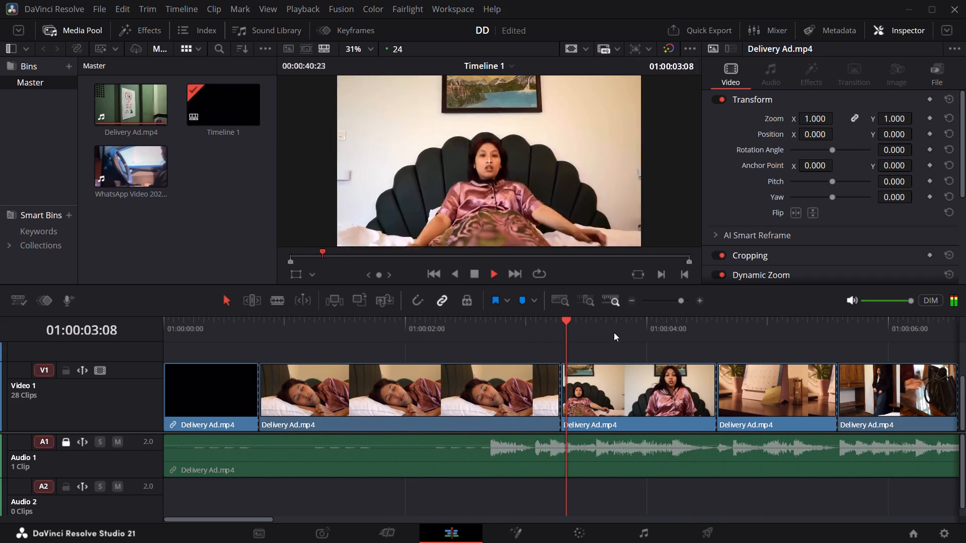
pyautogui.press('space')
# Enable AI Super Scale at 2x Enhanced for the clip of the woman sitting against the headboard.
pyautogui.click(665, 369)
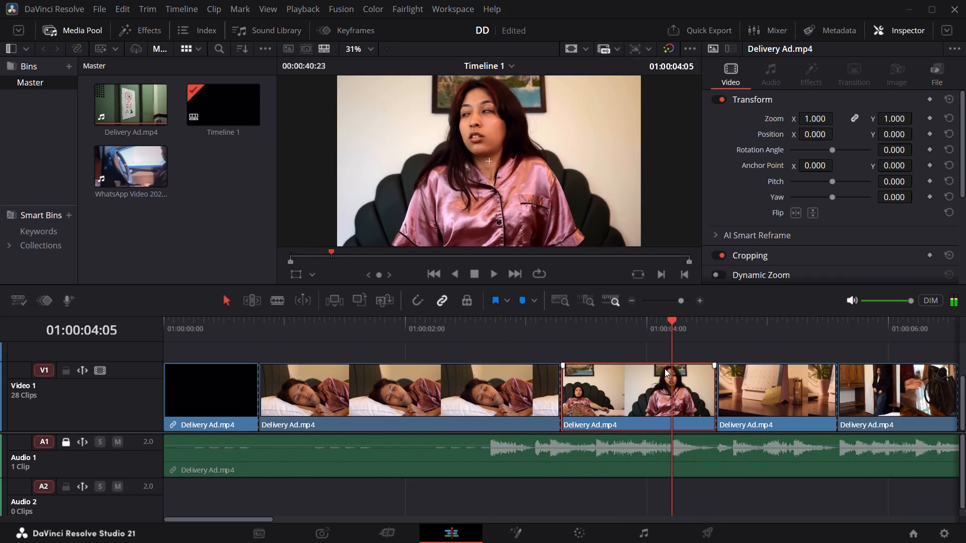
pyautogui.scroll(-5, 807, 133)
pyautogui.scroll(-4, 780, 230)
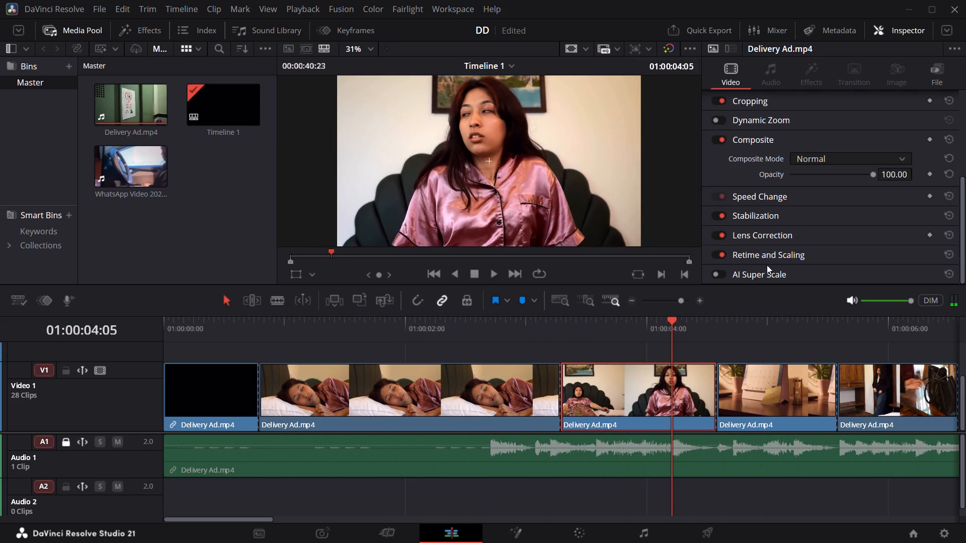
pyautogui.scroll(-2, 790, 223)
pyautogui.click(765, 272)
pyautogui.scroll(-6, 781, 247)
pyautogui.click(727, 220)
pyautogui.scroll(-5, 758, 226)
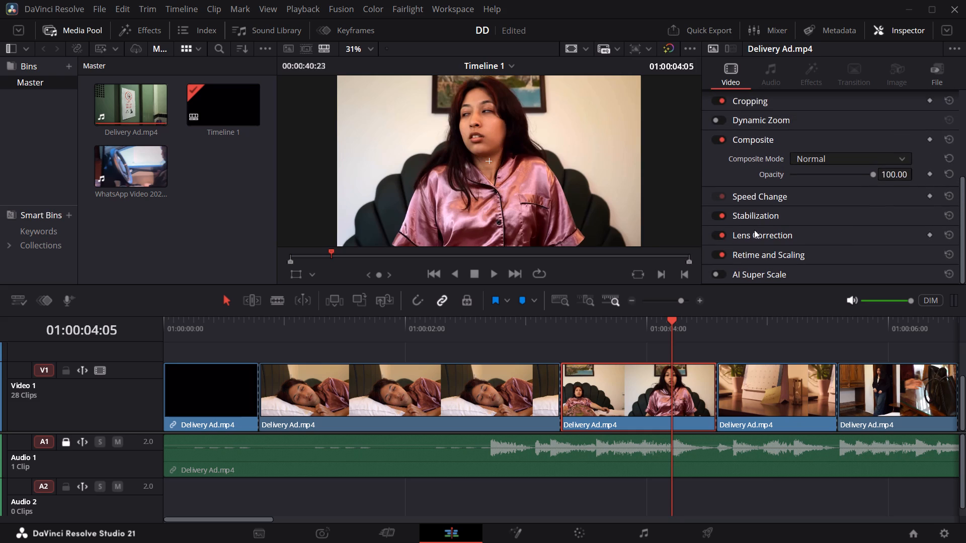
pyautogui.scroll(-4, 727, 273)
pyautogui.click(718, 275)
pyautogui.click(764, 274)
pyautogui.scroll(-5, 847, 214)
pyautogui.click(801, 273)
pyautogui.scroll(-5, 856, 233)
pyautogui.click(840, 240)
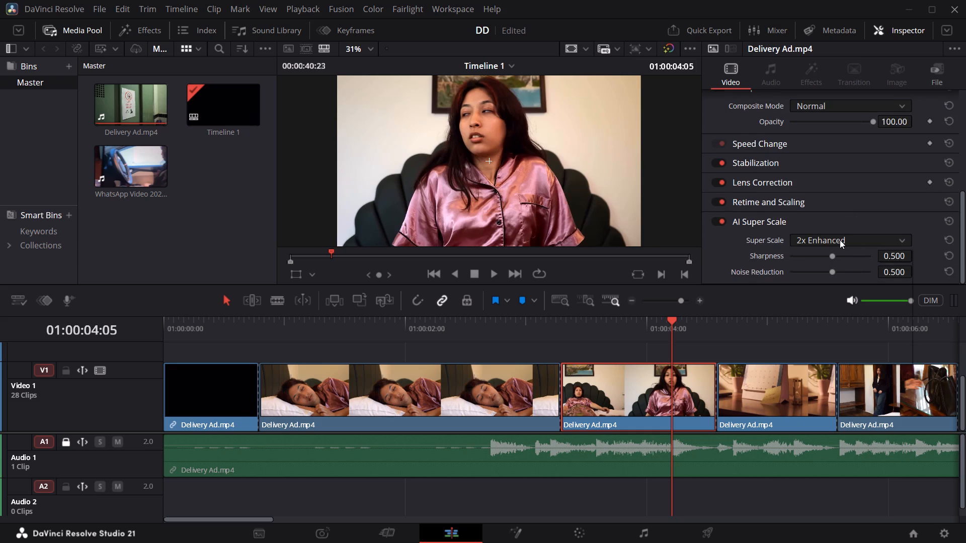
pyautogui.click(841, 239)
# Play the super-scaled headboard clip from just before its cut to check its picture and playback.
pyautogui.click(557, 329)
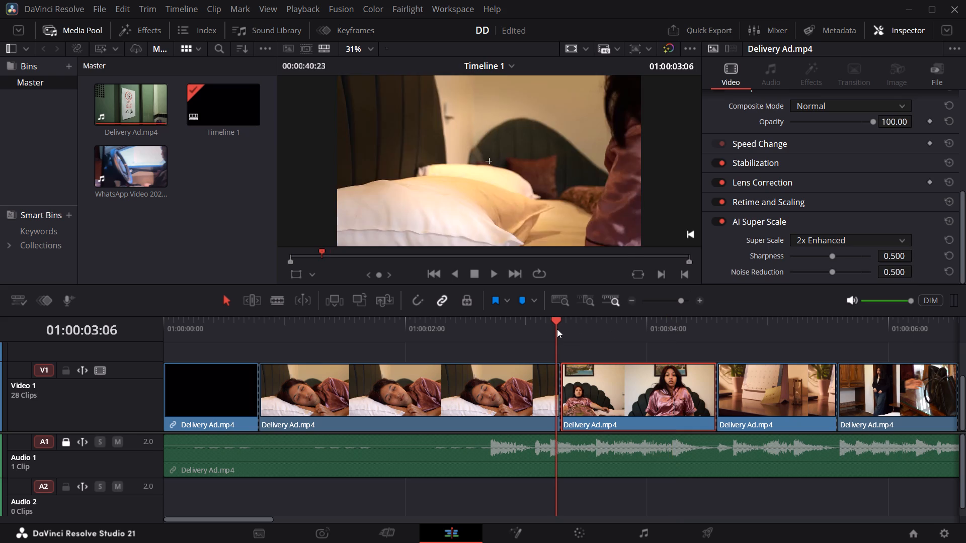
pyautogui.press('space')
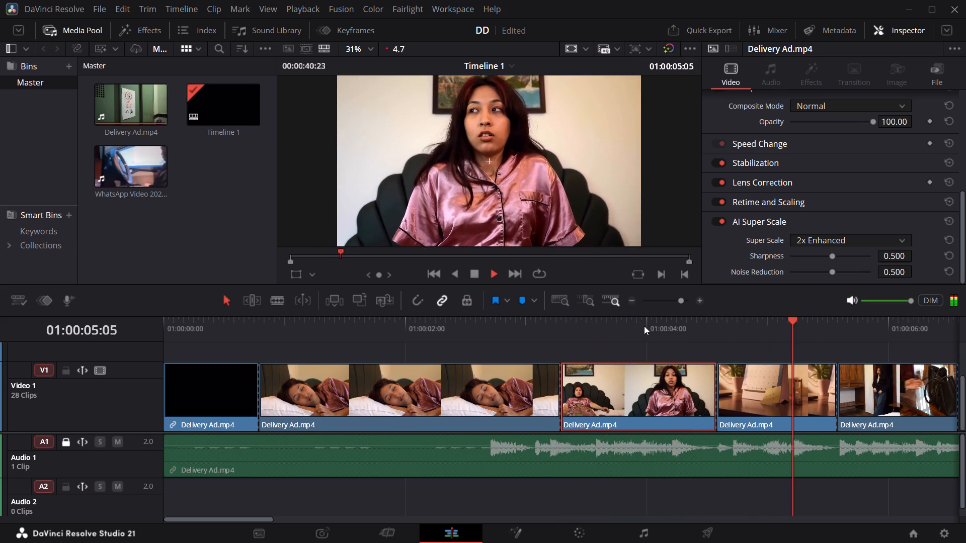
pyautogui.press('space')
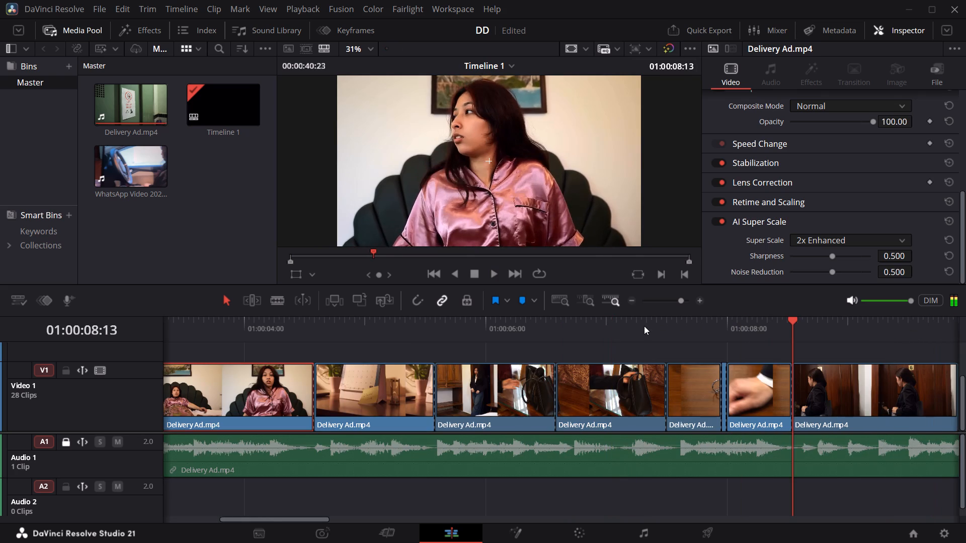
pyautogui.click(134, 337)
pyautogui.click(184, 329)
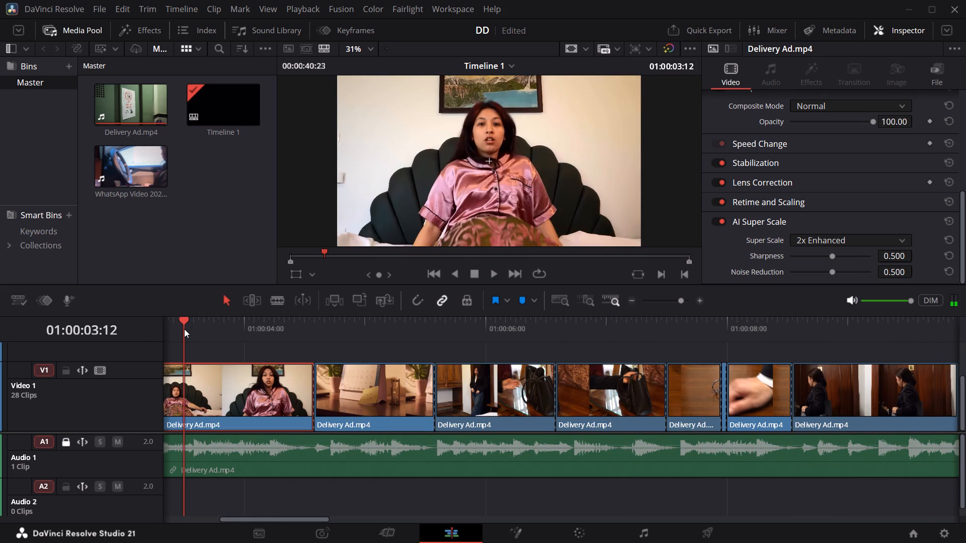
pyautogui.press('space')
pyautogui.press('space')
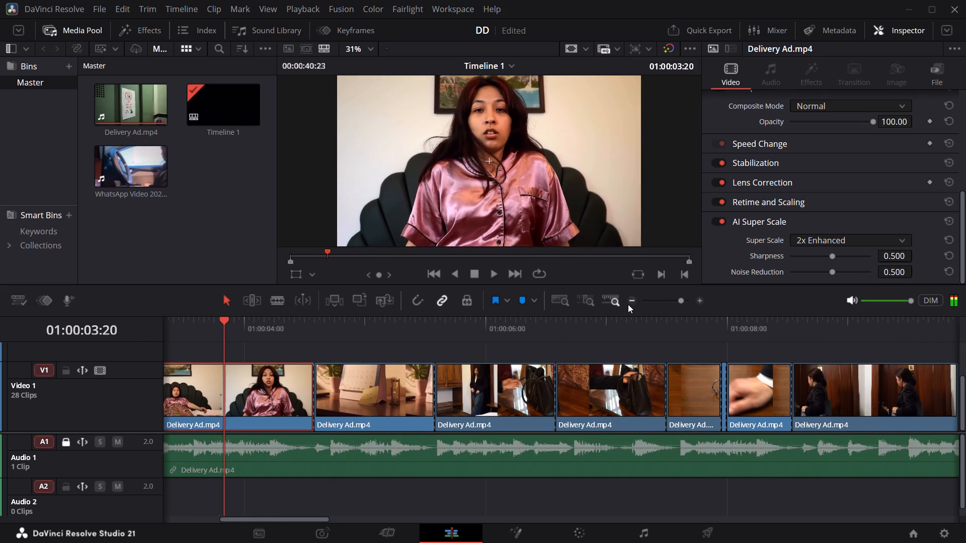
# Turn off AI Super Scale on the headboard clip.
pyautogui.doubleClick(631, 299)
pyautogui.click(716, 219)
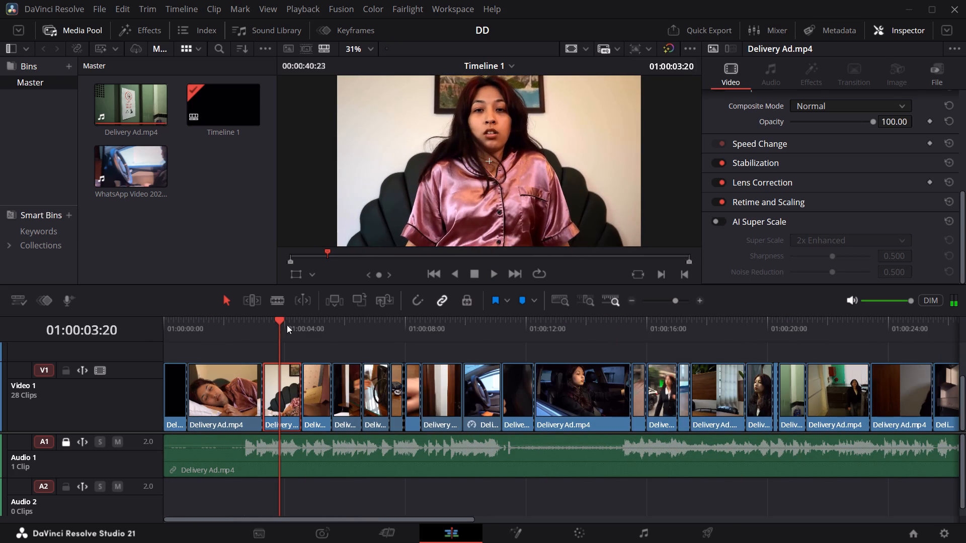
# Replay and scrub the first five seconds, examining the sleeping, headboard and calendar shots and the cuts between them.
pyautogui.click(274, 323)
pyautogui.press('space')
pyautogui.click(215, 330)
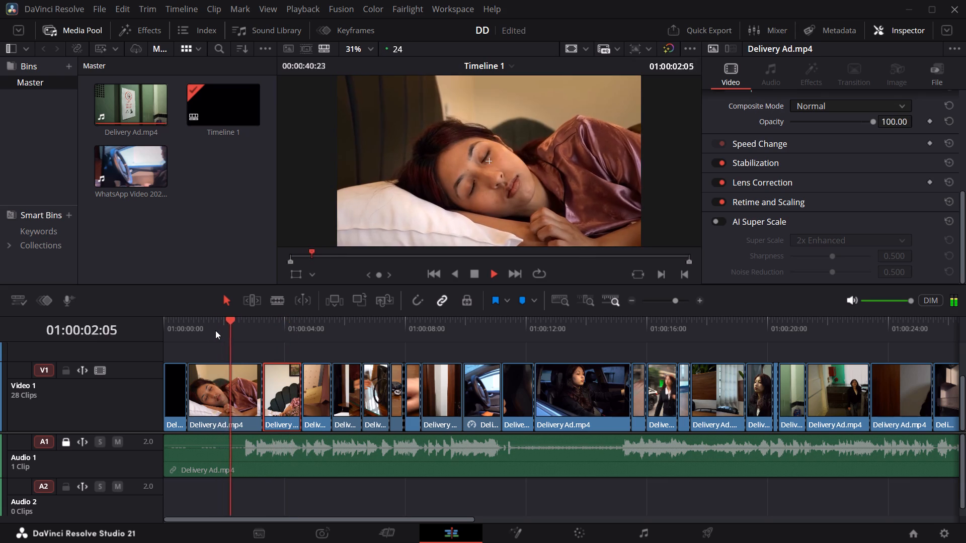
pyautogui.click(188, 329)
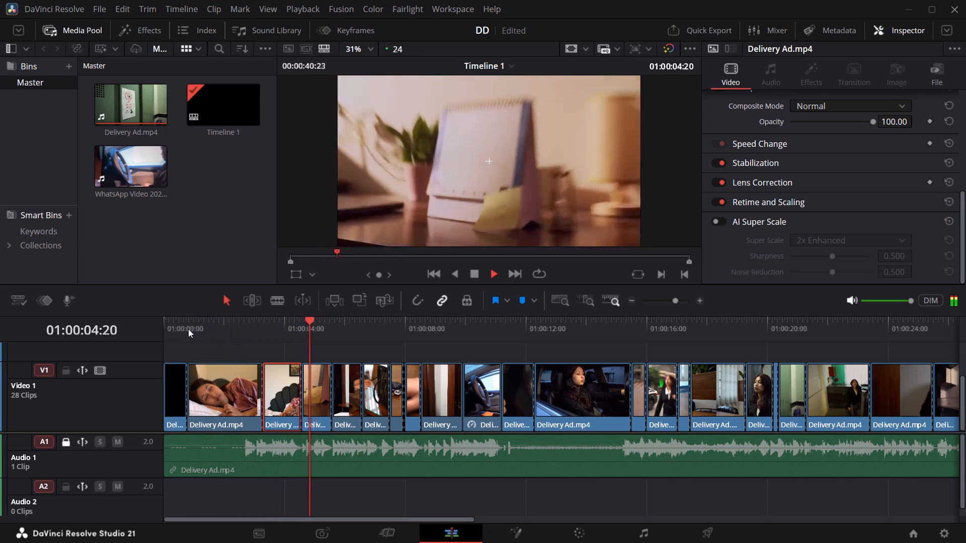
pyautogui.press('space')
pyautogui.click(229, 329)
pyautogui.press('space')
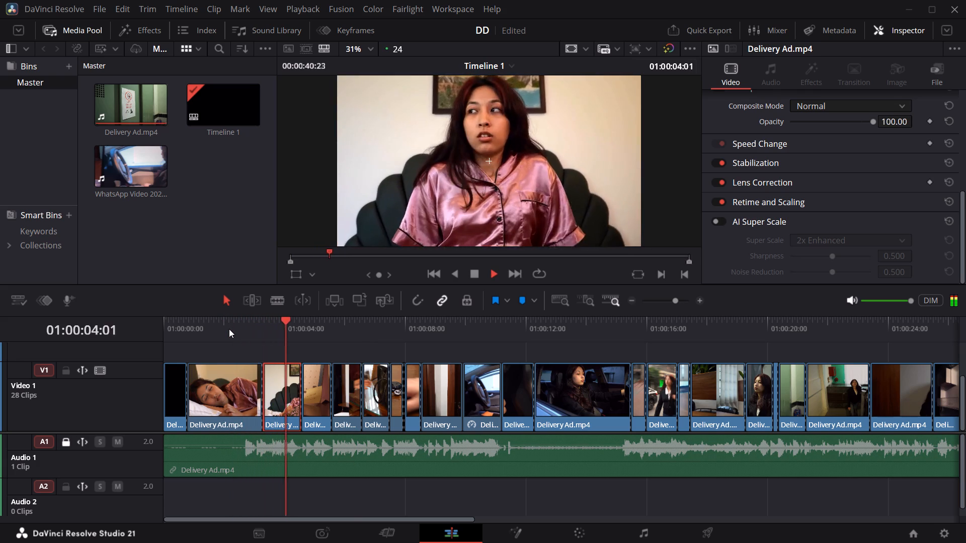
pyautogui.press('space')
pyautogui.press('space')
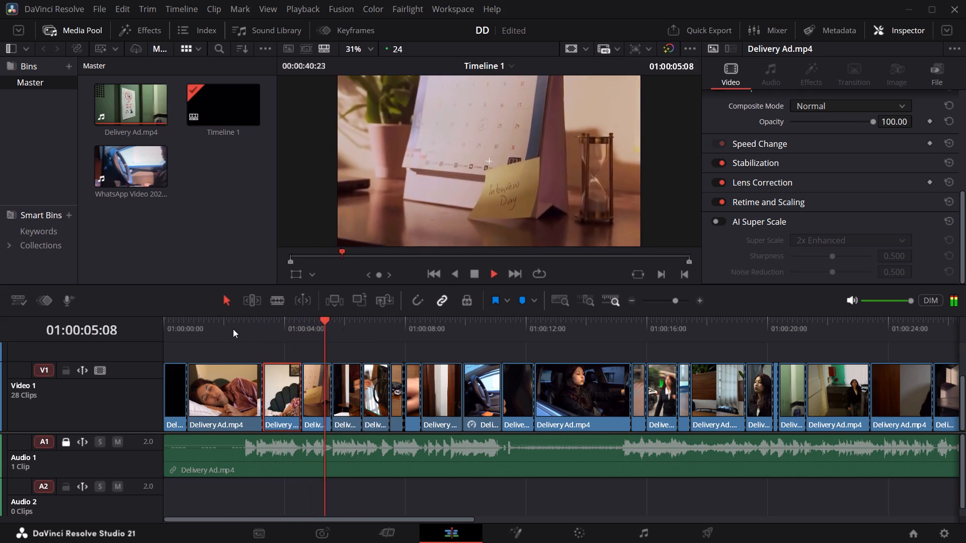
pyautogui.click(293, 330)
pyautogui.moveTo(291, 330); pyautogui.dragTo(314, 330)
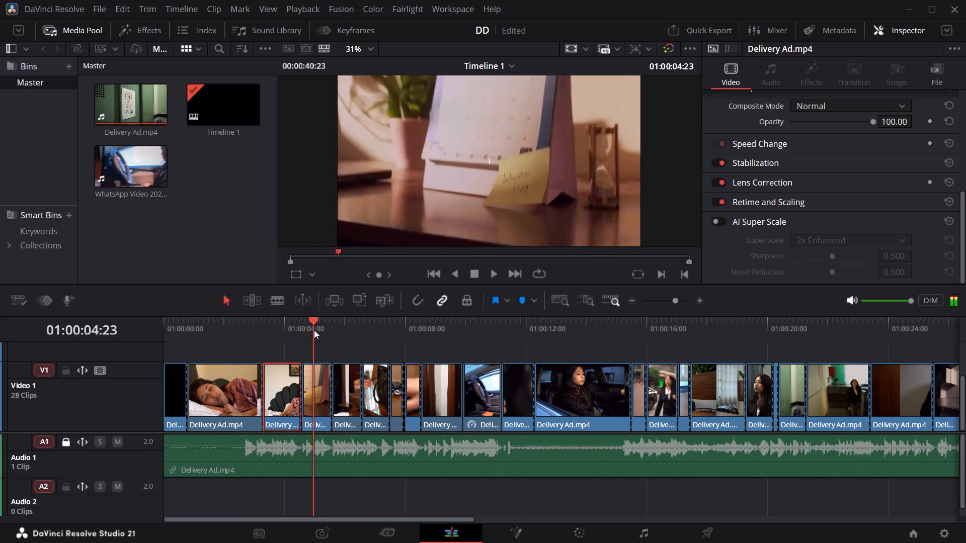
pyautogui.moveTo(314, 330); pyautogui.dragTo(280, 330)
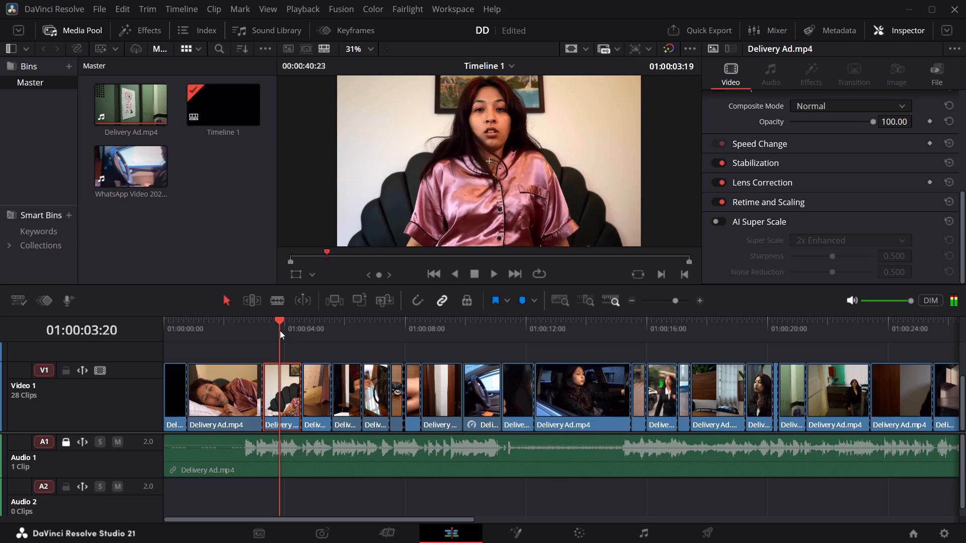
pyautogui.moveTo(280, 330); pyautogui.dragTo(283, 332)
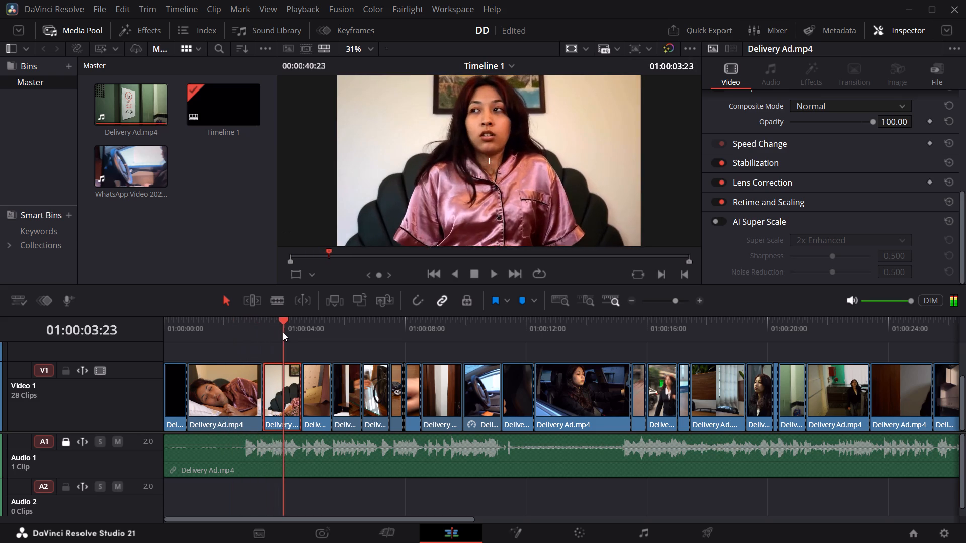
pyautogui.moveTo(283, 332); pyautogui.dragTo(250, 337)
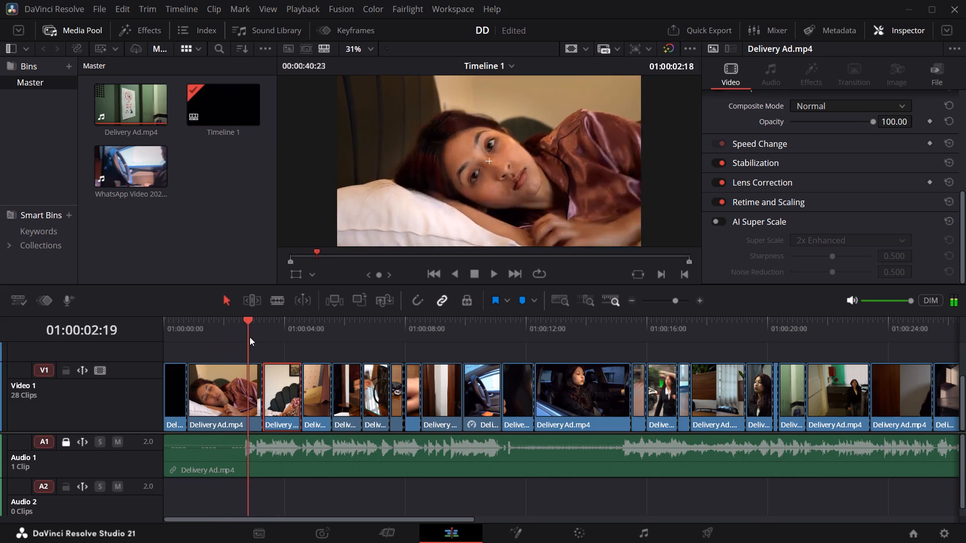
pyautogui.moveTo(250, 337); pyautogui.dragTo(261, 336)
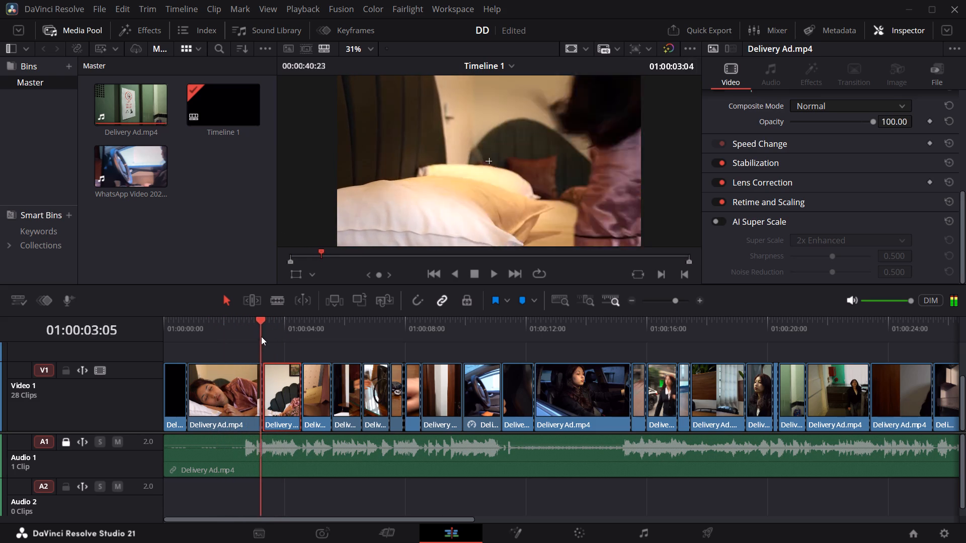
pyautogui.moveTo(261, 336); pyautogui.dragTo(287, 335)
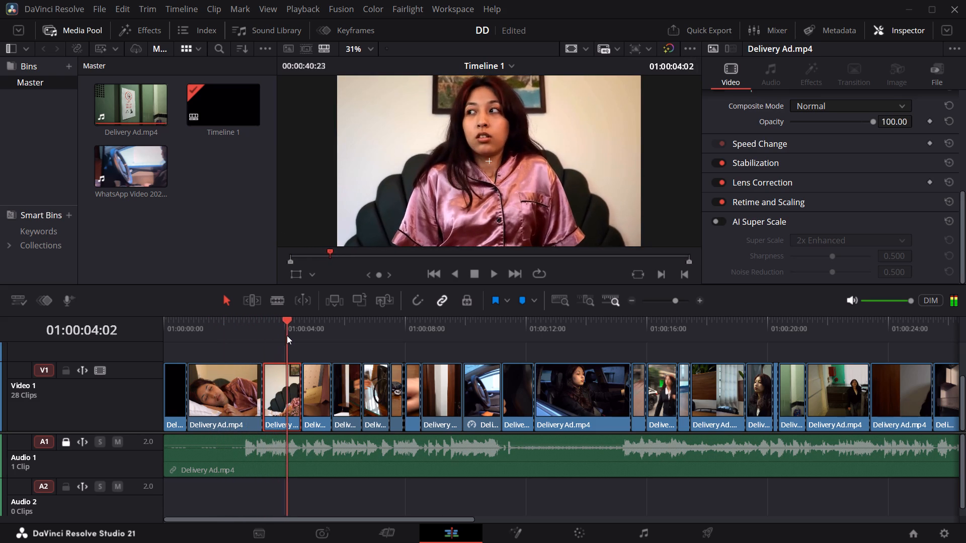
pyautogui.moveTo(287, 335); pyautogui.dragTo(266, 338)
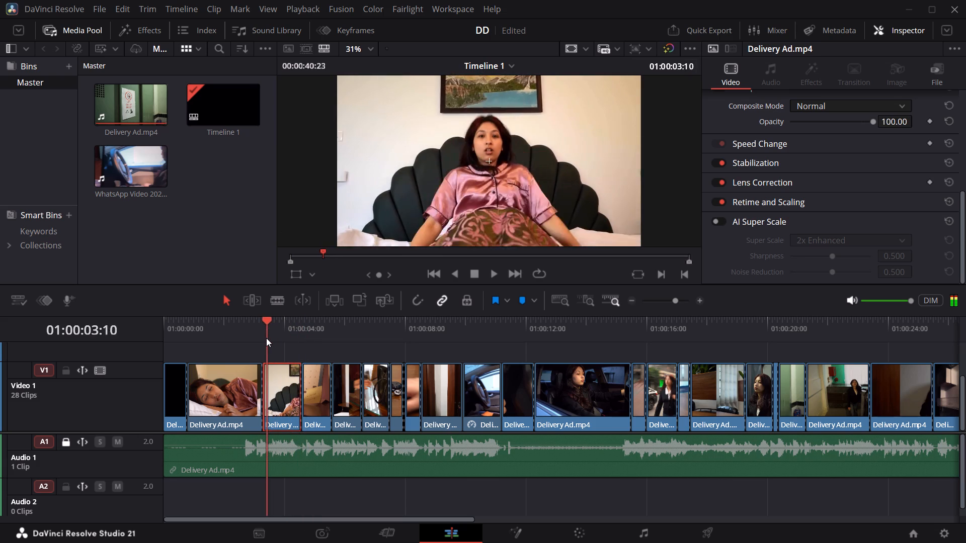
pyautogui.moveTo(266, 338); pyautogui.dragTo(267, 340)
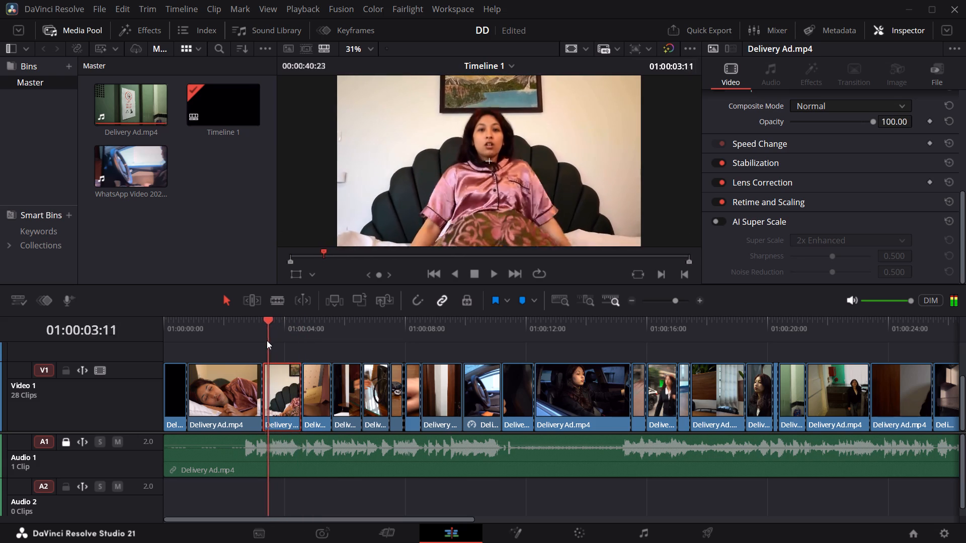
pyautogui.moveTo(267, 340); pyautogui.dragTo(266, 340)
pyautogui.press('space')
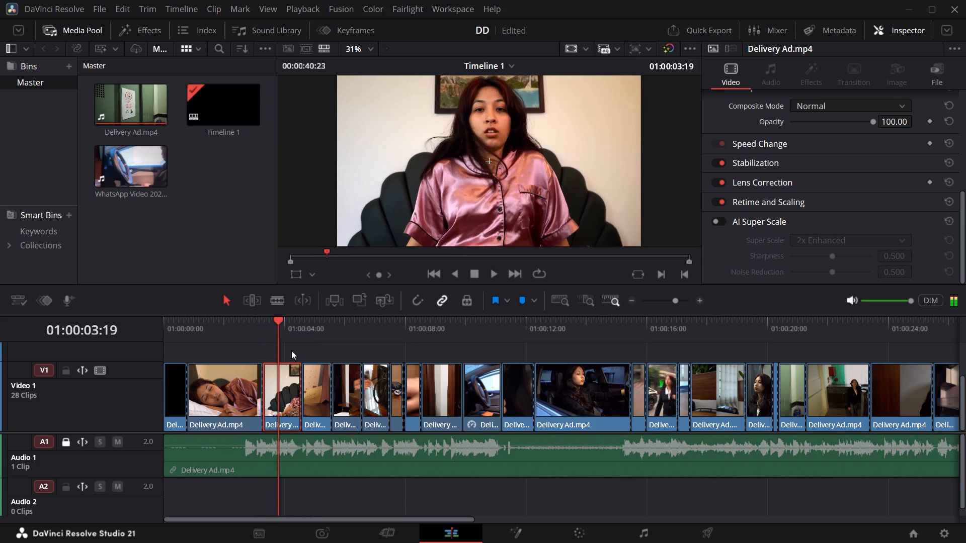
# Open the headboard clip on the Color page at 01:00:03:19.
pyautogui.click(578, 533)
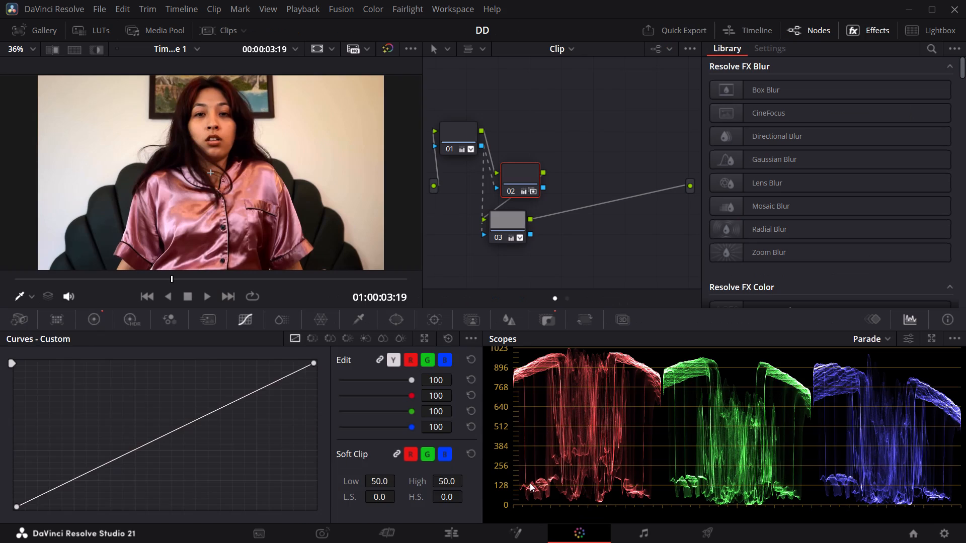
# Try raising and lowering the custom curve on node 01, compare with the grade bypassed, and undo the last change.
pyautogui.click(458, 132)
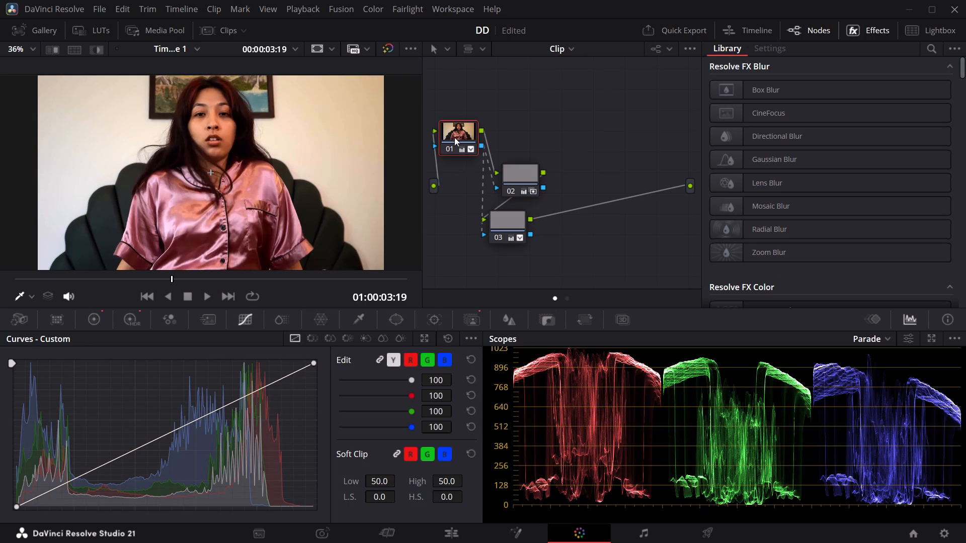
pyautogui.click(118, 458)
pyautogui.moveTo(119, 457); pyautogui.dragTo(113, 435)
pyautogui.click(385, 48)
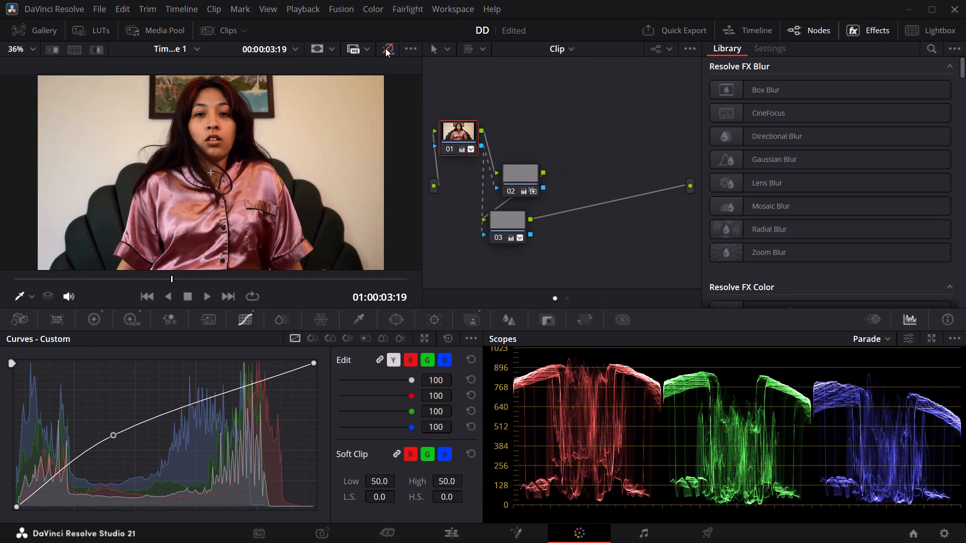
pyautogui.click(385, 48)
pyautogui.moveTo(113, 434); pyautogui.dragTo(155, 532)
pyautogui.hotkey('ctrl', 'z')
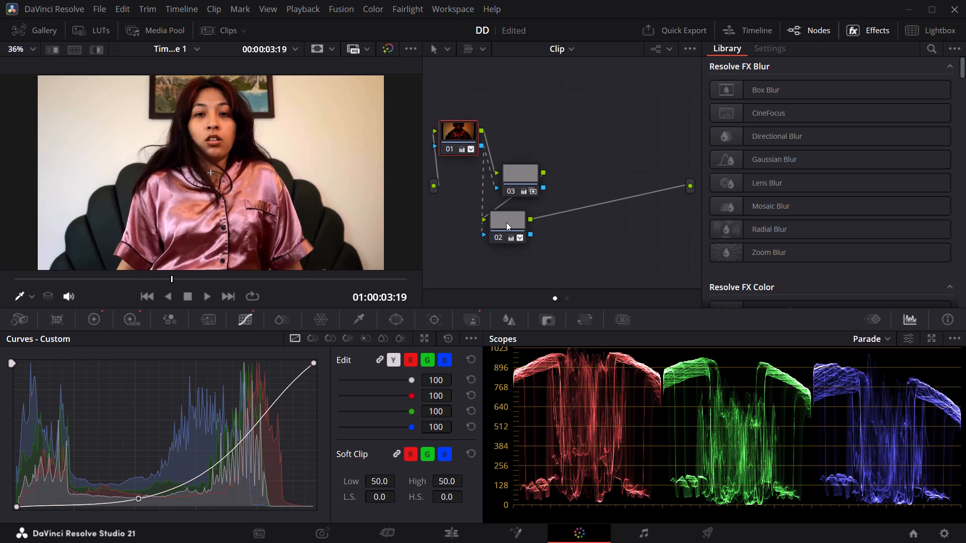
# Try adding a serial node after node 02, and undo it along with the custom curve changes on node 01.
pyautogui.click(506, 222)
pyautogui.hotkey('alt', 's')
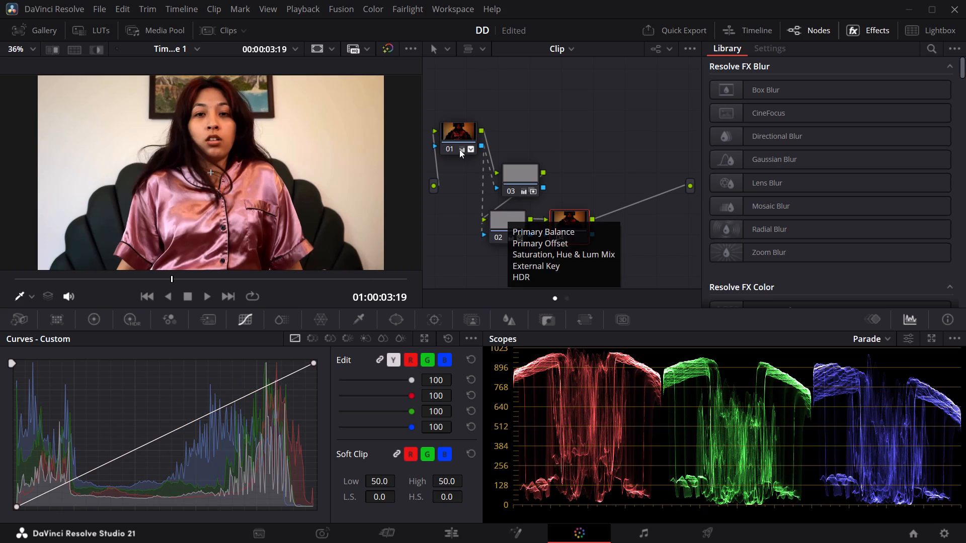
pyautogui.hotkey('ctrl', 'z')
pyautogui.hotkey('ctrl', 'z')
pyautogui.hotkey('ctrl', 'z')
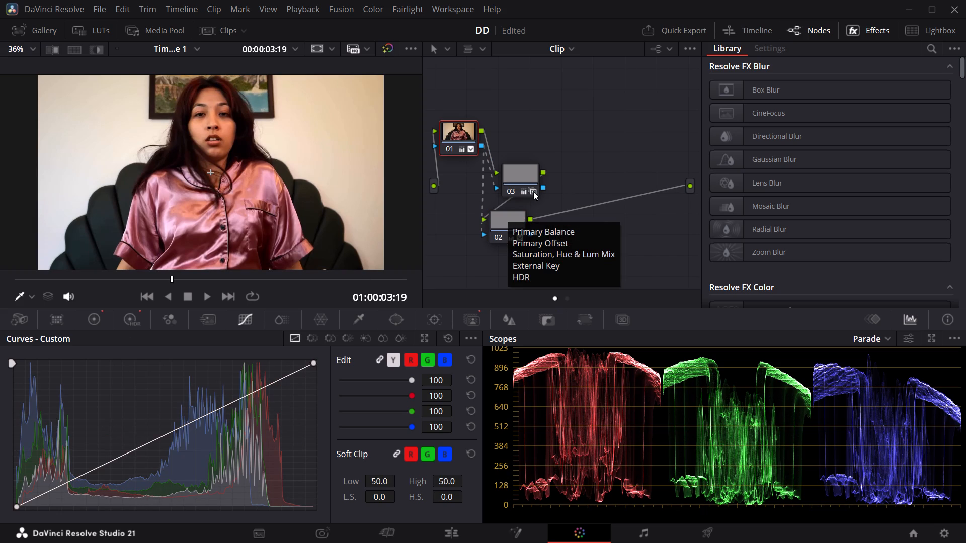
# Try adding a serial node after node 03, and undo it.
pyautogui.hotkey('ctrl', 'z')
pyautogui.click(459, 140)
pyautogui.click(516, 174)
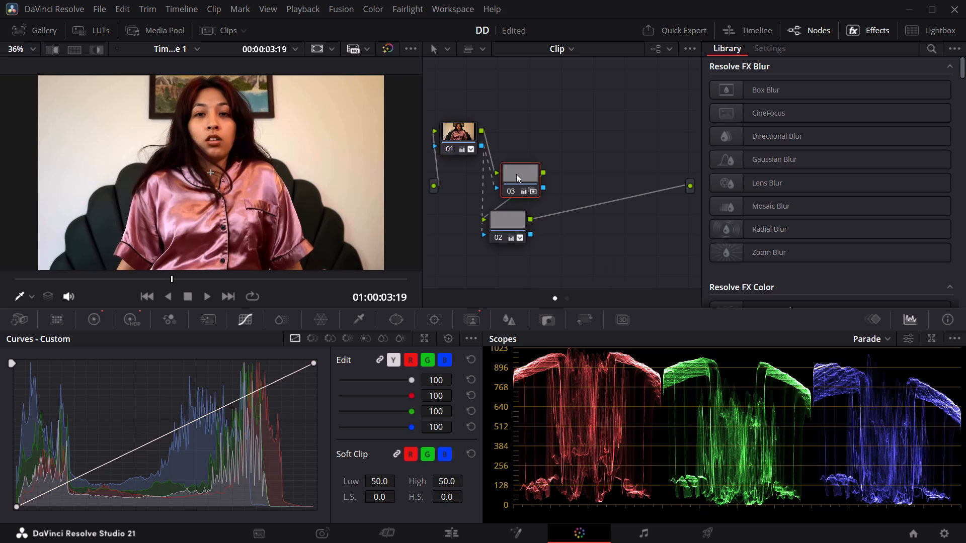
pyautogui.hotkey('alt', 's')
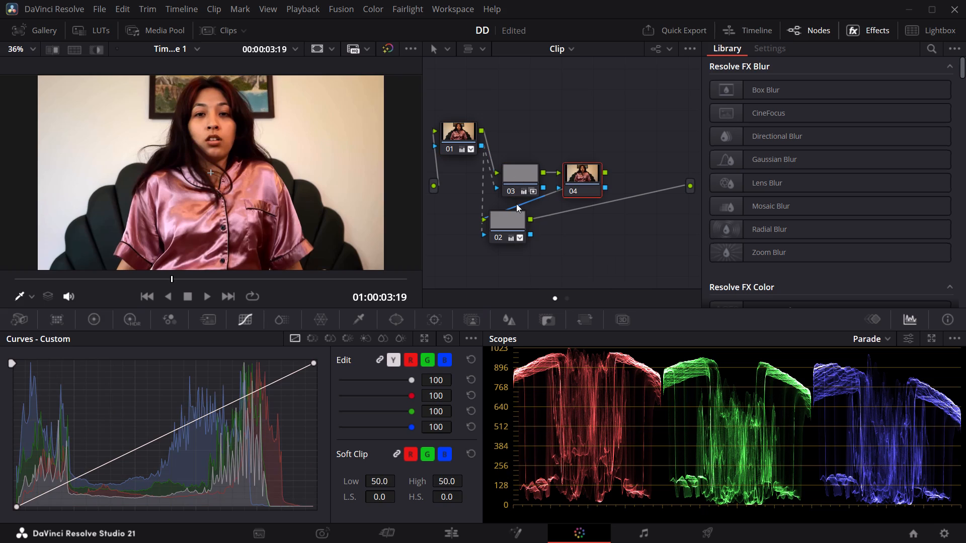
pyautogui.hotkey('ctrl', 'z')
# Toggle nodes 03, 02 and 01 off and on to compare their effect on the headboard clip's grade.
pyautogui.hotkey('ctrl', 'd')
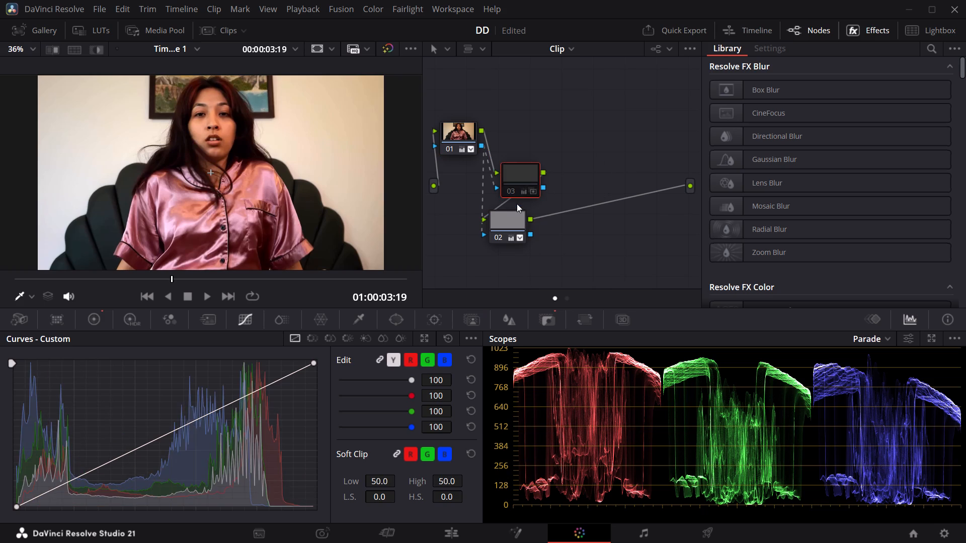
pyautogui.hotkey('ctrl', 'd')
pyautogui.keyDown('ctrl'); pyautogui.click(525, 226); pyautogui.keyUp('ctrl')
pyautogui.hotkey('ctrl', 'd')
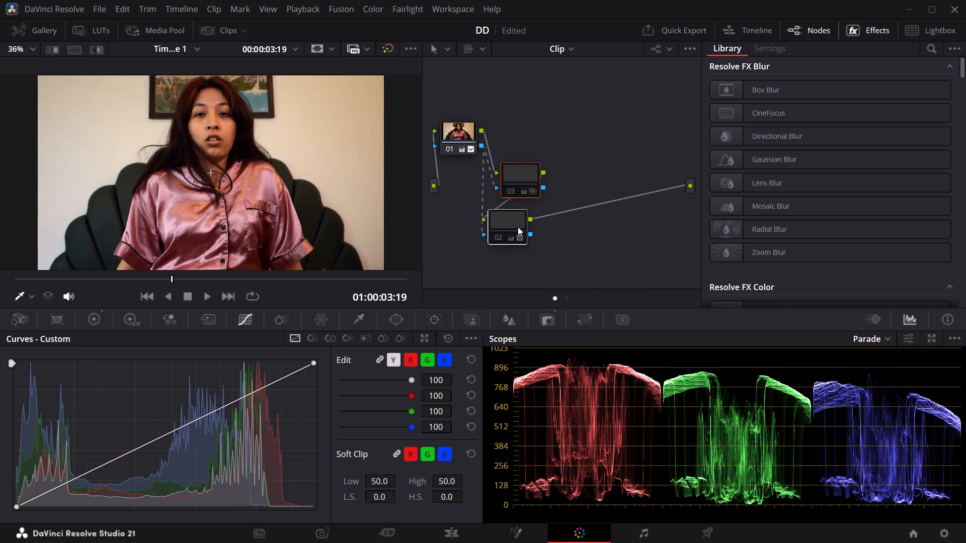
pyautogui.hotkey('ctrl', 'd')
pyautogui.keyDown('ctrl'); pyautogui.click(469, 150); pyautogui.keyUp('ctrl')
pyautogui.hotkey('ctrl', 'd')
pyautogui.hotkey('ctrl', 'd')
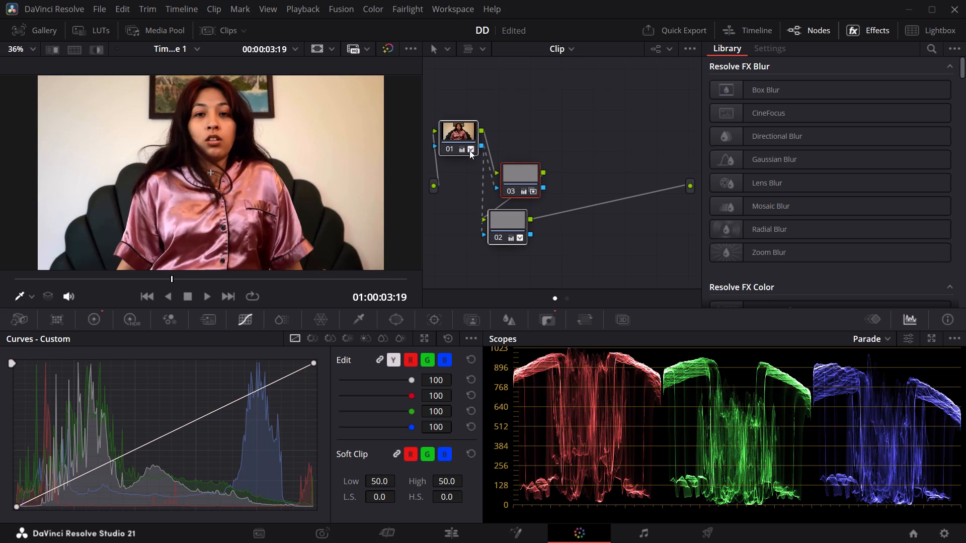
pyautogui.keyDown('ctrl'); pyautogui.click(498, 225); pyautogui.keyUp('ctrl')
pyautogui.hotkey('ctrl', 'd')
pyautogui.hotkey('ctrl', 'd')
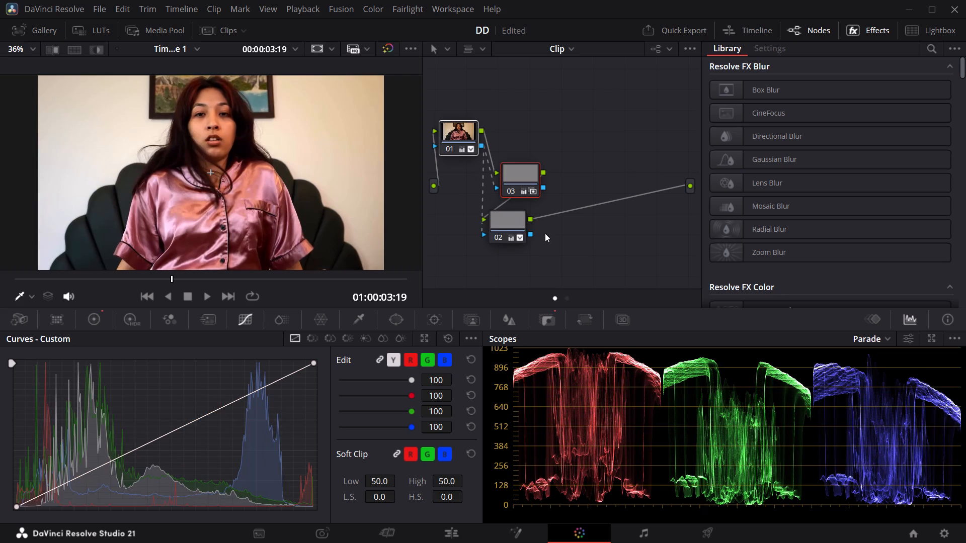
# Reposition node 02 after node 03 in the headboard clip's node graph so the chain reads in order.
pyautogui.click(545, 233)
pyautogui.click(500, 226)
pyautogui.moveTo(505, 226); pyautogui.dragTo(584, 219)
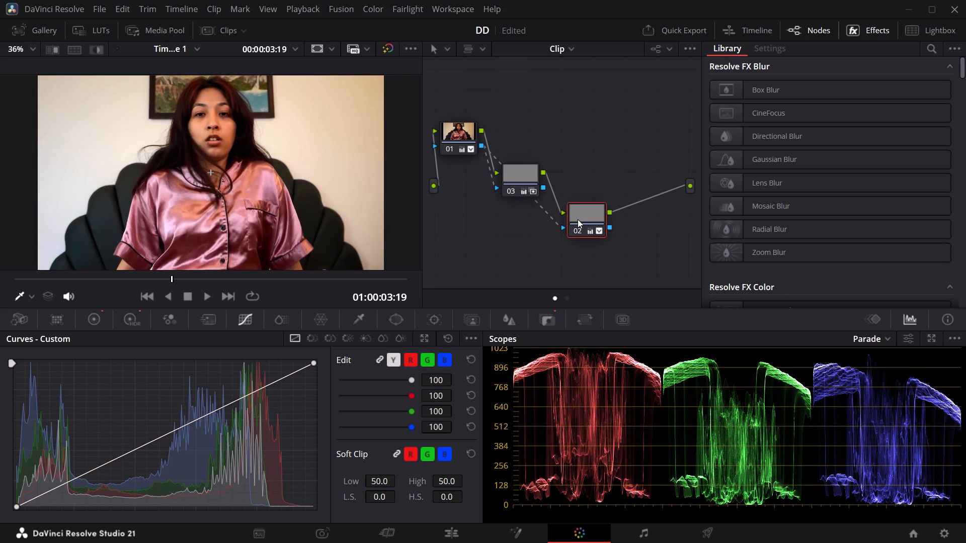
# Add a serial node after node 02 and slightly lift the lower part of its custom curve to brighten the darker tones.
pyautogui.hotkey('alt', 's')
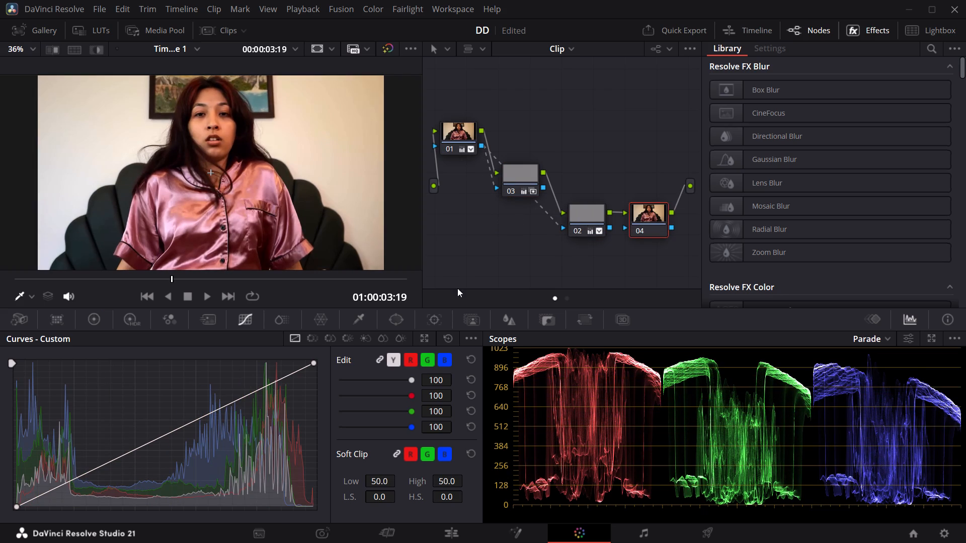
pyautogui.moveTo(121, 461); pyautogui.dragTo(122, 470)
pyautogui.hotkey('ctrl', 'z')
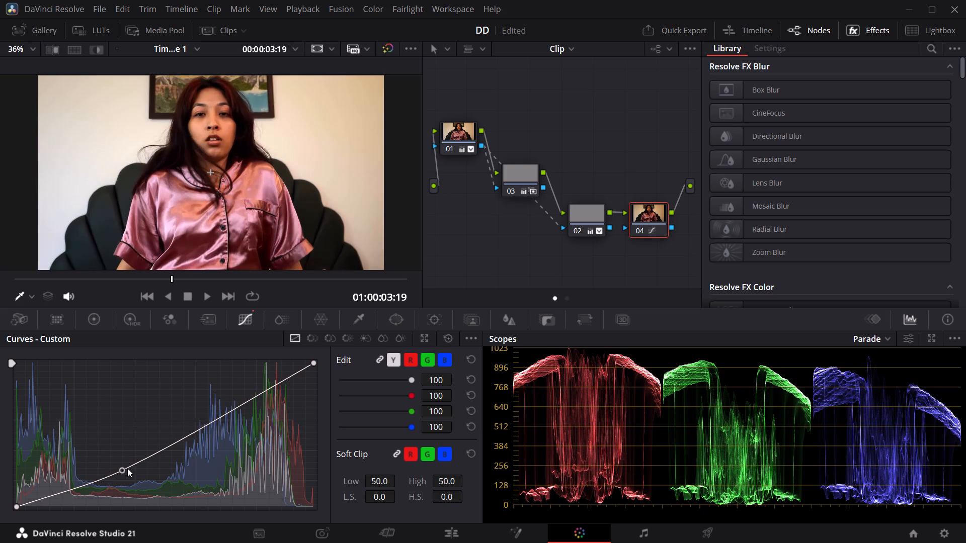
pyautogui.moveTo(127, 454); pyautogui.dragTo(124, 448)
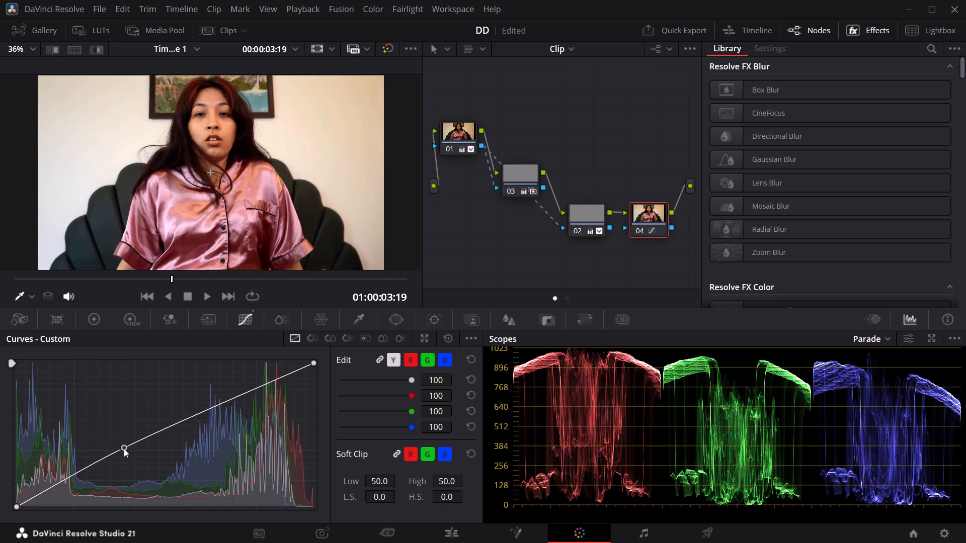
pyautogui.moveTo(124, 448); pyautogui.dragTo(124, 448)
# Play the headboard clip from its start and on into the calendar clip to examine the grade across the cut.
pyautogui.moveTo(173, 279); pyautogui.dragTo(40, 284)
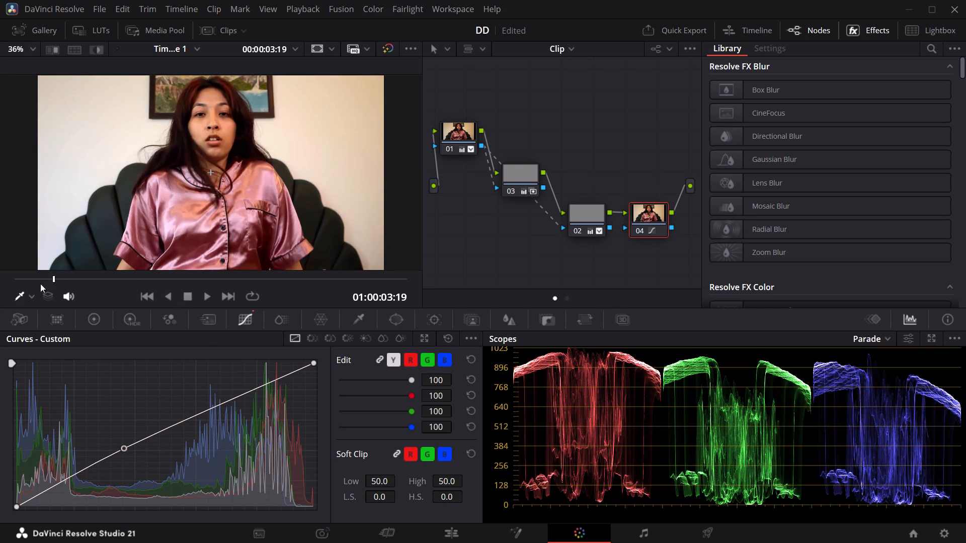
pyautogui.moveTo(40, 284); pyautogui.dragTo(12, 284)
pyautogui.press('space')
pyautogui.press('space')
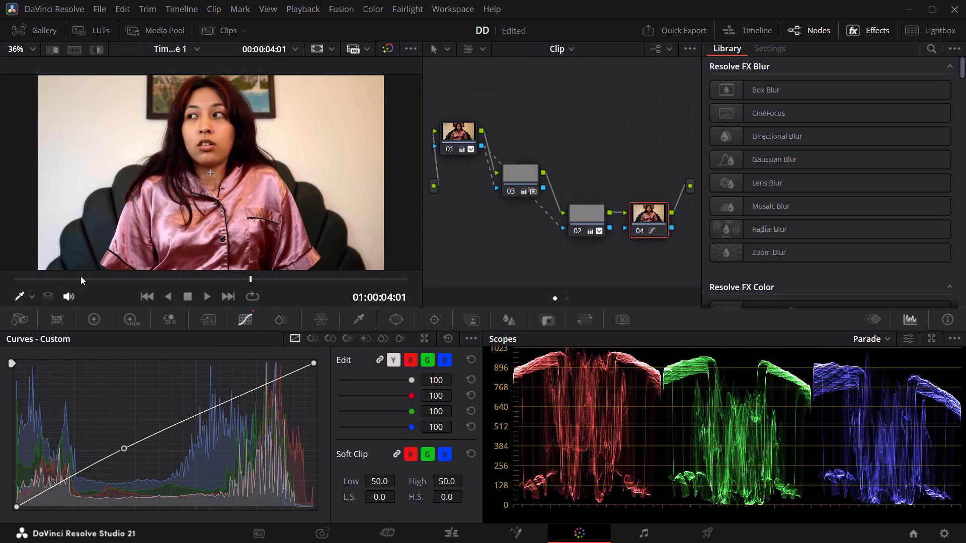
pyautogui.moveTo(77, 281); pyautogui.dragTo(0, 287)
pyautogui.press('space')
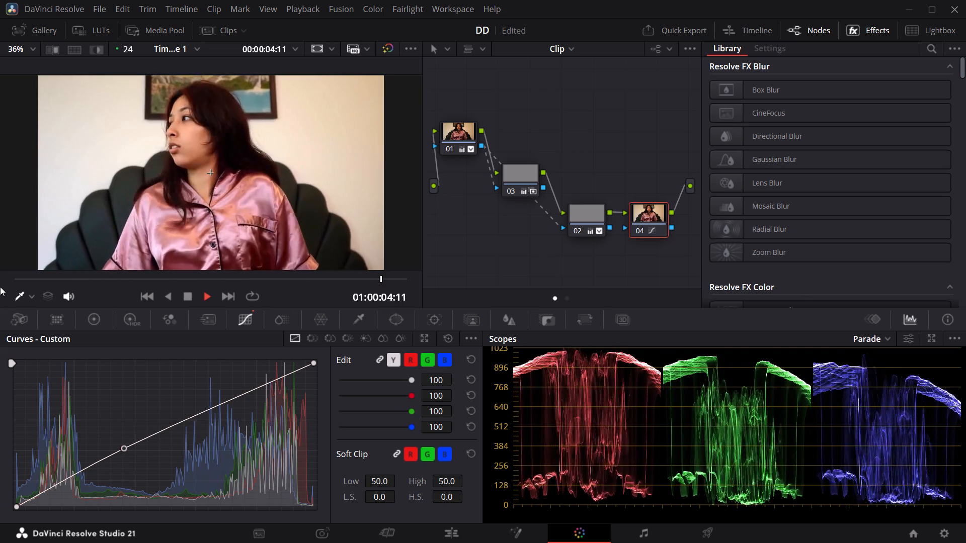
pyautogui.press('space')
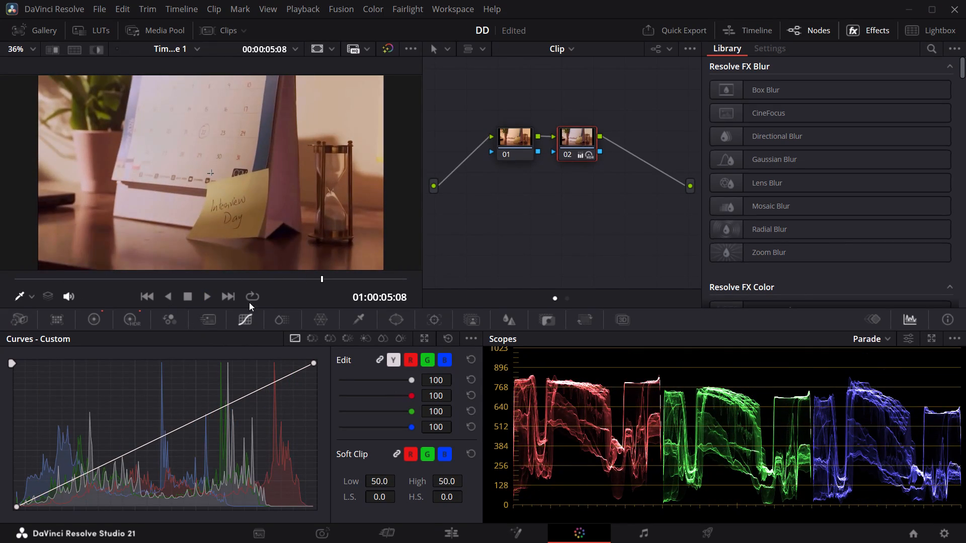
# Set the primaries temperature on the calendar clip's node 02 to -840 and view the clip from its start.
pyautogui.click(87, 321)
pyautogui.click(518, 139)
pyautogui.click(571, 145)
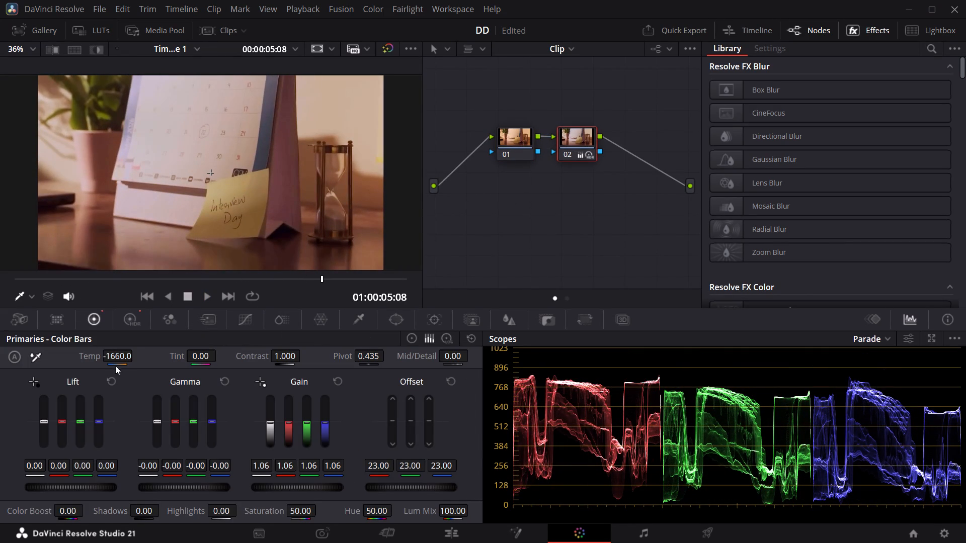
pyautogui.moveTo(119, 358); pyautogui.dragTo(171, 353)
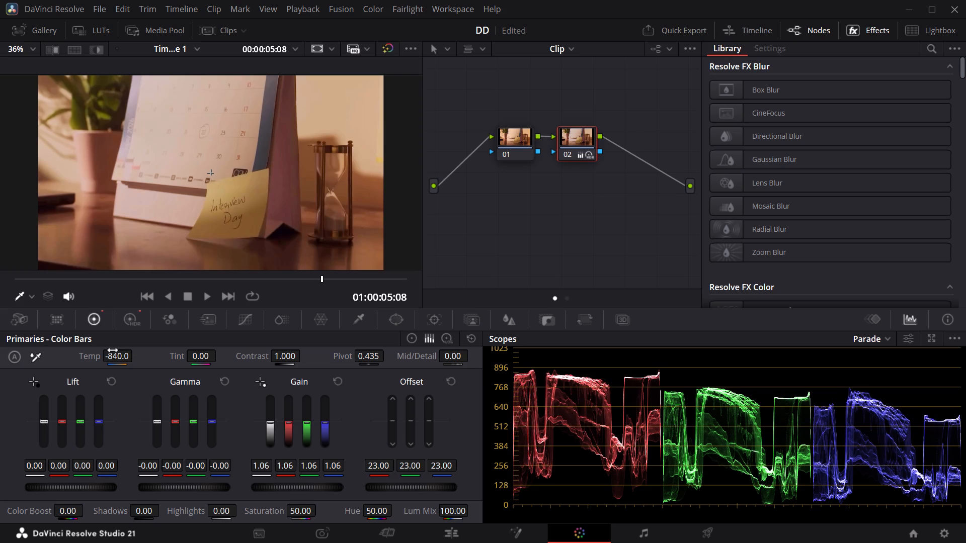
pyautogui.moveTo(133, 279); pyautogui.dragTo(8, 287)
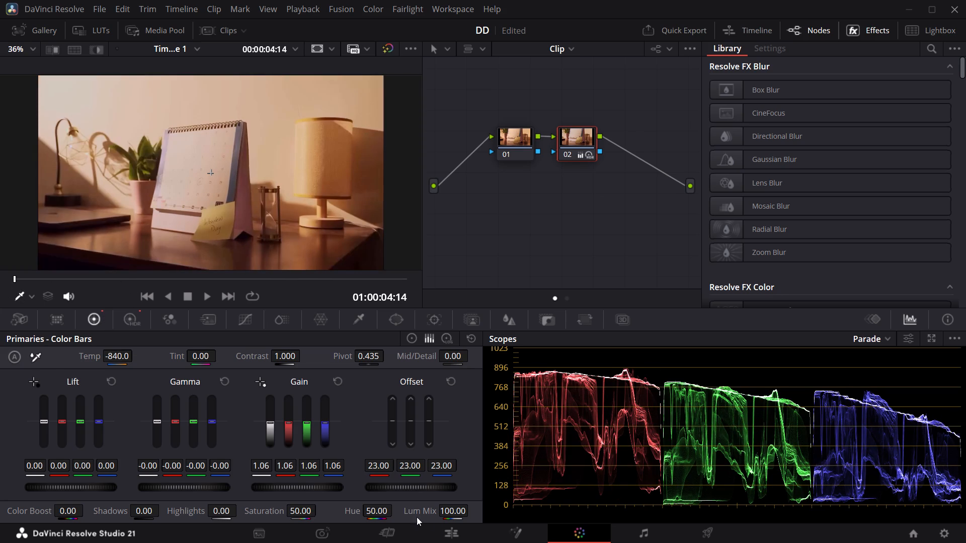
# Return to the Edit page and play the timeline's first nine seconds, rechecking the cuts and shots around the door scene.
pyautogui.click(452, 528)
pyautogui.click(208, 335)
pyautogui.press('space')
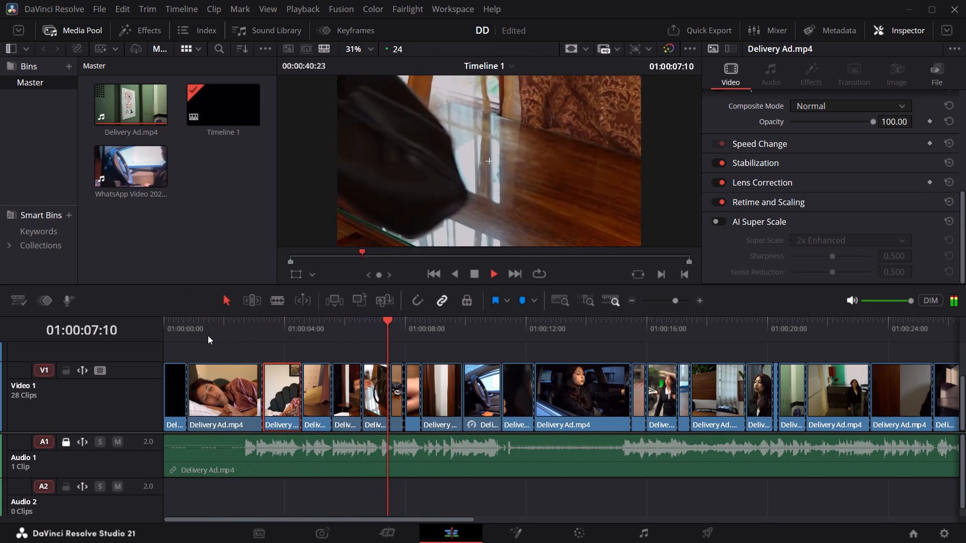
pyautogui.press('space')
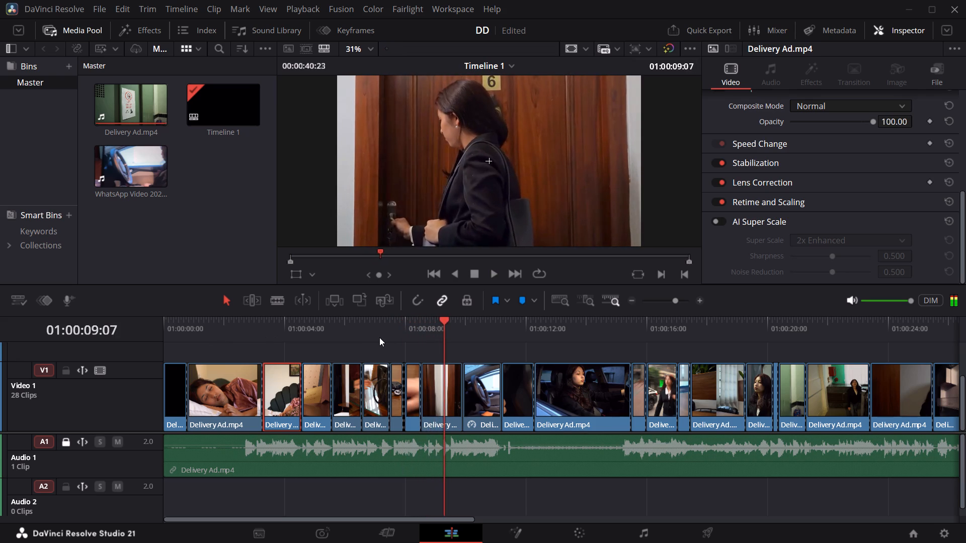
pyautogui.click(380, 335)
pyautogui.press('space')
pyautogui.press('space')
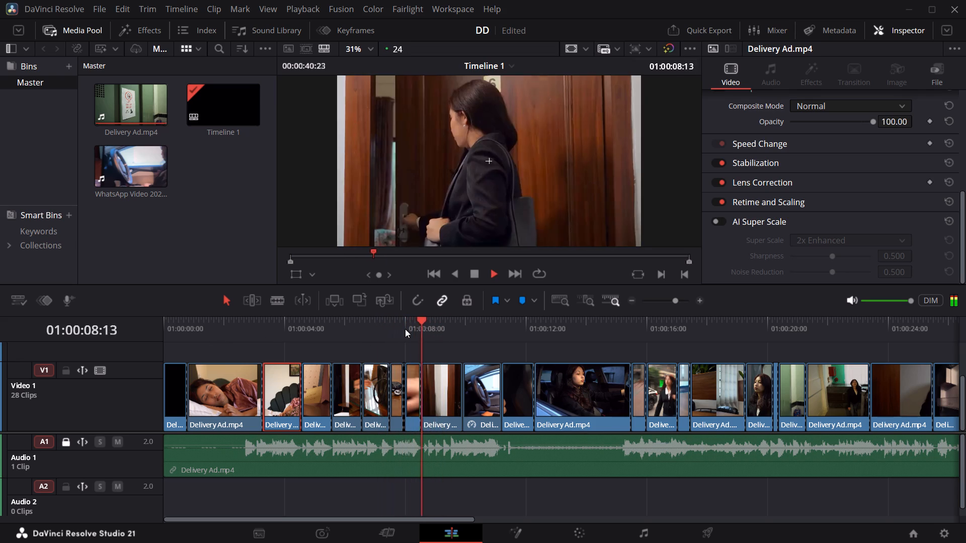
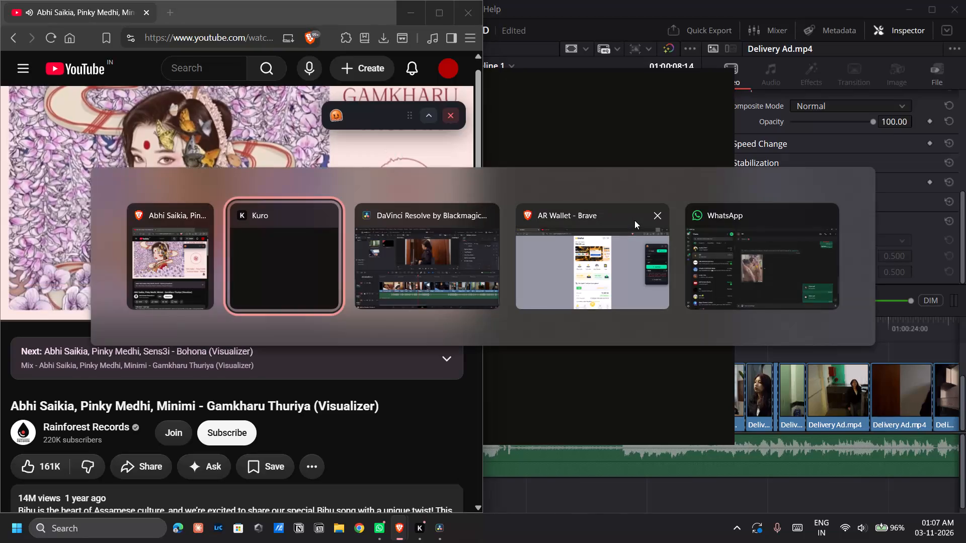
# Switch back to DaVinci Resolve and play the timeline from about eight seconds through the door scene into the car shots.
pyautogui.hotkey('alt', 'Tab')
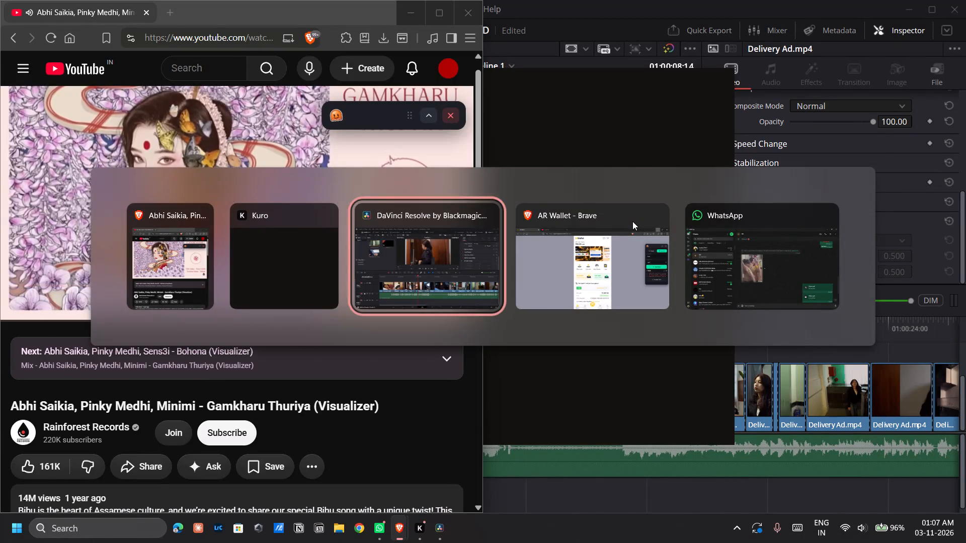
pyautogui.click(407, 325)
pyautogui.press('space')
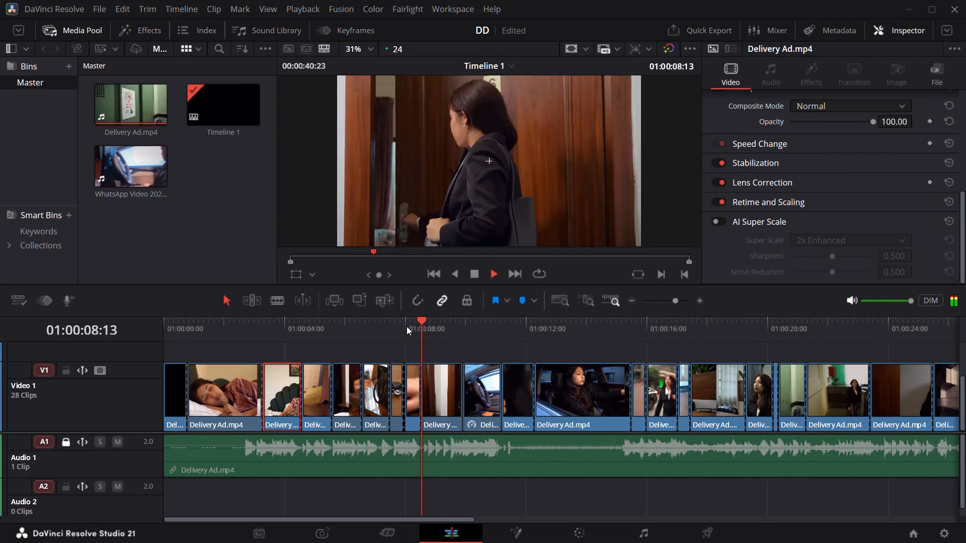
pyautogui.click(367, 336)
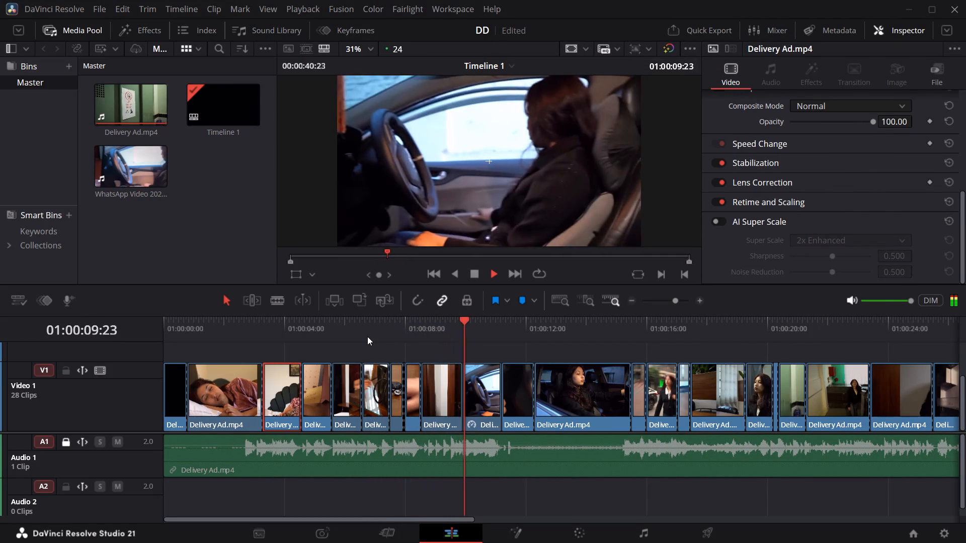
pyautogui.press('space')
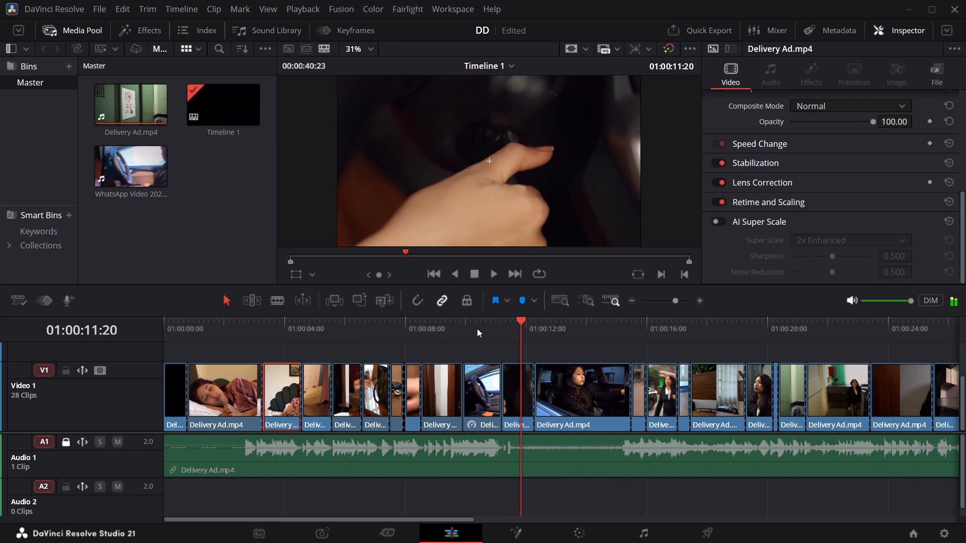
# Open the car interior clip at 01:00:10:13 on the Color page and add two serial nodes after node 01.
pyautogui.click(475, 328)
pyautogui.click(479, 343)
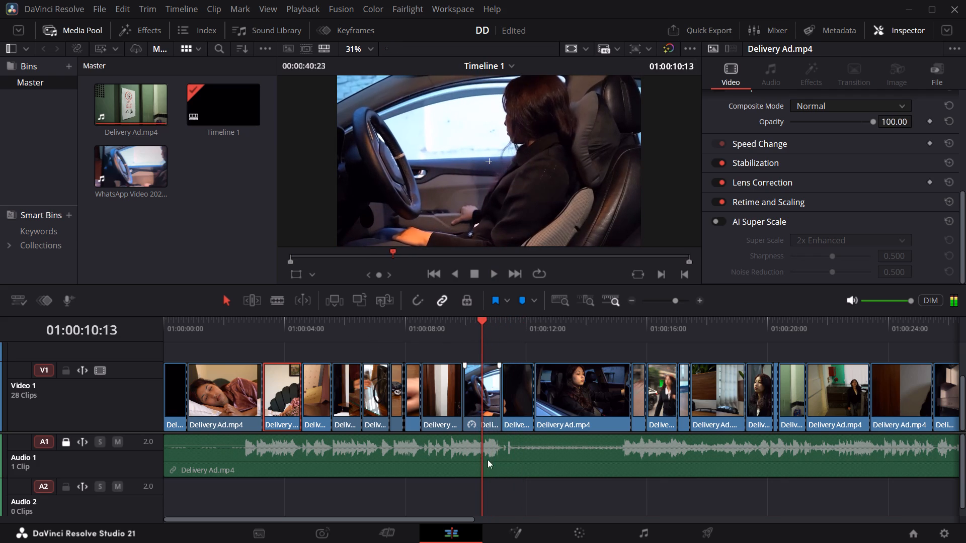
pyautogui.click(575, 531)
pyautogui.hotkey('alt', 's')
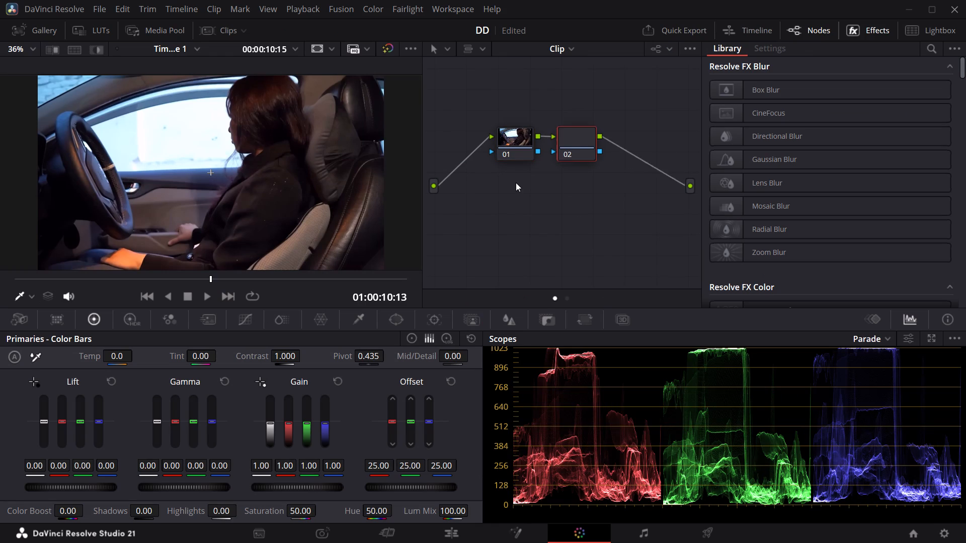
pyautogui.hotkey('alt', 's')
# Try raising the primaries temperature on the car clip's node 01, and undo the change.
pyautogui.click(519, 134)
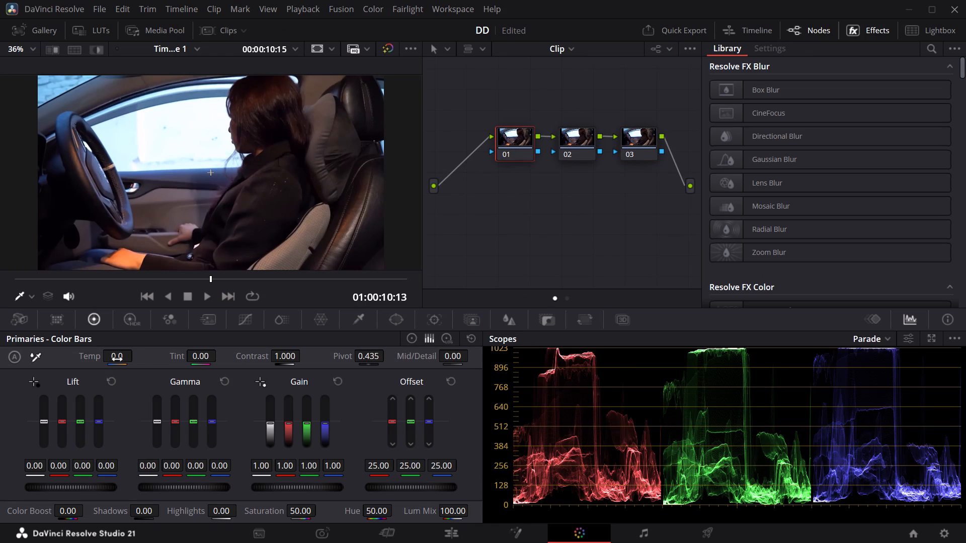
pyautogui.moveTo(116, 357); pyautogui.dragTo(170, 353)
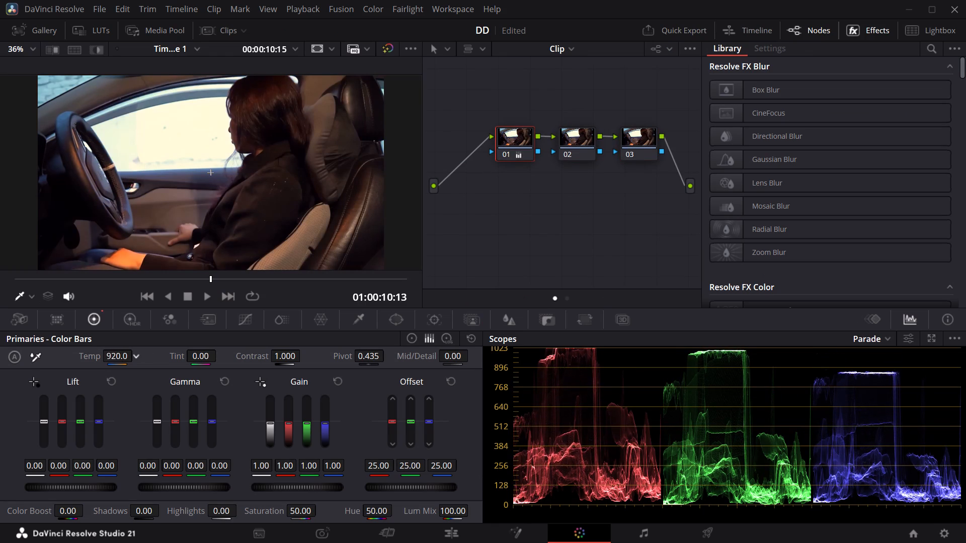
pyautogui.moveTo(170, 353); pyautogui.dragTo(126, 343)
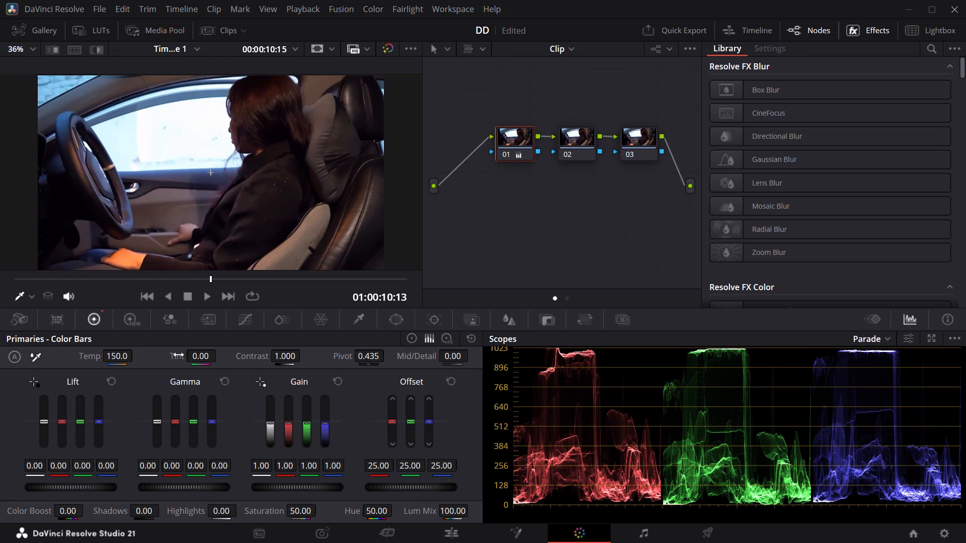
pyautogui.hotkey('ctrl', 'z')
# Warm the car clip by setting node 01's primaries temperature to 480, comparing frames within the clip.
pyautogui.click(571, 138)
pyautogui.click(508, 143)
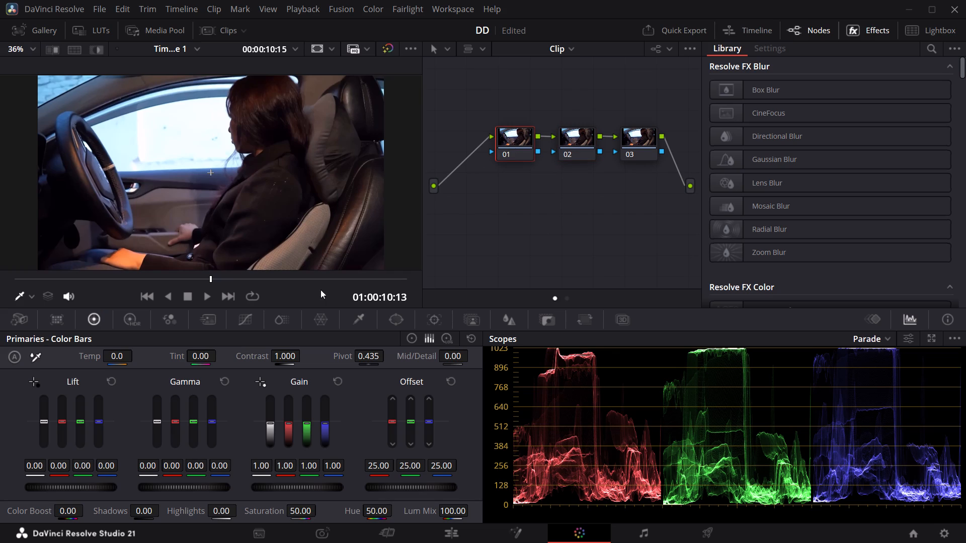
pyautogui.moveTo(118, 354); pyautogui.dragTo(152, 357)
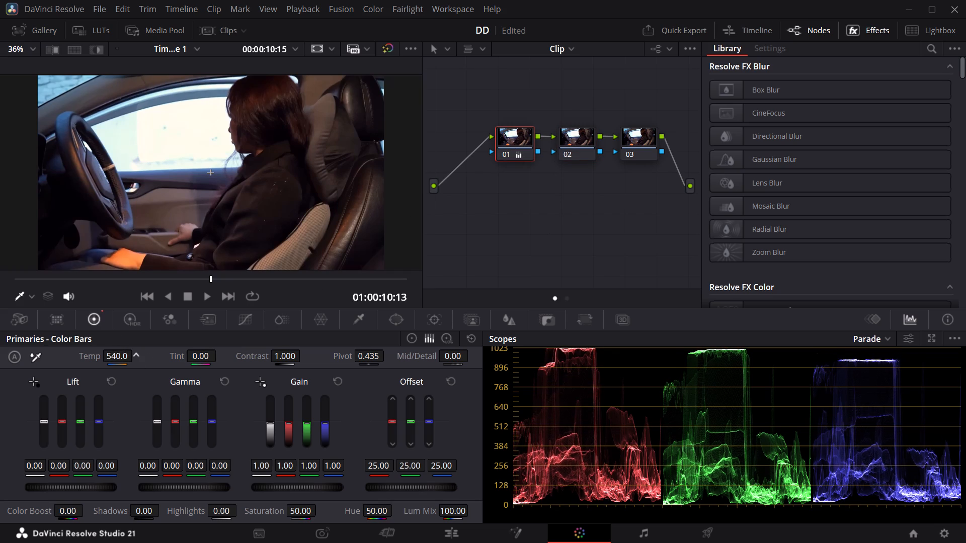
pyautogui.moveTo(152, 357); pyautogui.dragTo(189, 357)
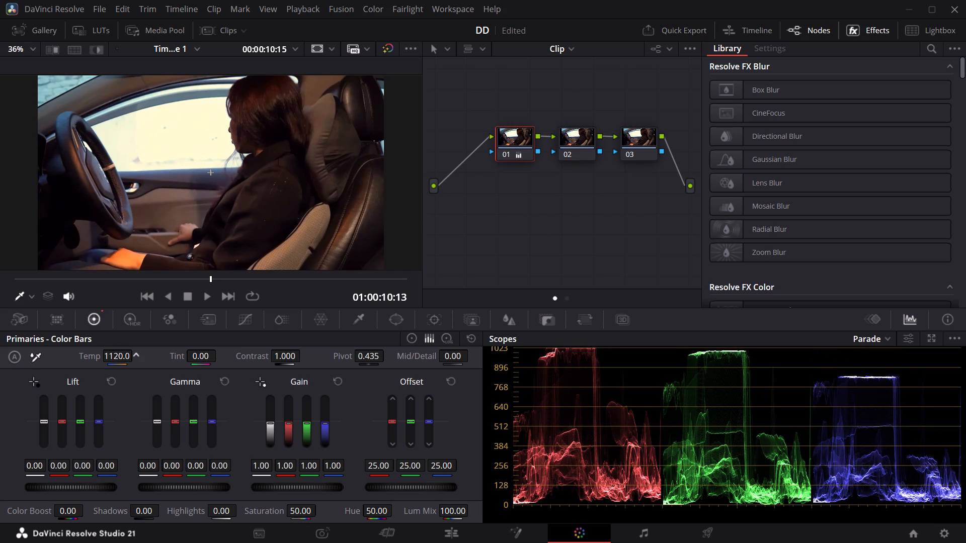
pyautogui.moveTo(189, 357); pyautogui.dragTo(169, 357)
pyautogui.click(124, 360)
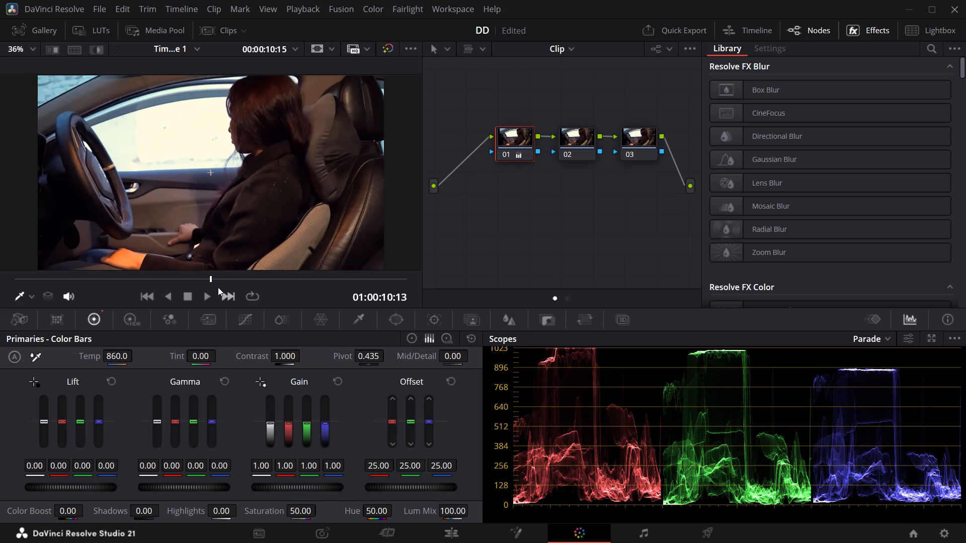
pyautogui.moveTo(211, 282); pyautogui.dragTo(342, 271)
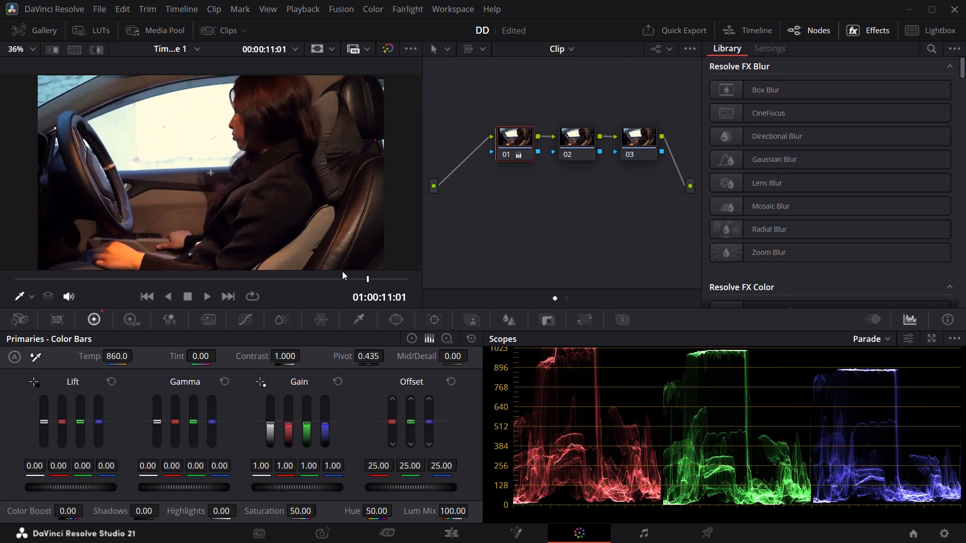
pyautogui.moveTo(342, 271); pyautogui.dragTo(257, 281)
pyautogui.moveTo(125, 360); pyautogui.dragTo(98, 360)
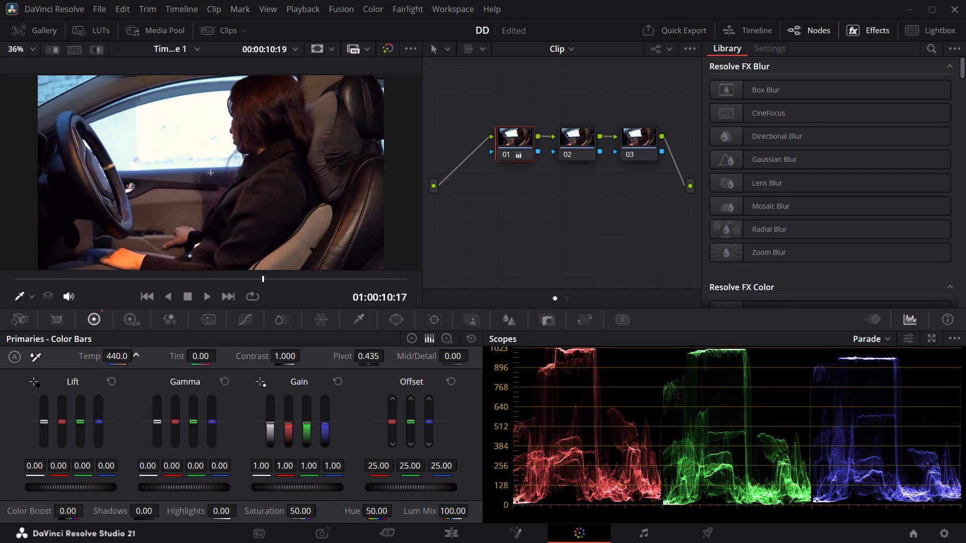
pyautogui.moveTo(98, 360); pyautogui.dragTo(101, 360)
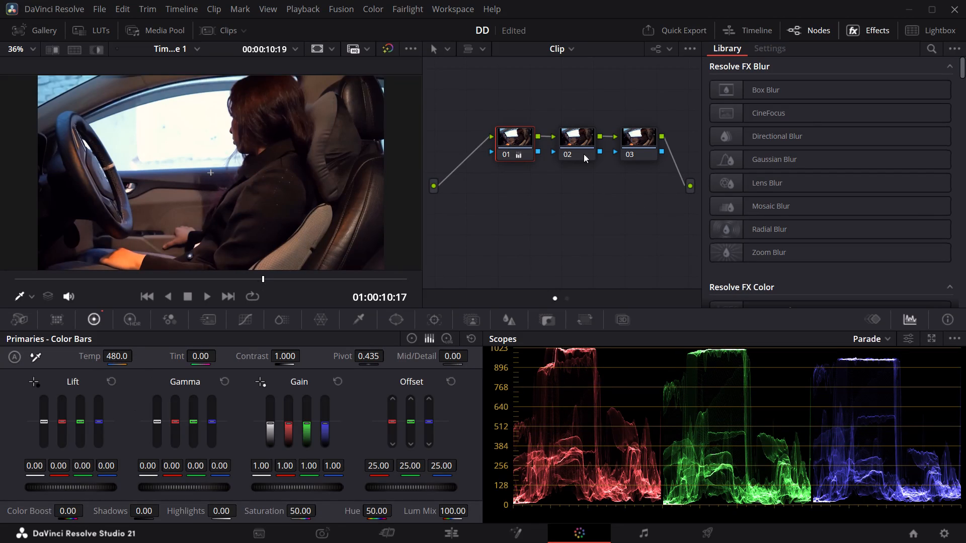
# Using node 01's HDR color wheels, set the Shadow exposure to -0.89 and the Light exposure to 0.40.
pyautogui.click(577, 146)
pyautogui.click(523, 148)
pyautogui.click(133, 322)
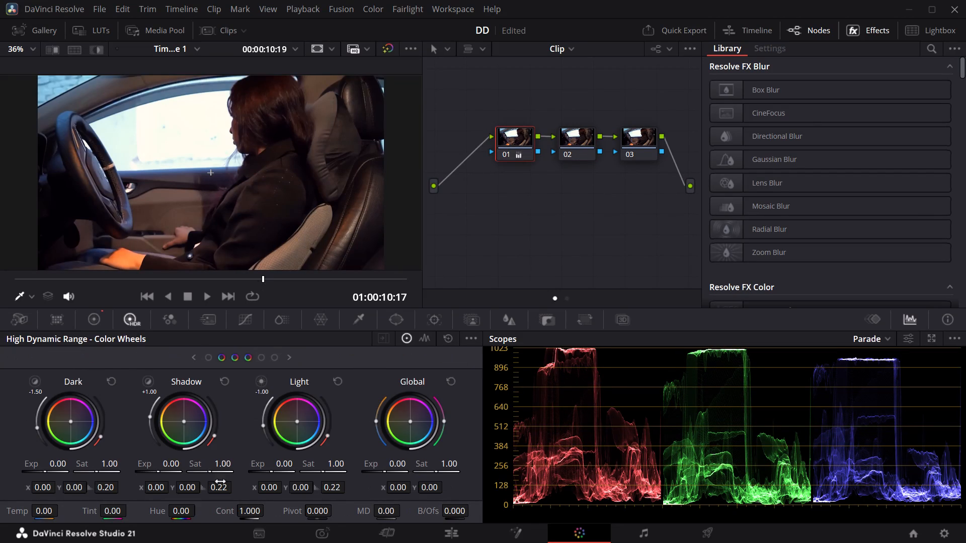
pyautogui.moveTo(161, 472); pyautogui.dragTo(160, 473)
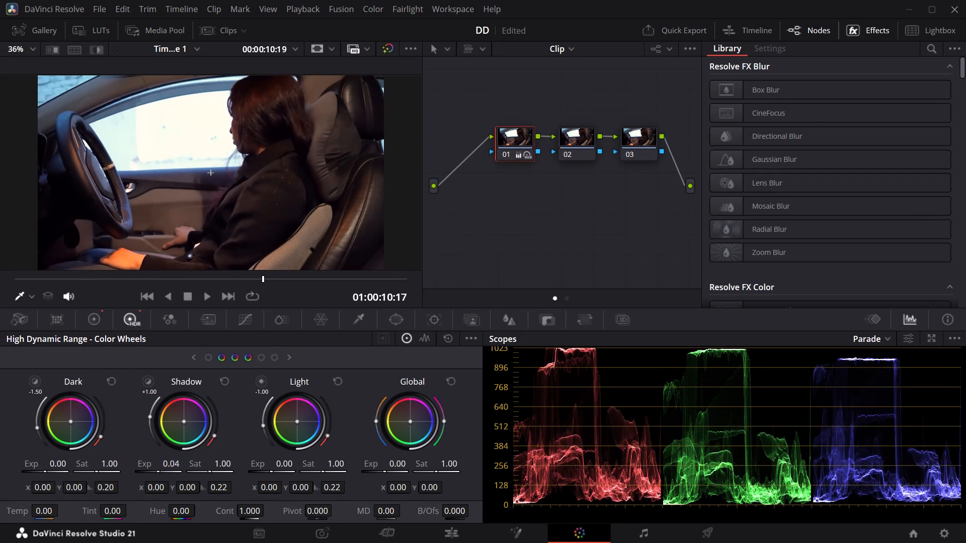
pyautogui.moveTo(160, 473); pyautogui.dragTo(452, 274)
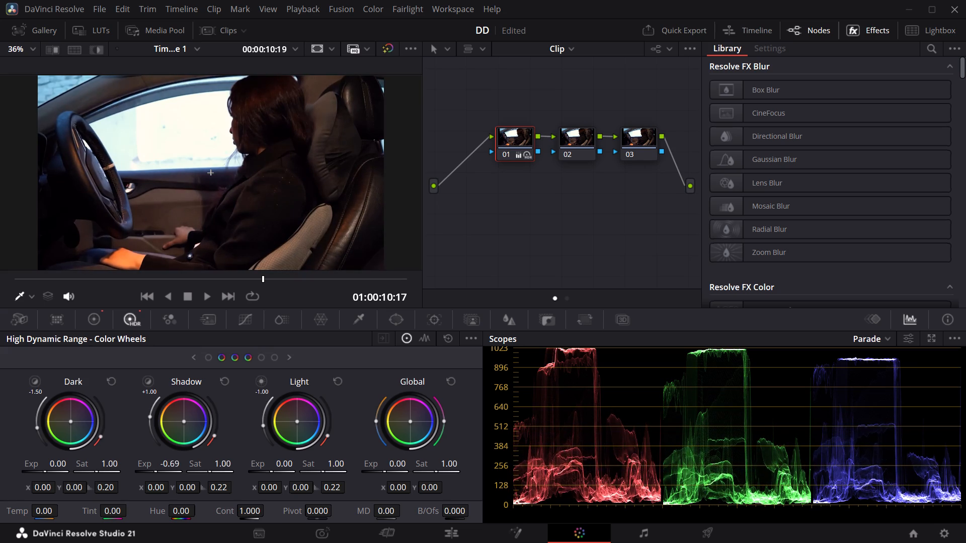
pyautogui.moveTo(452, 274); pyautogui.dragTo(394, 279)
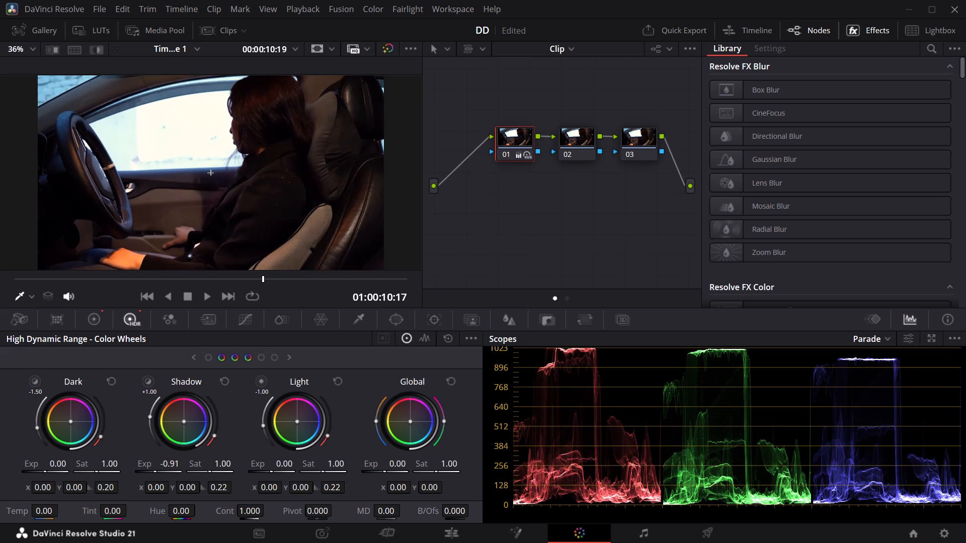
pyautogui.moveTo(394, 279); pyautogui.dragTo(399, 279)
pyautogui.moveTo(269, 471); pyautogui.dragTo(323, 468)
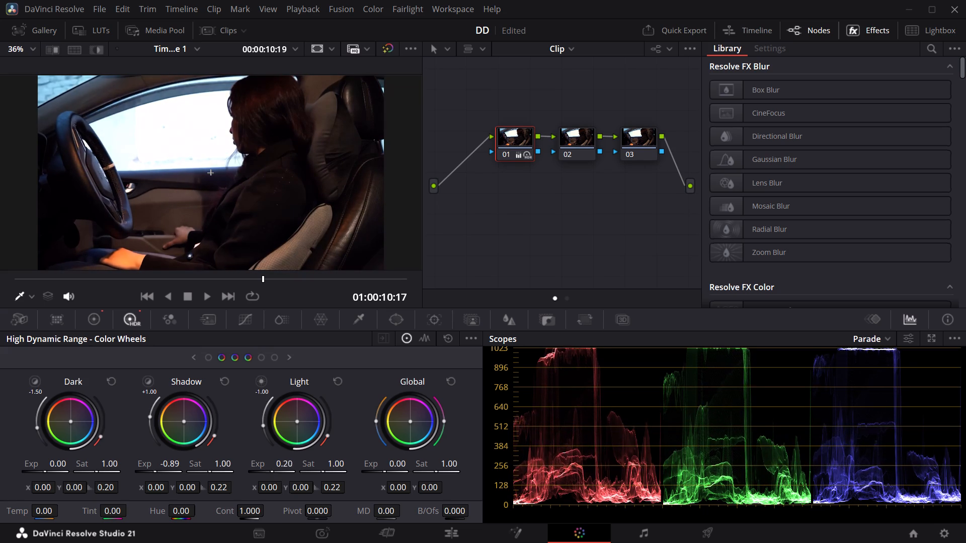
pyautogui.moveTo(323, 468); pyautogui.dragTo(374, 459)
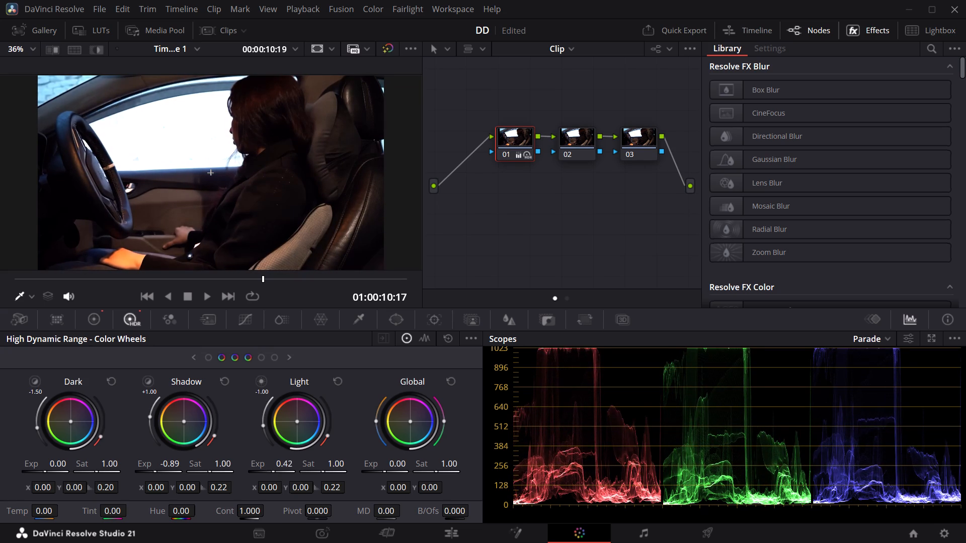
pyautogui.moveTo(374, 459); pyautogui.dragTo(374, 461)
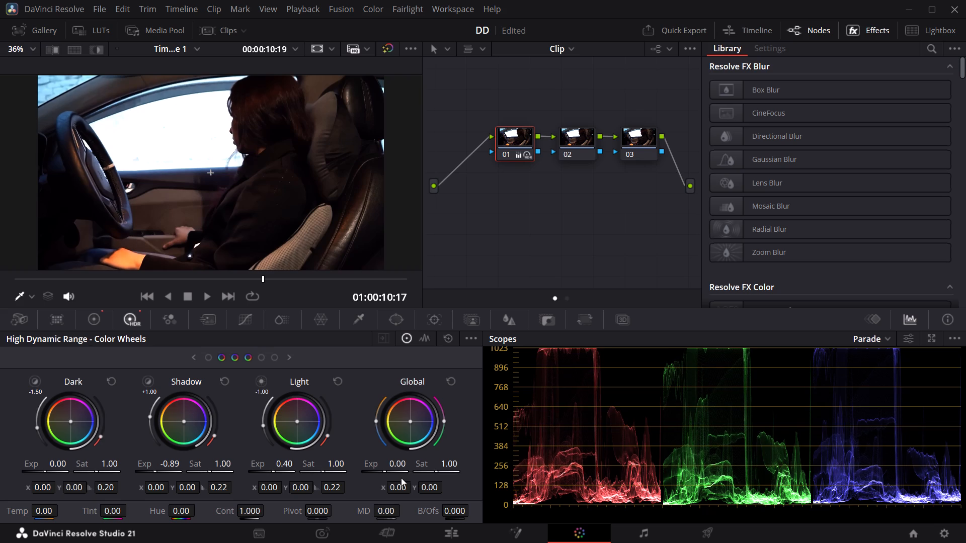
# Set the HDR Global exposure on node 01 to -0.15.
pyautogui.moveTo(384, 473); pyautogui.dragTo(369, 474)
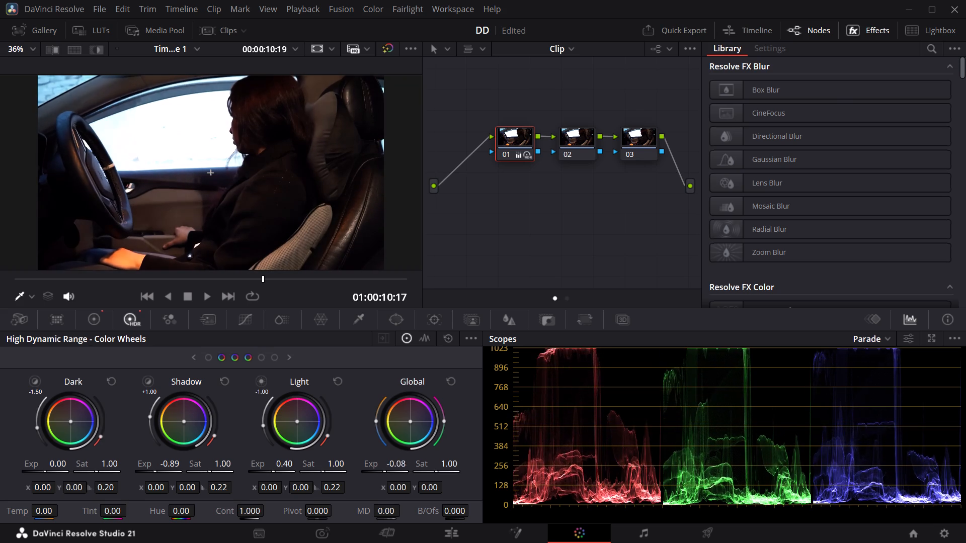
pyautogui.moveTo(369, 474); pyautogui.dragTo(284, 485)
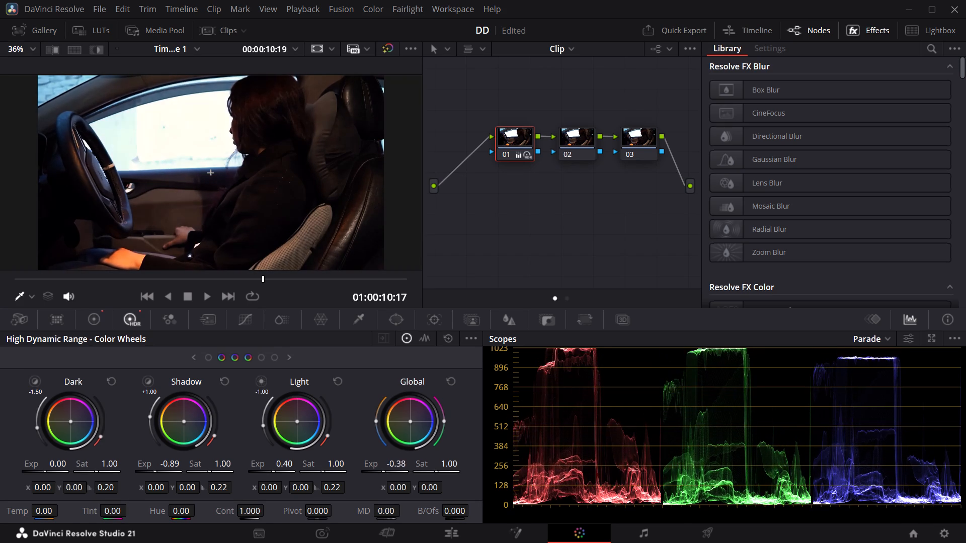
pyautogui.moveTo(284, 485); pyautogui.dragTo(344, 480)
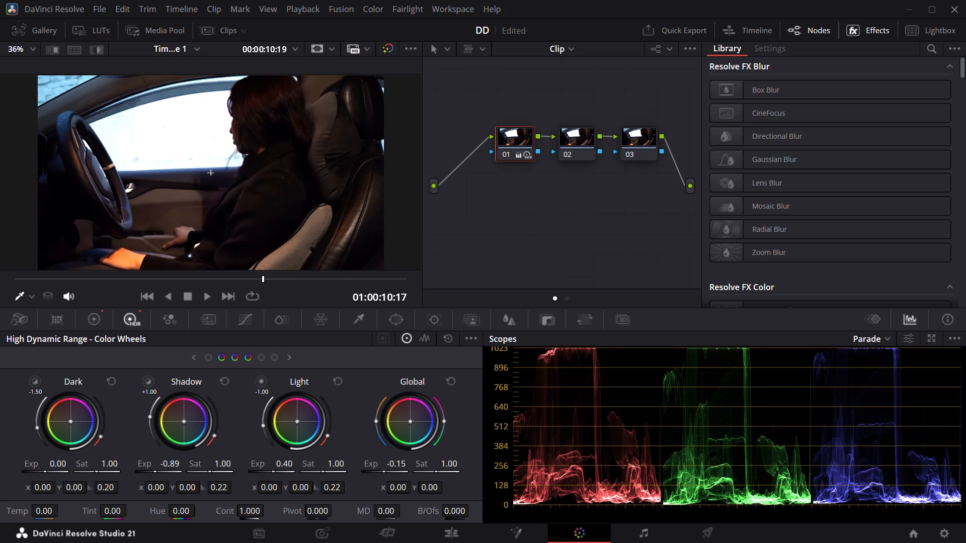
pyautogui.moveTo(344, 480); pyautogui.dragTo(343, 480)
# Set the HDR Highlight exposure on node 01 to 1.09 and scrub through the car clip to check the grade.
pyautogui.click(289, 359)
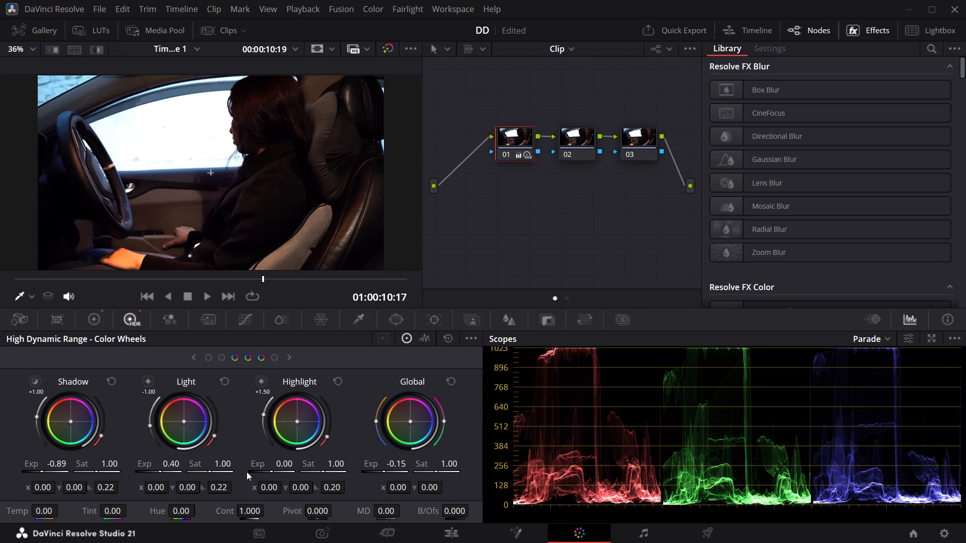
pyautogui.moveTo(274, 473); pyautogui.dragTo(685, 435)
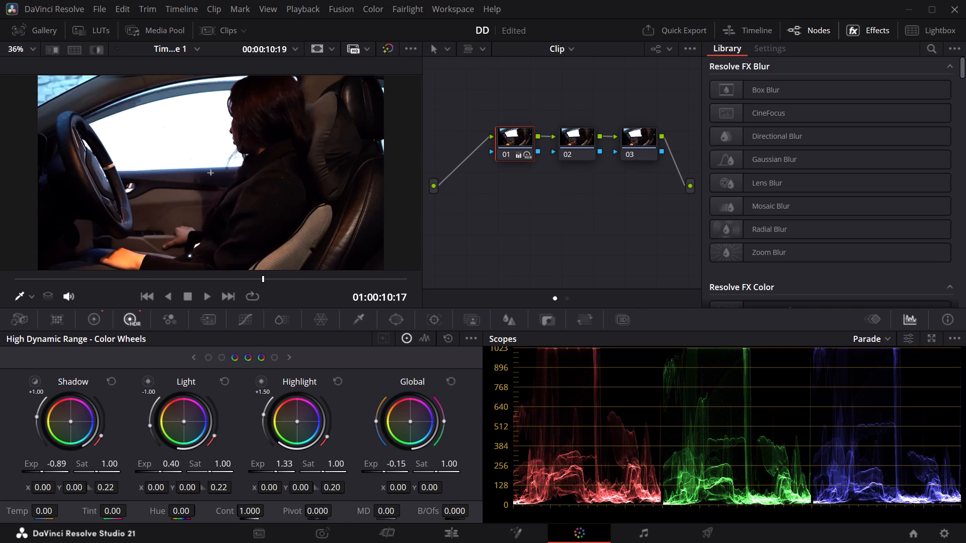
pyautogui.moveTo(685, 435); pyautogui.dragTo(721, 253)
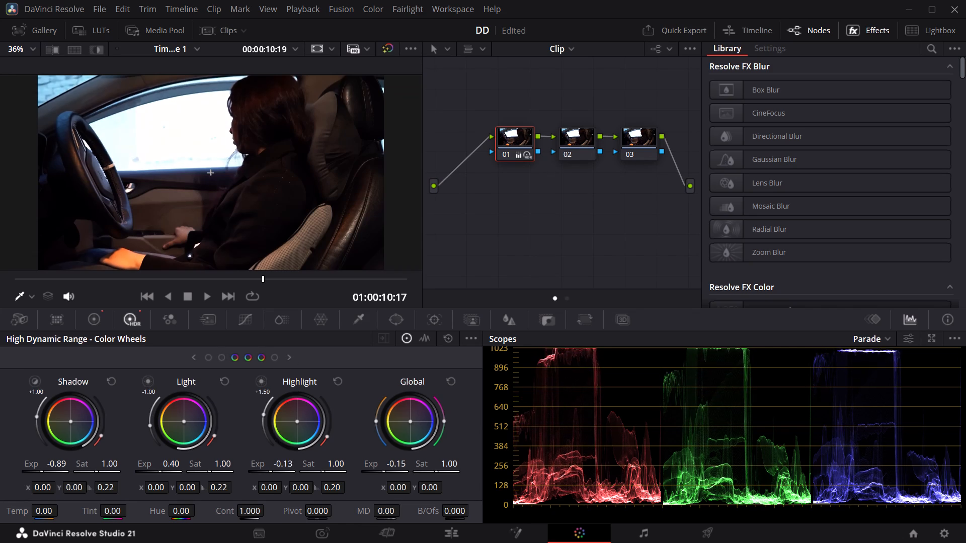
pyautogui.moveTo(721, 253); pyautogui.dragTo(531, 270)
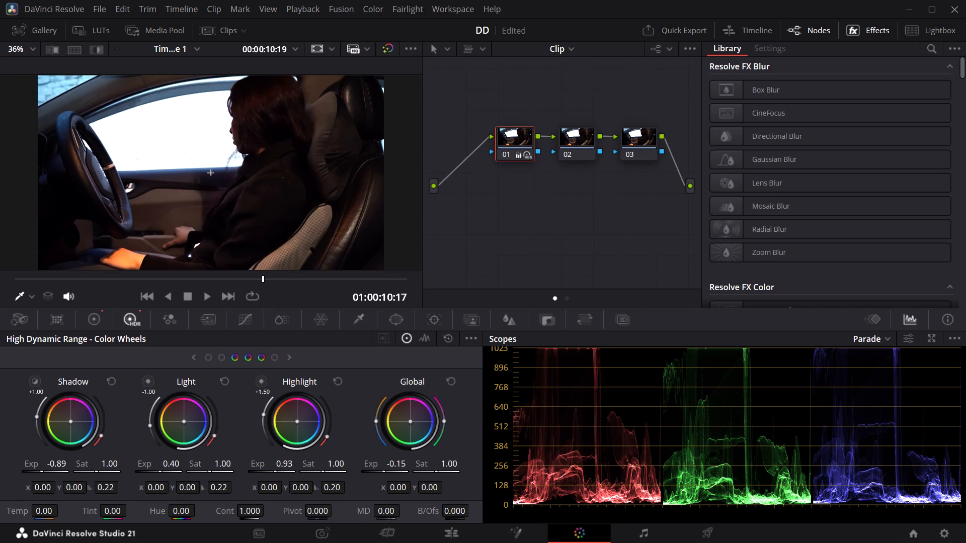
pyautogui.moveTo(531, 270); pyautogui.dragTo(588, 257)
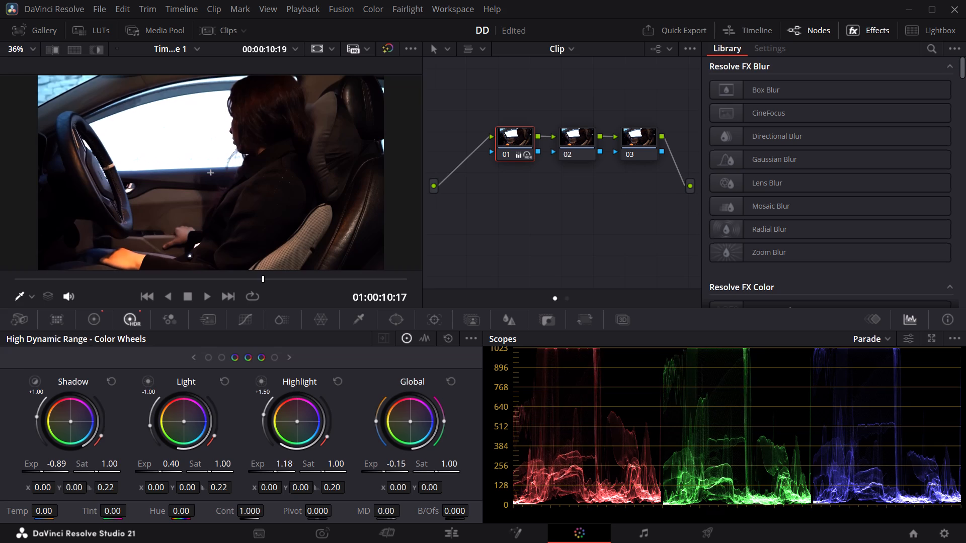
pyautogui.moveTo(588, 257); pyautogui.dragTo(572, 259)
pyautogui.moveTo(255, 281); pyautogui.dragTo(0, 298)
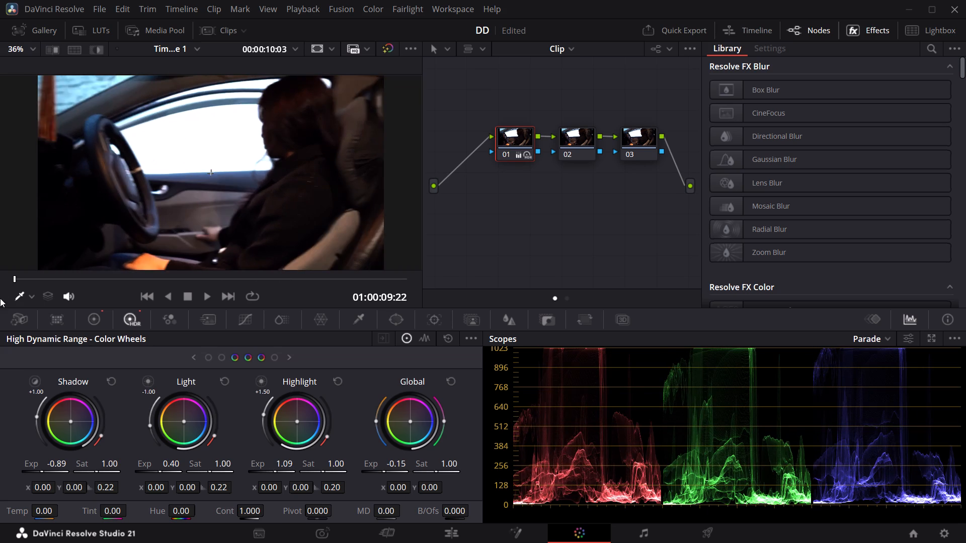
pyautogui.moveTo(0, 298); pyautogui.dragTo(191, 299)
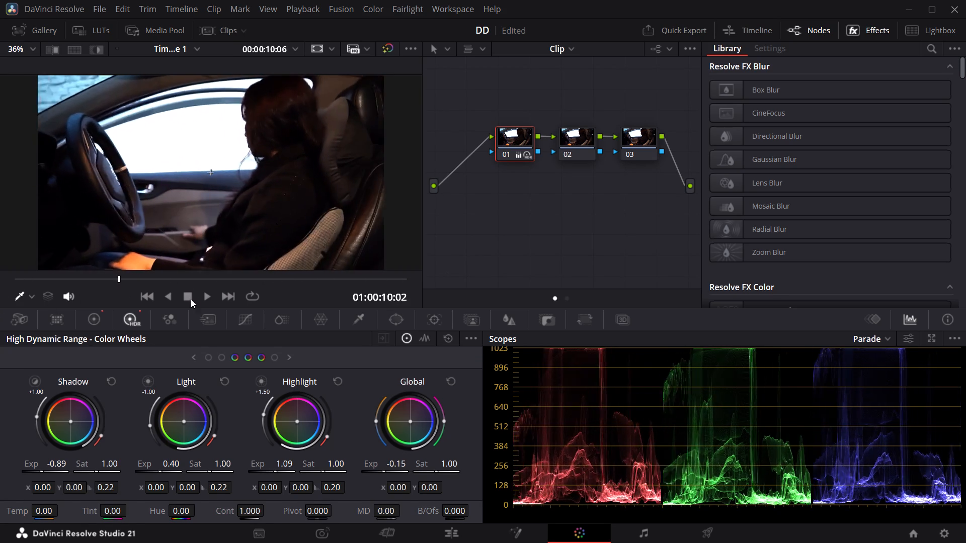
pyautogui.moveTo(191, 299); pyautogui.dragTo(337, 293)
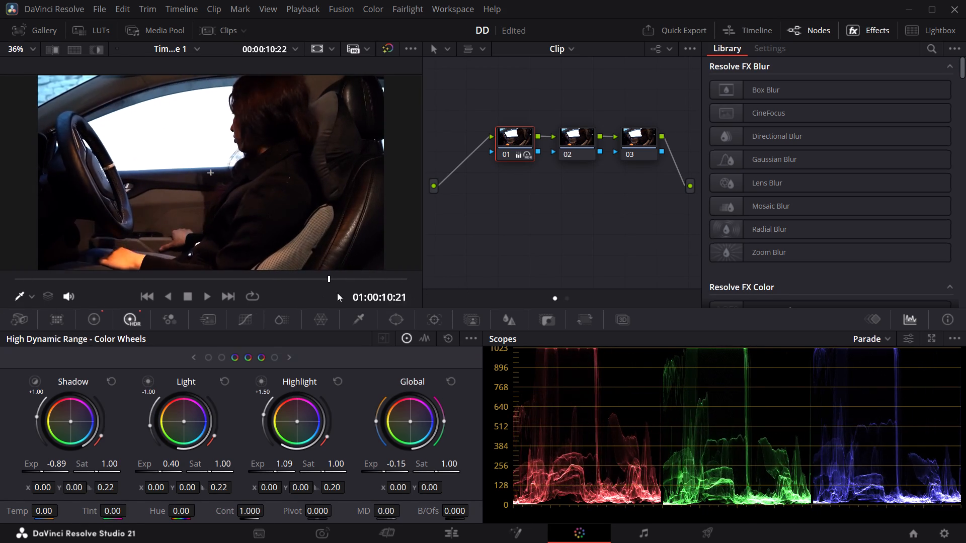
pyautogui.moveTo(337, 293); pyautogui.dragTo(320, 292)
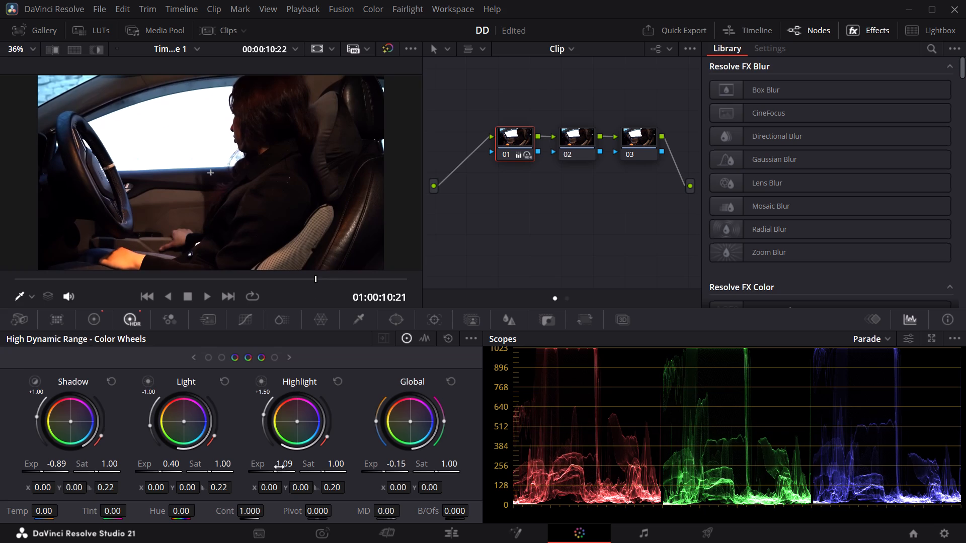
# Using node 01's HDR color wheels, lower the Highlight exposure to 0.20 and the Light exposure to 0.16.
pyautogui.moveTo(277, 473); pyautogui.dragTo(59, 487)
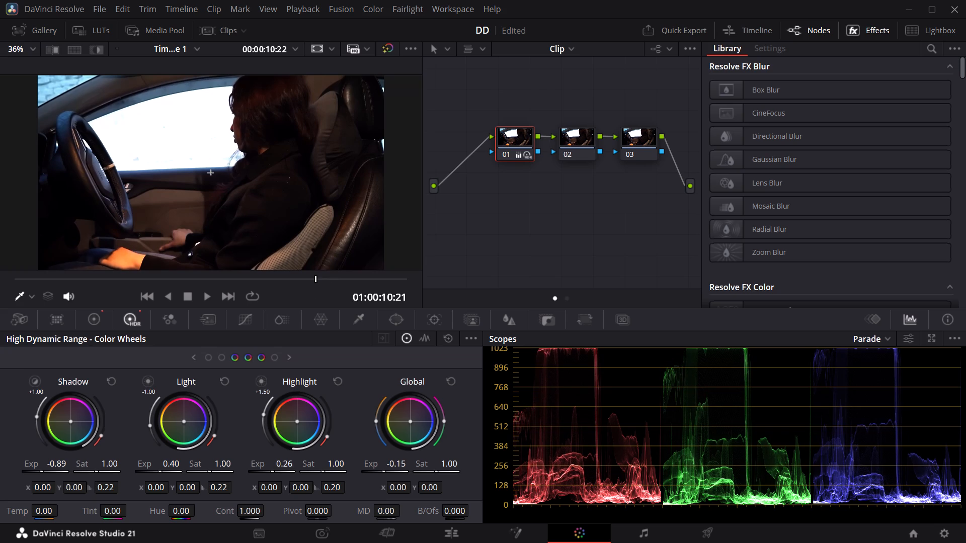
pyautogui.moveTo(59, 487); pyautogui.dragTo(45, 488)
pyautogui.moveTo(158, 471); pyautogui.dragTo(122, 473)
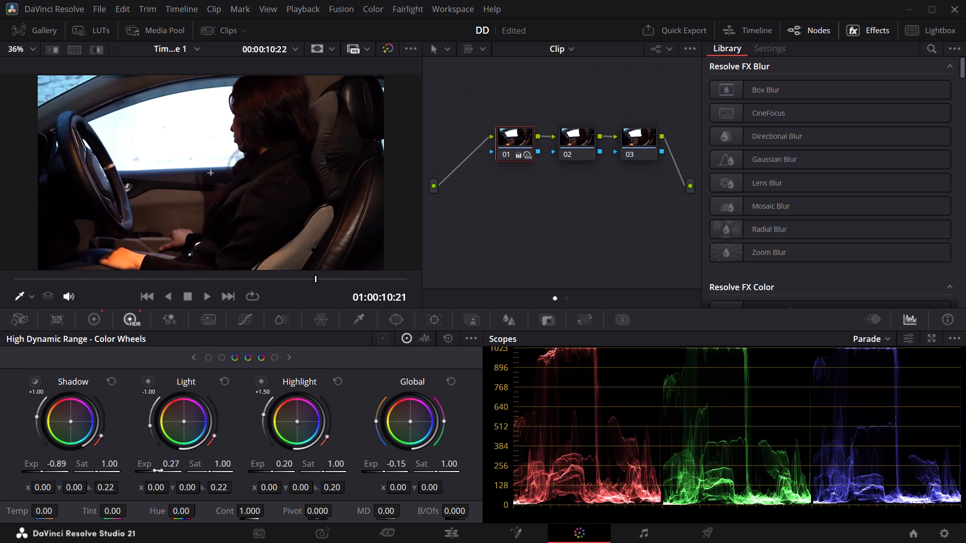
pyautogui.moveTo(159, 473); pyautogui.dragTo(132, 474)
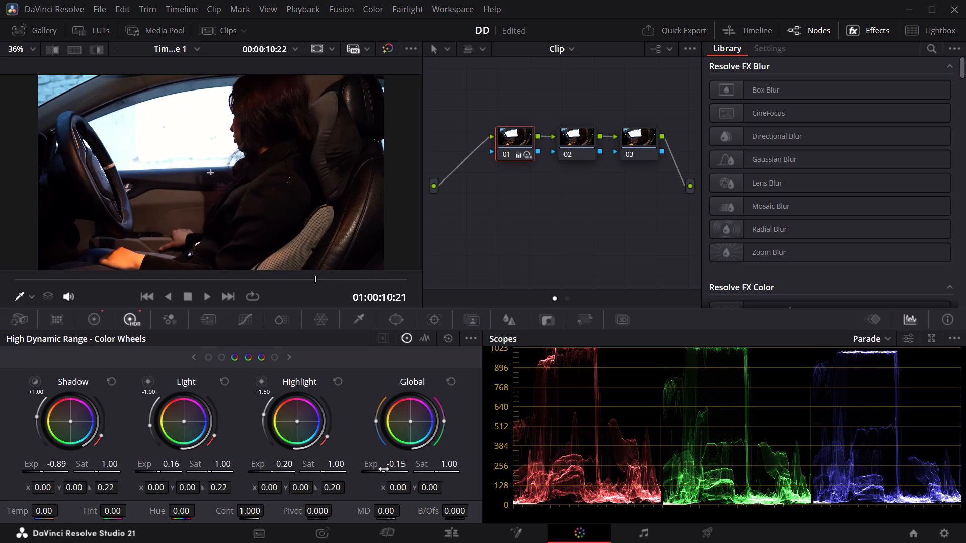
# Set the HDR Global exposure on node 01 to -0.06 and scrub through the car clip to check the grade.
pyautogui.moveTo(383, 472); pyautogui.dragTo(361, 473)
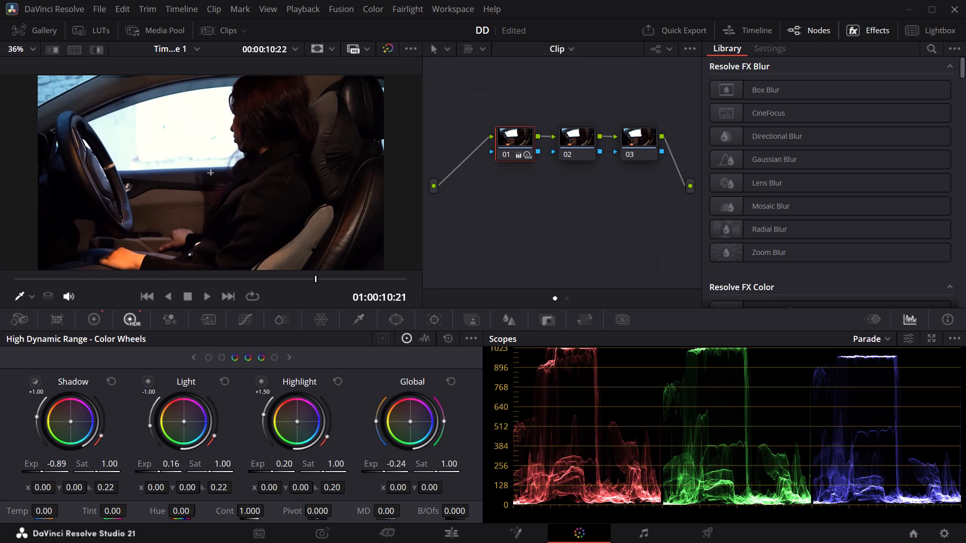
pyautogui.moveTo(361, 473); pyautogui.dragTo(407, 470)
pyautogui.moveTo(310, 279); pyautogui.dragTo(249, 282)
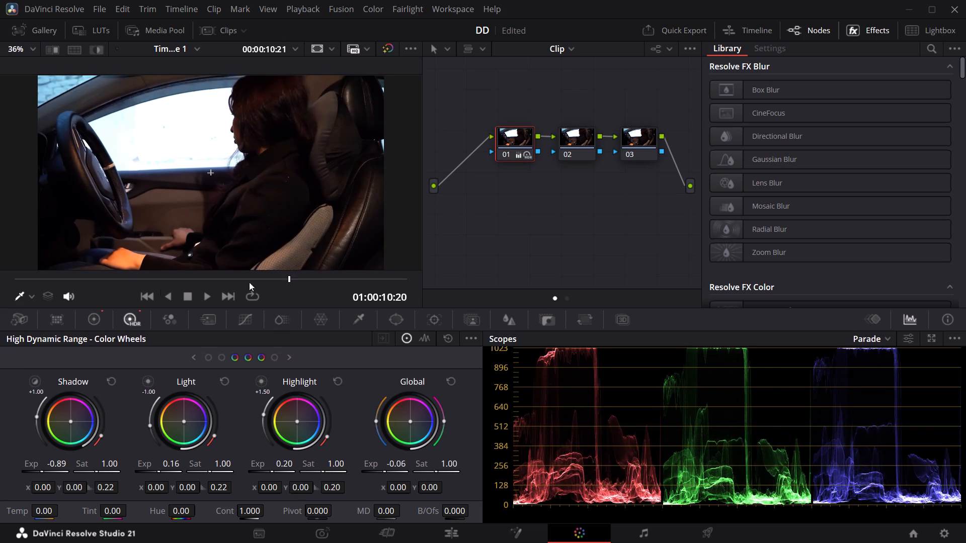
pyautogui.moveTo(249, 282); pyautogui.dragTo(452, 262)
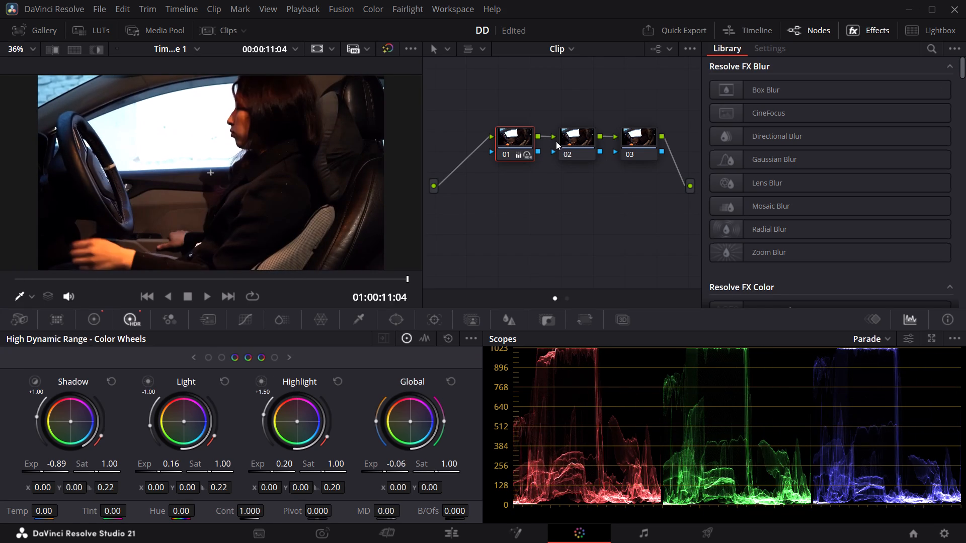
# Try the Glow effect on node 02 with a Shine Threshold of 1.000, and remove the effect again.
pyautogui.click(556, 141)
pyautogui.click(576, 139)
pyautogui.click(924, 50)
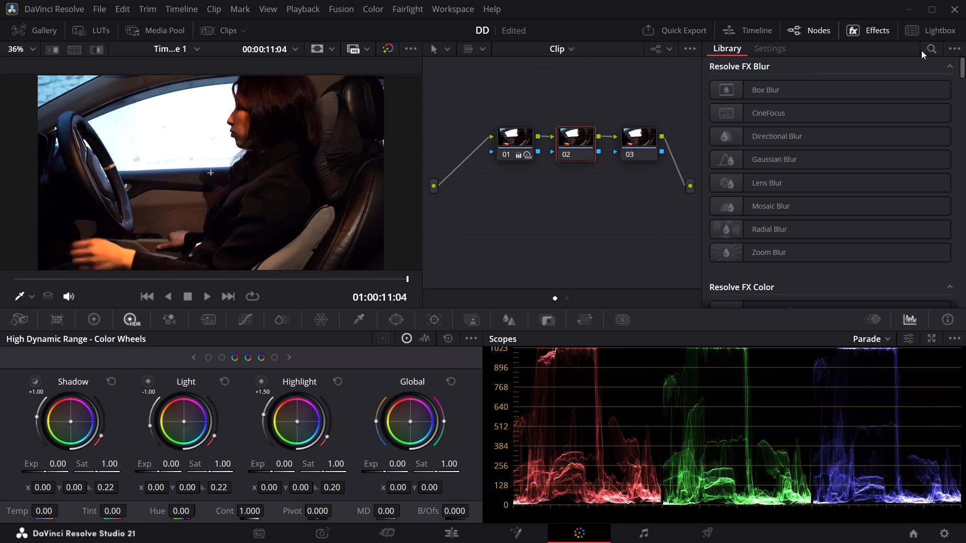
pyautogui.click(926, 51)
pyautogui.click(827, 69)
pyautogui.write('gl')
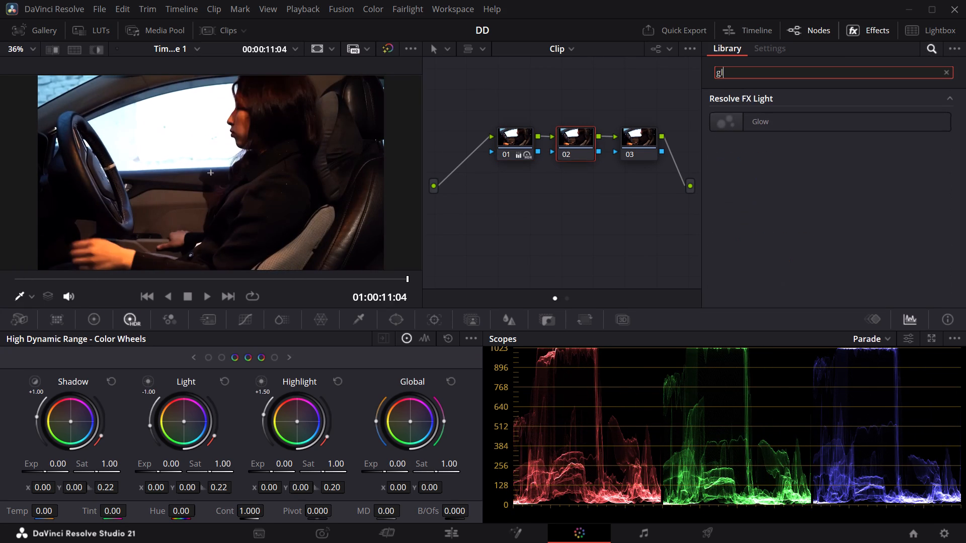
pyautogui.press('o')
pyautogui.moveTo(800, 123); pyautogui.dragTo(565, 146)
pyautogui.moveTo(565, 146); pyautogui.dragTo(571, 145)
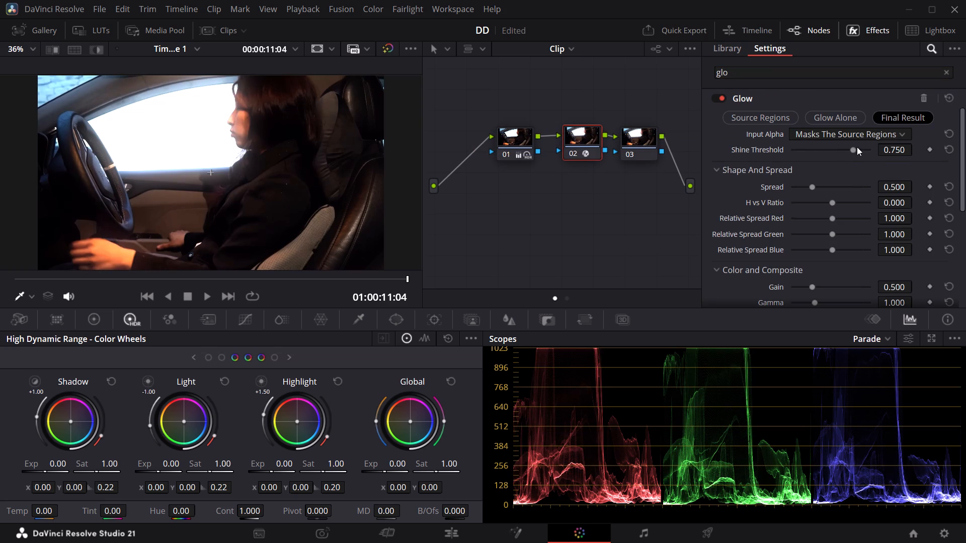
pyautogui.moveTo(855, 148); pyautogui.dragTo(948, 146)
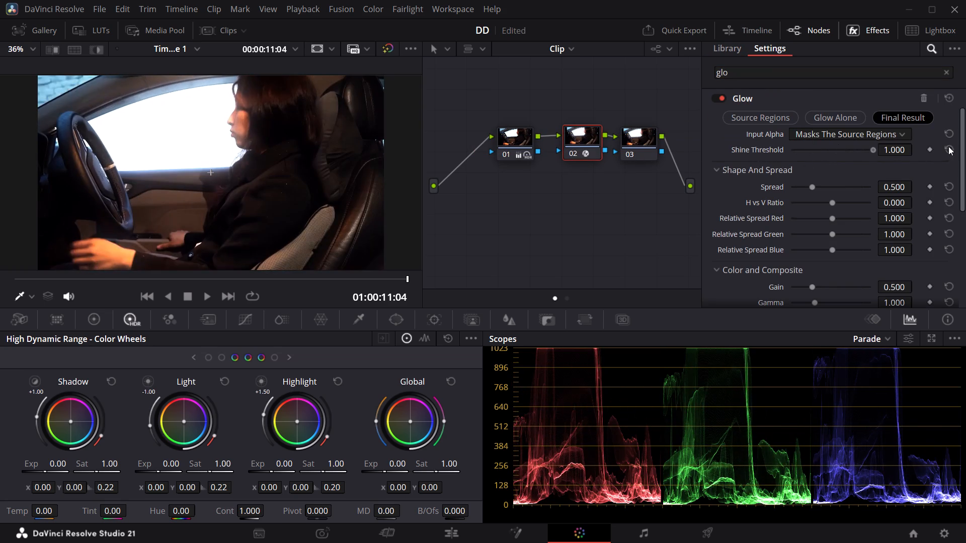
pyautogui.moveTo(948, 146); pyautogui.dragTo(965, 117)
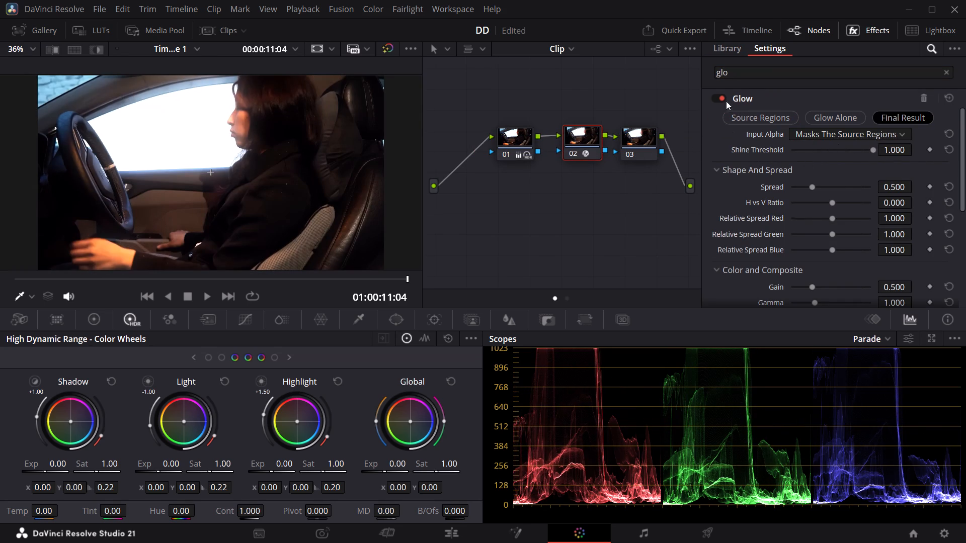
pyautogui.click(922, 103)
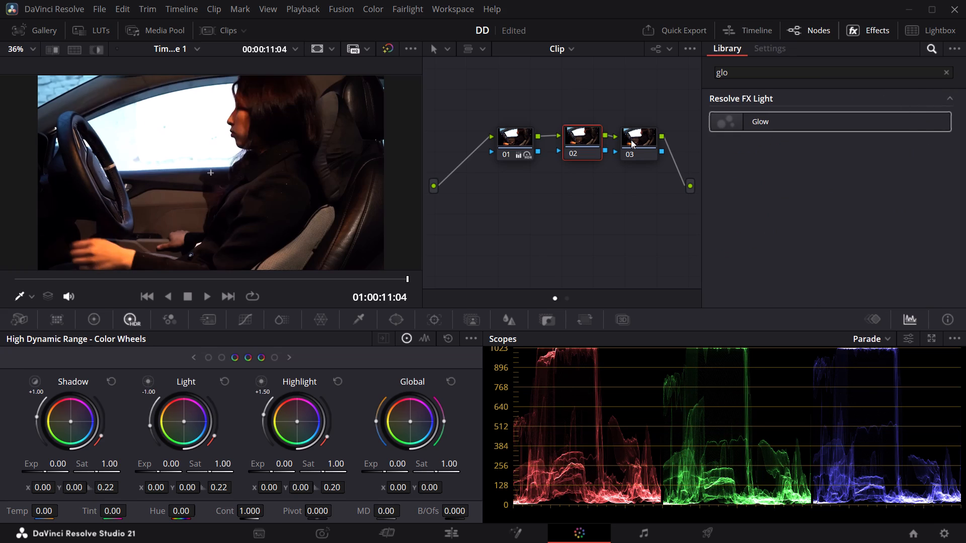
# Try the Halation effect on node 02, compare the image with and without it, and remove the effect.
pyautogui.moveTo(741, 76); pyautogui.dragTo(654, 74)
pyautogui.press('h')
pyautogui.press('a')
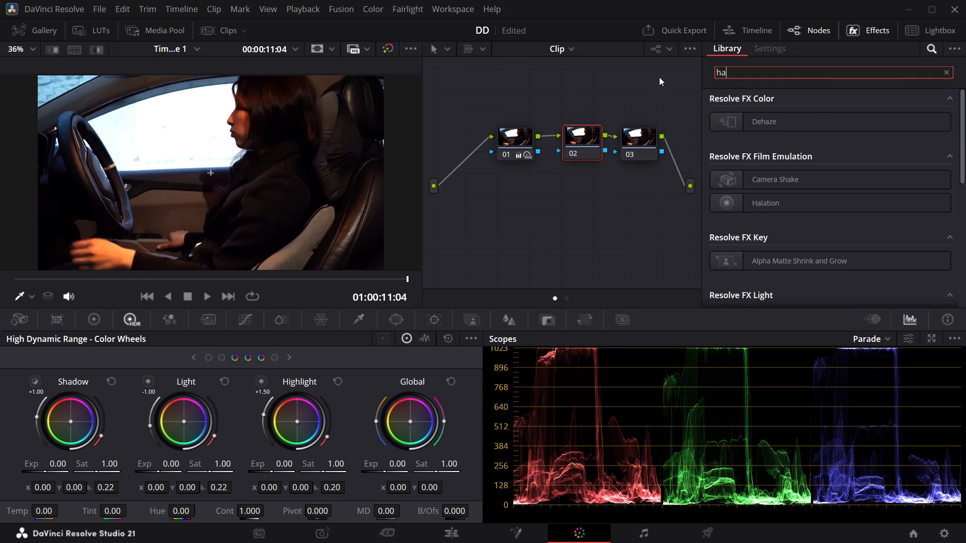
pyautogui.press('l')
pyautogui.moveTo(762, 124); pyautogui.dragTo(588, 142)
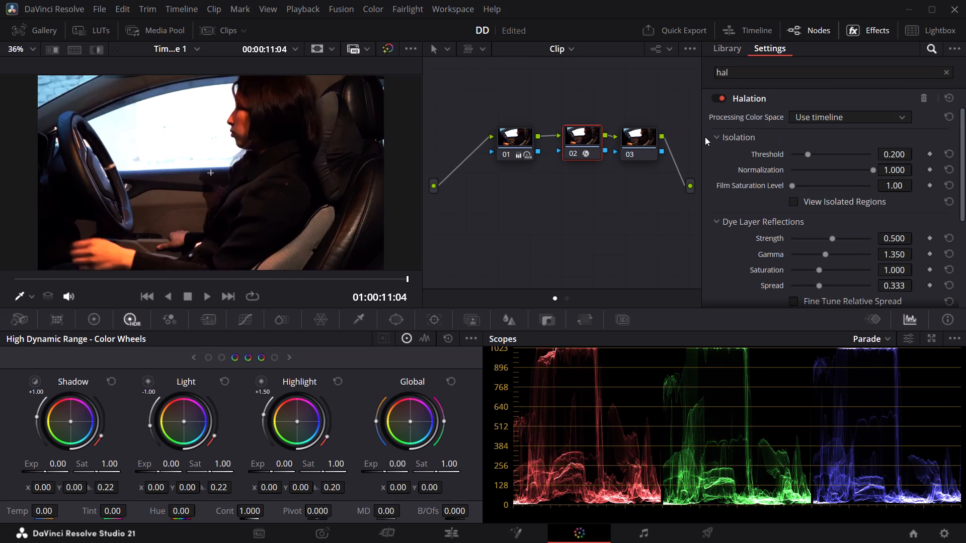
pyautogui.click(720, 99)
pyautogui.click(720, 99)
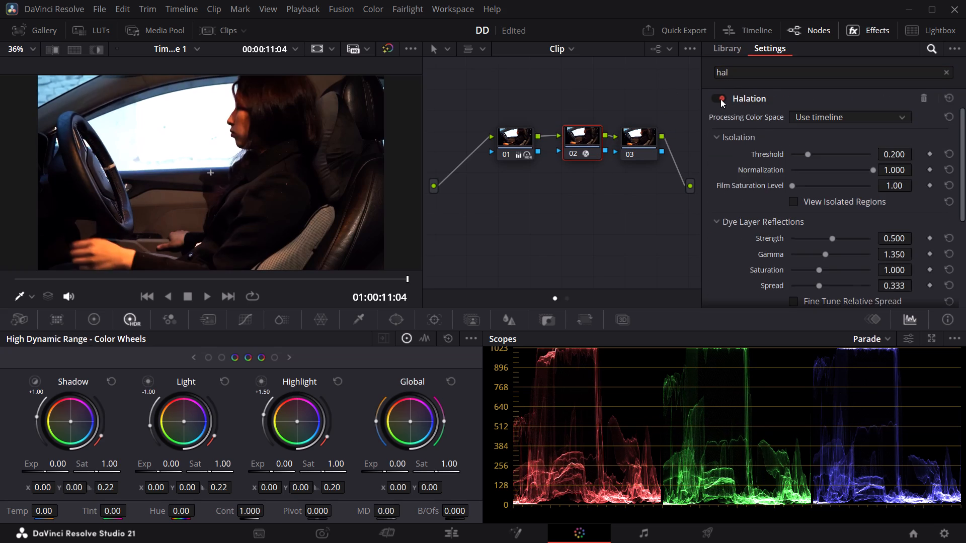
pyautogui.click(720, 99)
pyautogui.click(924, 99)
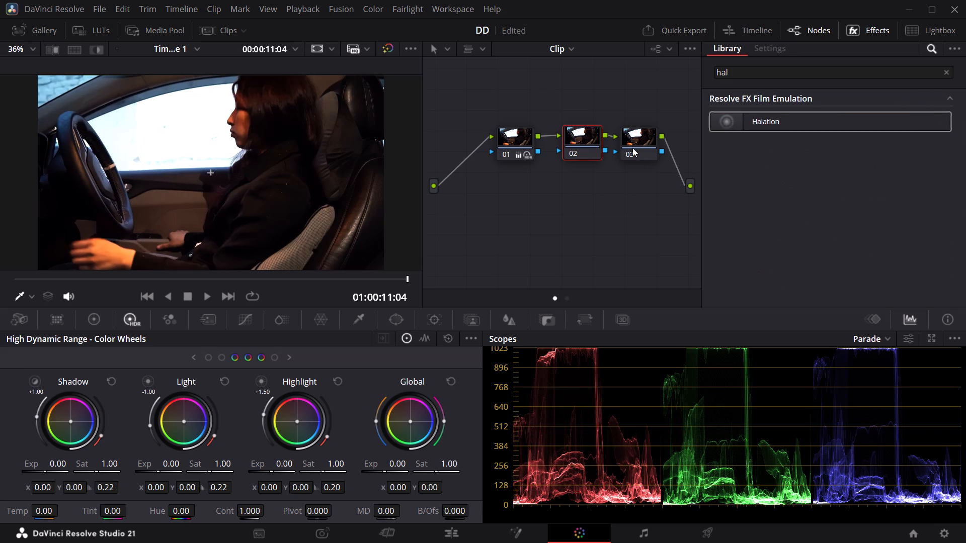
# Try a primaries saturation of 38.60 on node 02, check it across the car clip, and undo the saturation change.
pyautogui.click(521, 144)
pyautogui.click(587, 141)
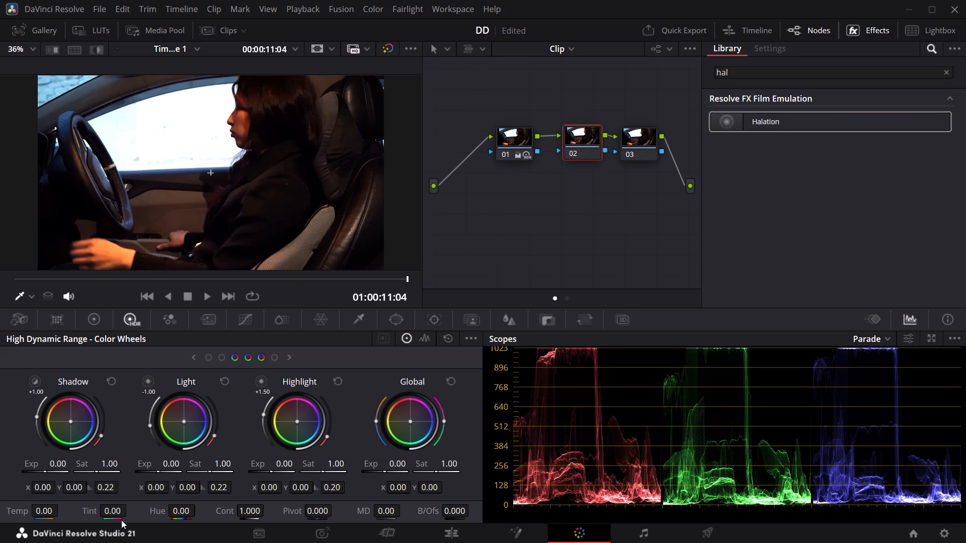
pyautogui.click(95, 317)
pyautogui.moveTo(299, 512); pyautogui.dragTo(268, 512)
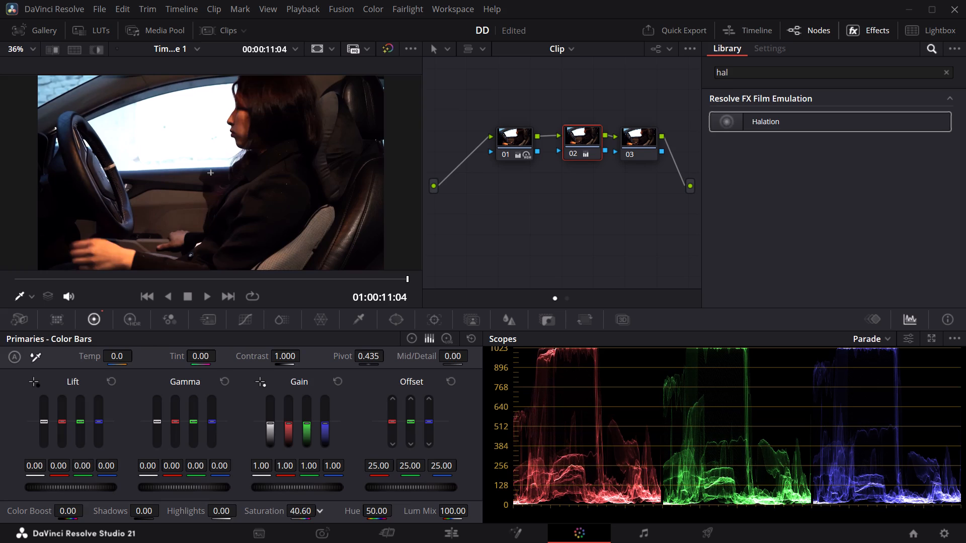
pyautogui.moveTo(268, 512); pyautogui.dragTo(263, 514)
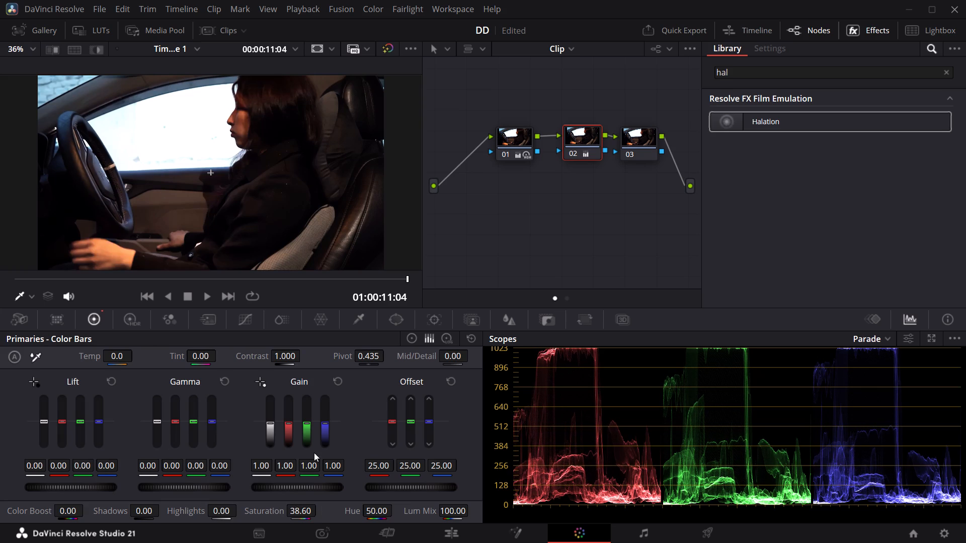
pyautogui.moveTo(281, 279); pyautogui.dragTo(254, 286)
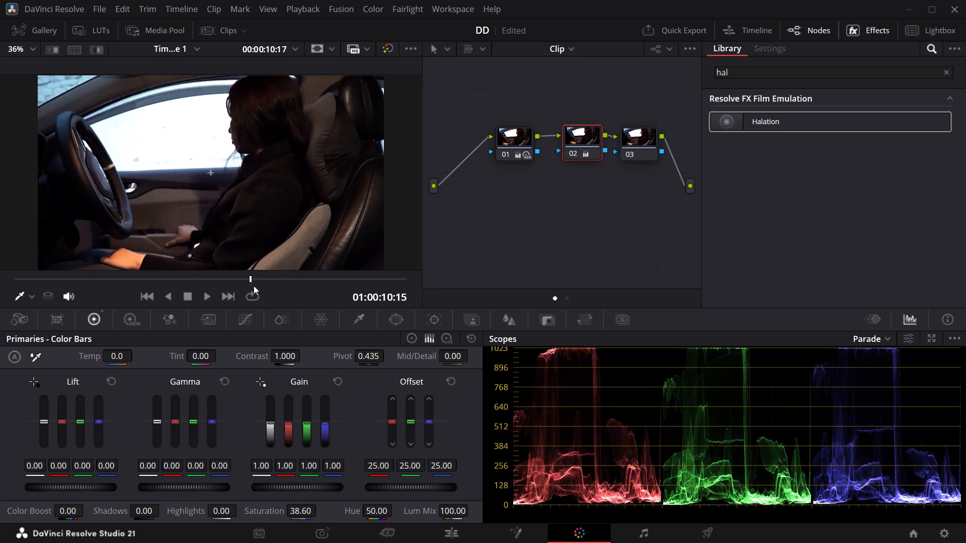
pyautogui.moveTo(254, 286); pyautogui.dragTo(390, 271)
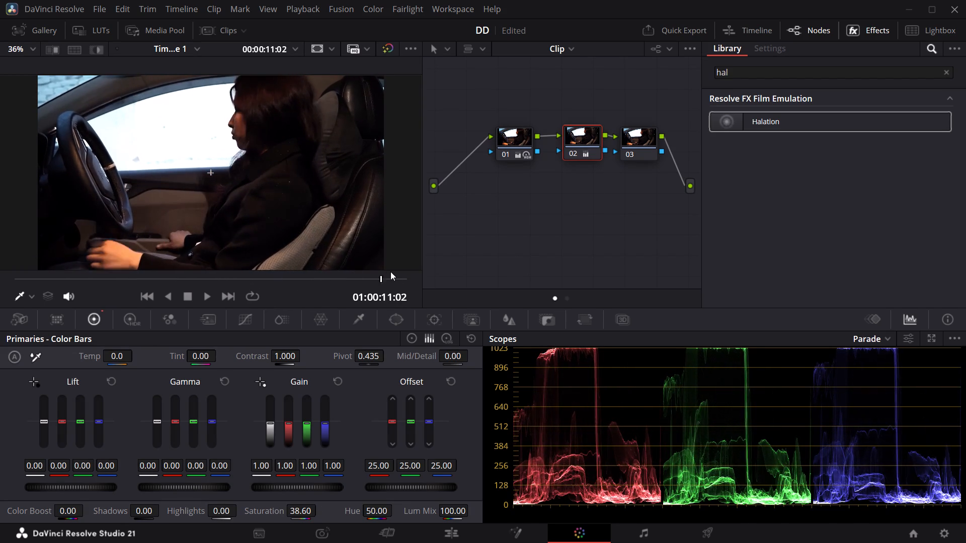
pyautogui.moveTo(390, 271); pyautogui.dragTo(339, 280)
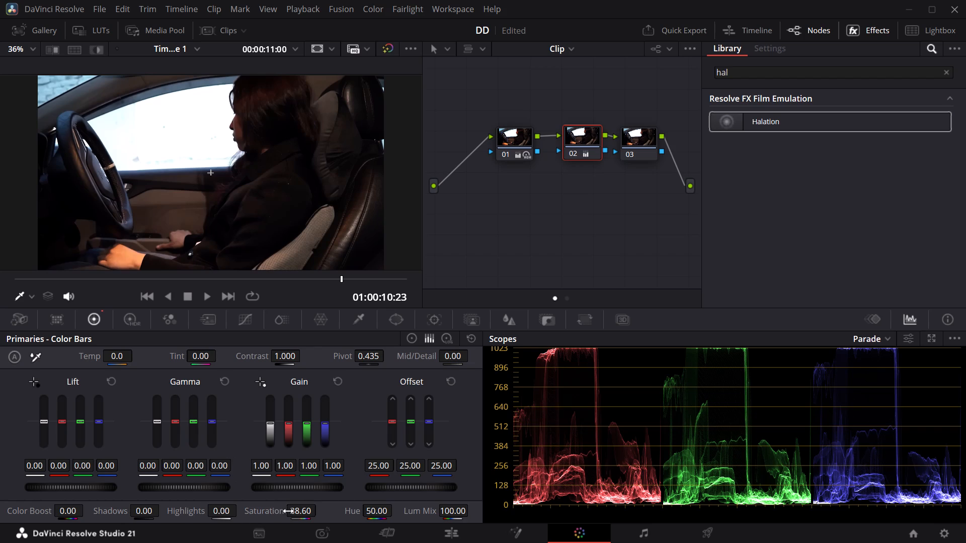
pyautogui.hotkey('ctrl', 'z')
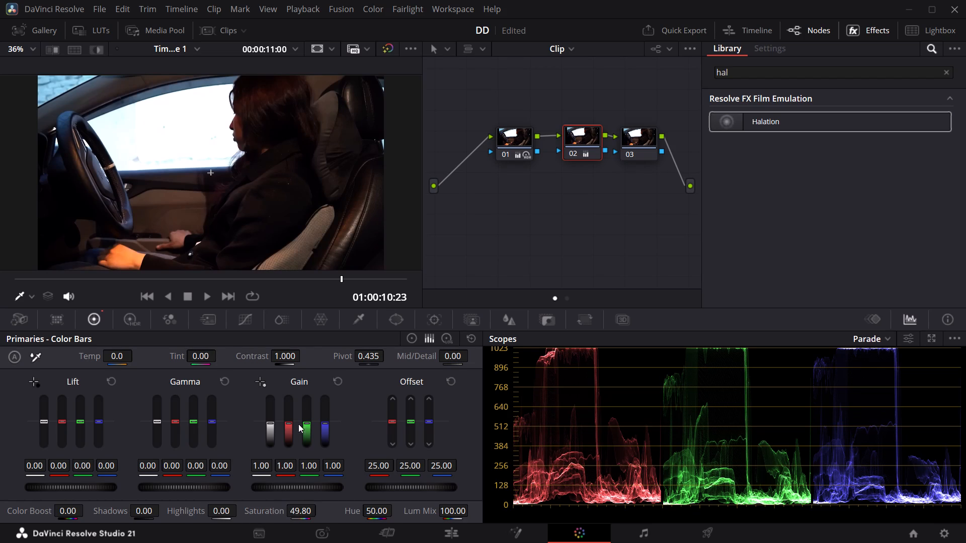
# Set node 02's primaries contrast to 1.060 and scrub through the whole car clip to check it.
pyautogui.moveTo(285, 357); pyautogui.dragTo(333, 355)
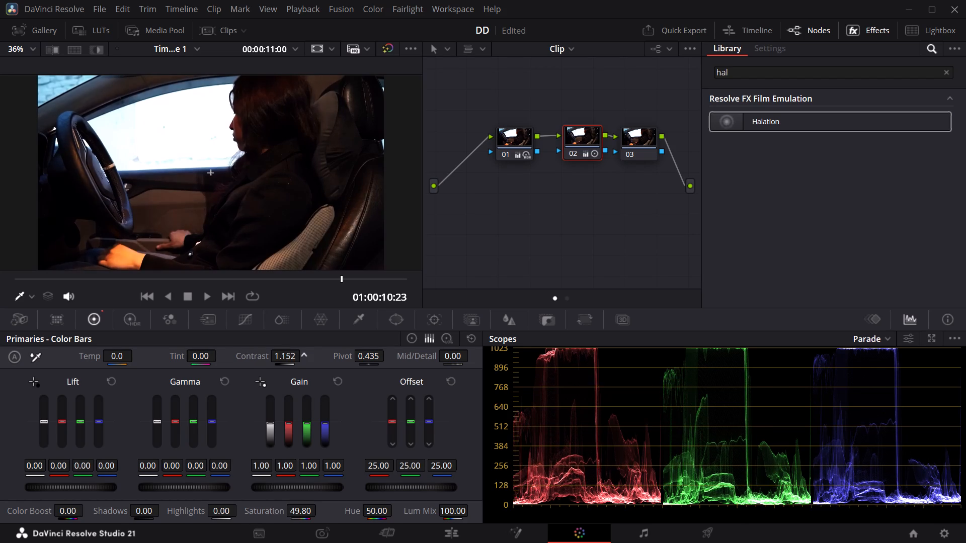
pyautogui.moveTo(333, 355); pyautogui.dragTo(304, 345)
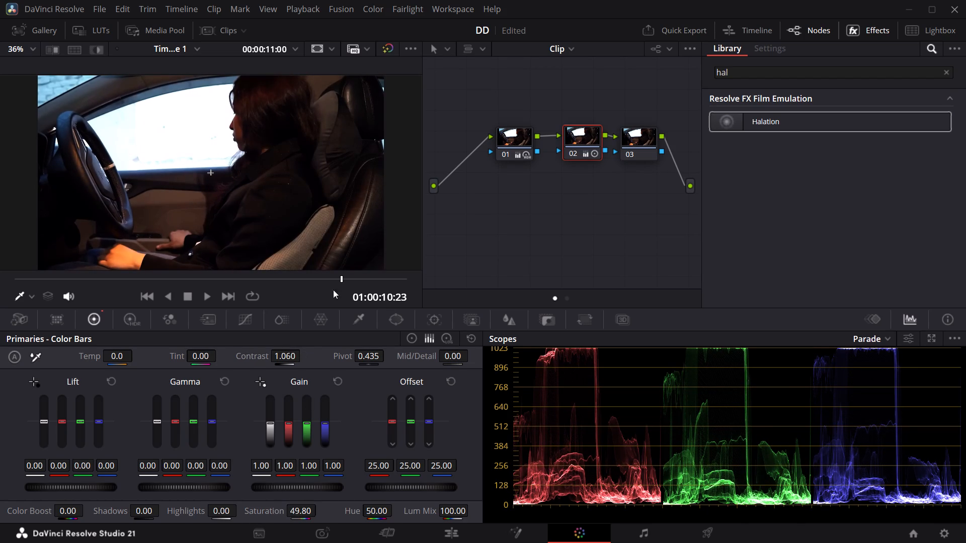
pyautogui.moveTo(344, 284); pyautogui.dragTo(0, 307)
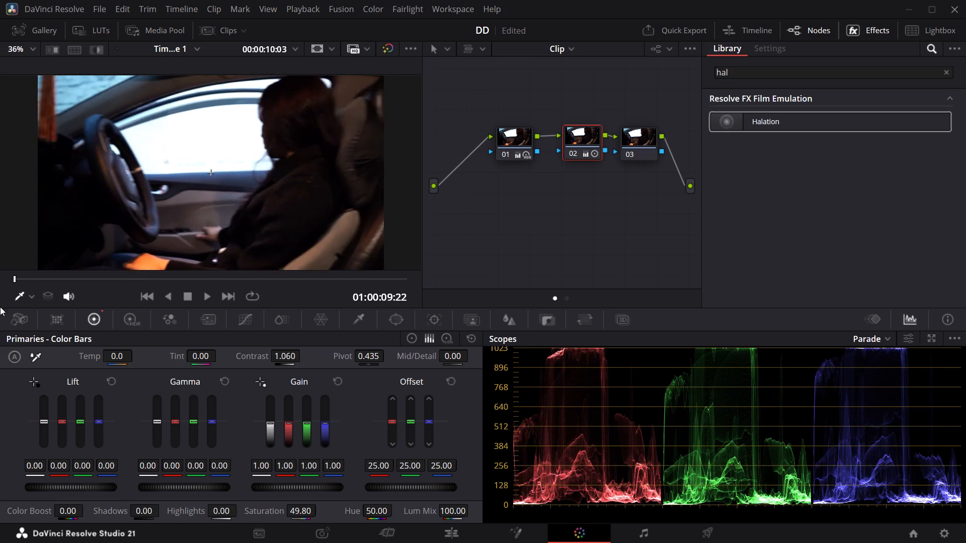
pyautogui.moveTo(0, 307); pyautogui.dragTo(569, 237)
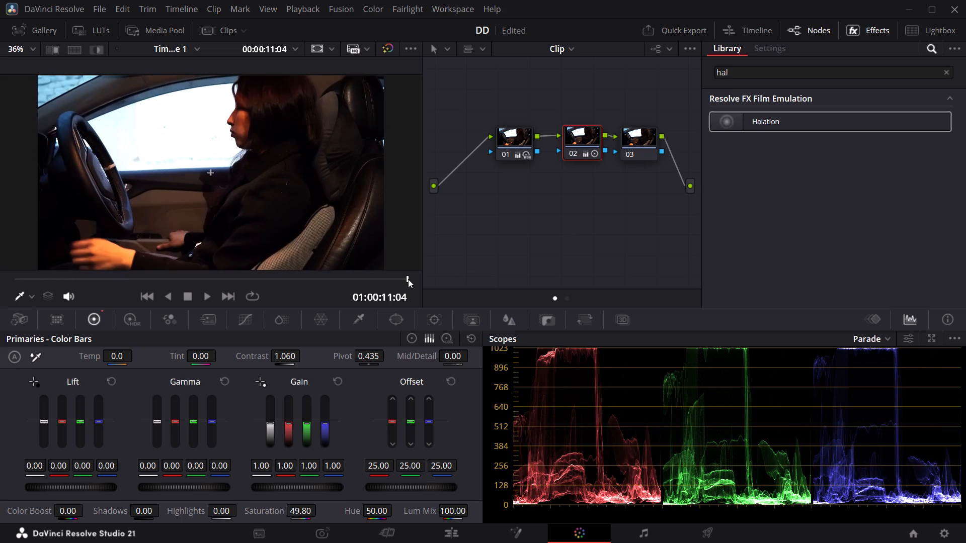
# Start a Magic Mask on node 03 with add points on the woman's hair and the front of her face.
pyautogui.click(639, 133)
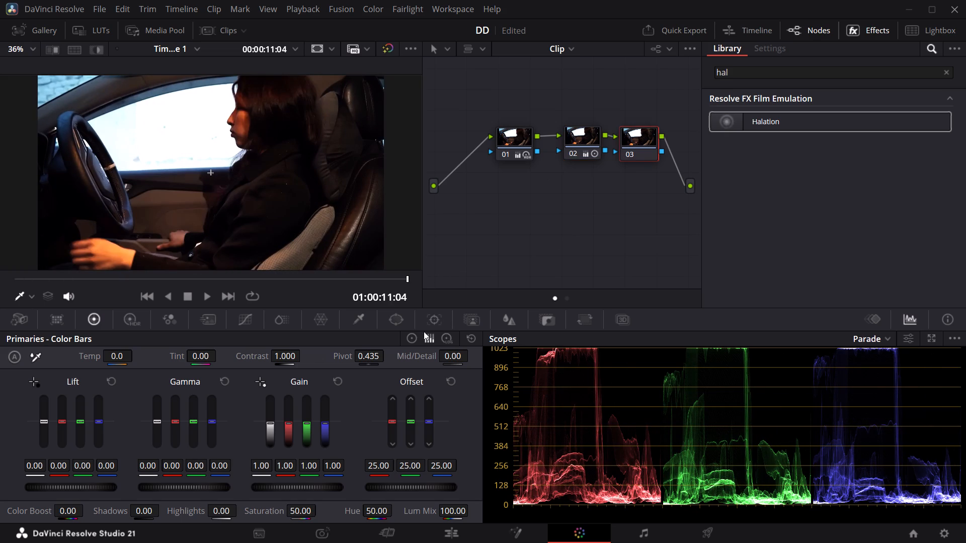
pyautogui.click(471, 313)
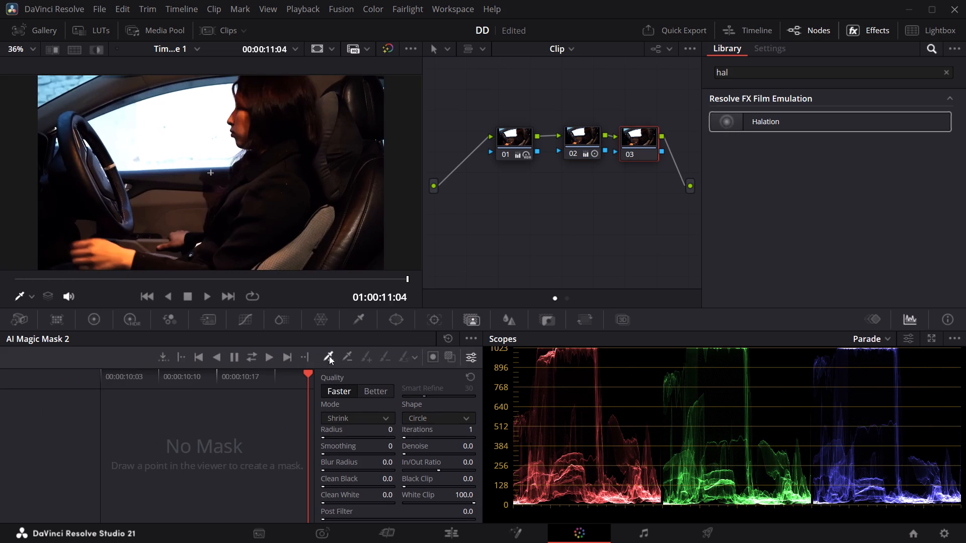
pyautogui.click(247, 83)
pyautogui.click(304, 85)
pyautogui.click(308, 84)
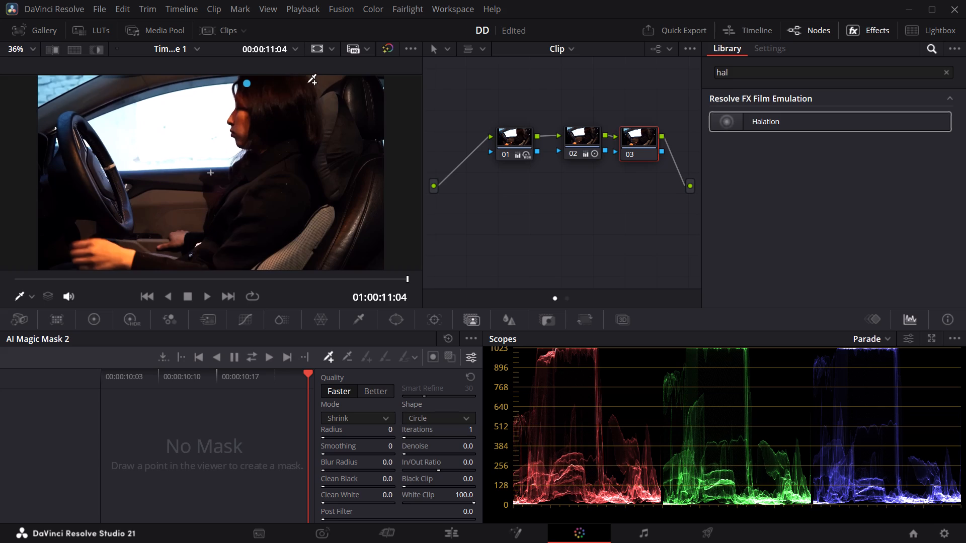
pyautogui.click(306, 87)
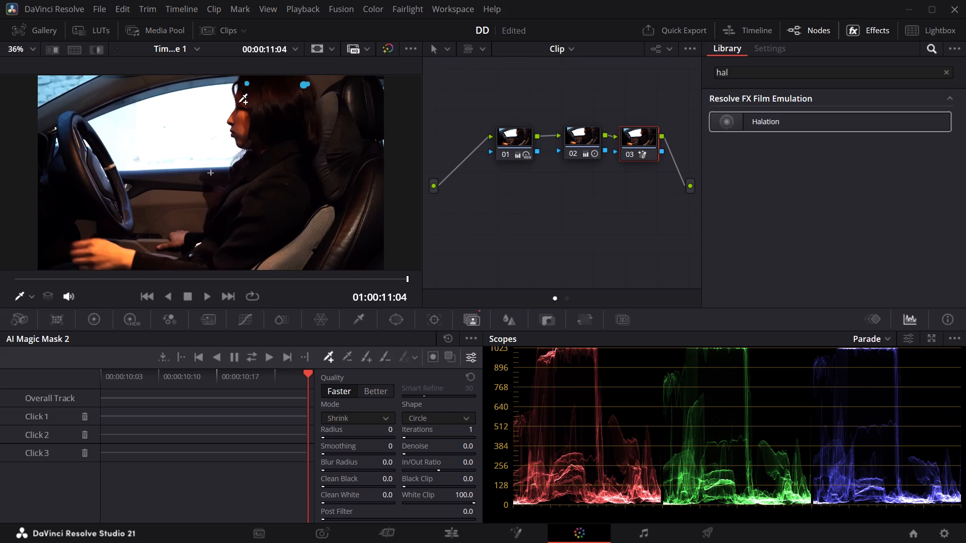
pyautogui.click(242, 107)
pyautogui.click(234, 122)
pyautogui.click(242, 137)
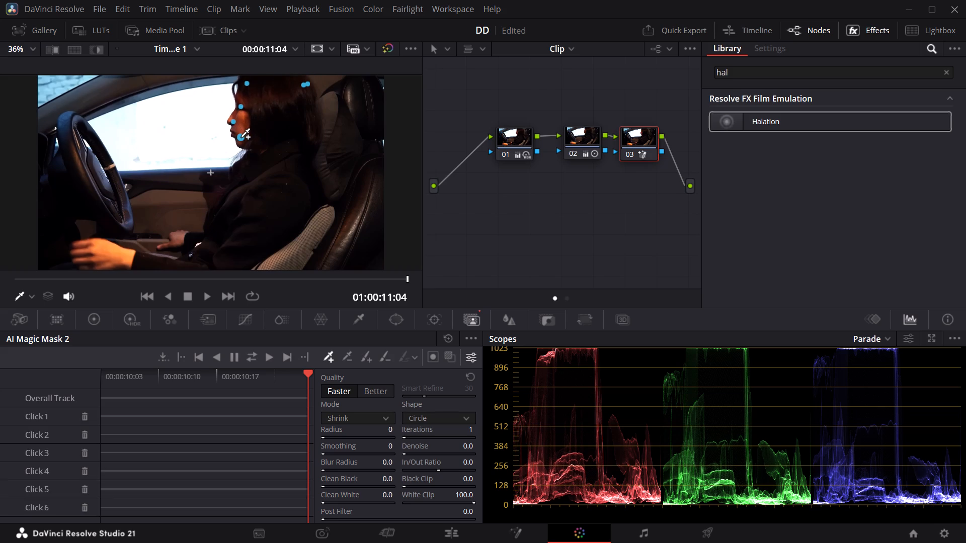
# Extend the Magic Mask with add points down the woman's neck and coat, over her near hand and sleeve, and up her back.
pyautogui.click(261, 143)
pyautogui.click(266, 161)
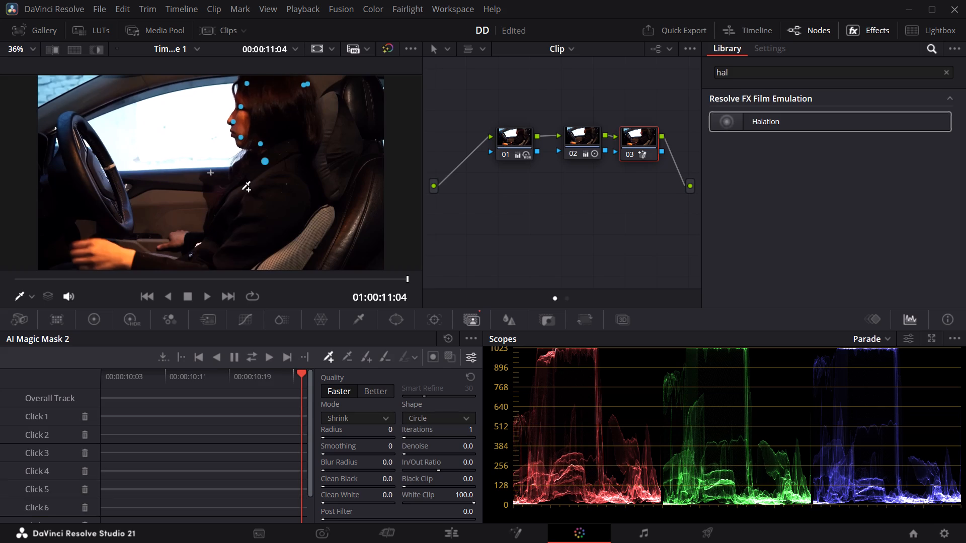
pyautogui.click(242, 192)
pyautogui.click(221, 214)
pyautogui.click(84, 251)
pyautogui.click(124, 259)
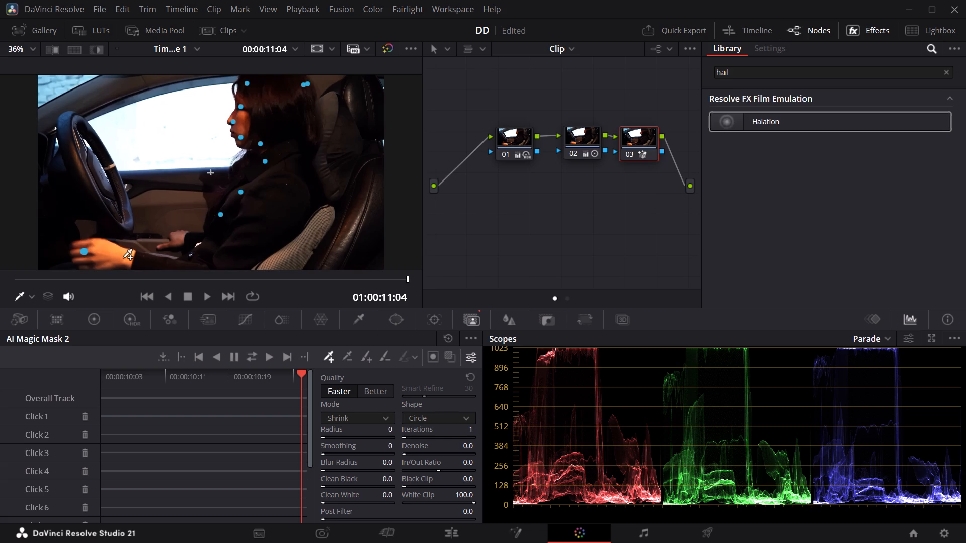
pyautogui.click(176, 266)
pyautogui.click(267, 235)
pyautogui.click(308, 188)
# Add Magic Mask points on the back and top of the woman's hair, her chest, and her far hand and sleeve.
pyautogui.click(303, 148)
pyautogui.click(303, 115)
pyautogui.click(290, 94)
pyautogui.click(277, 83)
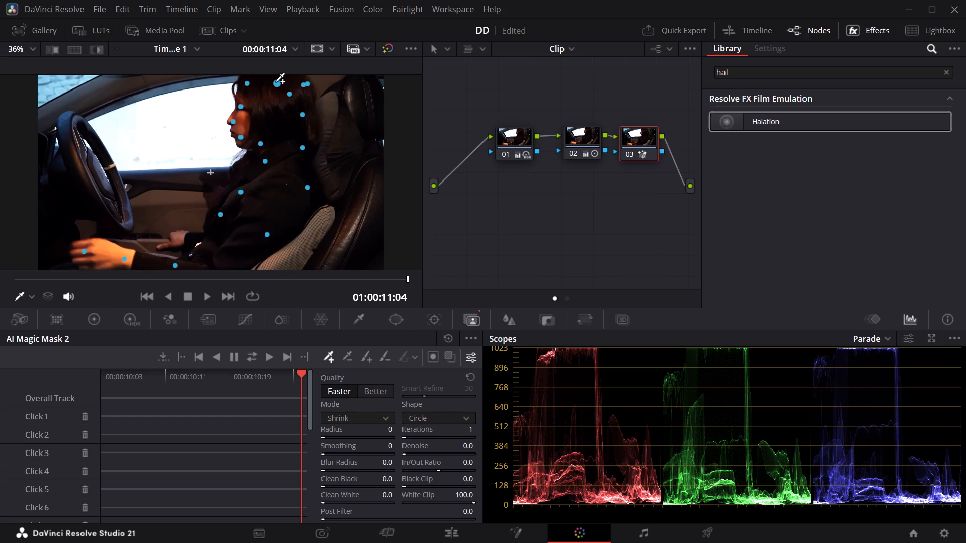
pyautogui.click(272, 111)
pyautogui.click(246, 175)
pyautogui.click(226, 217)
pyautogui.scroll(13, 194, 256)
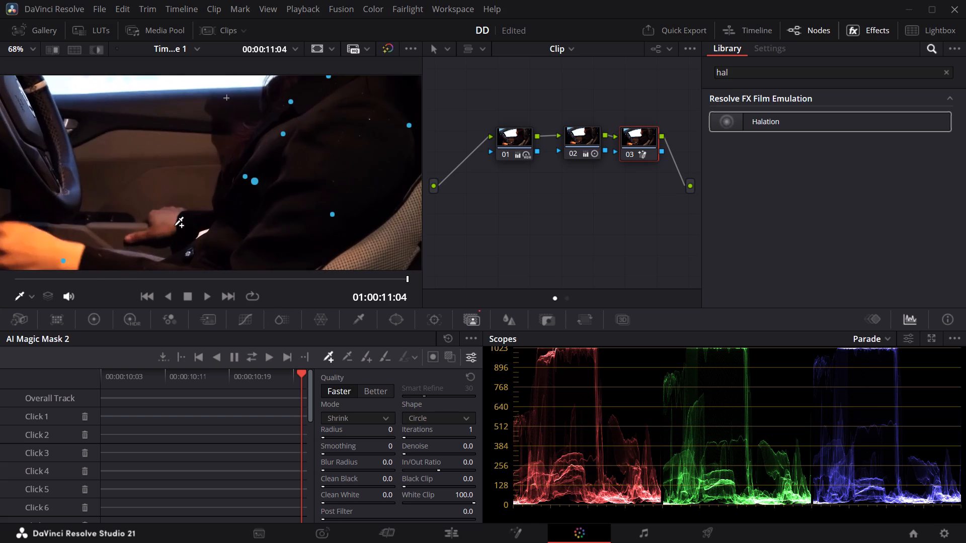
pyautogui.click(171, 223)
pyautogui.click(199, 222)
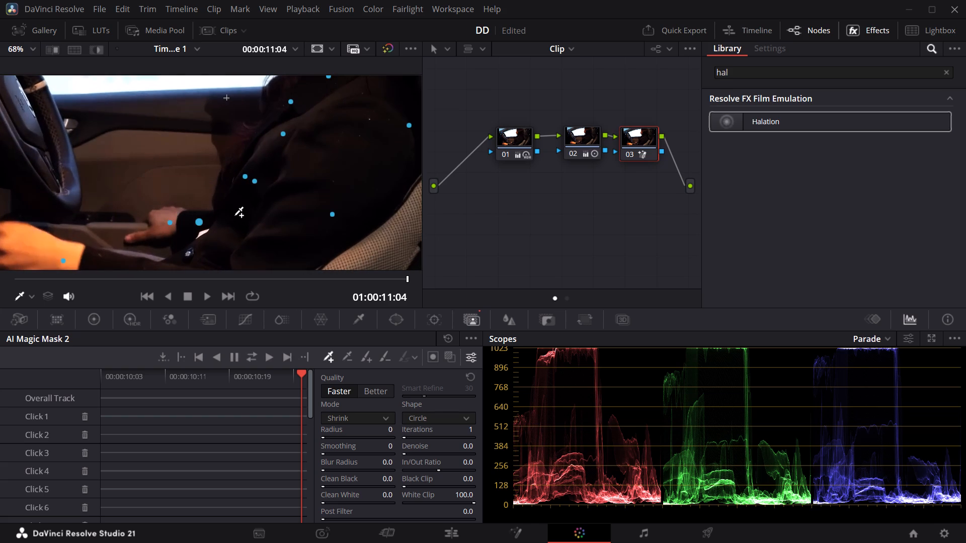
pyautogui.click(235, 217)
# Track the Magic Mask in both directions across the whole car clip.
pyautogui.click(256, 355)
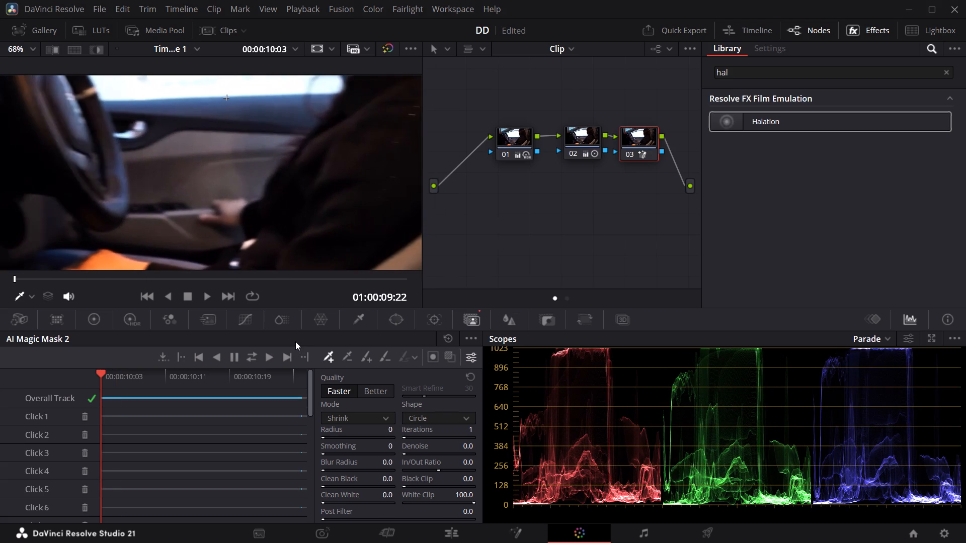
# Inspect the tracked mask on the clip's last frame, using the mask overlay and toggling mask inversion.
pyautogui.click(433, 352)
pyautogui.click(278, 276)
pyautogui.moveTo(282, 281); pyautogui.dragTo(433, 262)
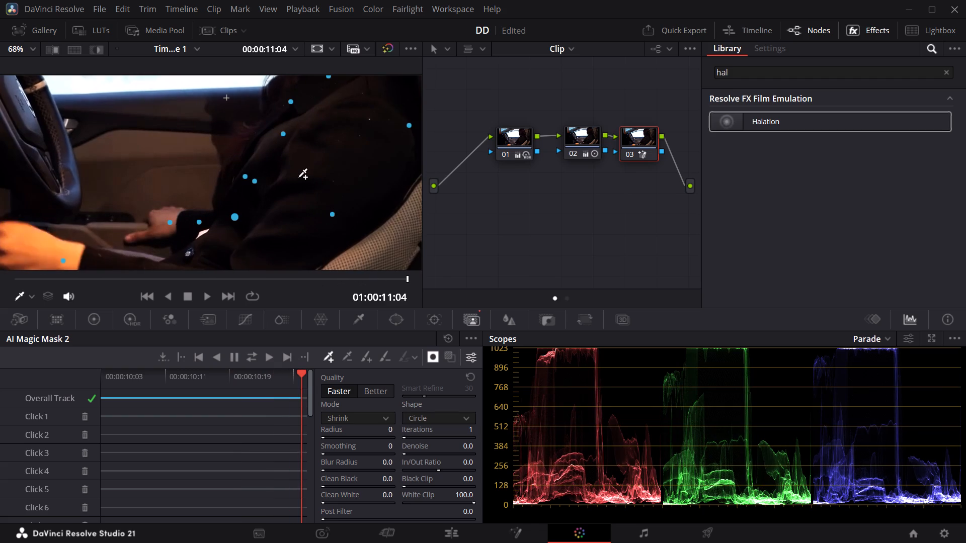
pyautogui.scroll(6, 293, 180)
pyautogui.scroll(-20, 293, 180)
pyautogui.scroll(-12, 293, 180)
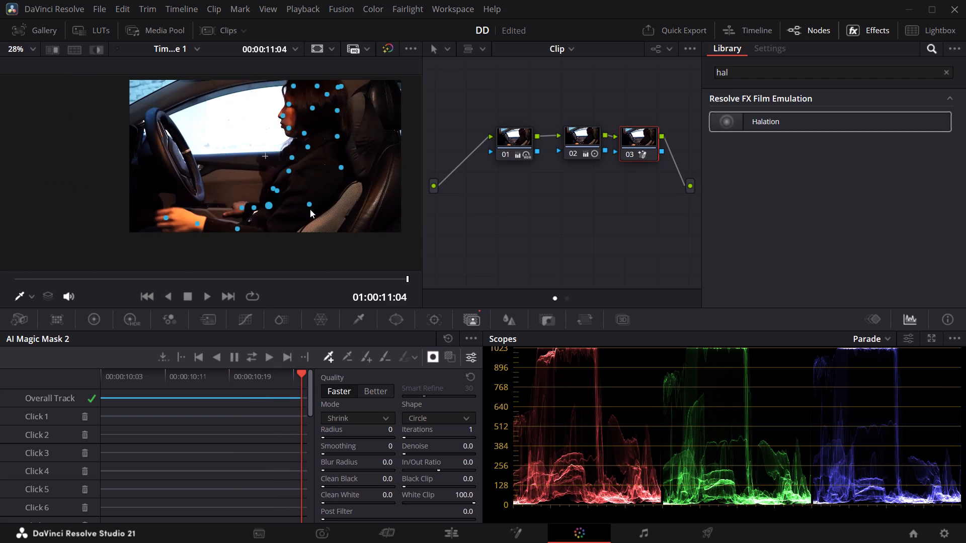
pyautogui.click(451, 359)
pyautogui.click(451, 359)
pyautogui.click(451, 359)
pyautogui.click(431, 358)
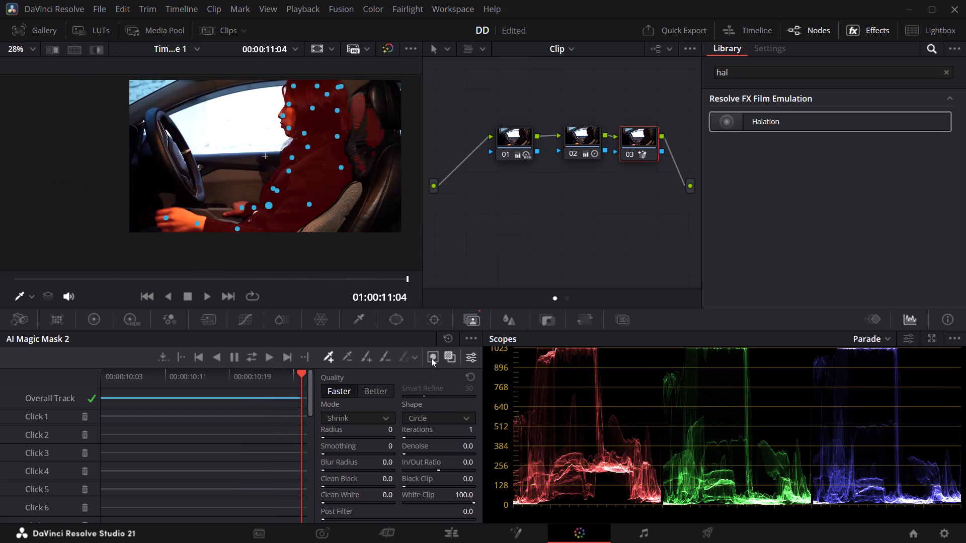
pyautogui.click(431, 358)
pyautogui.click(431, 358)
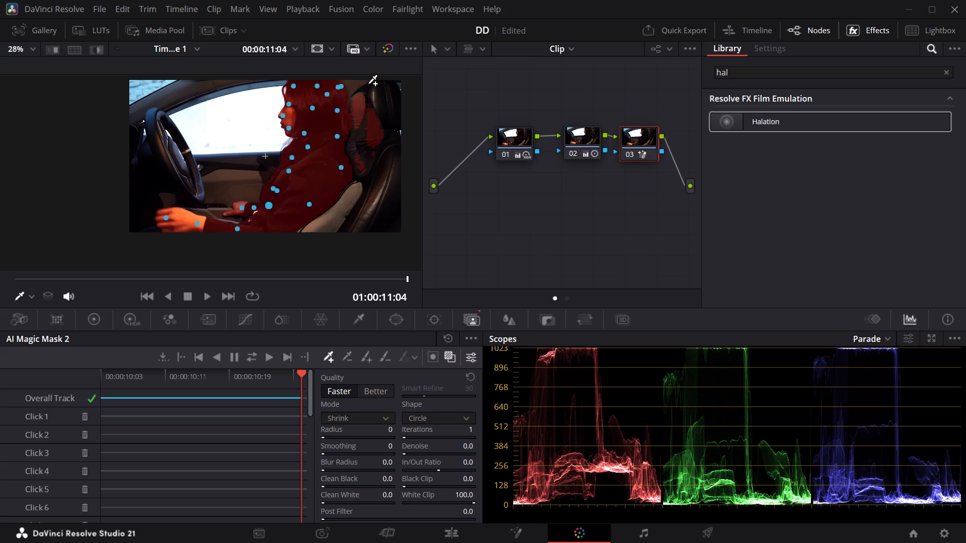
# Exclude the seat behind the woman from the Magic Mask with a subtract point on the backrest.
pyautogui.click(352, 359)
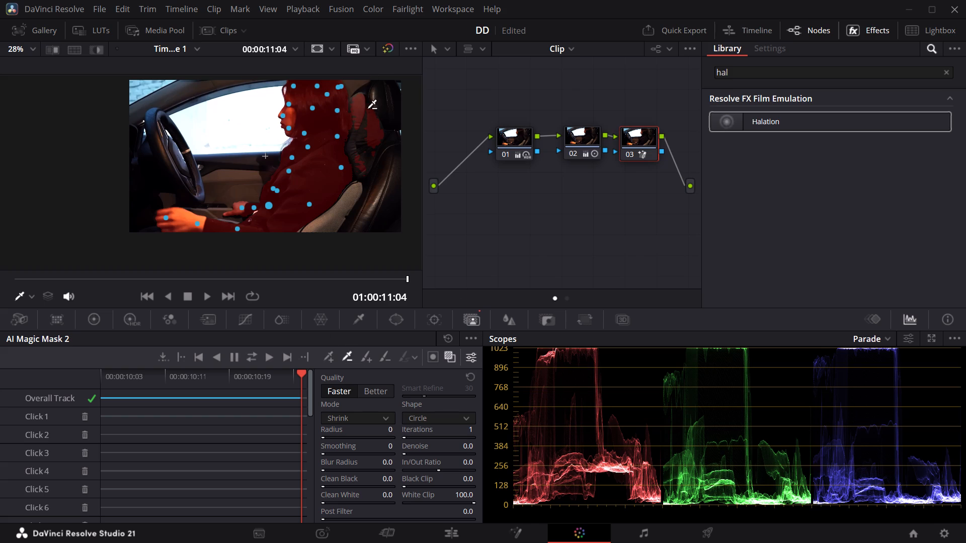
pyautogui.click(362, 103)
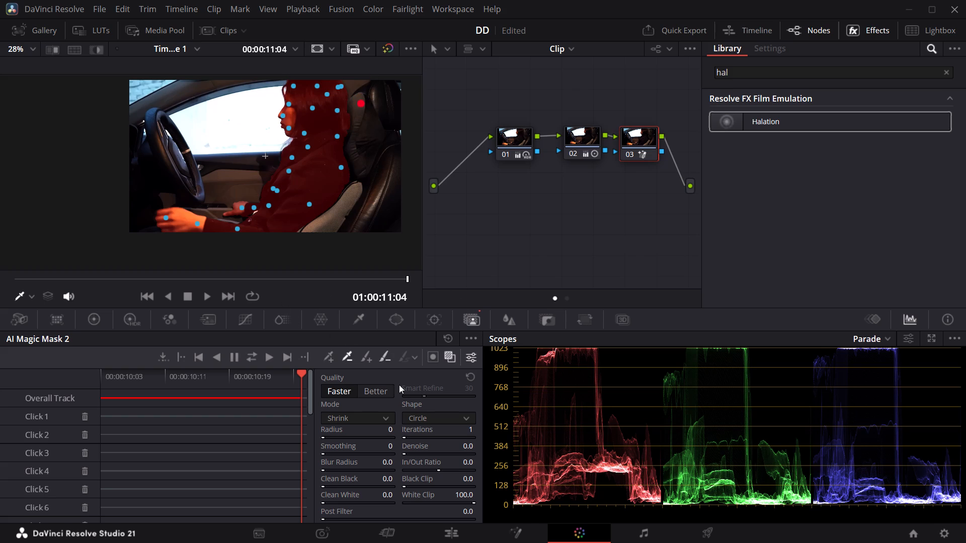
# Hide the Magic Mask overlay in the viewer.
pyautogui.click(101, 324)
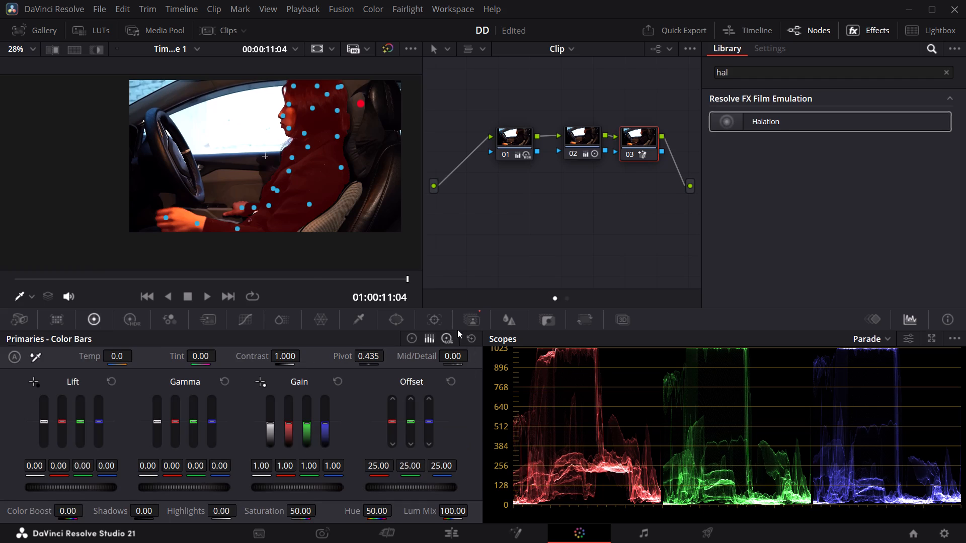
pyautogui.click(465, 322)
pyautogui.click(450, 354)
pyautogui.click(450, 354)
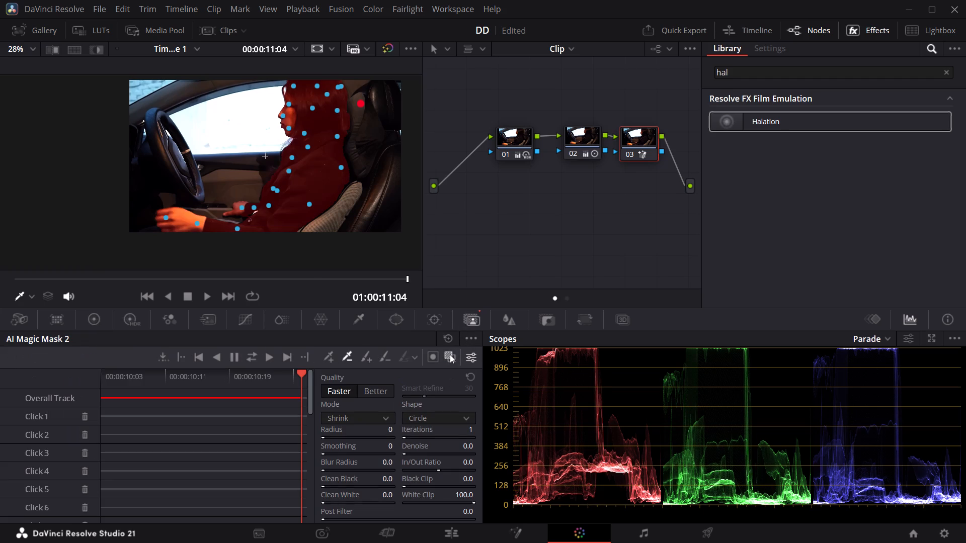
pyautogui.click(450, 354)
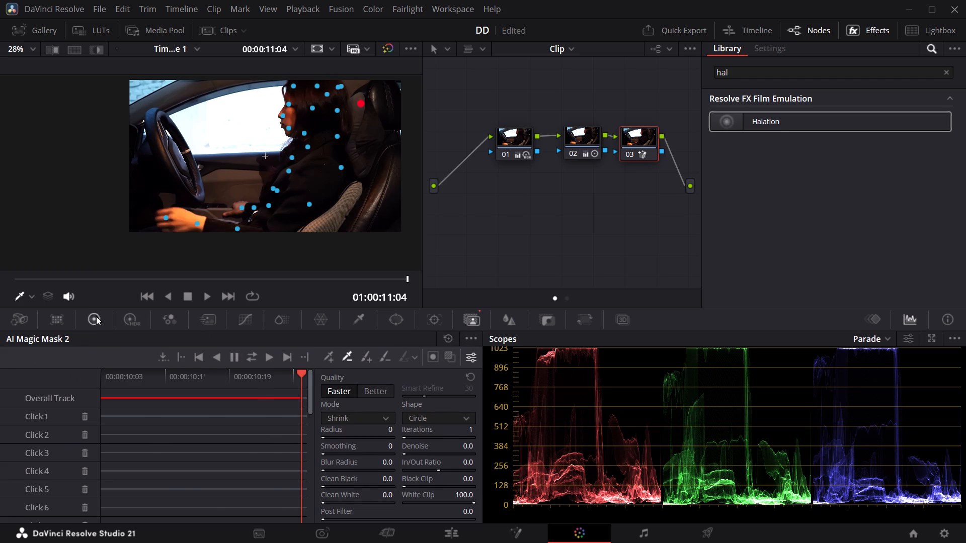
# Try a Light exposure of 0.30 in node 03's HDR color wheels, and settle on -0.38.
pyautogui.click(96, 316)
pyautogui.click(126, 310)
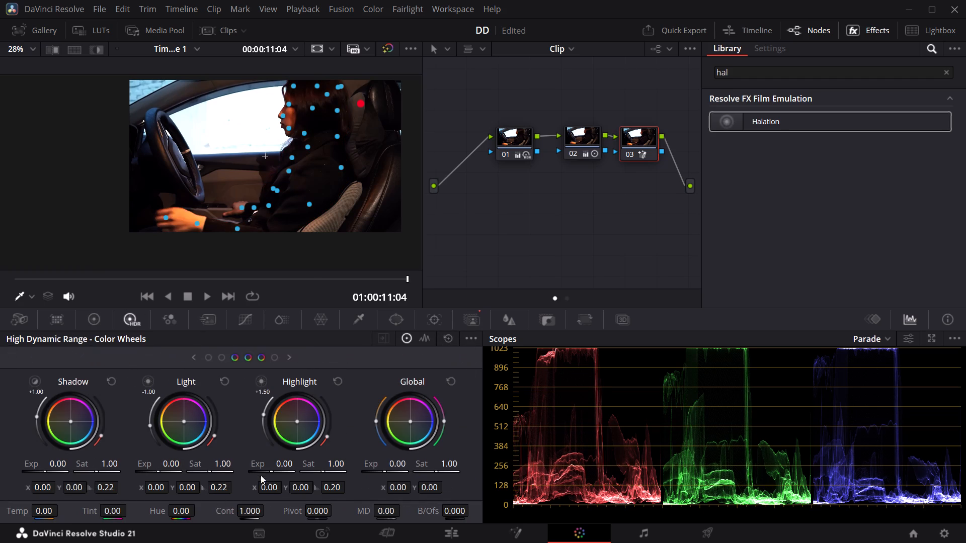
pyautogui.moveTo(158, 472); pyautogui.dragTo(237, 461)
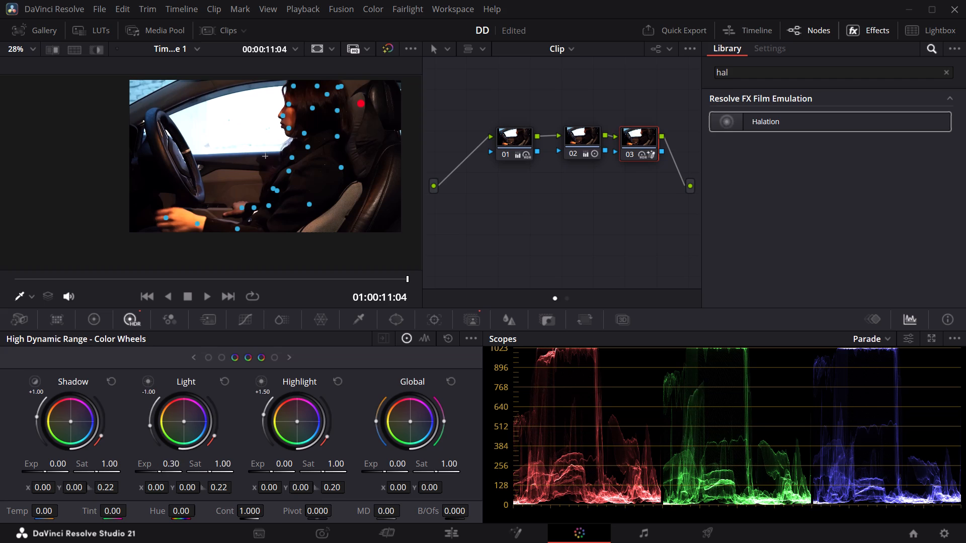
pyautogui.moveTo(237, 461); pyautogui.dragTo(58, 462)
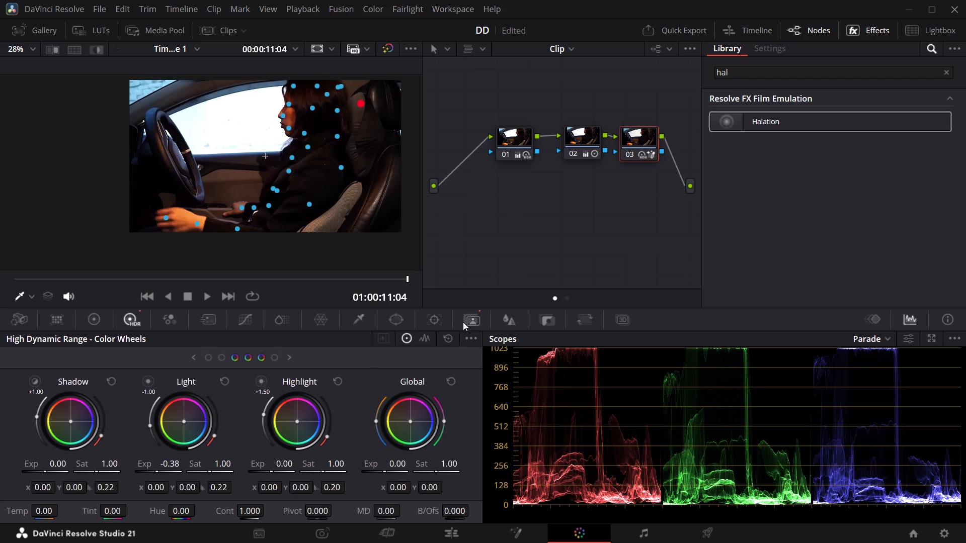
# Compare the shot with node 03's Magic Mask inverted and not inverted, leaving it not inverted with the overlay hidden.
pyautogui.click(463, 322)
pyautogui.click(432, 355)
pyautogui.click(432, 356)
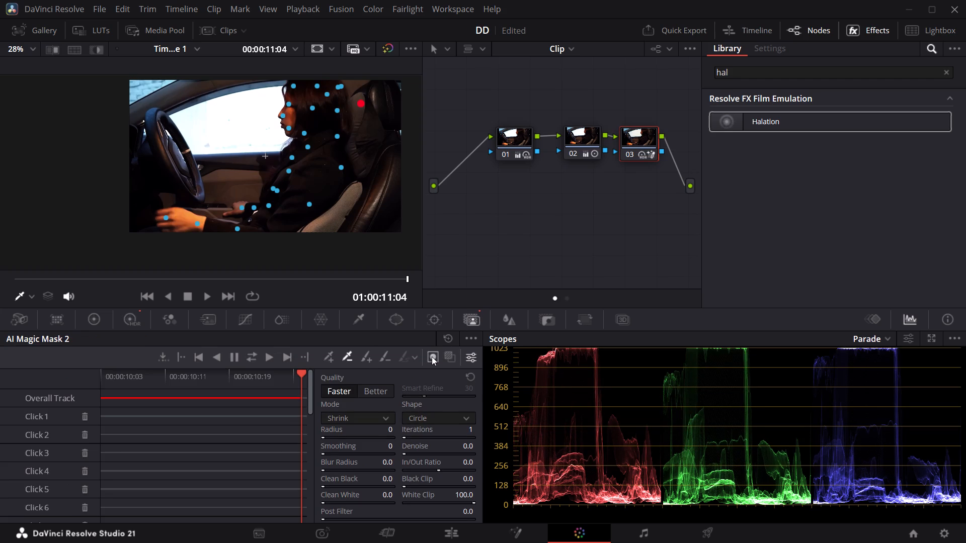
pyautogui.click(432, 356)
pyautogui.click(432, 356)
pyautogui.click(432, 356)
pyautogui.click(432, 356)
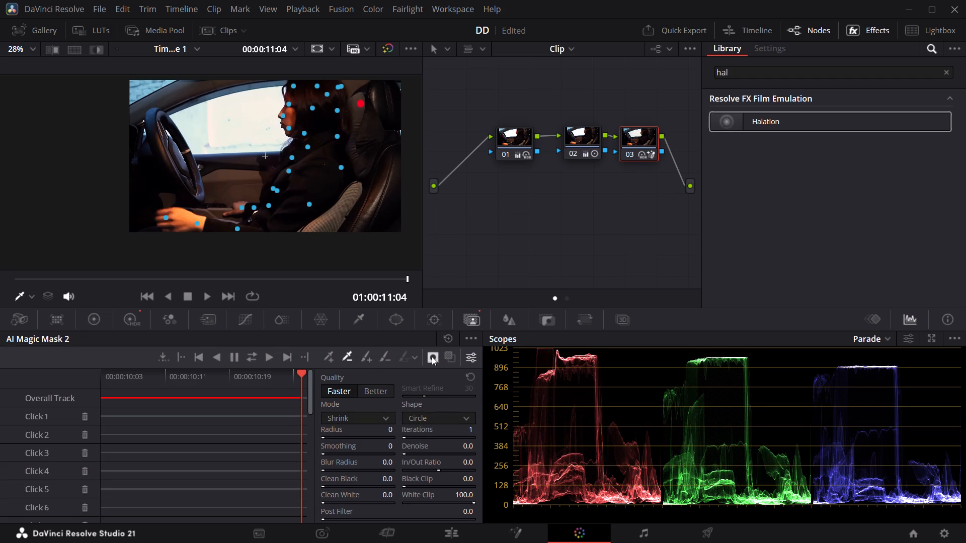
pyautogui.click(454, 357)
pyautogui.click(453, 357)
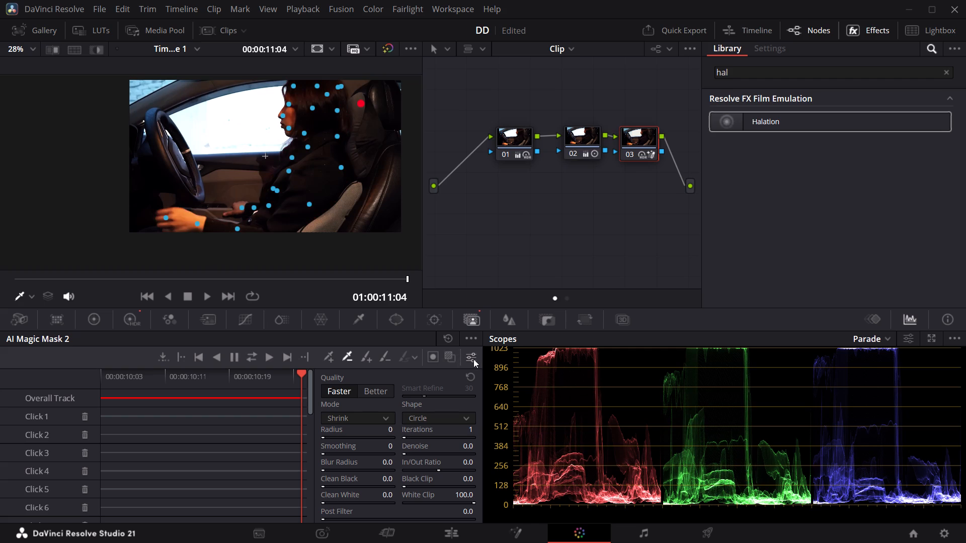
pyautogui.click(472, 359)
pyautogui.click(472, 359)
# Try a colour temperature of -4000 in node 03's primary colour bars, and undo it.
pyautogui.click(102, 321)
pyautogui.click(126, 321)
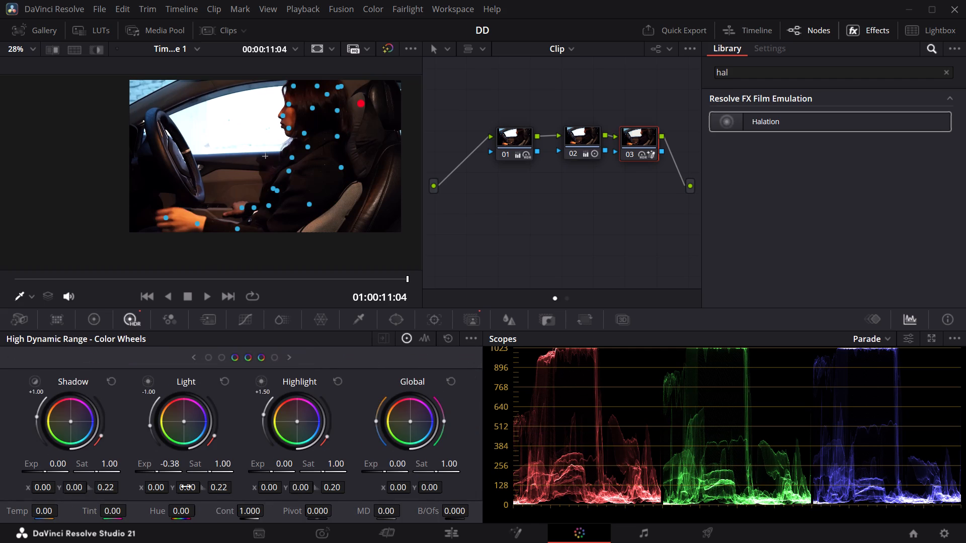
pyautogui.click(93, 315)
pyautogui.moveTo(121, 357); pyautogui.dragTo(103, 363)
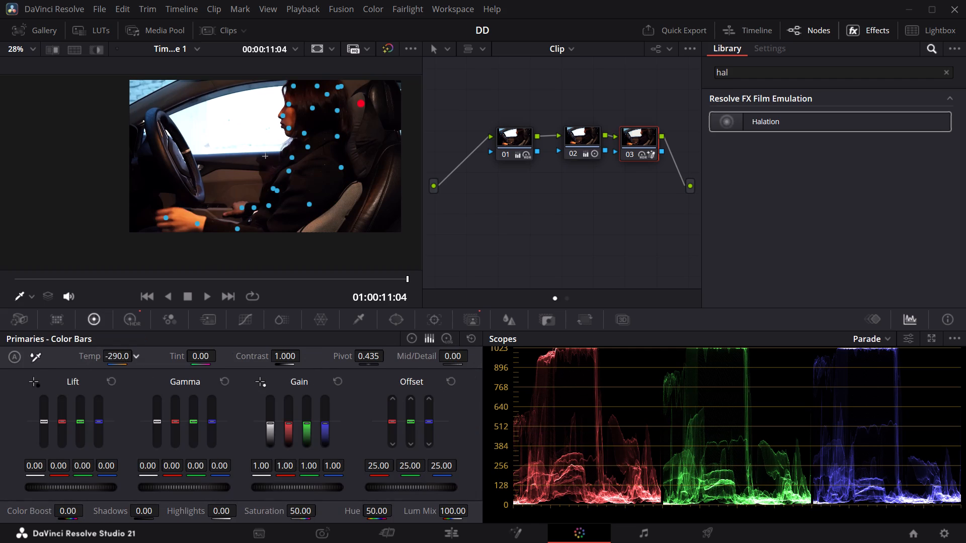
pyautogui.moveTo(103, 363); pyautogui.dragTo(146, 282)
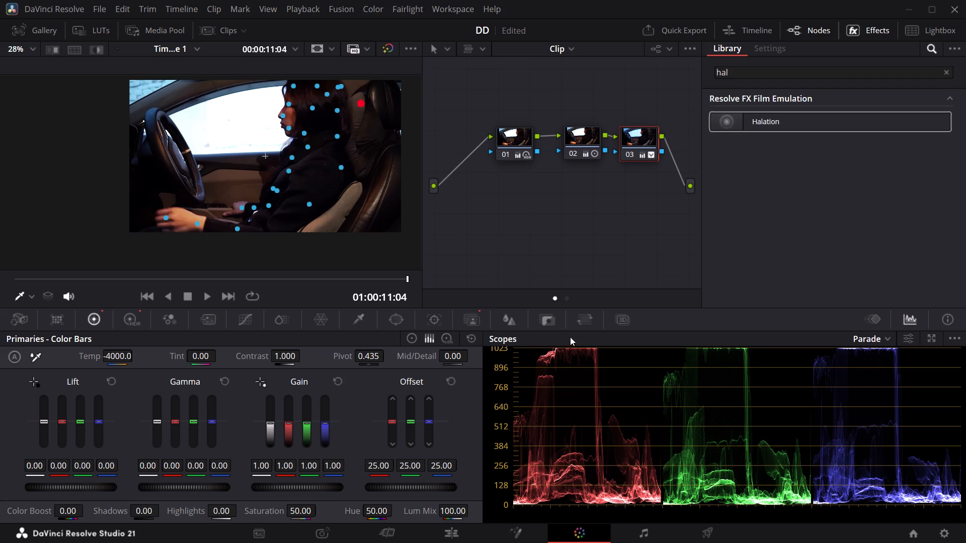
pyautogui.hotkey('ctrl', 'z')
# Lower node 03's saturation to 35.00 in the primaries.
pyautogui.moveTo(302, 511); pyautogui.dragTo(241, 518)
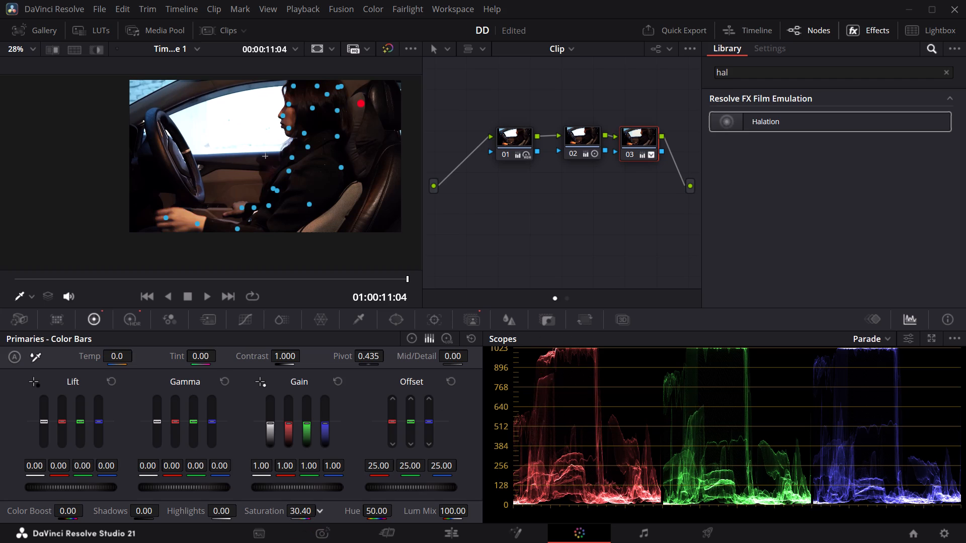
pyautogui.moveTo(241, 518); pyautogui.dragTo(255, 519)
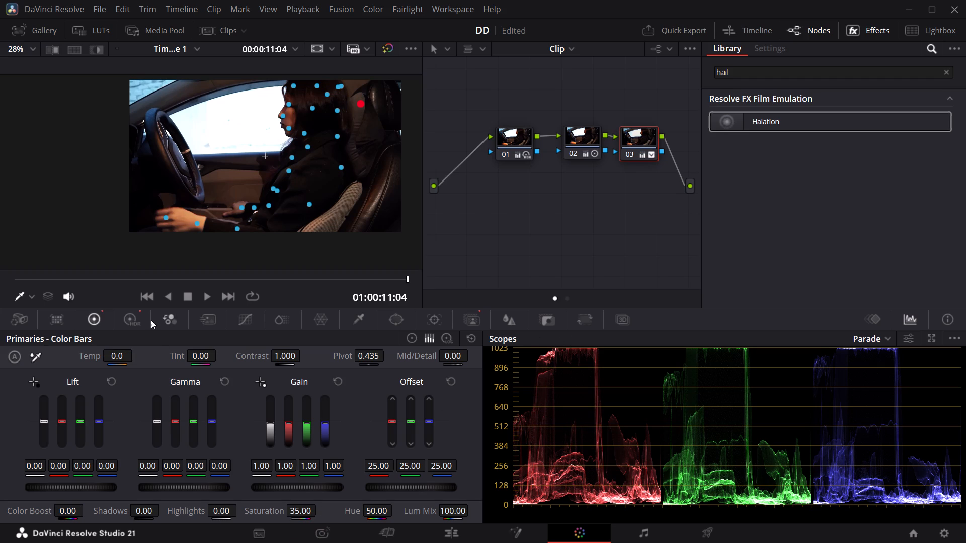
# Set node 03's HDR wheel exposures to Light 0.01, Highlight -0.49, Shadow -0.12 and Global -0.12.
pyautogui.click(131, 320)
pyautogui.moveTo(156, 474); pyautogui.dragTo(259, 464)
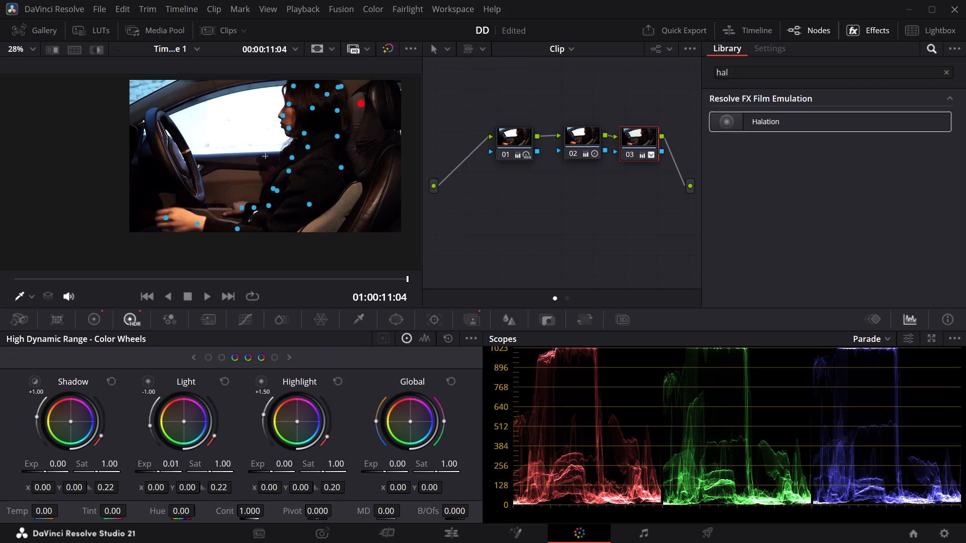
pyautogui.moveTo(259, 464); pyautogui.dragTo(258, 454)
pyautogui.moveTo(271, 470); pyautogui.dragTo(143, 476)
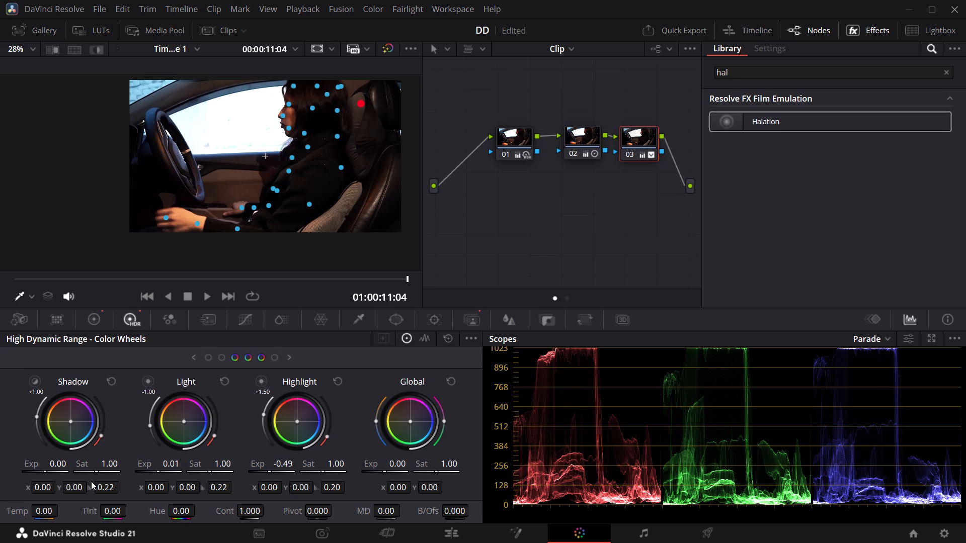
pyautogui.moveTo(41, 471); pyautogui.dragTo(470, 264)
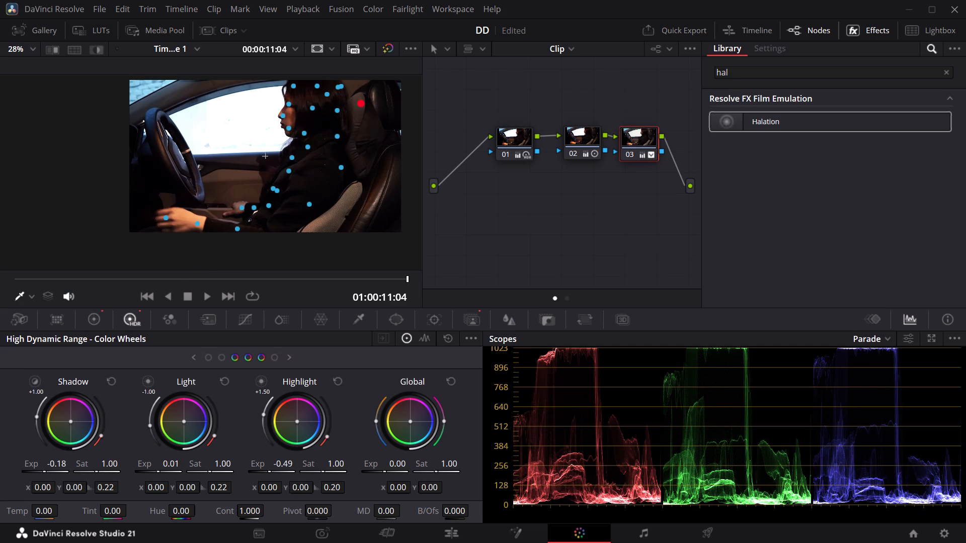
pyautogui.moveTo(470, 264); pyautogui.dragTo(487, 264)
pyautogui.moveTo(394, 473); pyautogui.dragTo(324, 477)
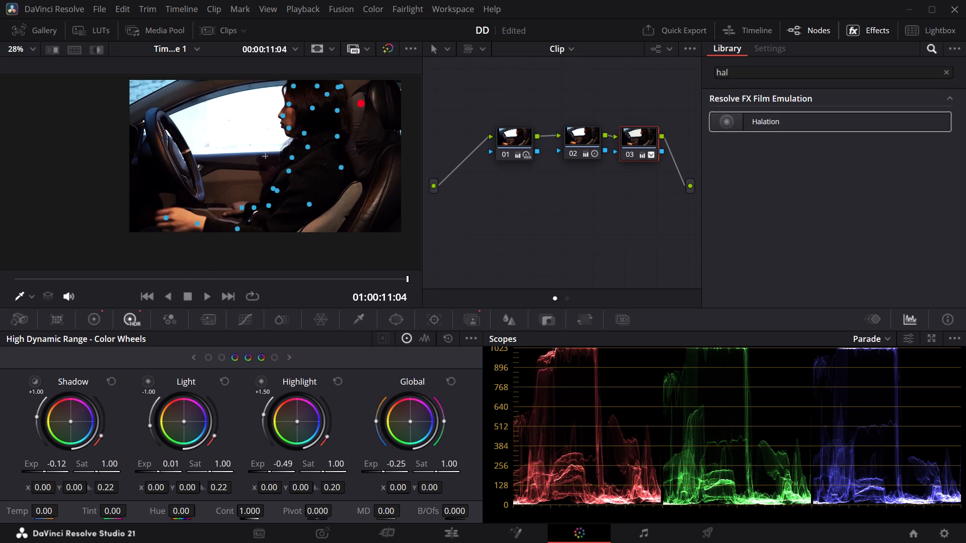
pyautogui.moveTo(324, 477); pyautogui.dragTo(361, 469)
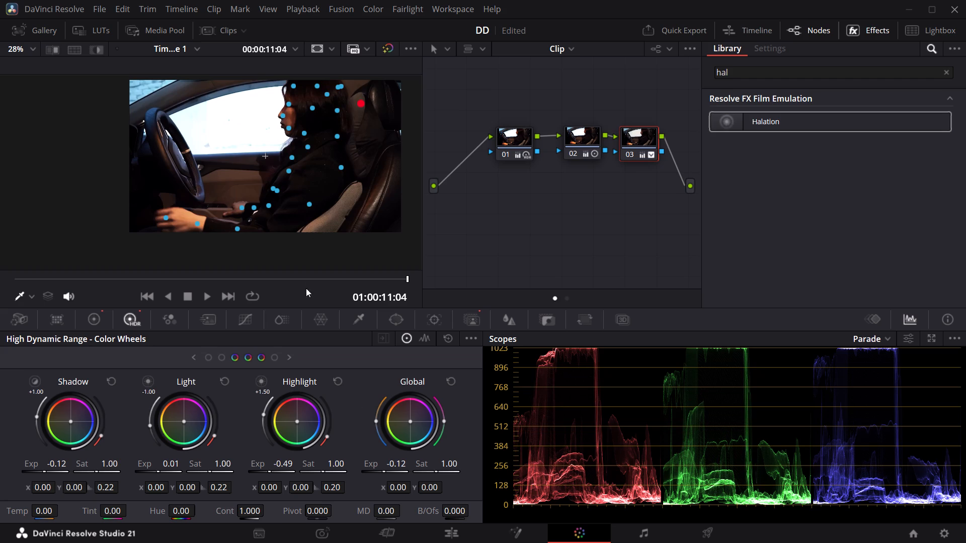
# Play the car interior shot from its start, and scrub through the neighbouring car shots on the Edit page timeline to review the grade.
pyautogui.moveTo(304, 282); pyautogui.dragTo(0, 320)
pyautogui.press('space')
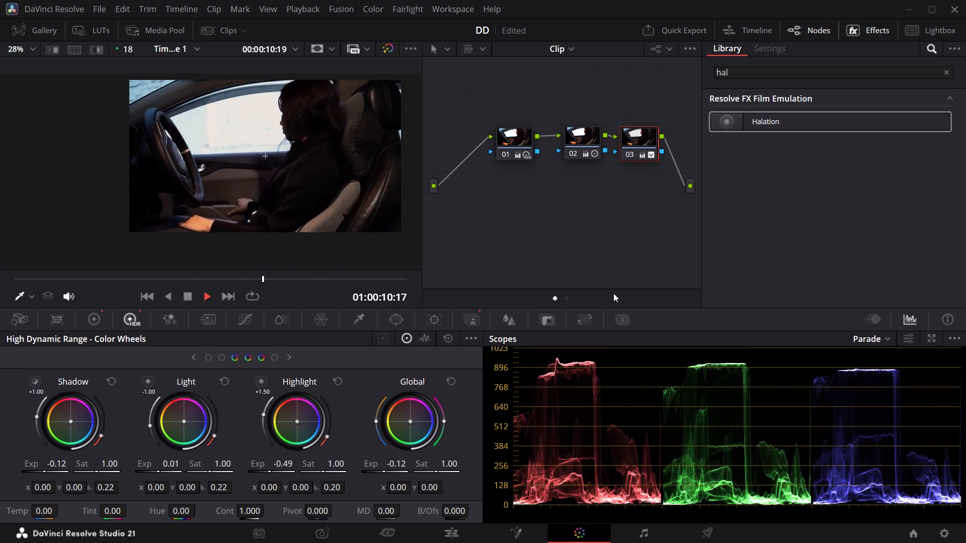
pyautogui.press('space')
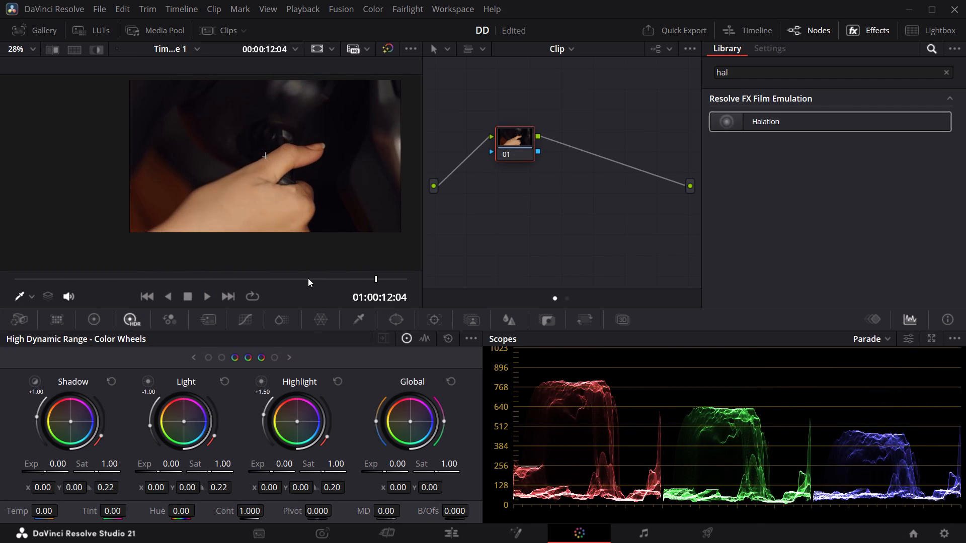
pyautogui.click(441, 534)
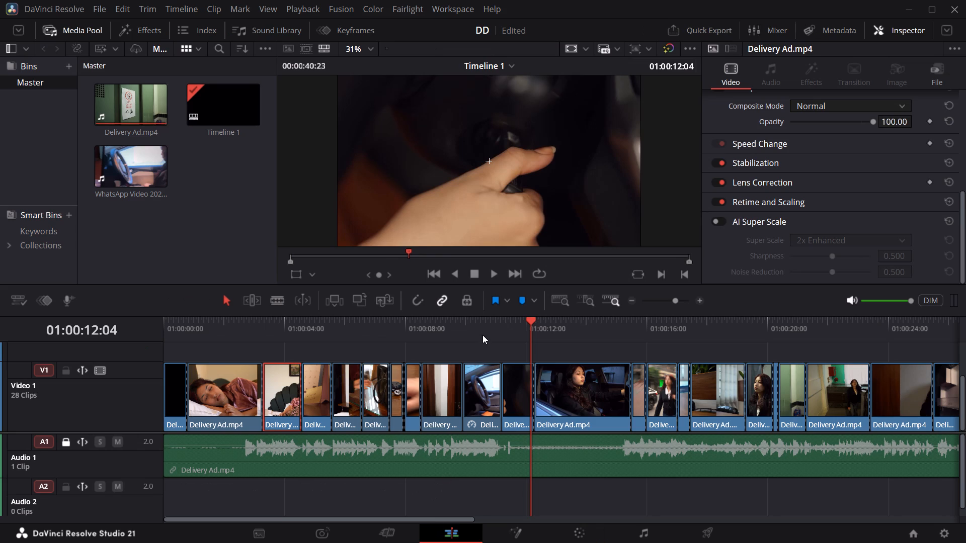
pyautogui.click(482, 333)
pyautogui.click(512, 322)
pyautogui.moveTo(512, 322); pyautogui.dragTo(566, 324)
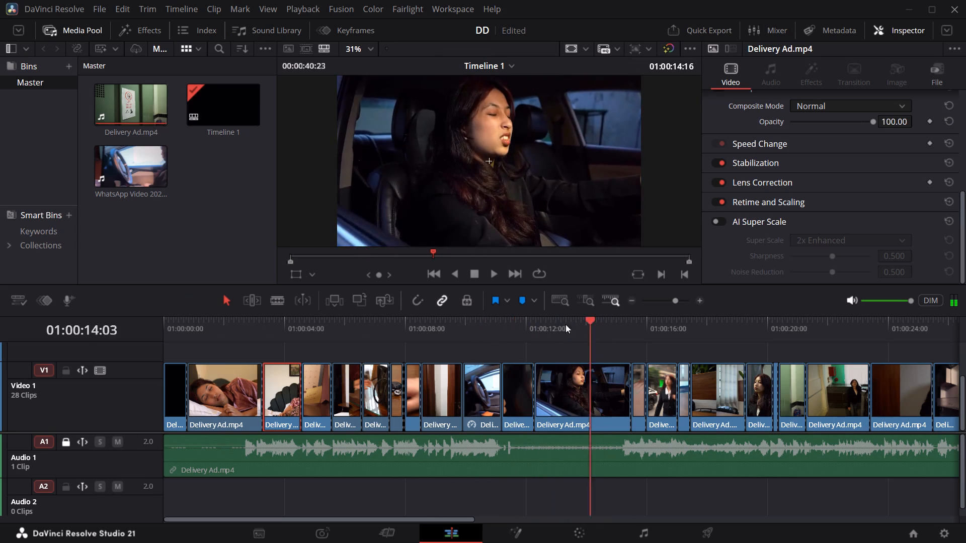
pyautogui.moveTo(566, 324); pyautogui.dragTo(471, 339)
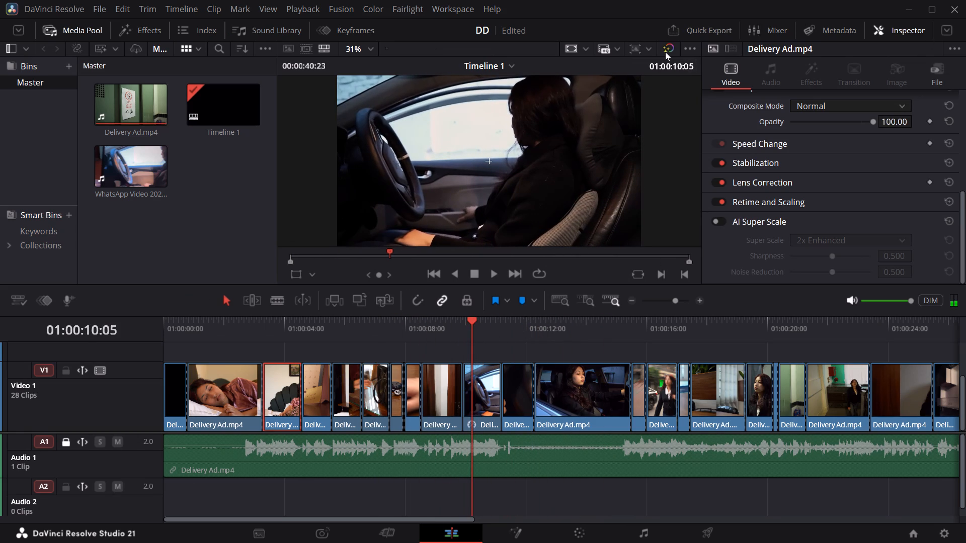
# Compare the car interior shot with colour grades bypassed and enabled in the Edit page viewer, leaving them enabled.
pyautogui.click(666, 52)
pyautogui.click(666, 52)
pyautogui.click(666, 52)
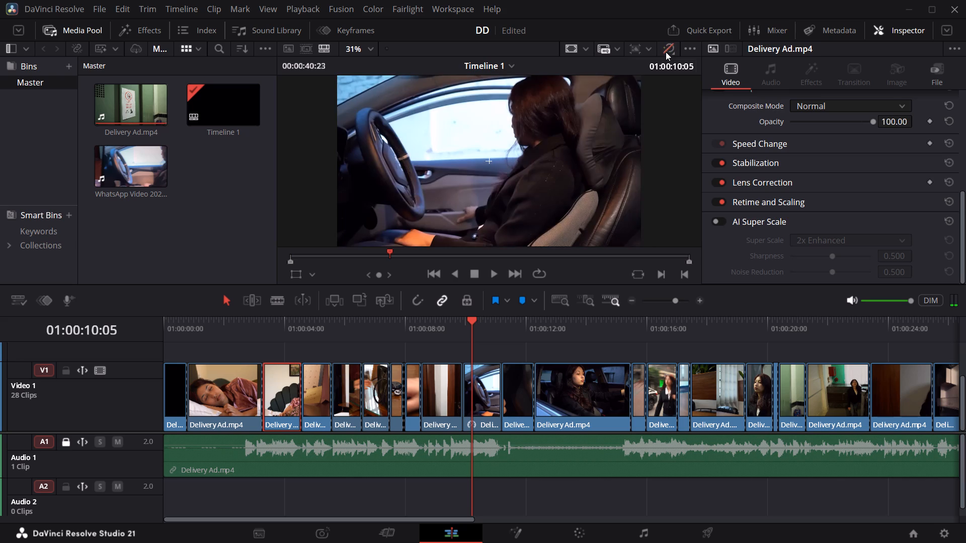
pyautogui.click(666, 52)
pyautogui.click(666, 52)
pyautogui.click(666, 52)
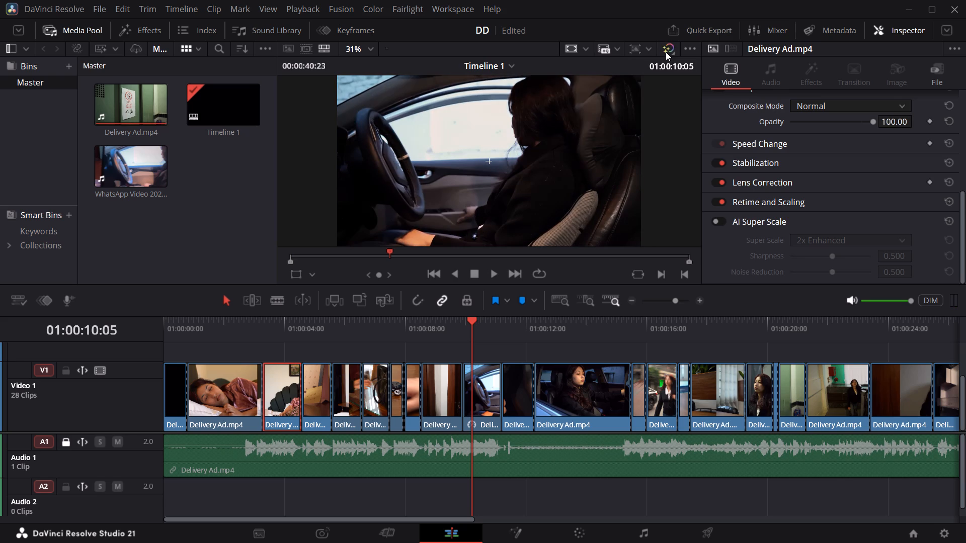
pyautogui.click(666, 52)
pyautogui.click(666, 52)
# Return to the Color page and compare the car interior shot with node 03 enabled and disabled, leaving the node disabled.
pyautogui.click(586, 529)
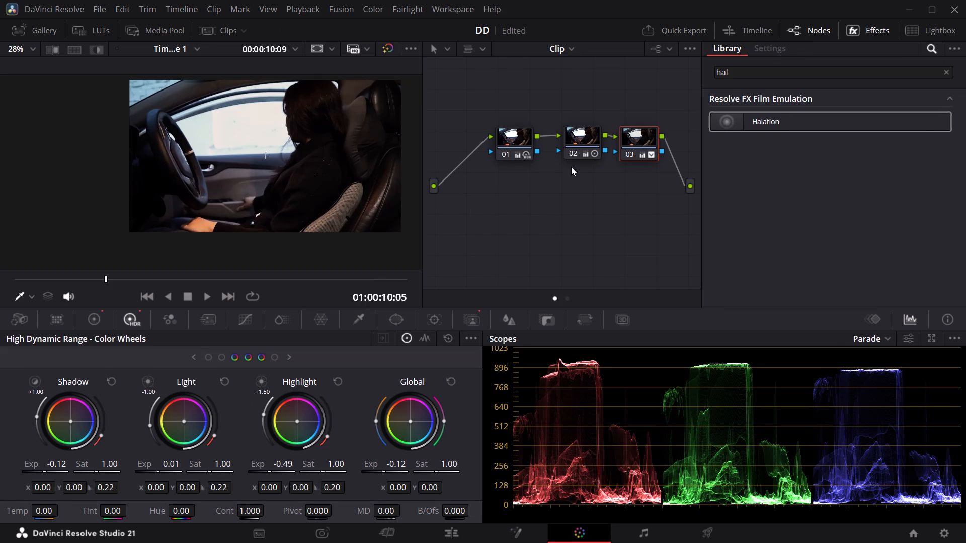
pyautogui.click(575, 146)
pyautogui.click(643, 145)
pyautogui.hotkey('ctrl', 'd')
pyautogui.hotkey('ctrl', 'd')
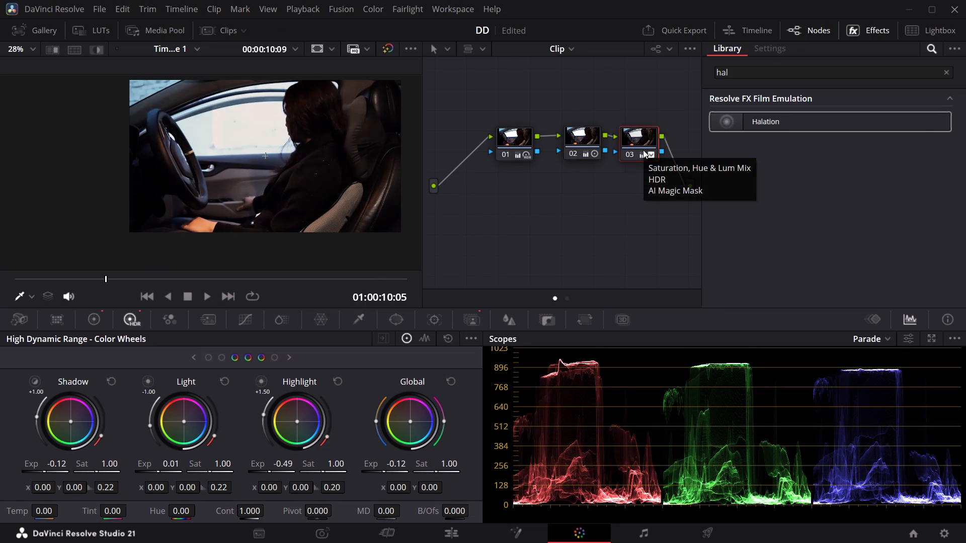
pyautogui.hotkey('ctrl', 'd')
pyautogui.hotkey('ctrl', 'd')
pyautogui.hotkey('ctrl', 'd')
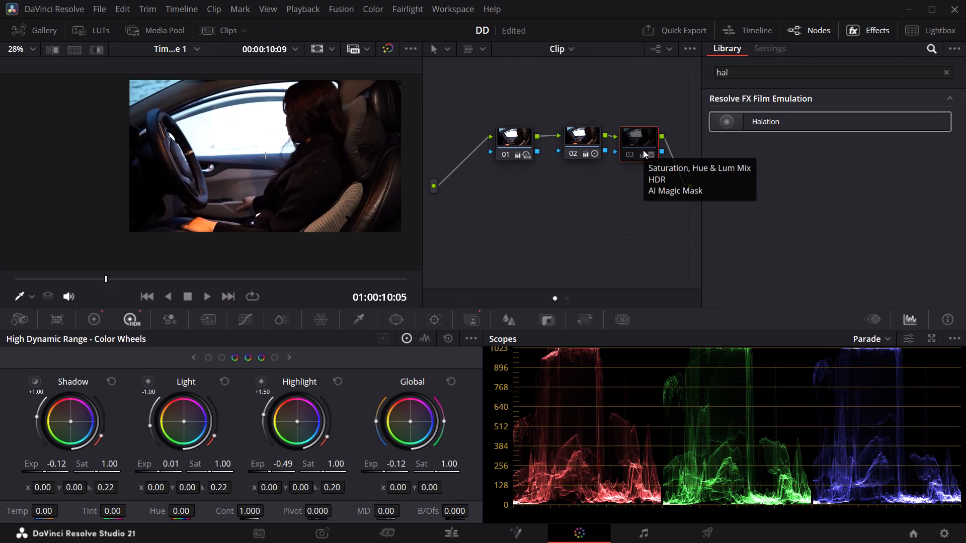
pyautogui.hotkey('ctrl', 'd')
pyautogui.hotkey('ctrl', 'd')
pyautogui.hotkey('ctrl', 'd')
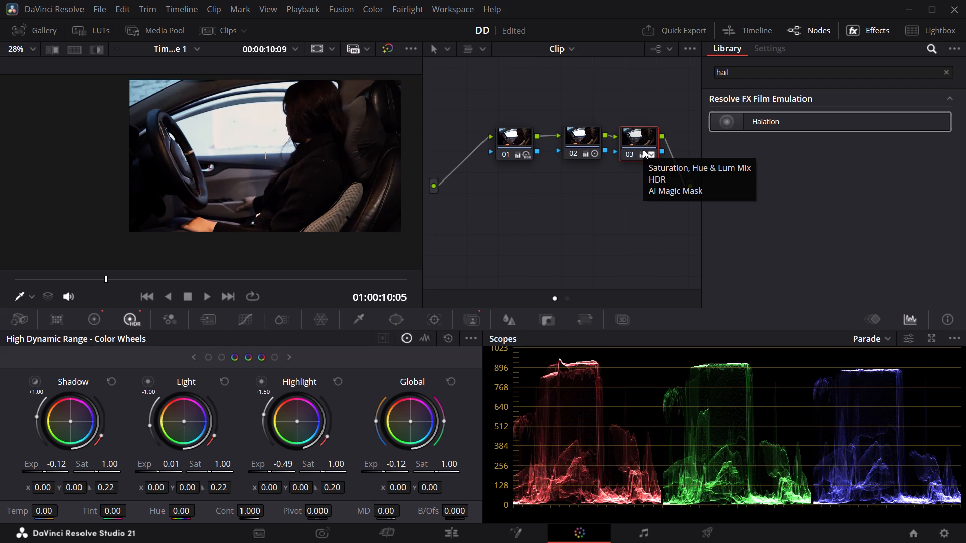
pyautogui.hotkey('ctrl', 'd')
pyautogui.hotkey('ctrl', 'd')
pyautogui.hotkey('ctrl', 'd')
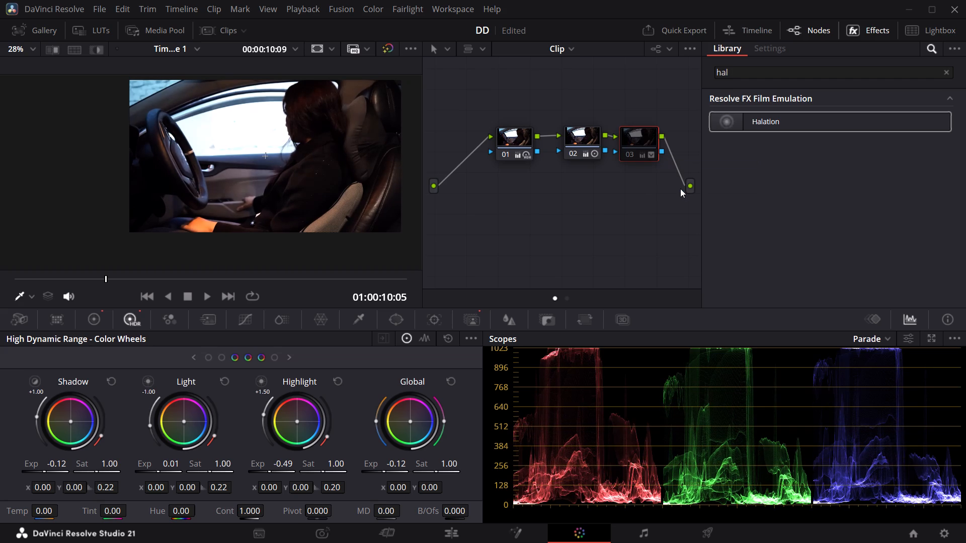
pyautogui.hotkey('ctrl', 'd')
pyautogui.hotkey('ctrl', 'd')
pyautogui.hotkey('ctrl', 'd')
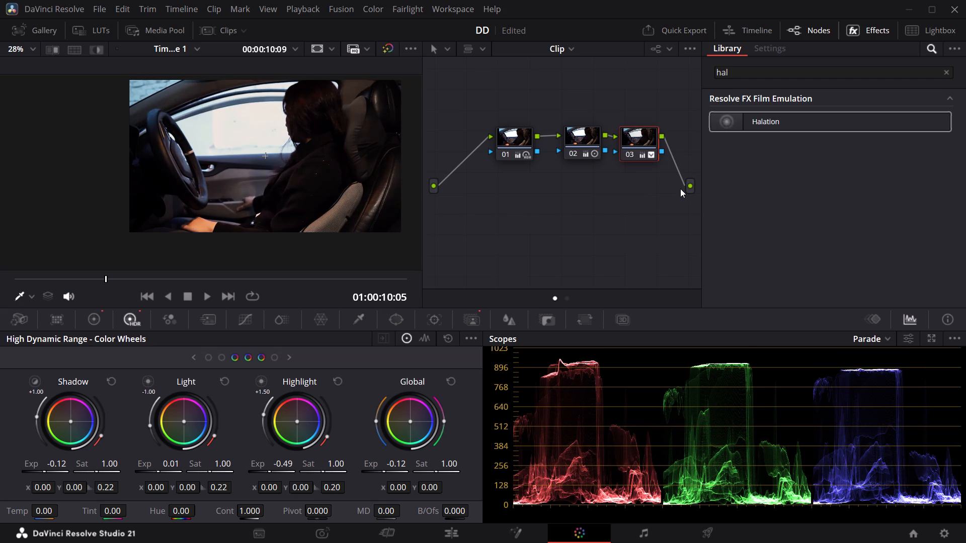
pyautogui.hotkey('ctrl', 'd')
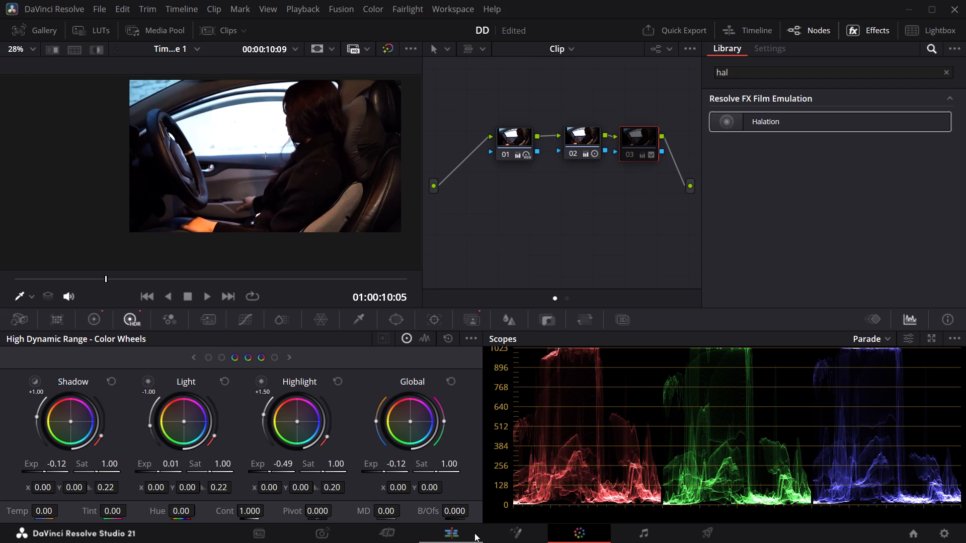
# Play the Edit page timeline from the wooden door shot into the car interior shot with node 03 disabled.
pyautogui.click(474, 532)
pyautogui.click(429, 331)
pyautogui.press('space')
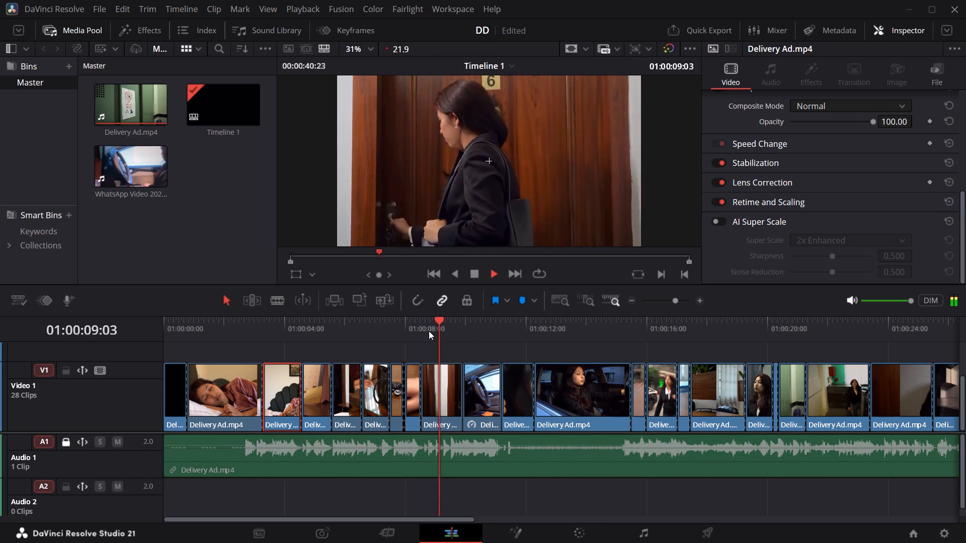
pyautogui.press('space')
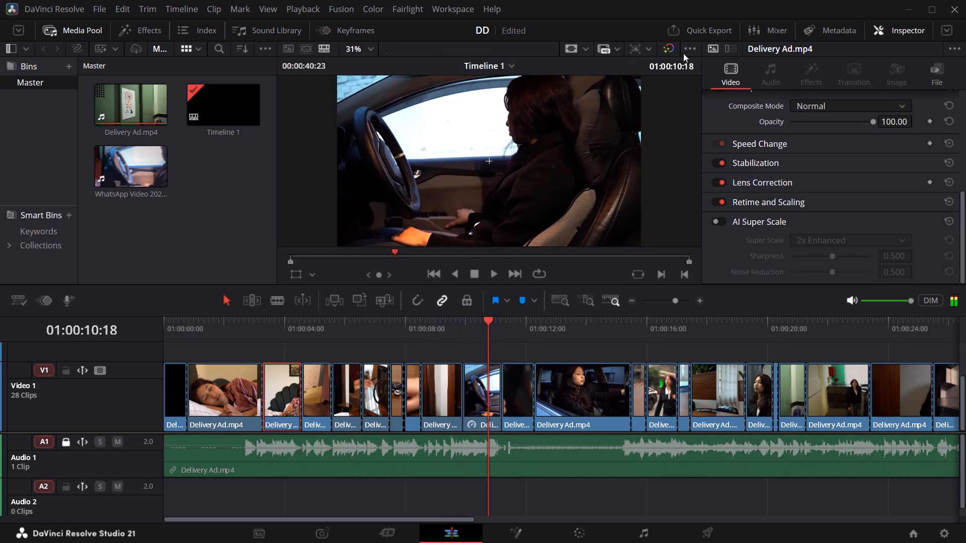
# Compare the car interior shot with grades bypassed and enabled on the Edit and Color pages, leaving them enabled.
pyautogui.click(664, 49)
pyautogui.click(664, 48)
pyautogui.click(664, 48)
pyautogui.click(664, 48)
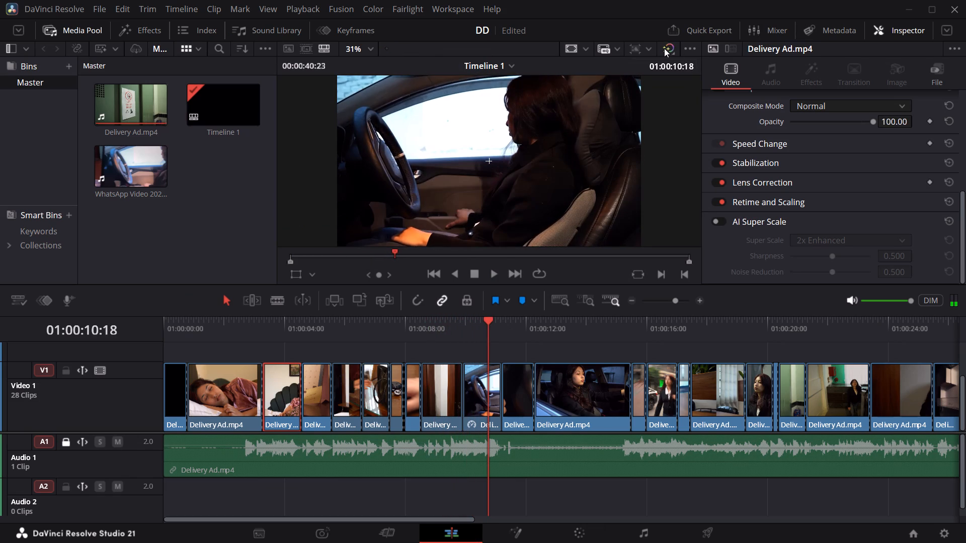
pyautogui.click(664, 48)
pyautogui.click(664, 48)
pyautogui.click(562, 532)
pyautogui.click(392, 52)
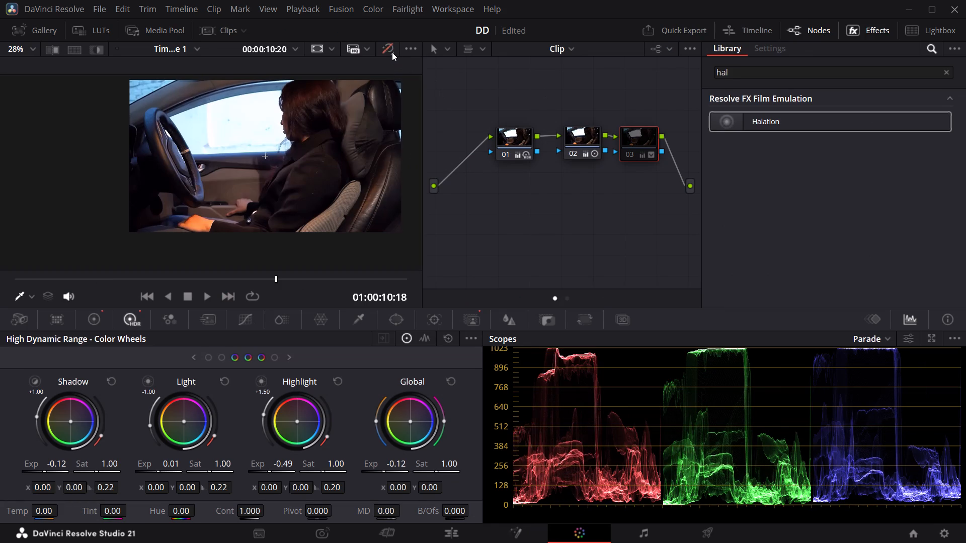
pyautogui.click(392, 52)
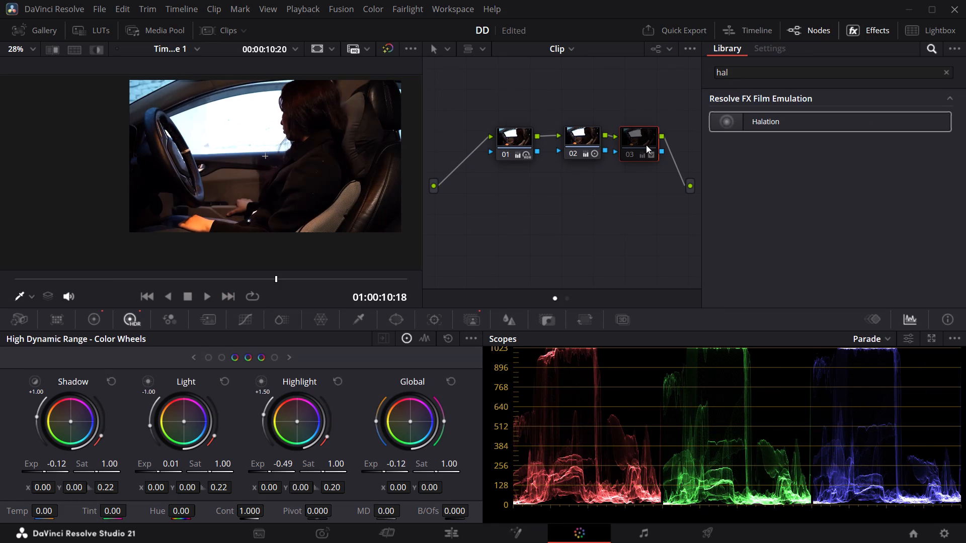
# Compare the shot with and without node 03 once more, leaving the node enabled.
pyautogui.hotkey('ctrl', 'd')
pyautogui.hotkey('ctrl', 'd')
pyautogui.hotkey('ctrl', 'd')
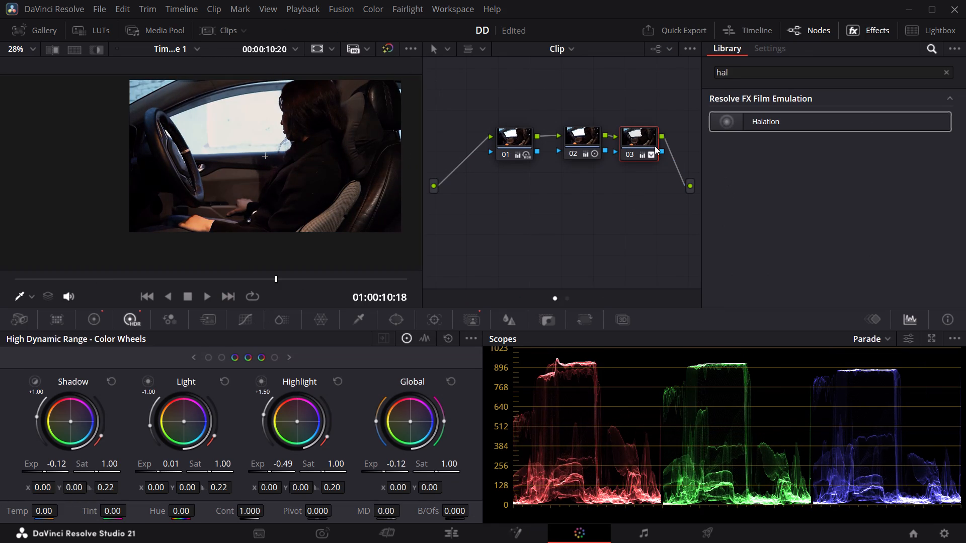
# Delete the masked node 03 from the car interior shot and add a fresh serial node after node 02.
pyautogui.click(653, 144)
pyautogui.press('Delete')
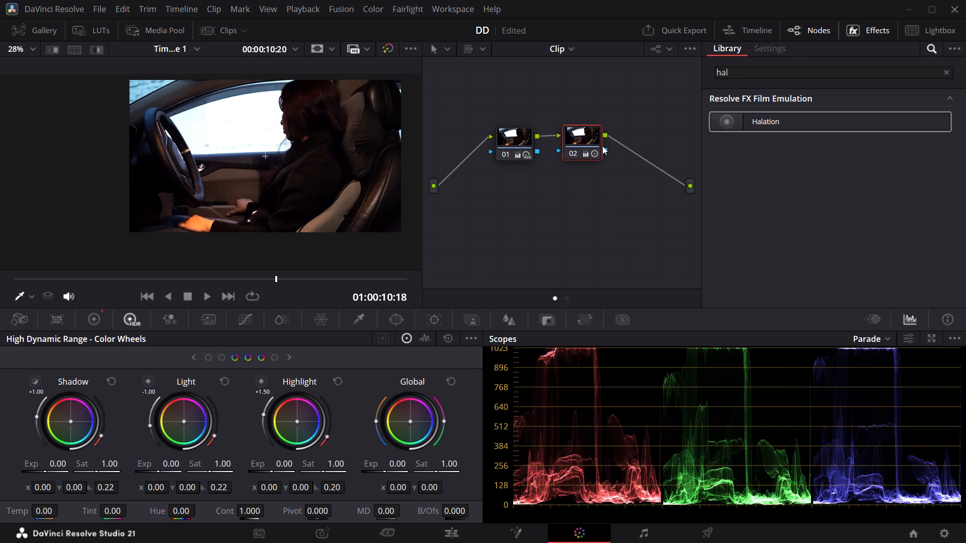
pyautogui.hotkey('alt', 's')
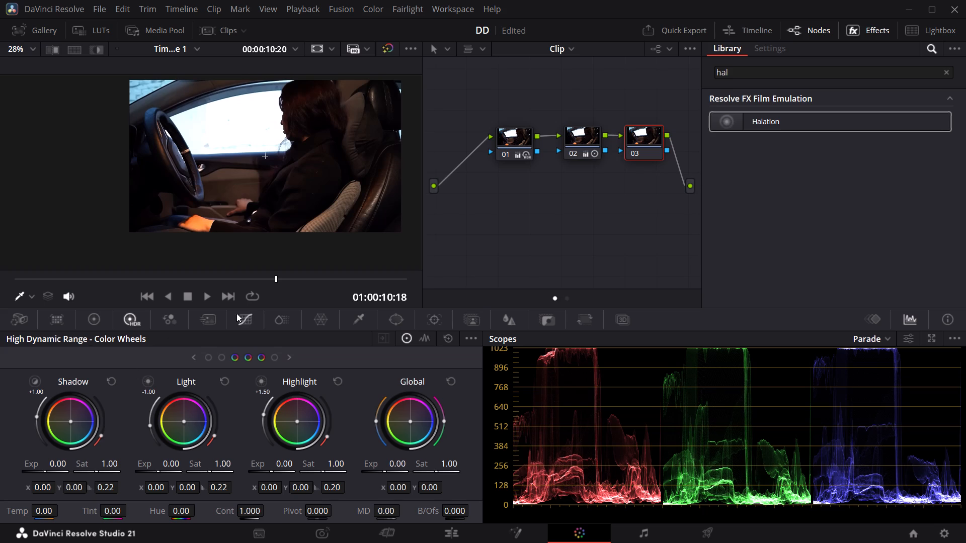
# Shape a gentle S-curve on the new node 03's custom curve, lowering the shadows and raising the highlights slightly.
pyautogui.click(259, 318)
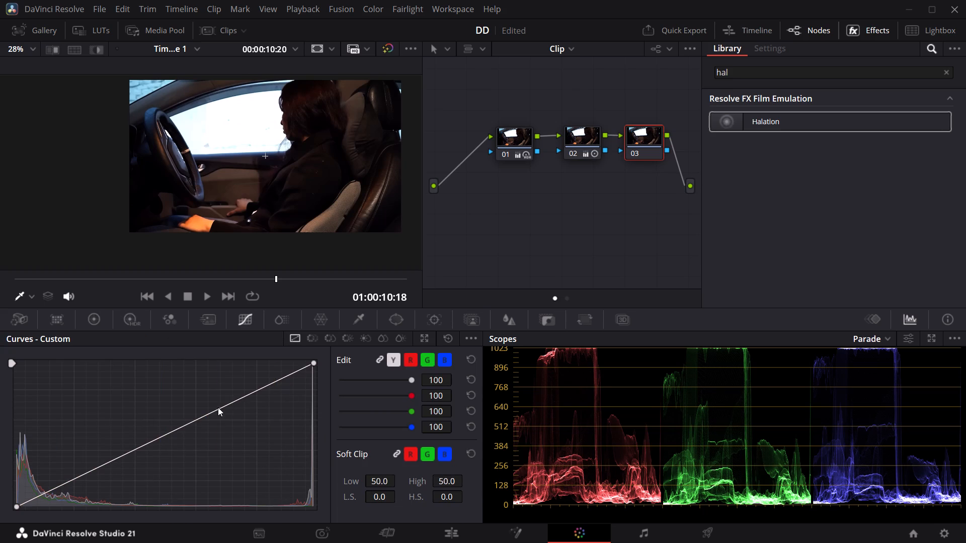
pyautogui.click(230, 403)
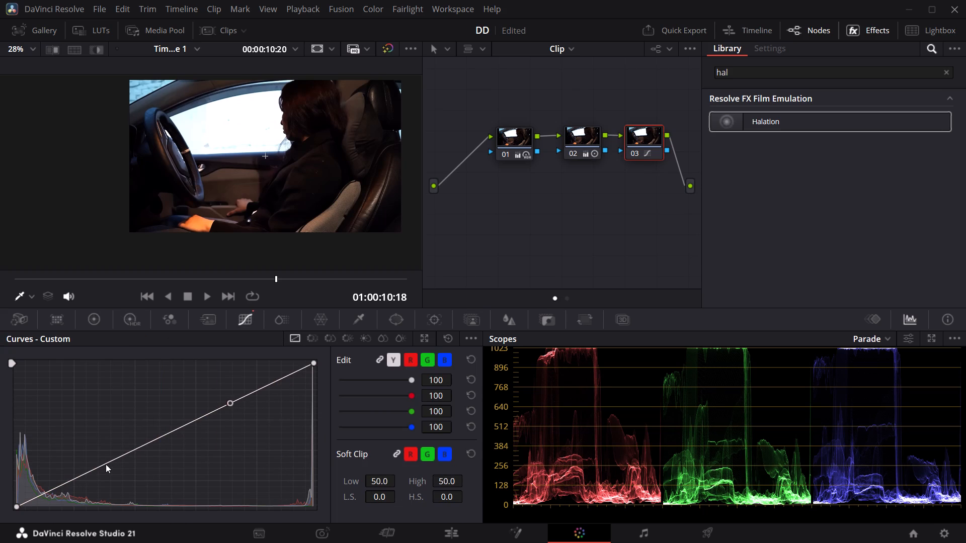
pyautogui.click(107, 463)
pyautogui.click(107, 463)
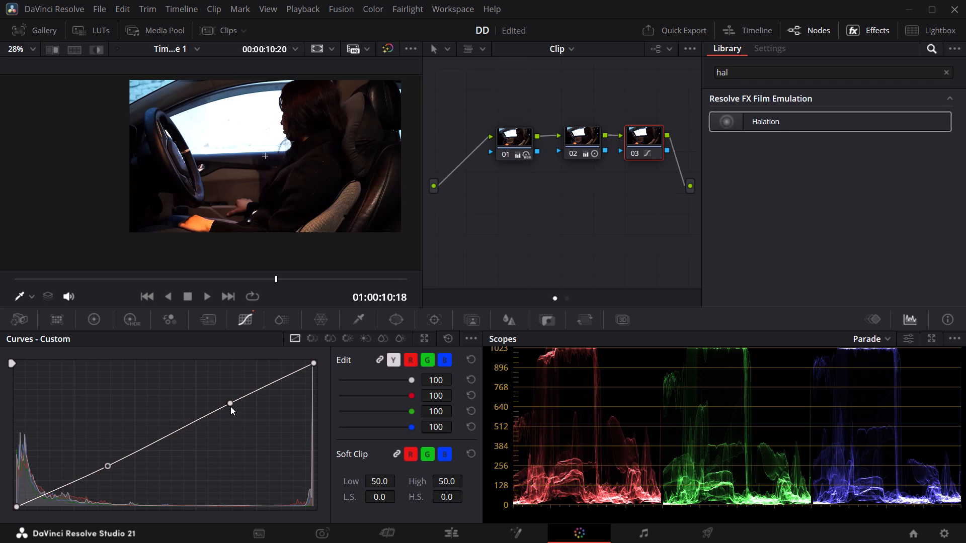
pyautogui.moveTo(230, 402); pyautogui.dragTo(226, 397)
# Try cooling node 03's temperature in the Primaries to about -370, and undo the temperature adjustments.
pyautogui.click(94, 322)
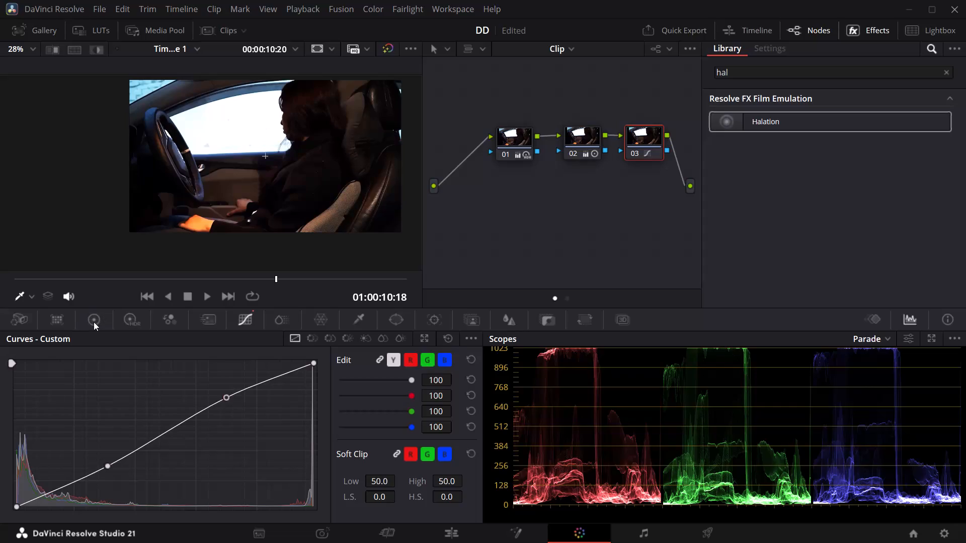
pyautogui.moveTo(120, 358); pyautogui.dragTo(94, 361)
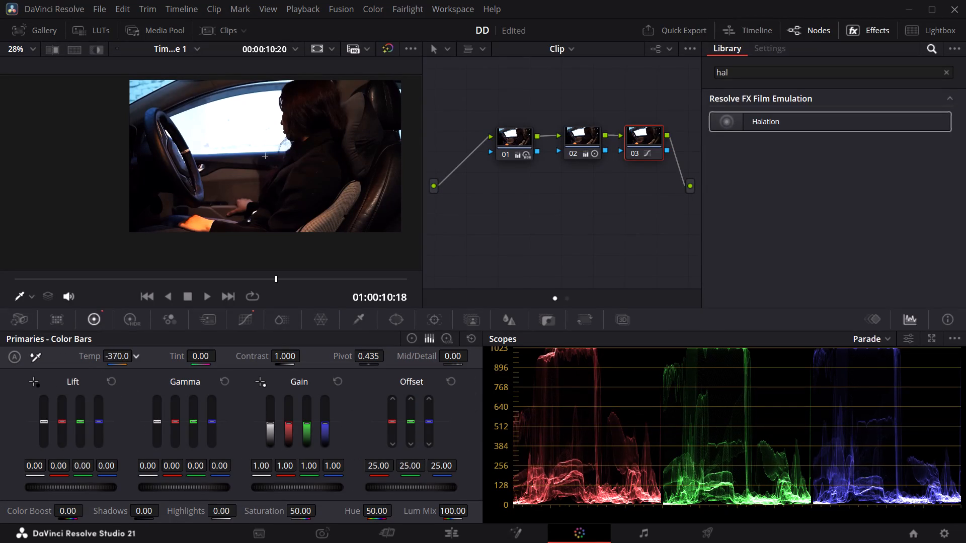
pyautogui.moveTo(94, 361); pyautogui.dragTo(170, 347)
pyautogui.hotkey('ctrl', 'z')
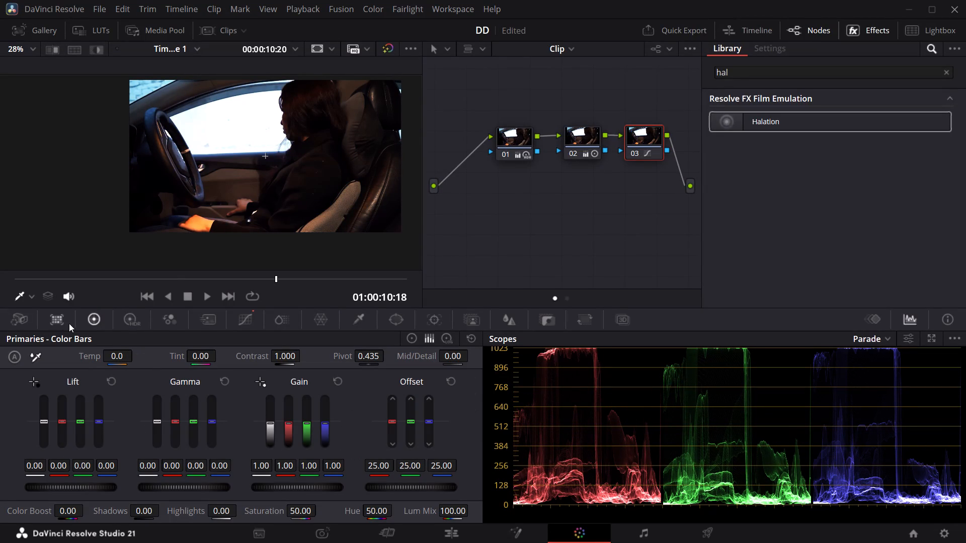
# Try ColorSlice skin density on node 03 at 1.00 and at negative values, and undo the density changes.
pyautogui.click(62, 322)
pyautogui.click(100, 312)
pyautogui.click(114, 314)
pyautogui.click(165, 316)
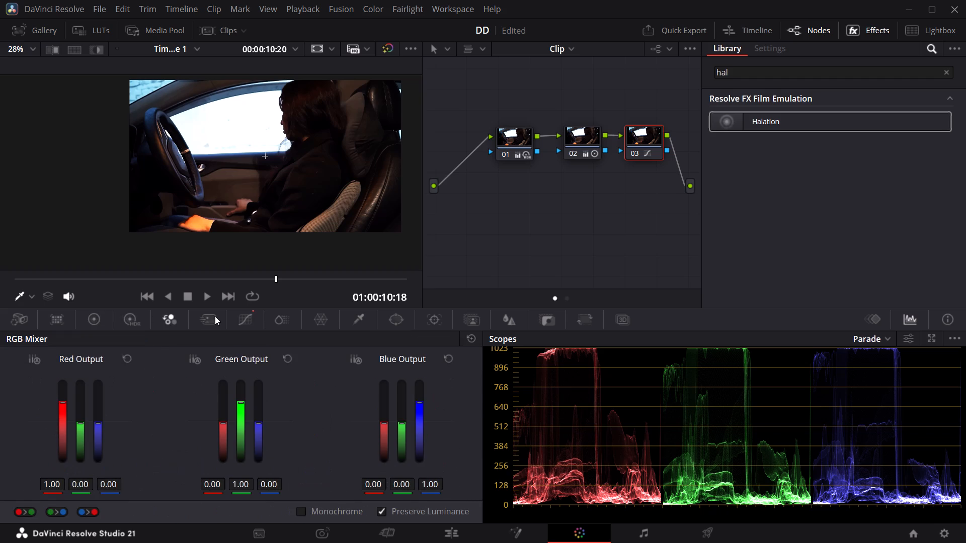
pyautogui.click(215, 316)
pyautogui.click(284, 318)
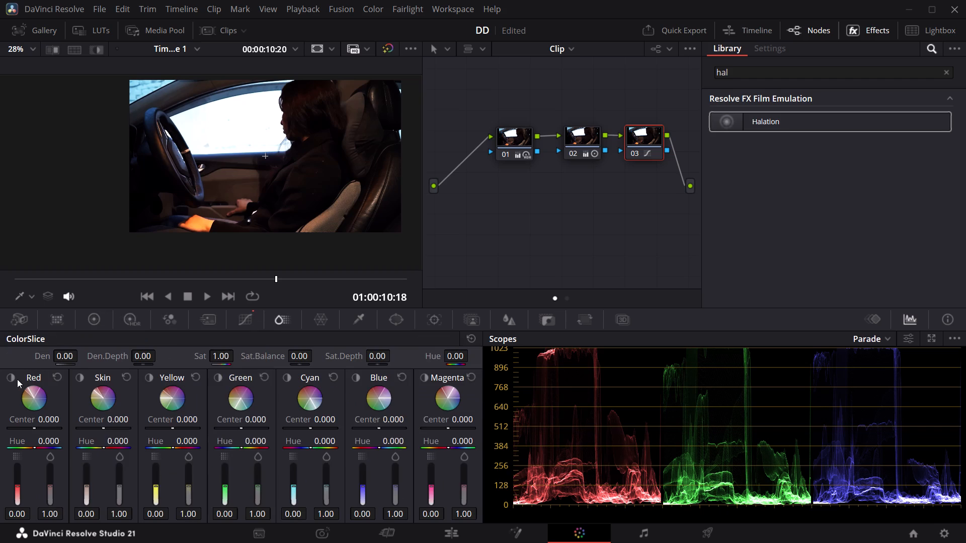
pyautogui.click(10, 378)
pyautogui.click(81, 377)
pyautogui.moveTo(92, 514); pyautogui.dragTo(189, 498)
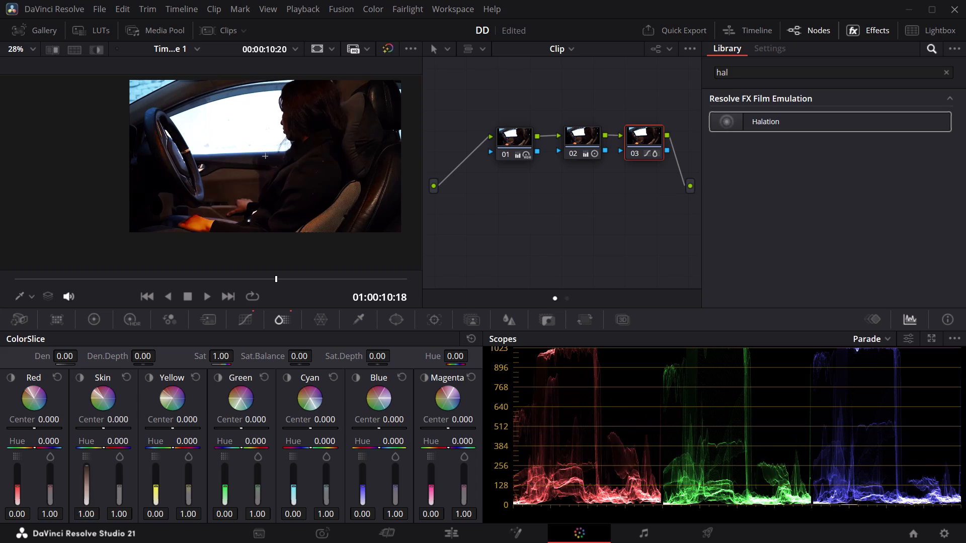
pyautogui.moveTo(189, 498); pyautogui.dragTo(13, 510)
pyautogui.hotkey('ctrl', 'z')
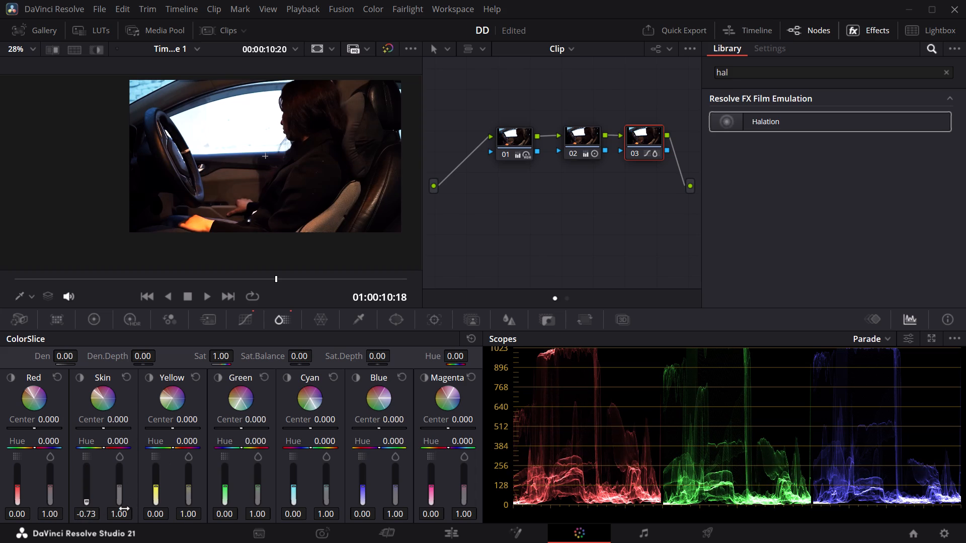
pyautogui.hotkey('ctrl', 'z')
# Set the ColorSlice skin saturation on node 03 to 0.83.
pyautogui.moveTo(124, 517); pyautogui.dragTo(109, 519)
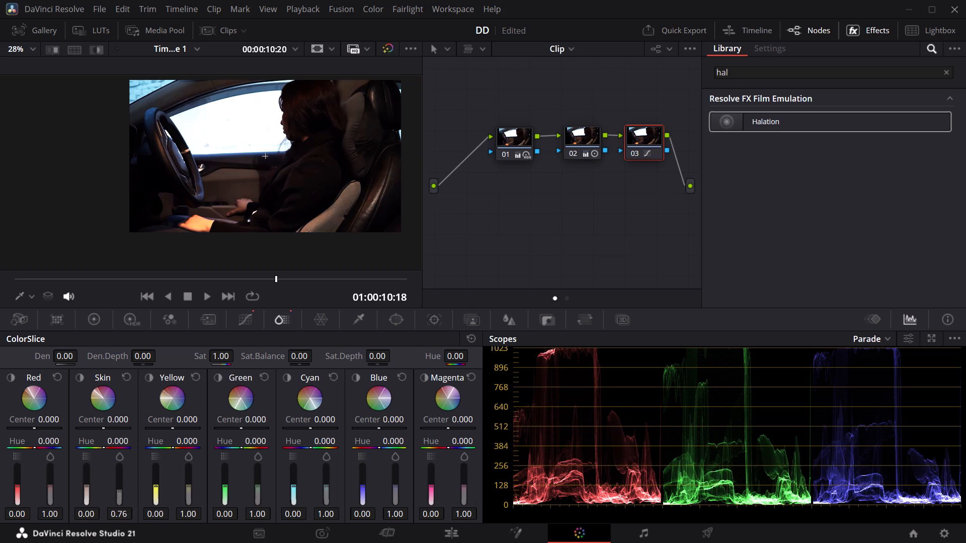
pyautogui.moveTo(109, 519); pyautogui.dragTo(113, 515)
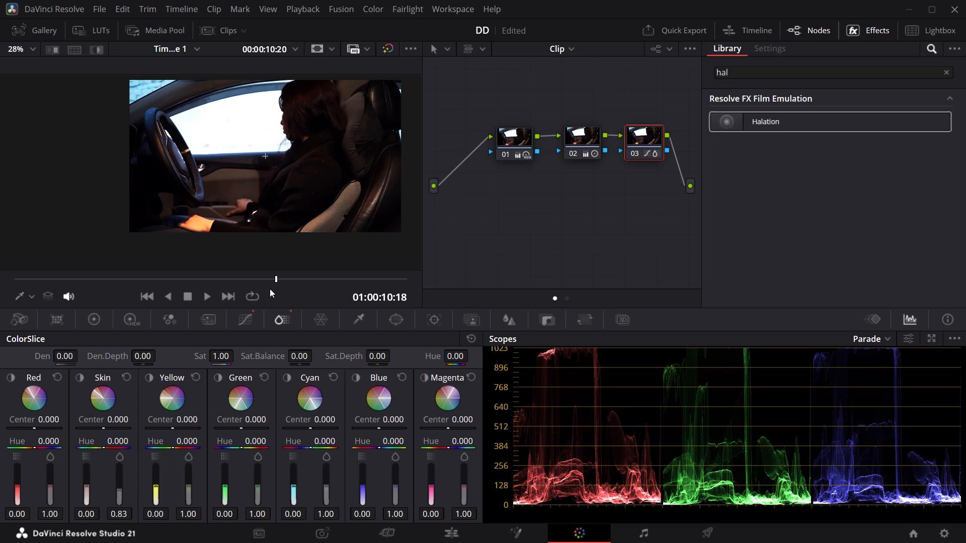
# Scrub to the end of the car interior shot and play into the hand close-up.
pyautogui.moveTo(276, 280); pyautogui.dragTo(458, 256)
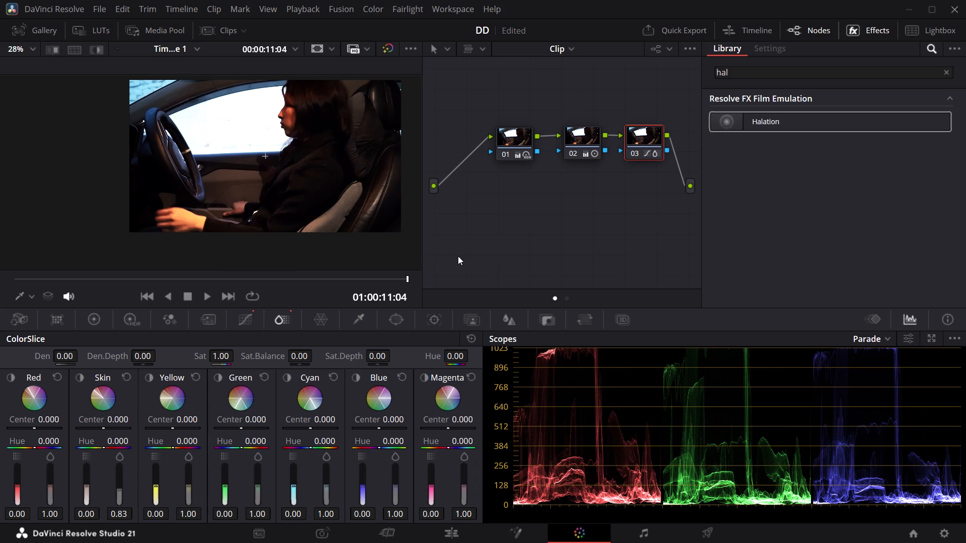
pyautogui.moveTo(458, 256); pyautogui.dragTo(488, 248)
pyautogui.press('space')
pyautogui.press('space')
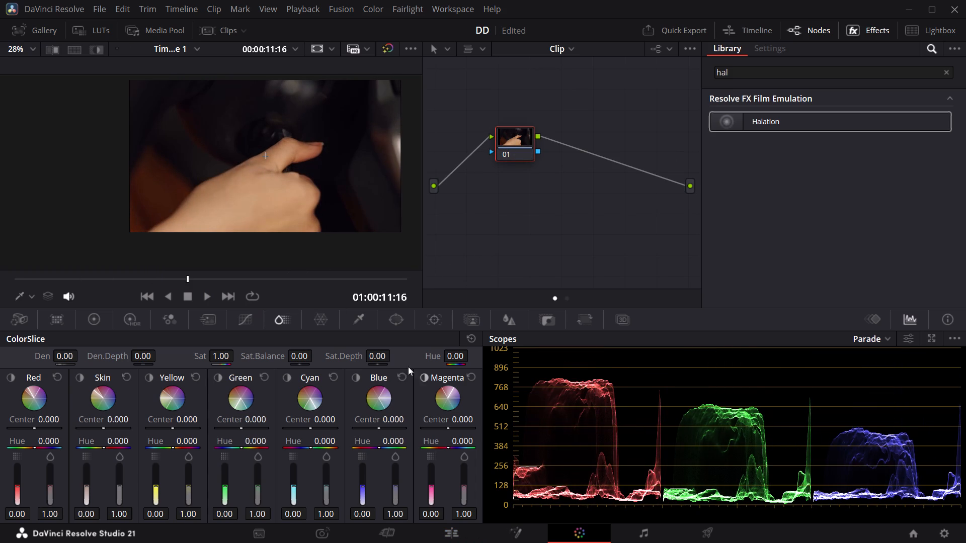
# Play the Edit page timeline from the wooden door shot through the car interior shot.
pyautogui.click(432, 530)
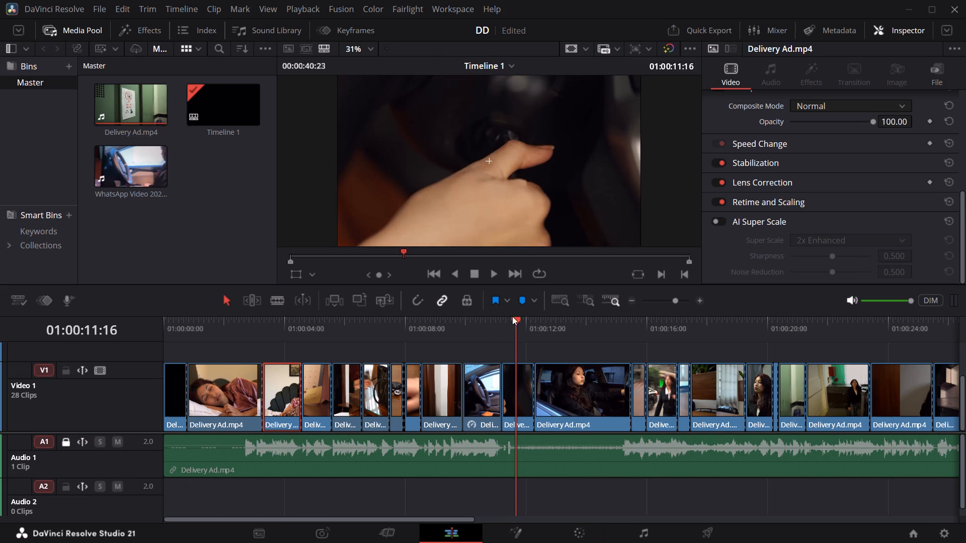
pyautogui.click(496, 320)
pyautogui.moveTo(484, 323); pyautogui.dragTo(476, 329)
pyautogui.click(445, 334)
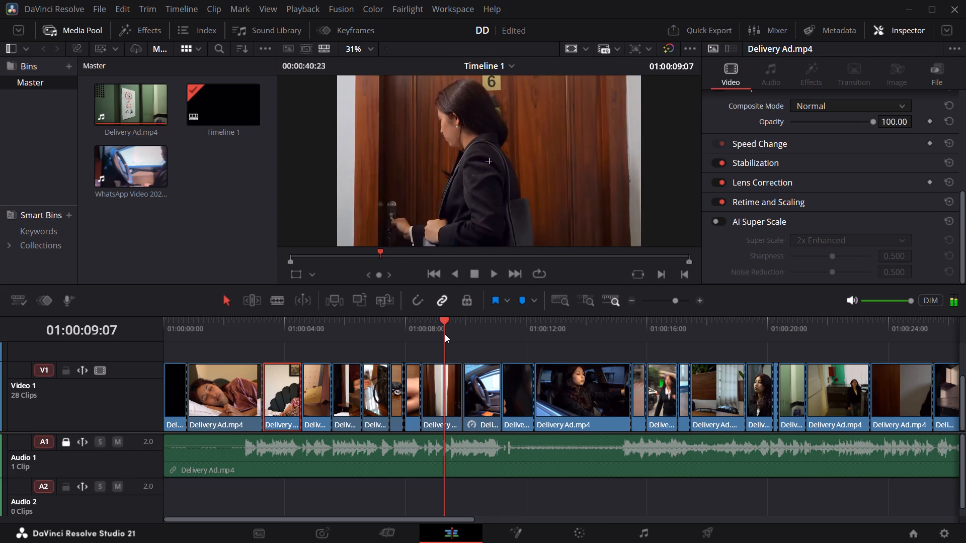
pyautogui.press('space')
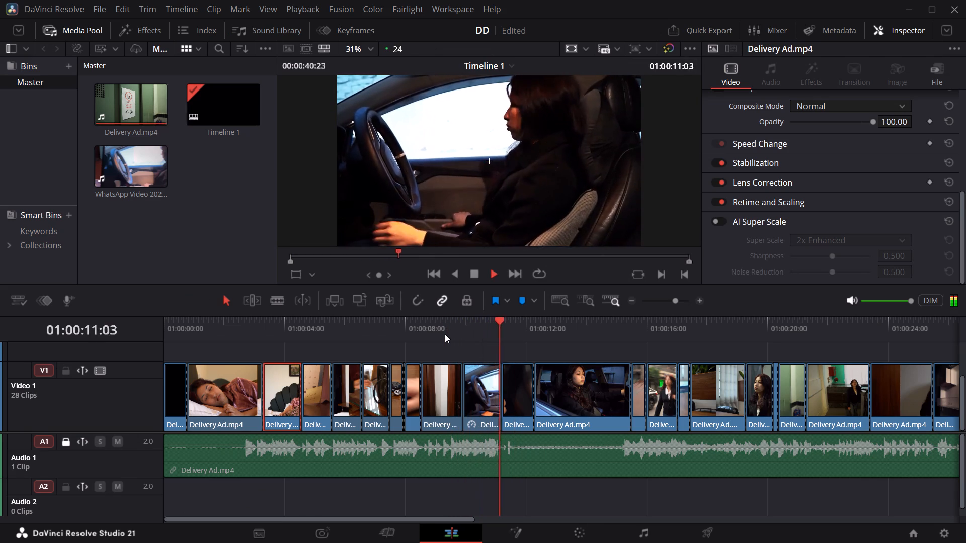
pyautogui.press('space')
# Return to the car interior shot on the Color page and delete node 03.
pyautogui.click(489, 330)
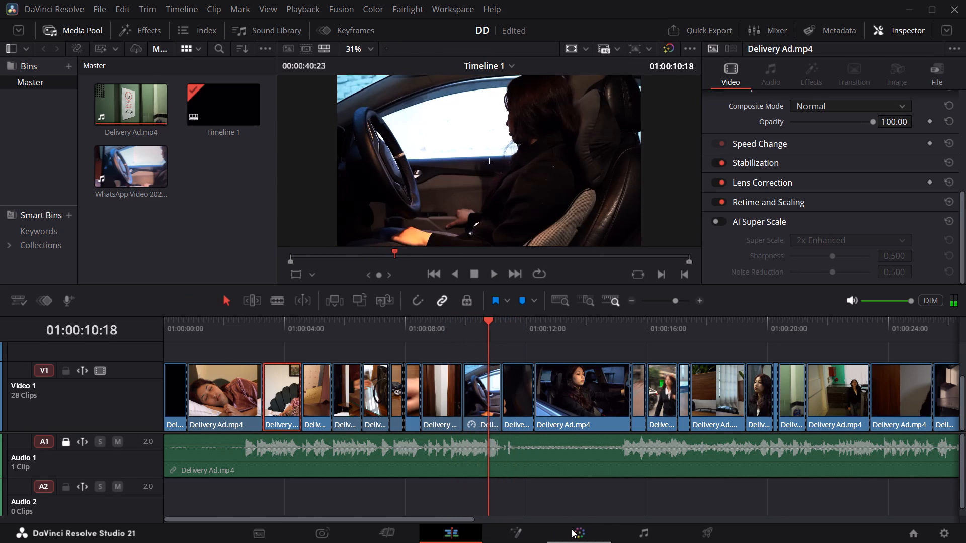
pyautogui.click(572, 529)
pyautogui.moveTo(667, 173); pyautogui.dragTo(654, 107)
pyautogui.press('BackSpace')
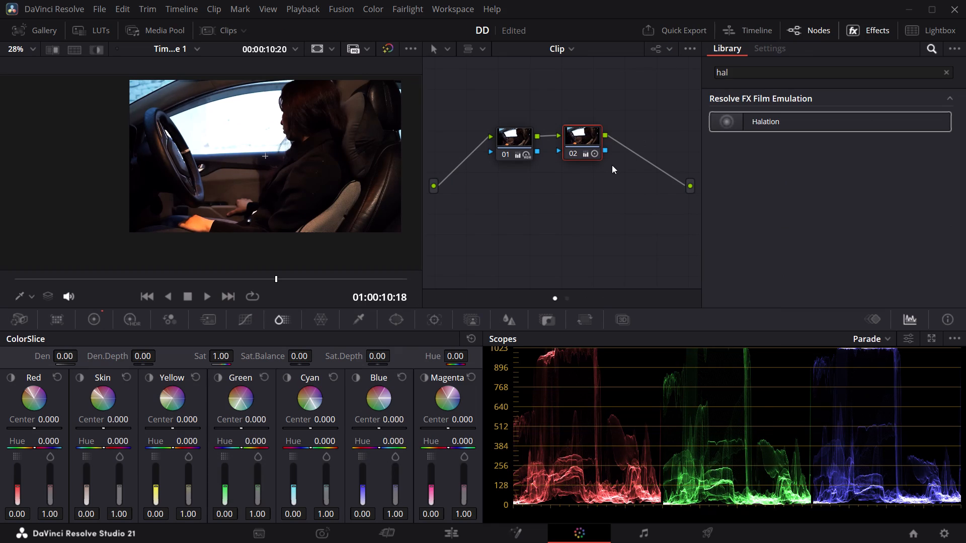
# Play the Edit page timeline from the sleeping woman shot, and replay the cut from the wooden door into the car interior.
pyautogui.click(449, 529)
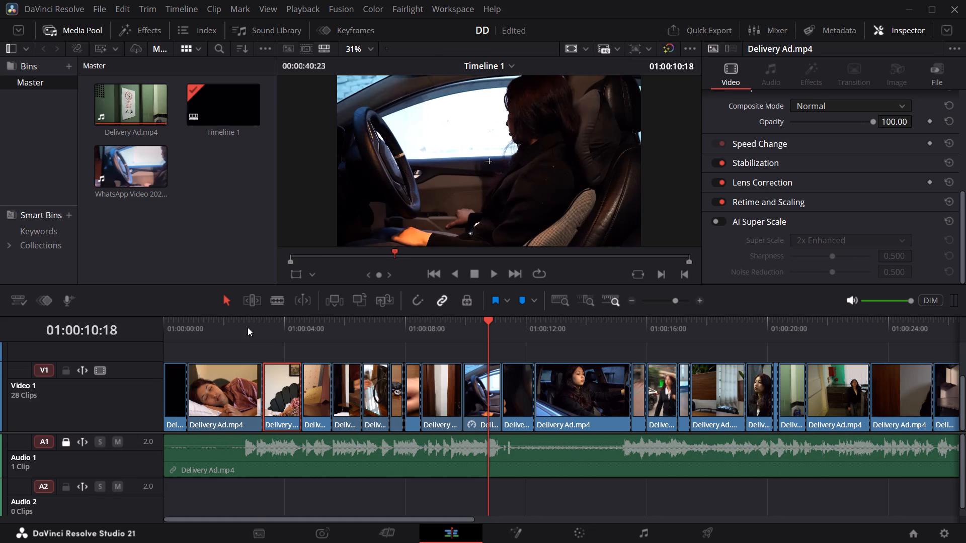
pyautogui.click(256, 332)
pyautogui.press('space')
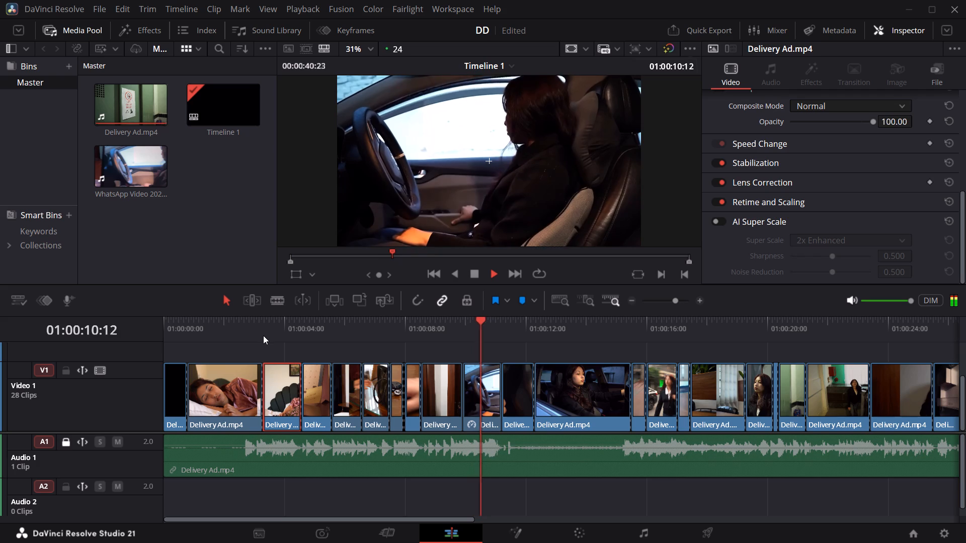
pyautogui.press('space')
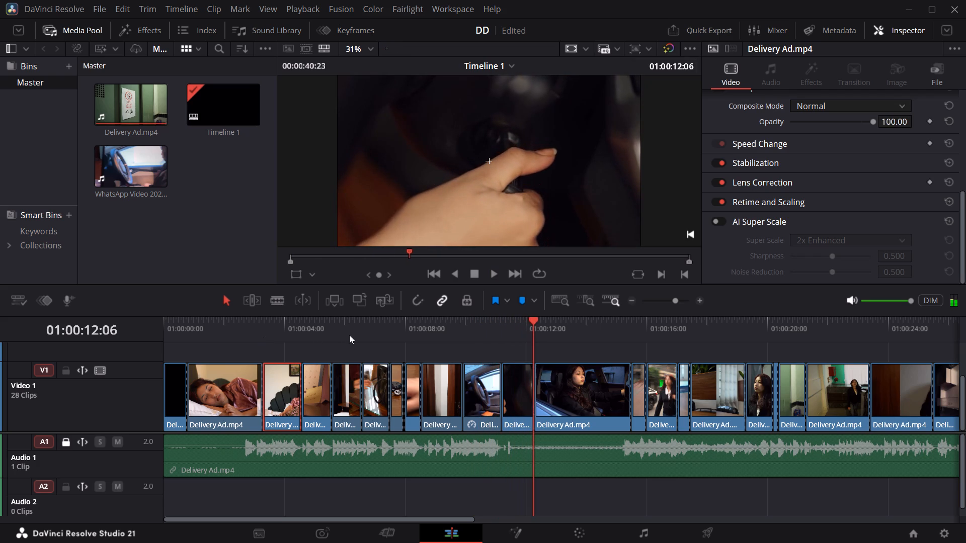
pyautogui.click(470, 322)
pyautogui.press('space')
pyautogui.click(441, 325)
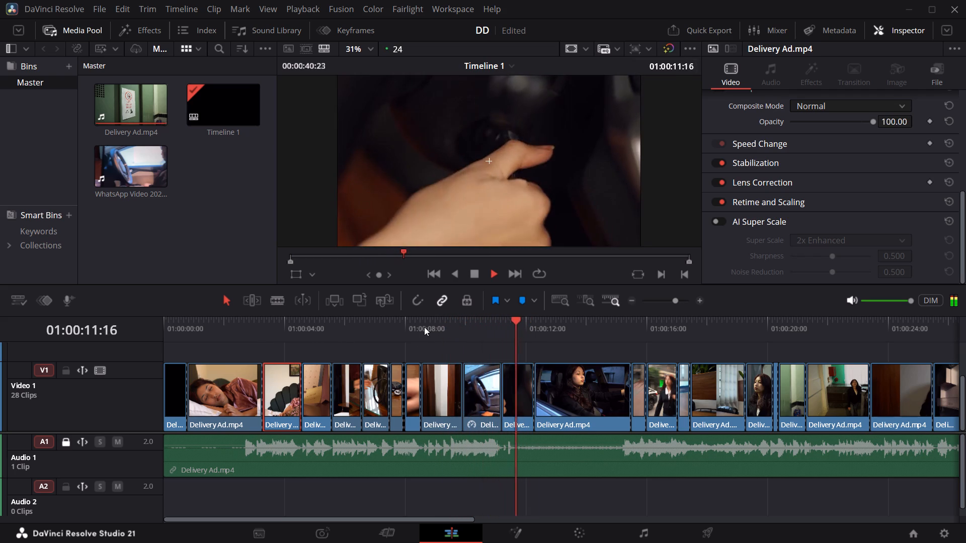
pyautogui.click(424, 327)
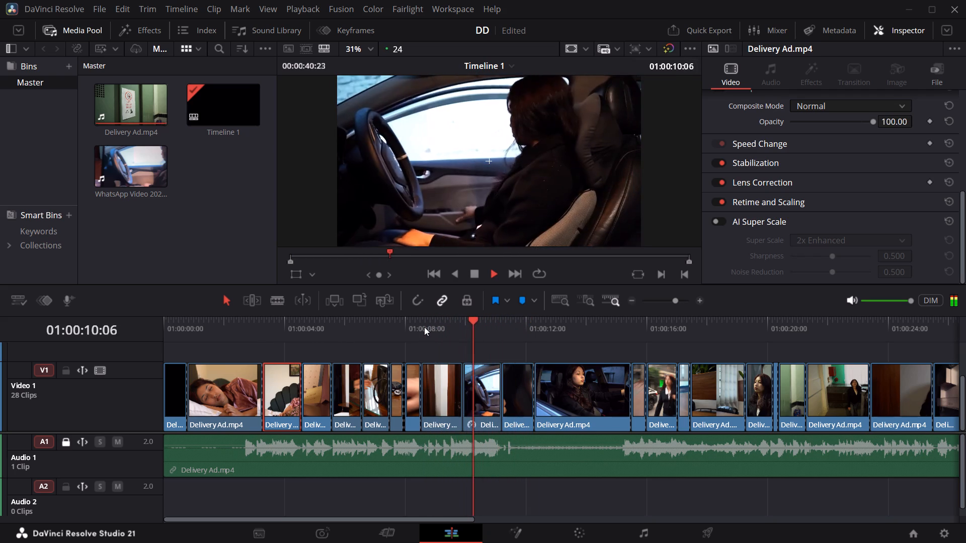
pyautogui.press('space')
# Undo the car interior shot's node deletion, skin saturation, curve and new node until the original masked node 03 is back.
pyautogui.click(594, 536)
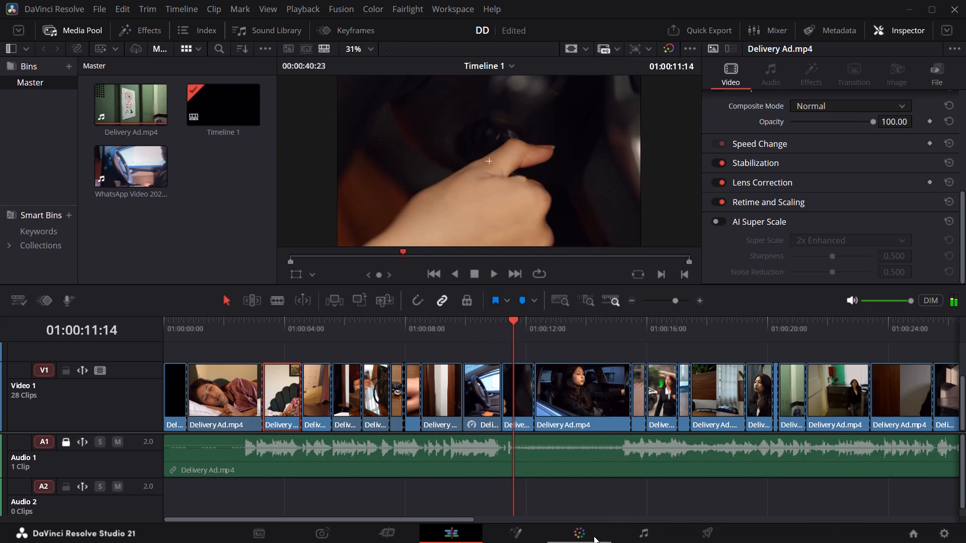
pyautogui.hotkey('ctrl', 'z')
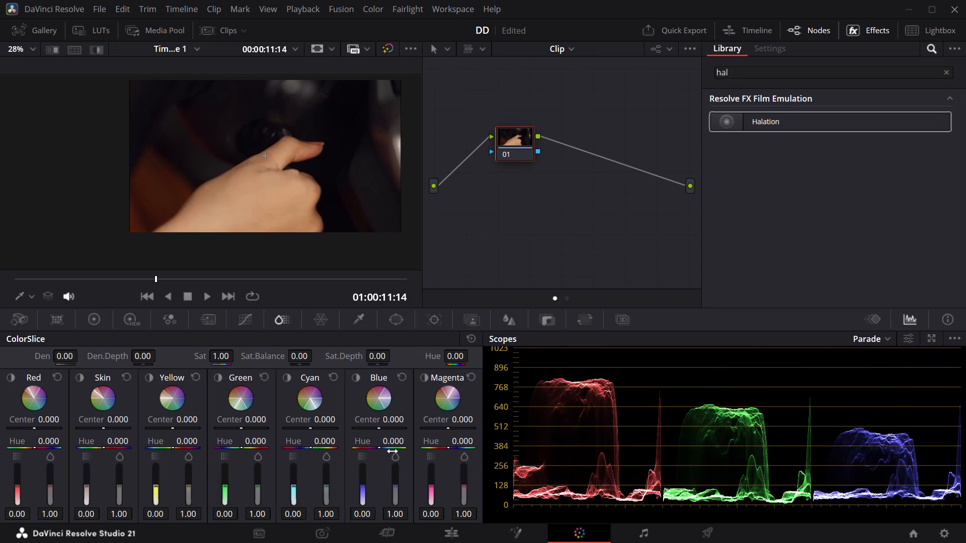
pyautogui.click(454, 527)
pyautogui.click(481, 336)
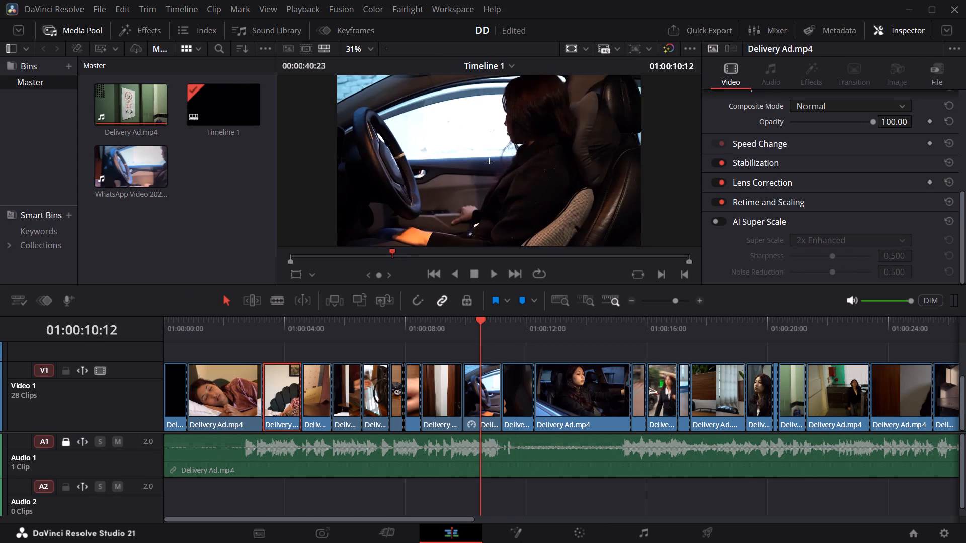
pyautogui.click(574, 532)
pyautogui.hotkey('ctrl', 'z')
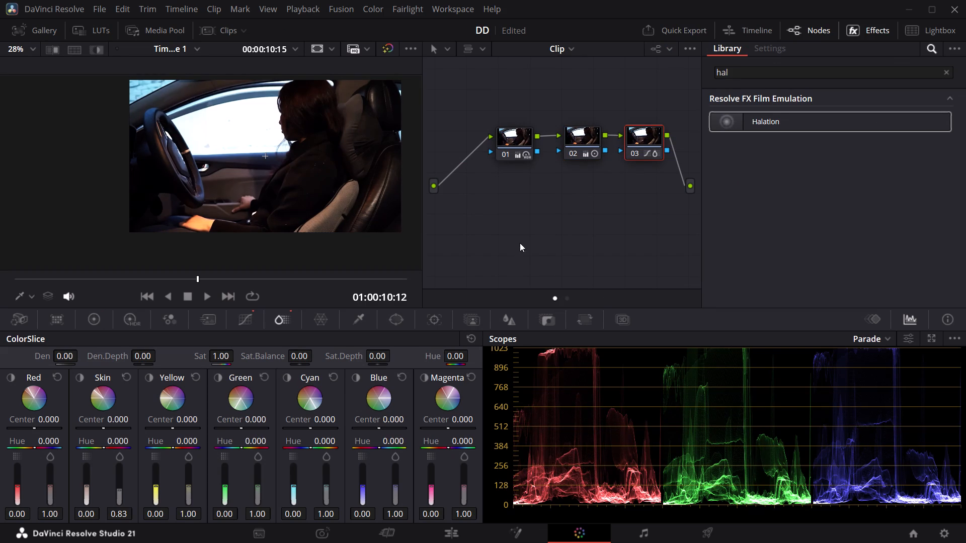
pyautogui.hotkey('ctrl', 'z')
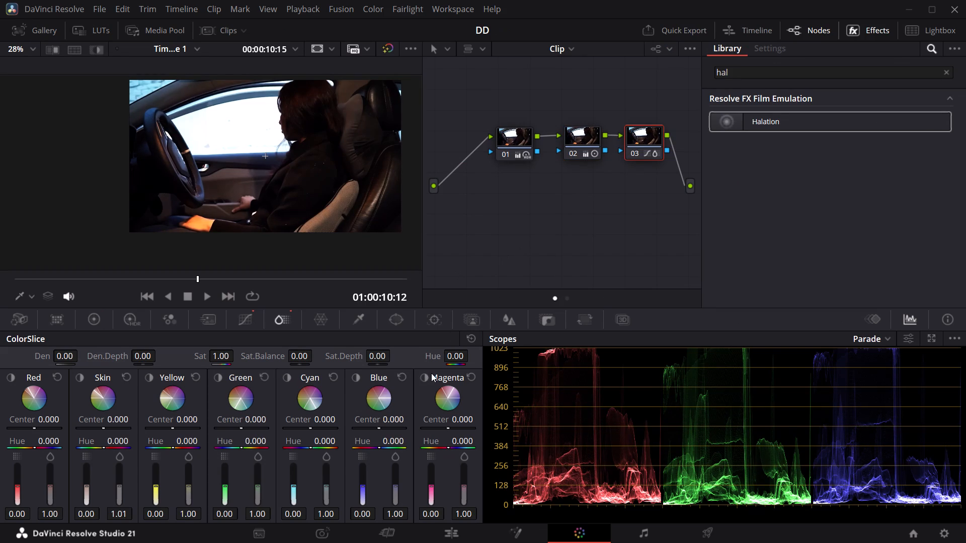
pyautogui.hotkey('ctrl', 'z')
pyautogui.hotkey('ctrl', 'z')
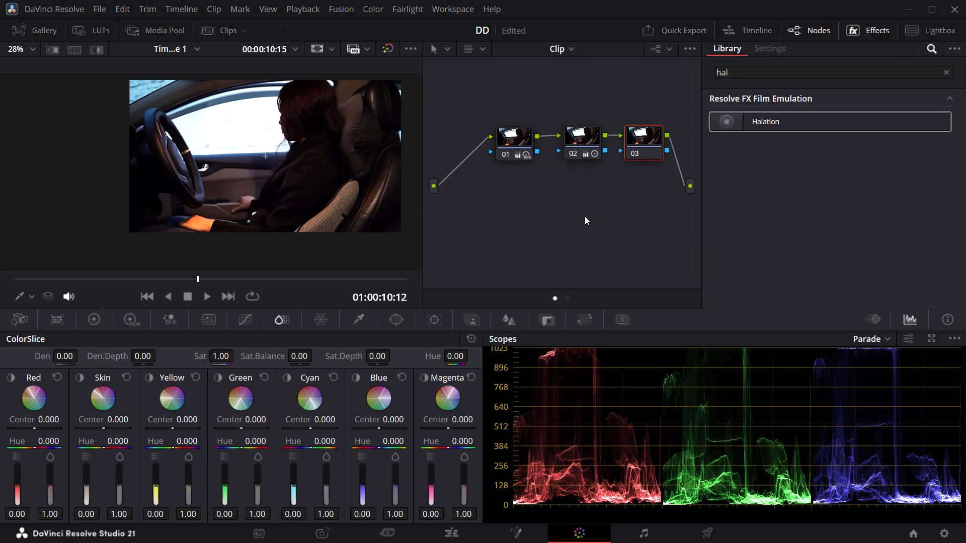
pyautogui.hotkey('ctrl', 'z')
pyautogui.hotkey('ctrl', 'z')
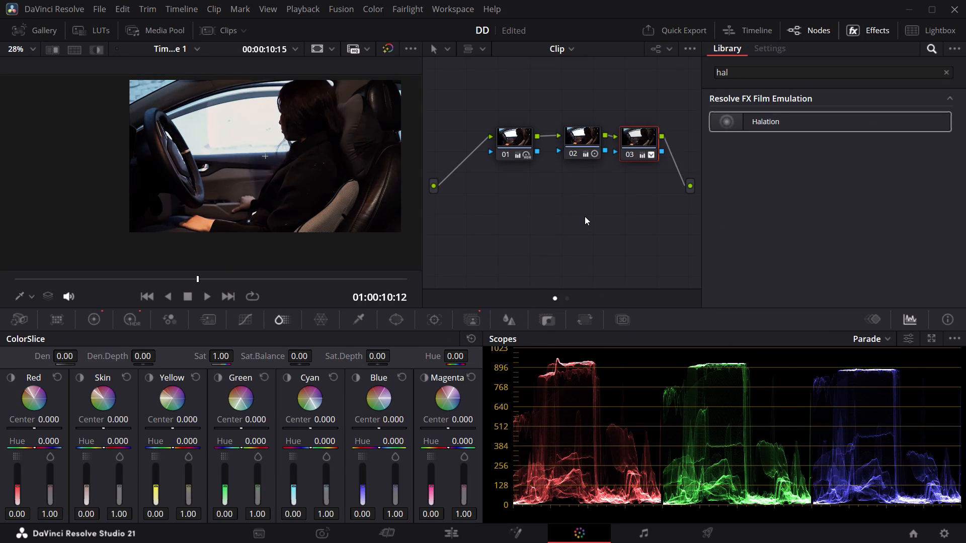
# Play the Edit page timeline from before the wooden door shot into the driving woman shot, replaying the cuts around the car interior.
pyautogui.click(461, 542)
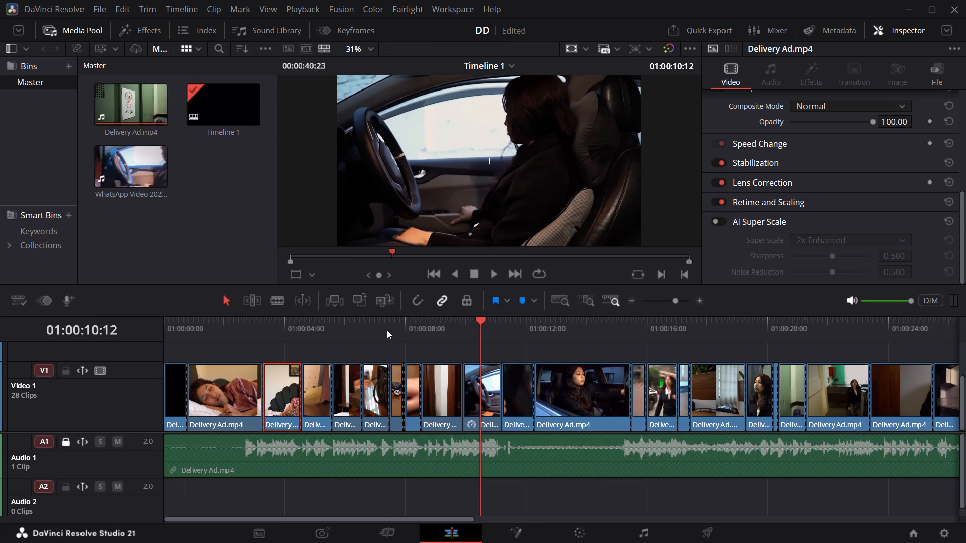
pyautogui.click(387, 330)
pyautogui.press('space')
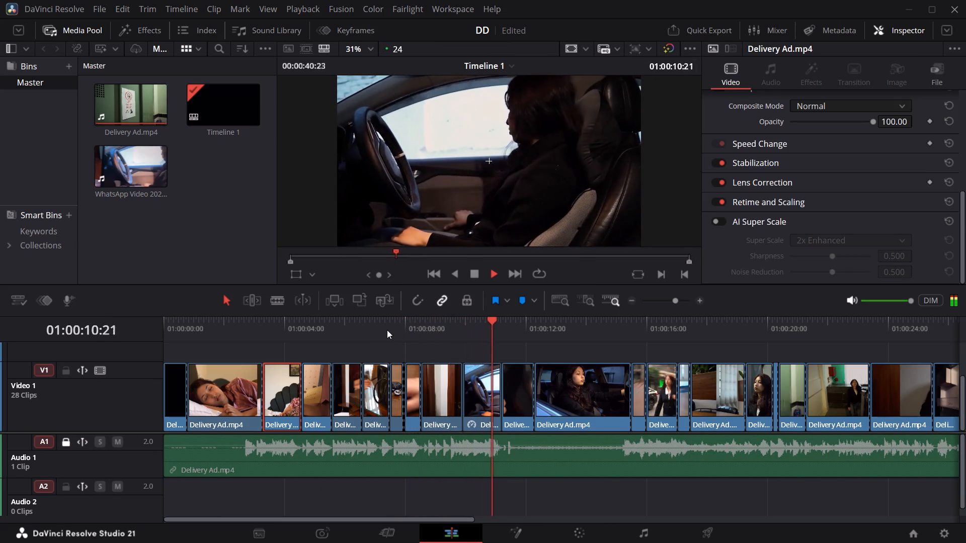
pyautogui.click(440, 333)
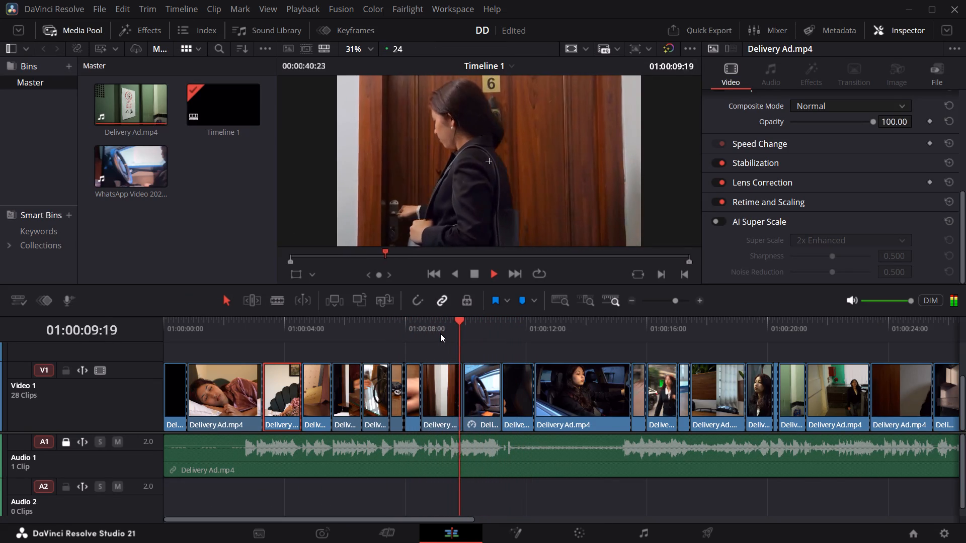
pyautogui.click(429, 335)
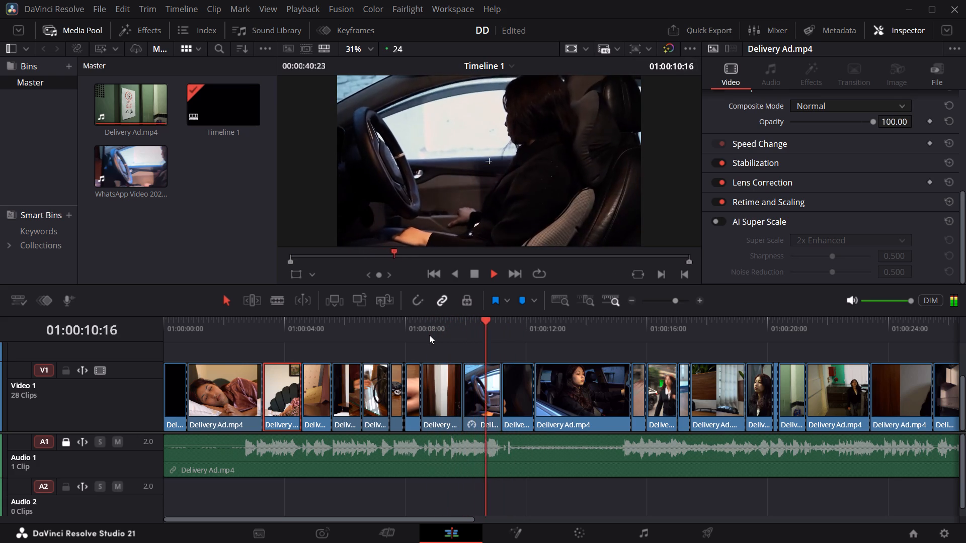
pyautogui.click(487, 336)
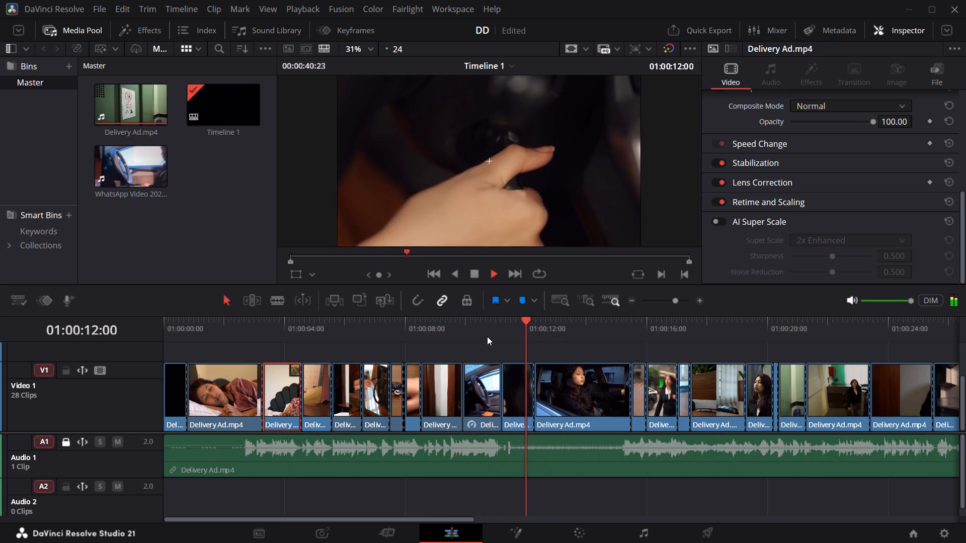
pyautogui.press('space')
# Move the playhead to the hand close-up shot at 01:00:11:18 and open that shot on the Color page.
pyautogui.moveTo(518, 335); pyautogui.dragTo(511, 341)
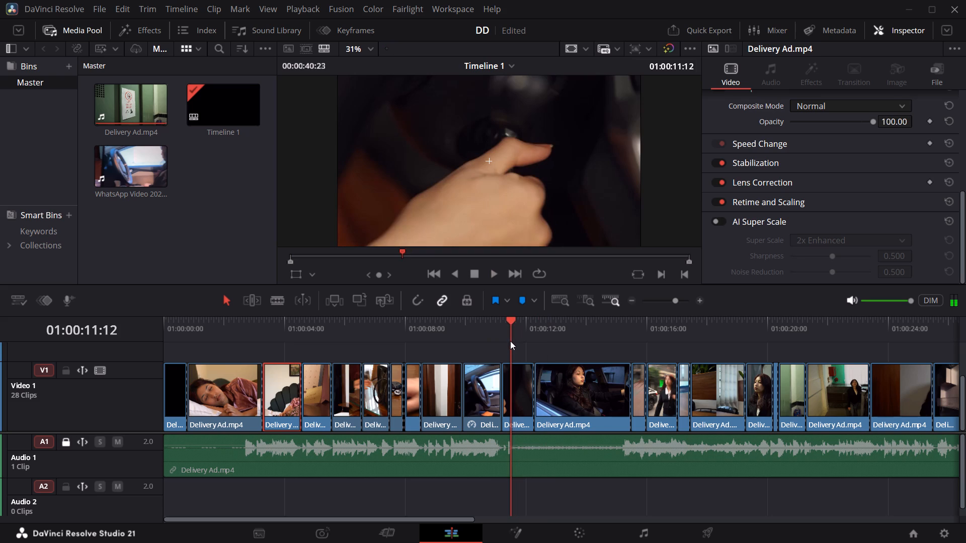
pyautogui.moveTo(510, 337); pyautogui.dragTo(519, 342)
pyautogui.click(564, 531)
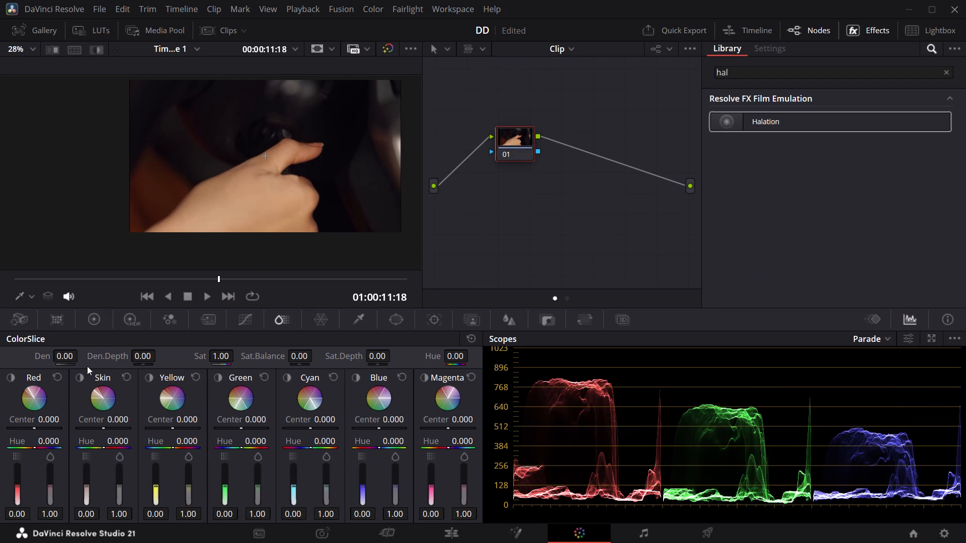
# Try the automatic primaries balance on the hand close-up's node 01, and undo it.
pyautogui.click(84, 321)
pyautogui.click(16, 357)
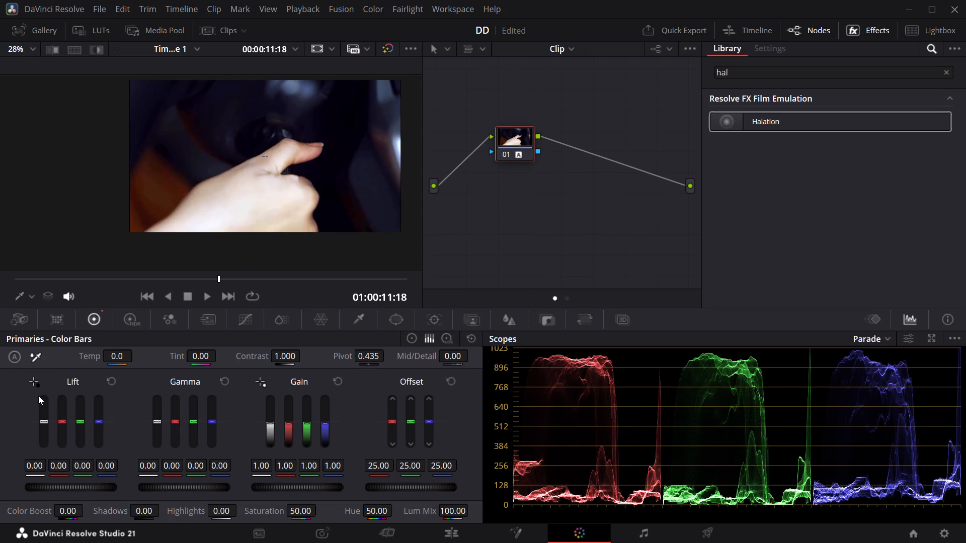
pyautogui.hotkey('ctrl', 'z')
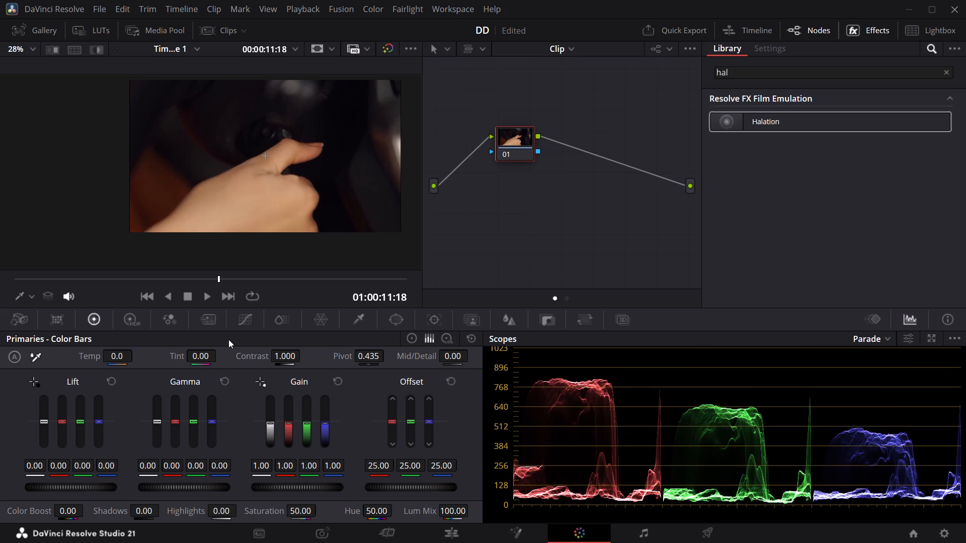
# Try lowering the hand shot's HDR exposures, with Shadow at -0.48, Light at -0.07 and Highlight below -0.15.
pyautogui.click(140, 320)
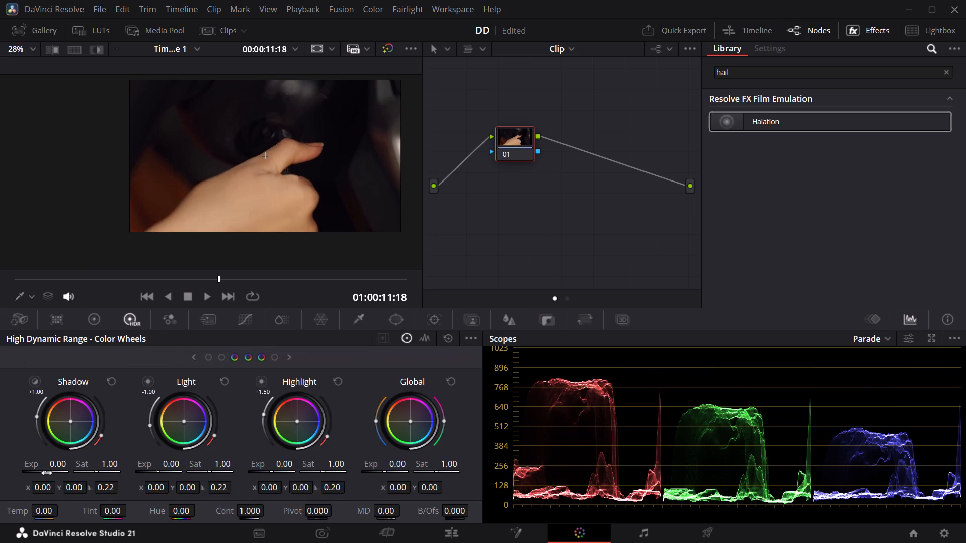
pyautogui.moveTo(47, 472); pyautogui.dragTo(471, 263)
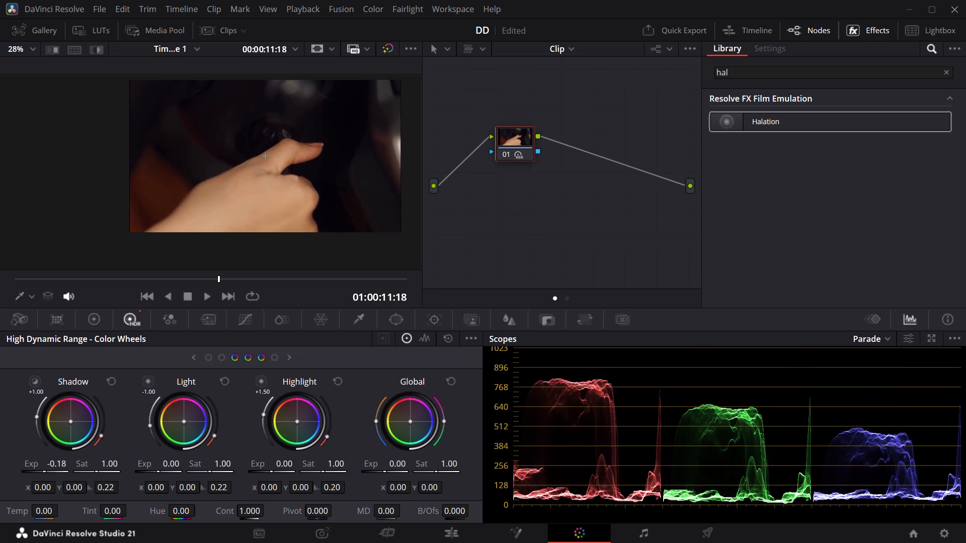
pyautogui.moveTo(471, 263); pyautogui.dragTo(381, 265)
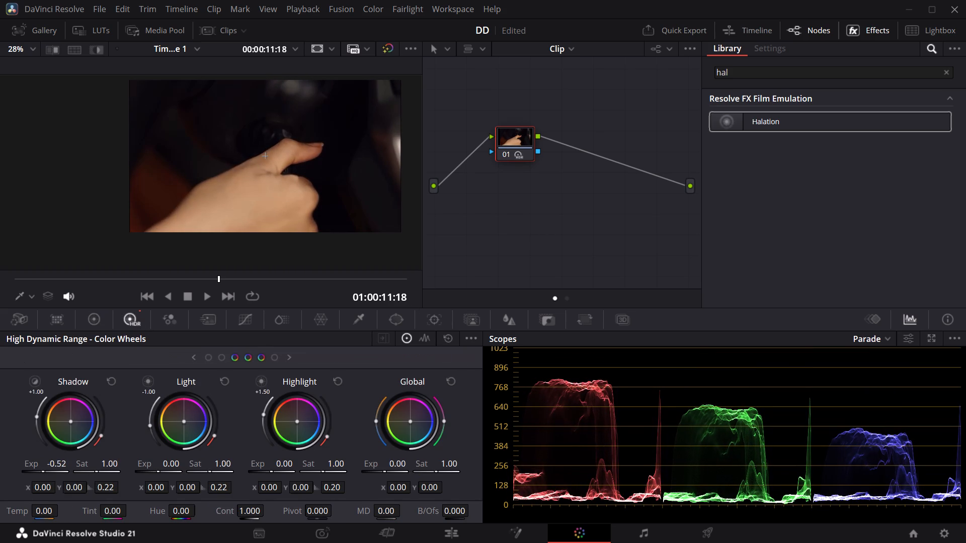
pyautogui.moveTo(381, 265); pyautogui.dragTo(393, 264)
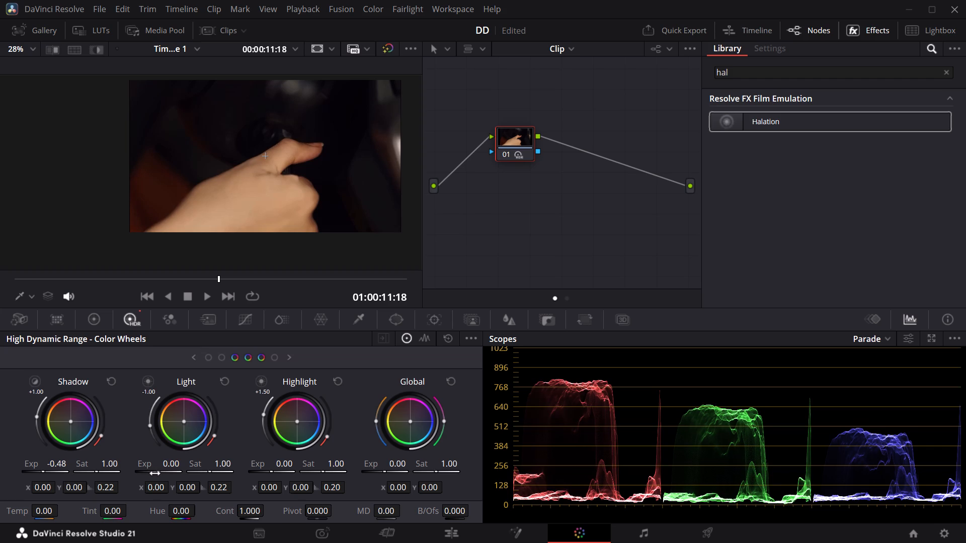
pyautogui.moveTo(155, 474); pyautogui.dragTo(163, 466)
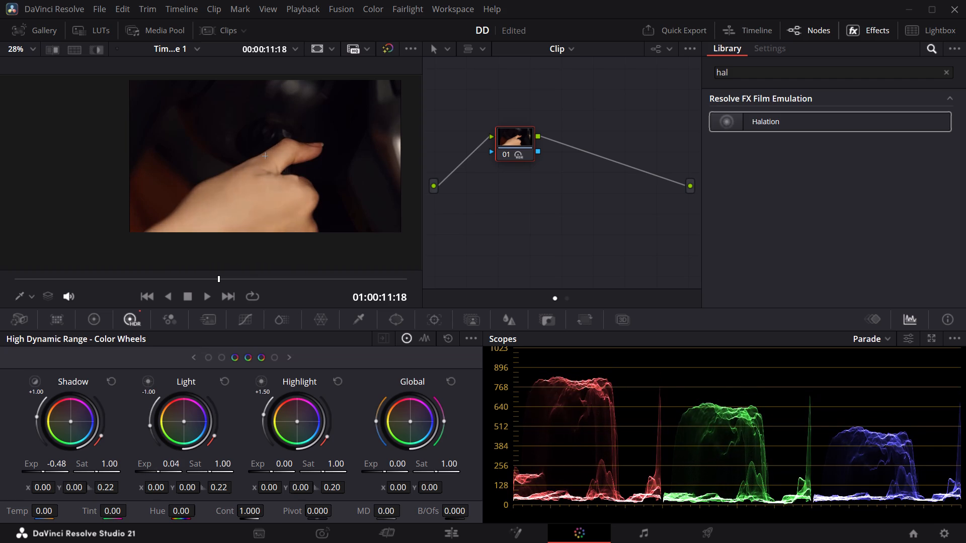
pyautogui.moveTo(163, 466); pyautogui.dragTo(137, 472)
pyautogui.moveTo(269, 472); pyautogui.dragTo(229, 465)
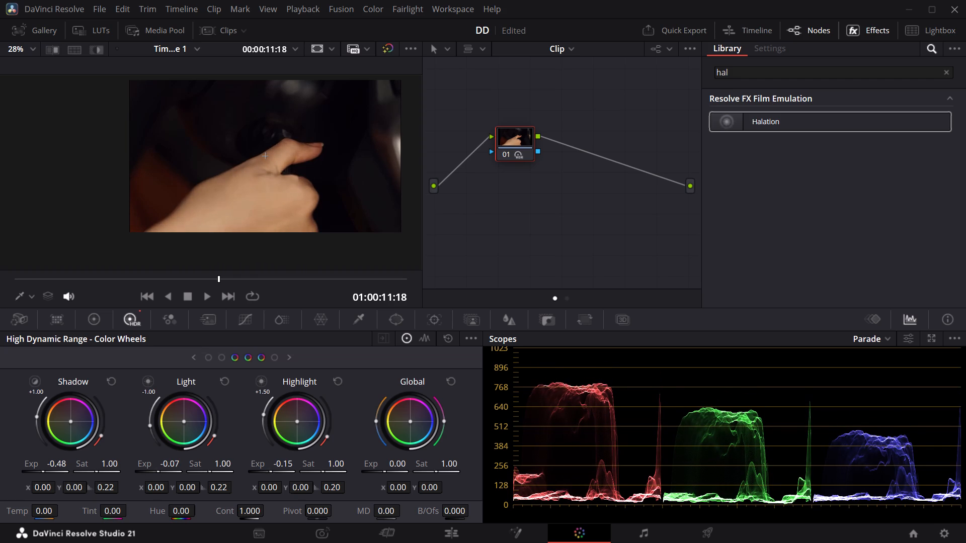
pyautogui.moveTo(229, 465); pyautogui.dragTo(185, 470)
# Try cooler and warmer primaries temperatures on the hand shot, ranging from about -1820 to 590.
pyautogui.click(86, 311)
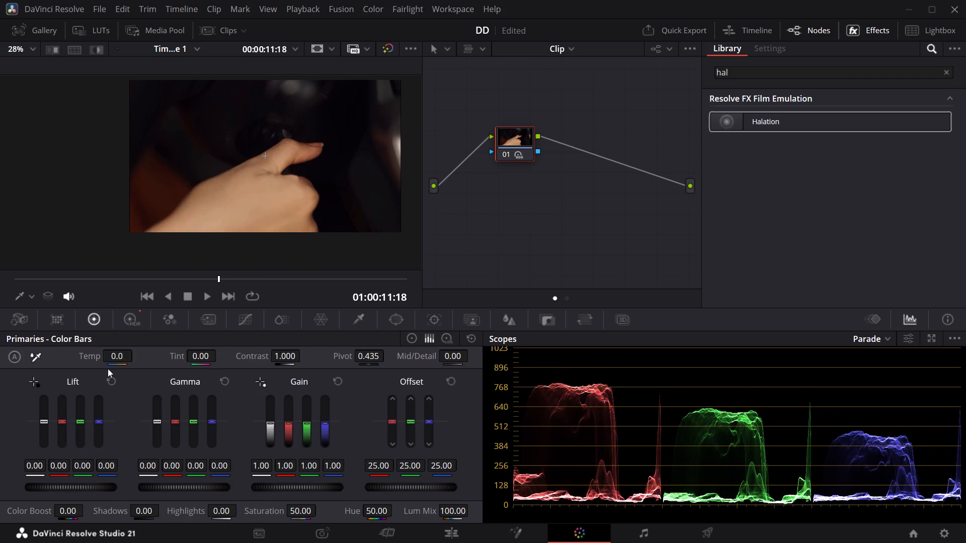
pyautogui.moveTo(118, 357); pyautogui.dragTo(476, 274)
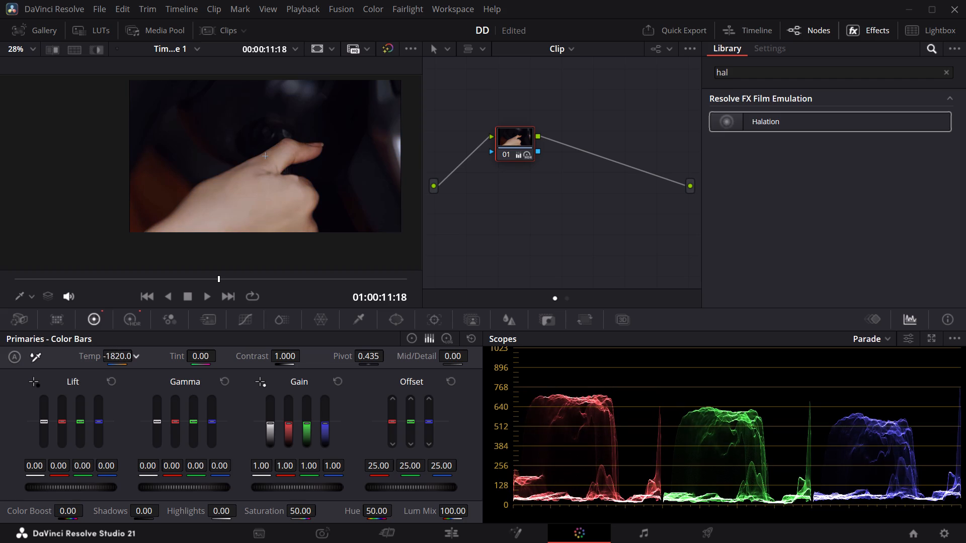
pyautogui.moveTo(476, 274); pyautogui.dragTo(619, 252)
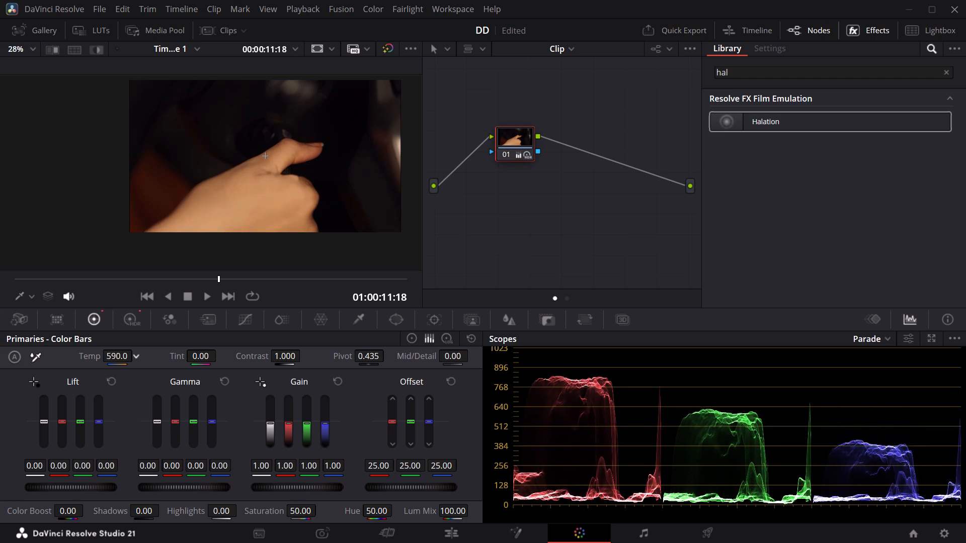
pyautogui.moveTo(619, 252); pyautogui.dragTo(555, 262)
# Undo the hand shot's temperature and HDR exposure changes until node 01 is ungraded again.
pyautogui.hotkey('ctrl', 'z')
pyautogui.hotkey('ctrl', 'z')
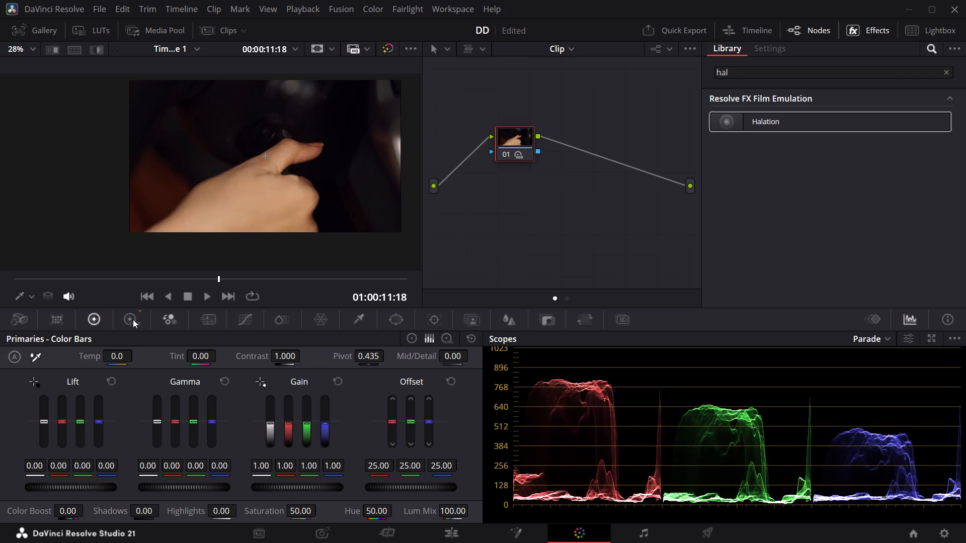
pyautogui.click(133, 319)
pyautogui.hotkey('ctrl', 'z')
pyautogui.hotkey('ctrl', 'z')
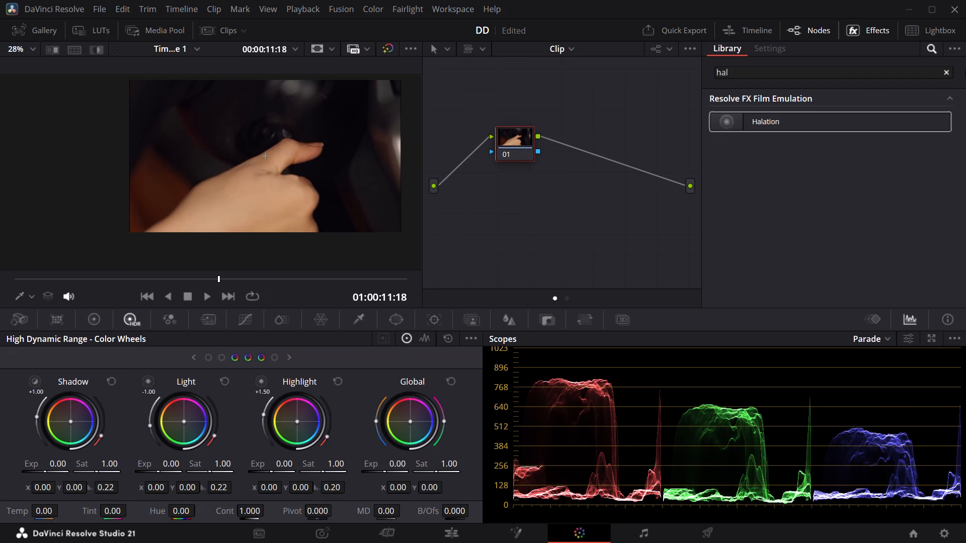
# Search the effects library for "fil" and apply Film Look Creator to the hand shot's node 01.
pyautogui.click(953, 69)
pyautogui.click(945, 70)
pyautogui.click(880, 80)
pyautogui.click(875, 75)
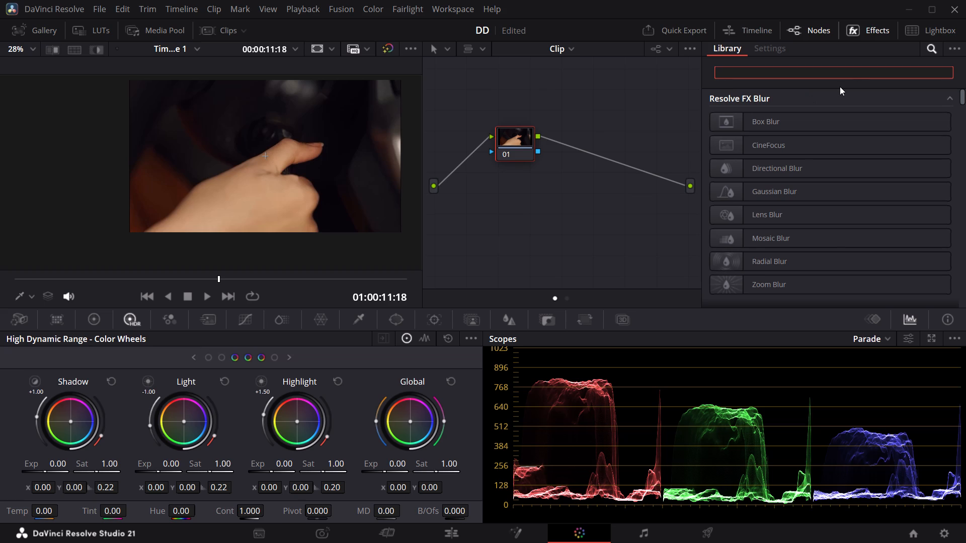
pyautogui.press('f')
pyautogui.press('i')
pyautogui.press('l')
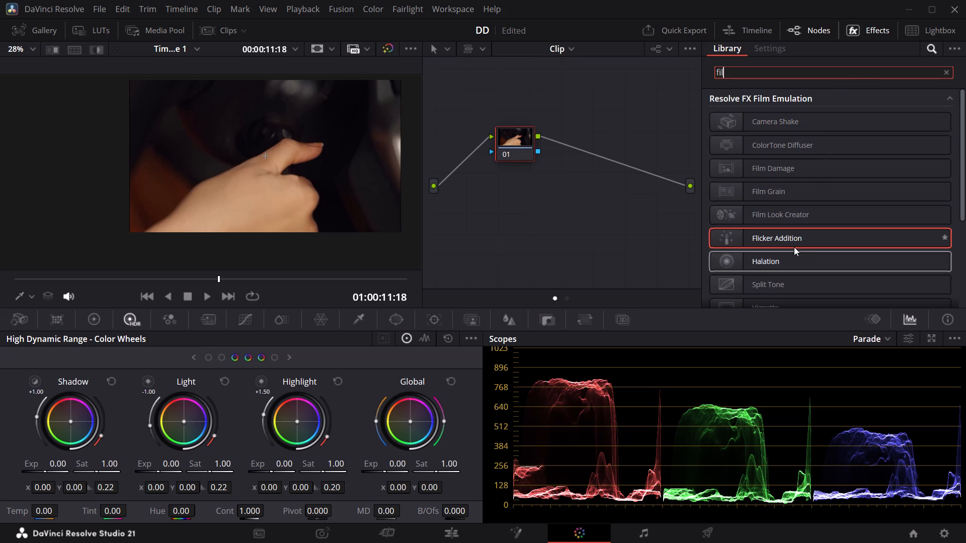
pyautogui.moveTo(790, 217); pyautogui.dragTo(519, 145)
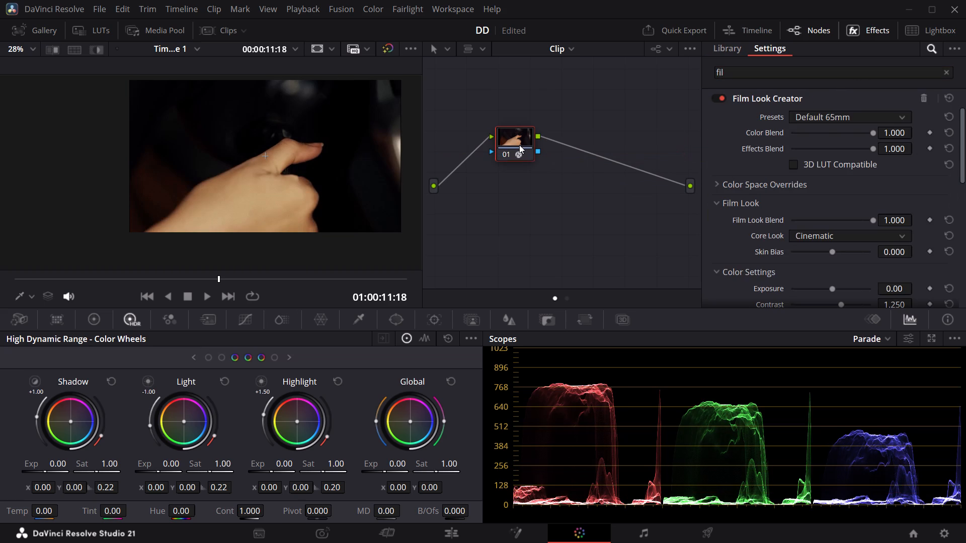
# Compare Film Look Creator presets, including Clean Slate, and set the preset to Default No Effects.
pyautogui.click(853, 113)
pyautogui.click(828, 170)
pyautogui.click(828, 112)
pyautogui.click(823, 211)
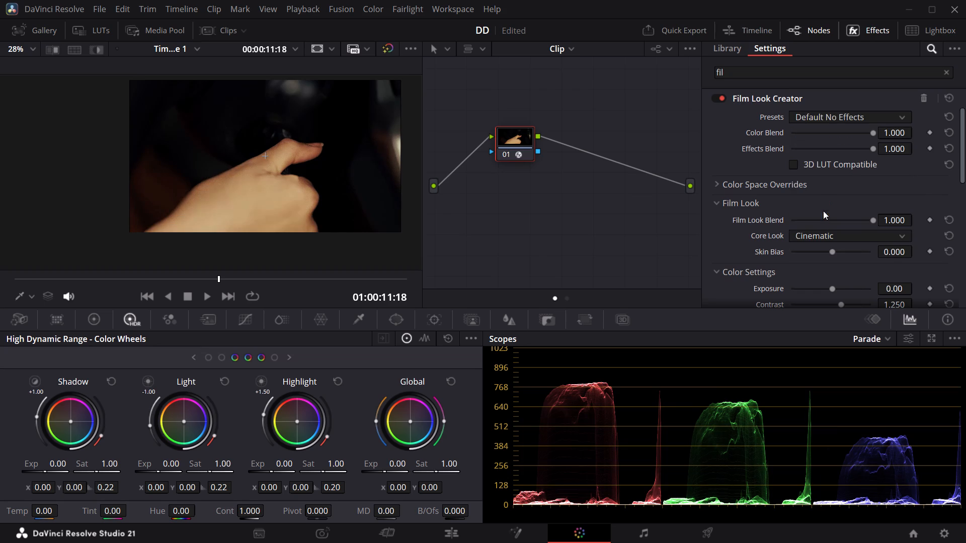
pyautogui.click(832, 109)
pyautogui.click(826, 120)
pyautogui.click(820, 229)
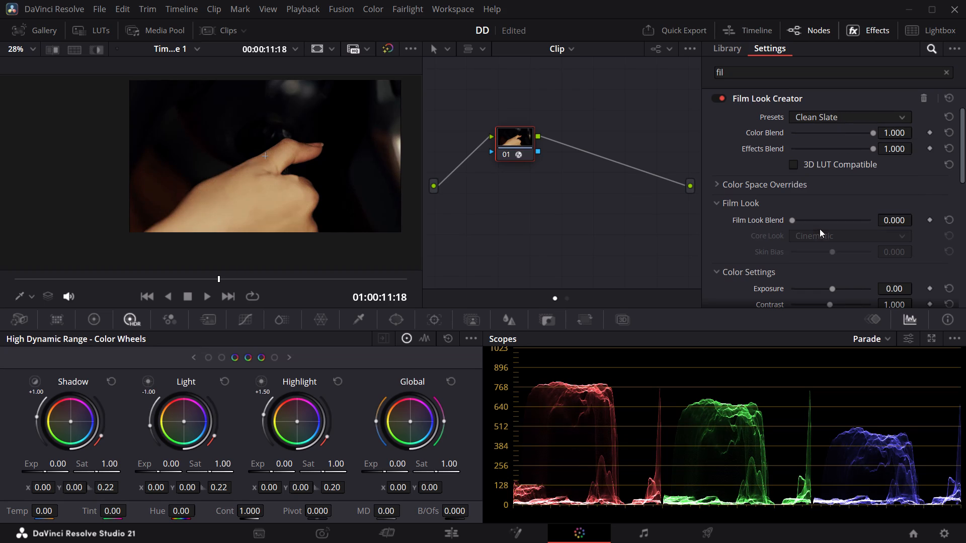
pyautogui.click(833, 119)
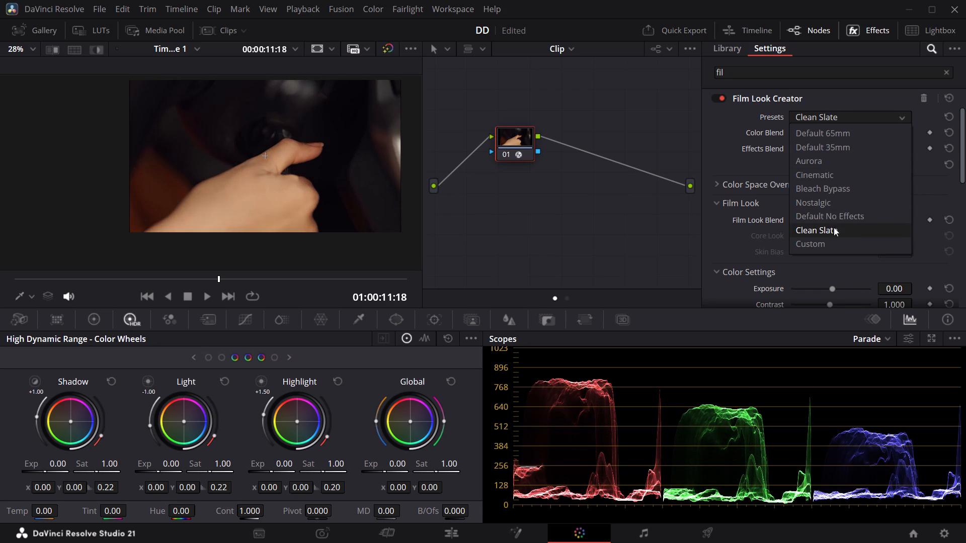
pyautogui.click(833, 221)
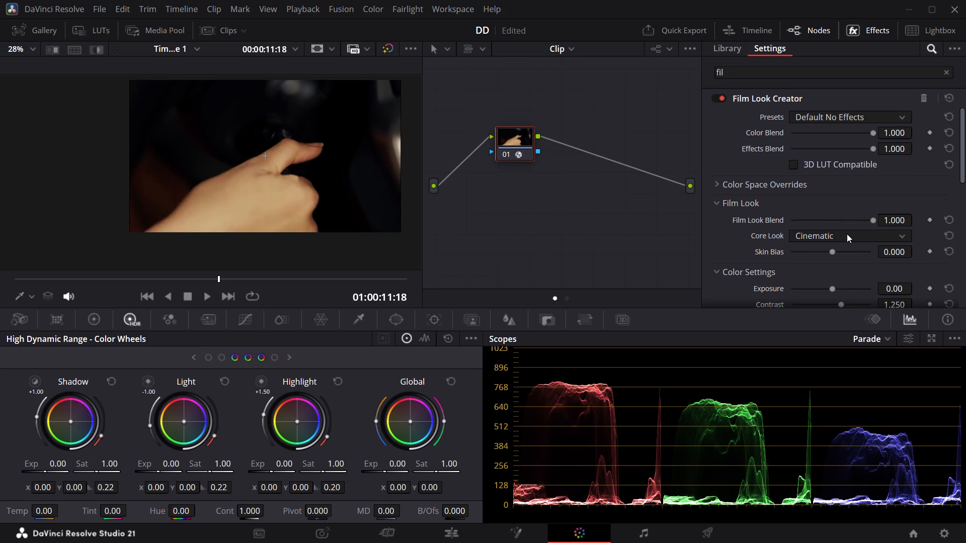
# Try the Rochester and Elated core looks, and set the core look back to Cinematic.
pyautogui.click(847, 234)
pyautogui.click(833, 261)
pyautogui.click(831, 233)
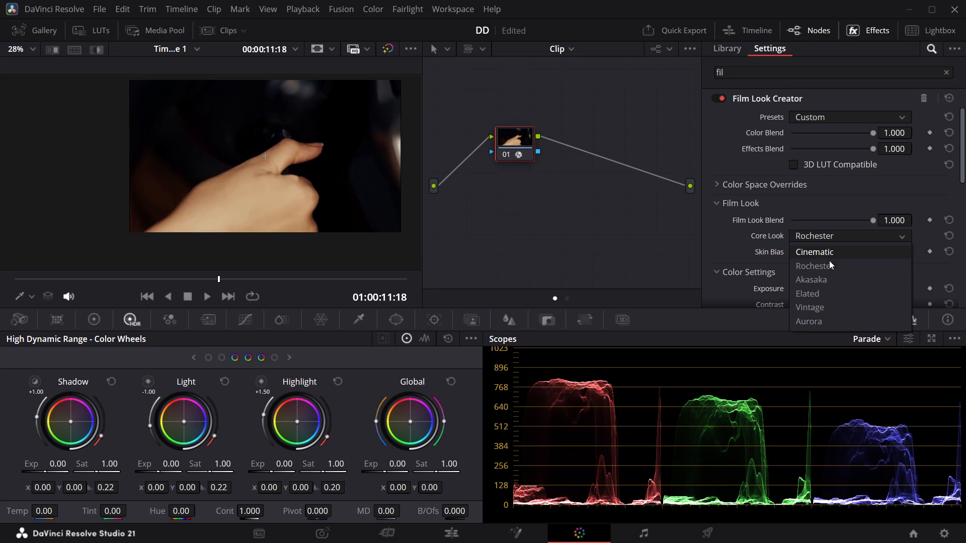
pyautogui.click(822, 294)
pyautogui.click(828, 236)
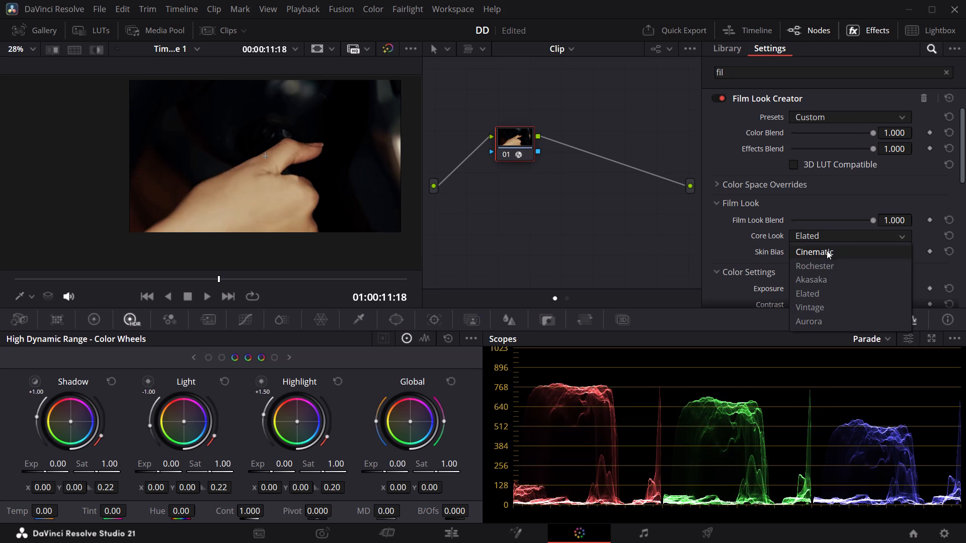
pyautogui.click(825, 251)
# Reduce the hand shot's Film Look Blend to 0.341.
pyautogui.click(813, 218)
pyautogui.moveTo(813, 218); pyautogui.dragTo(800, 221)
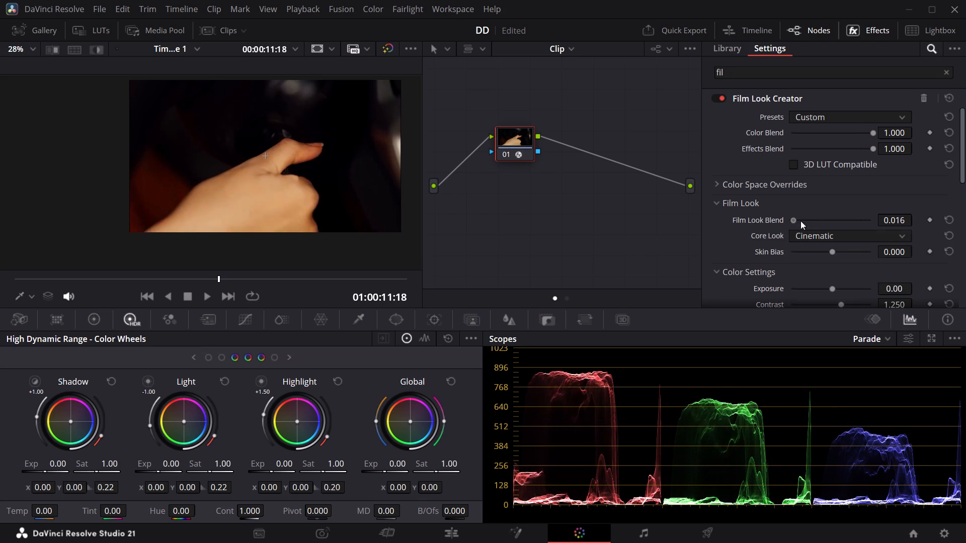
pyautogui.moveTo(800, 221); pyautogui.dragTo(820, 216)
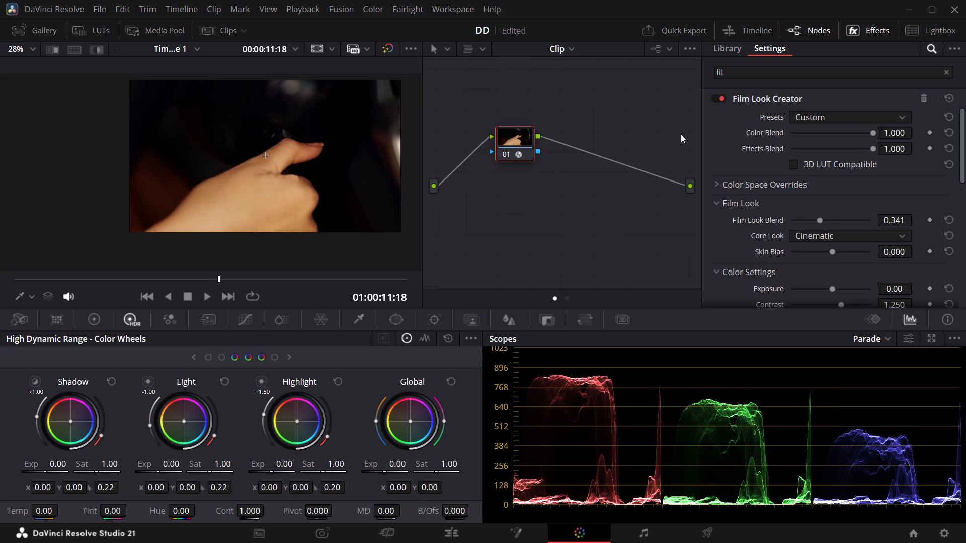
# Compare the hand shot with and without its grade by toggling the grade bypass.
pyautogui.click(394, 51)
pyautogui.click(391, 50)
pyautogui.click(391, 50)
# Play the Edit page timeline from the wooden door shot through the hand close-up into the driving woman shot.
pyautogui.click(474, 542)
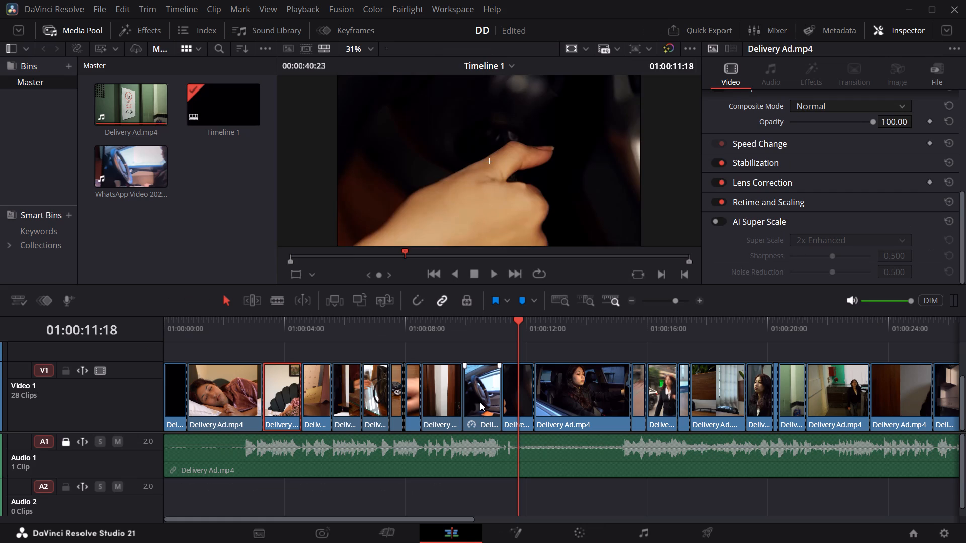
pyautogui.click(451, 331)
pyautogui.press('space')
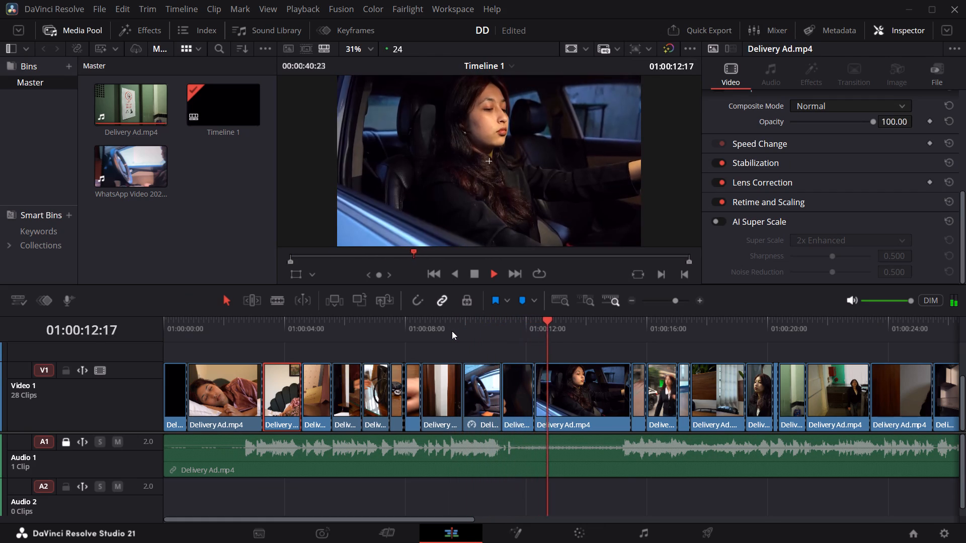
# Return to the hand close-up at 01:00:11:19 and remove its Film Look Creator effect on the Color page.
pyautogui.press('space')
pyautogui.click(507, 331)
pyautogui.press('space')
pyautogui.press('space')
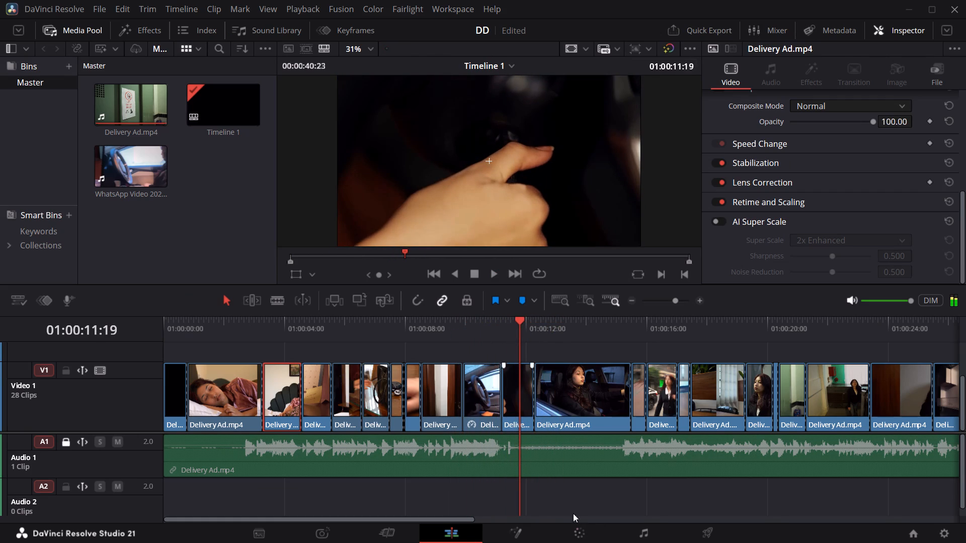
pyautogui.click(590, 527)
pyautogui.click(924, 95)
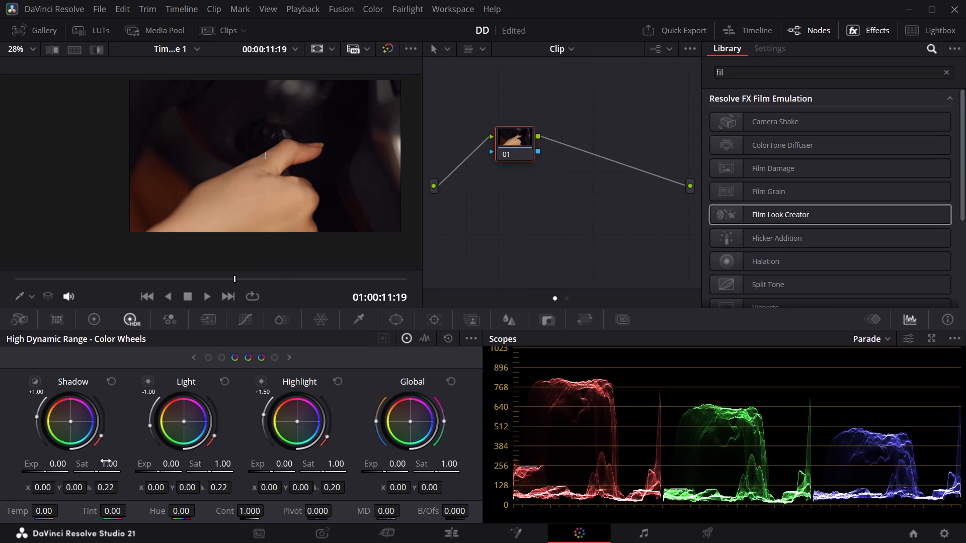
# Set the hand shot's HDR wheel exposures to Highlight -0.30, Shadow -0.23, Light 0.16 and Global 0.04.
pyautogui.moveTo(273, 472); pyautogui.dragTo(220, 474)
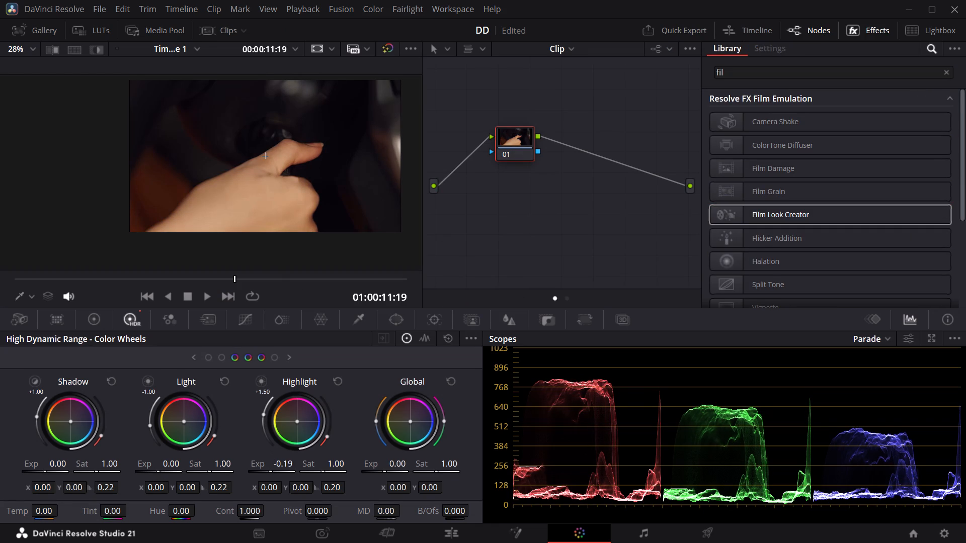
pyautogui.moveTo(220, 474); pyautogui.dragTo(158, 460)
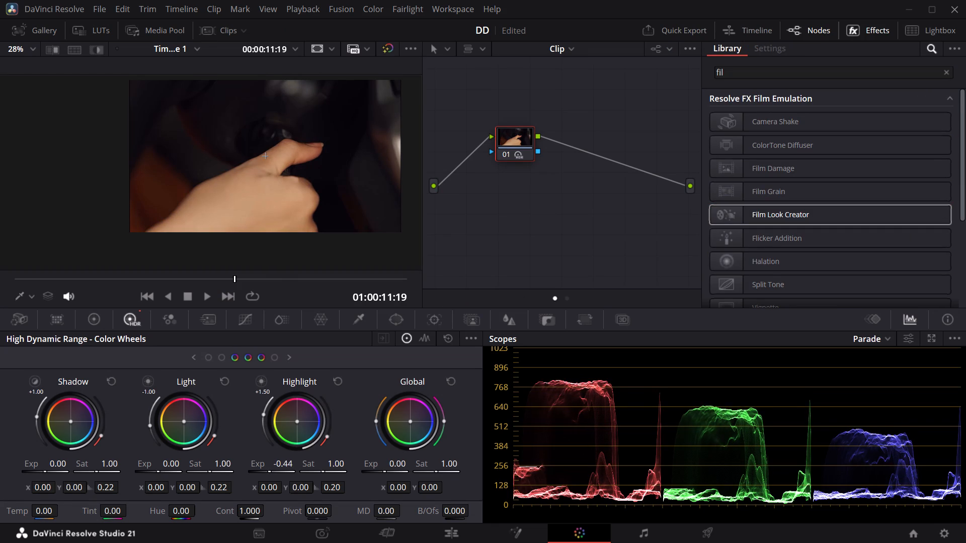
pyautogui.moveTo(158, 460); pyautogui.dragTo(195, 457)
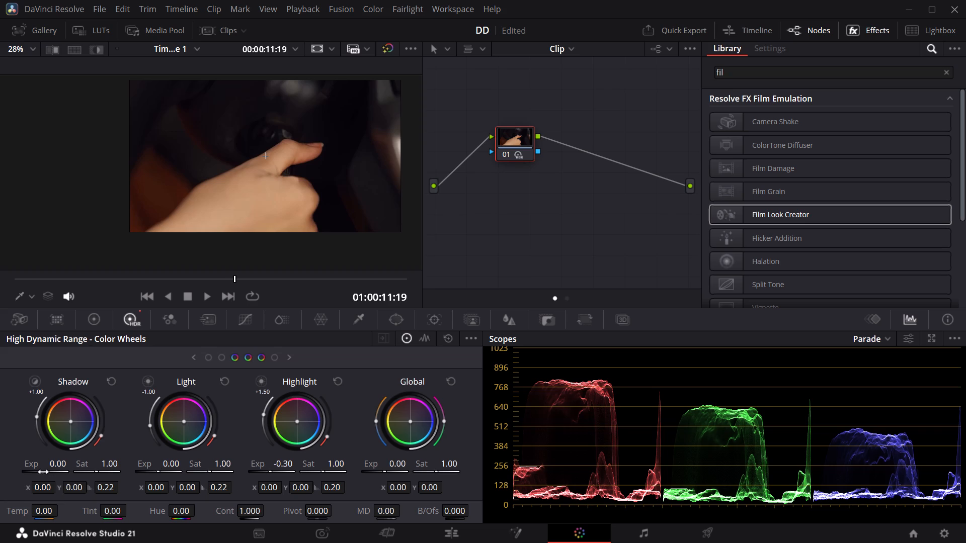
pyautogui.moveTo(43, 473); pyautogui.dragTo(454, 269)
pyautogui.moveTo(158, 474); pyautogui.dragTo(201, 466)
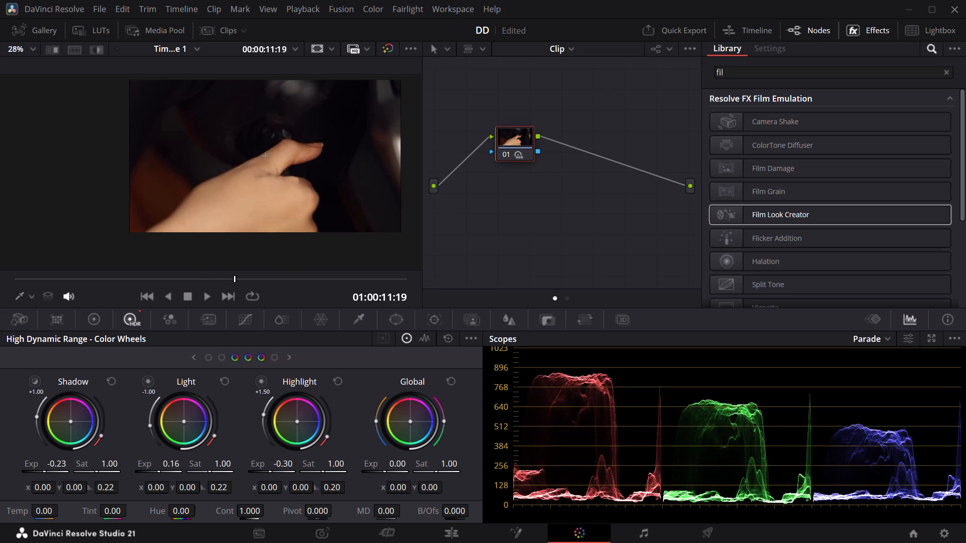
pyautogui.moveTo(201, 466); pyautogui.dragTo(200, 466)
pyautogui.moveTo(380, 472); pyautogui.dragTo(293, 478)
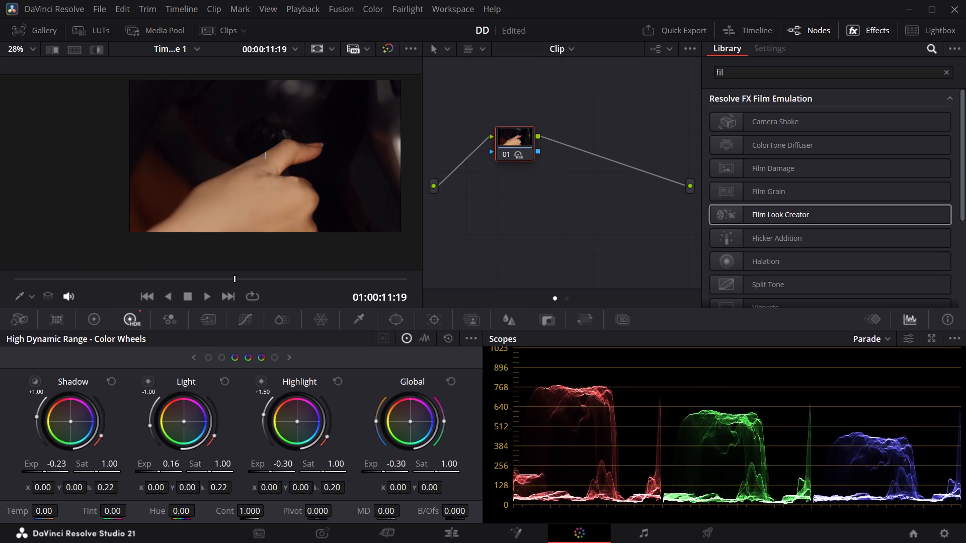
pyautogui.moveTo(293, 478); pyautogui.dragTo(392, 466)
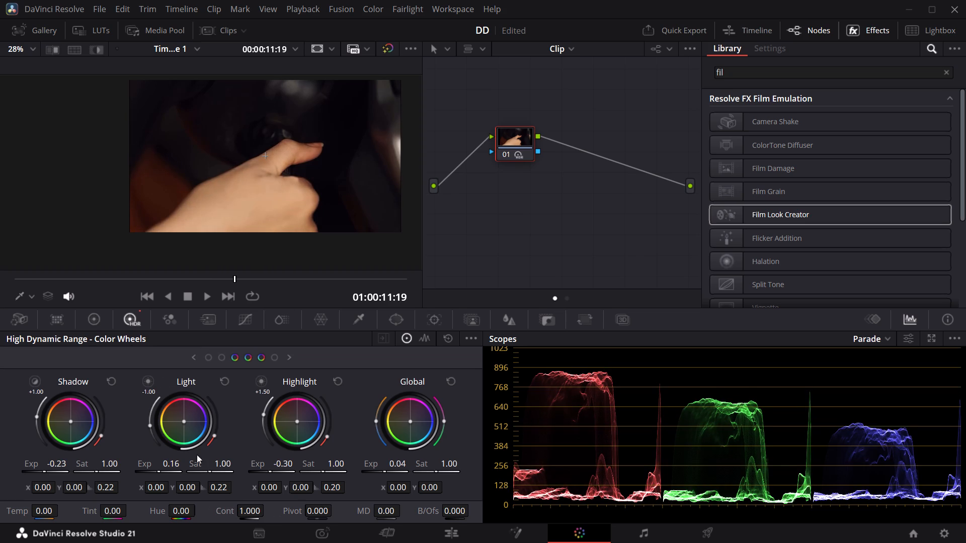
# Set the hand shot's saturation to 54.20 in the primaries.
pyautogui.click(89, 323)
pyautogui.moveTo(297, 514); pyautogui.dragTo(316, 515)
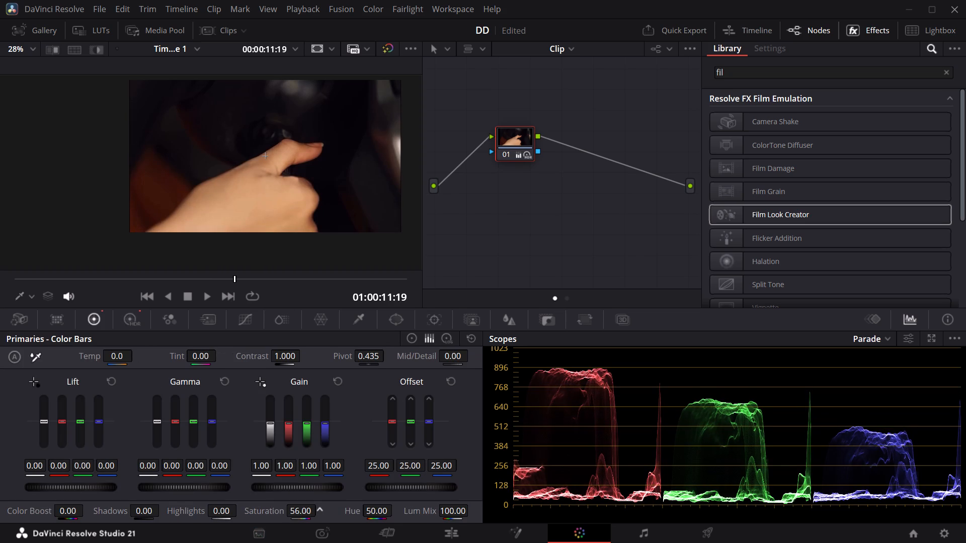
pyautogui.moveTo(316, 515); pyautogui.dragTo(310, 515)
# Play the Edit page timeline through the hand close-up into the driving woman shot to check the new grade in context.
pyautogui.click(481, 533)
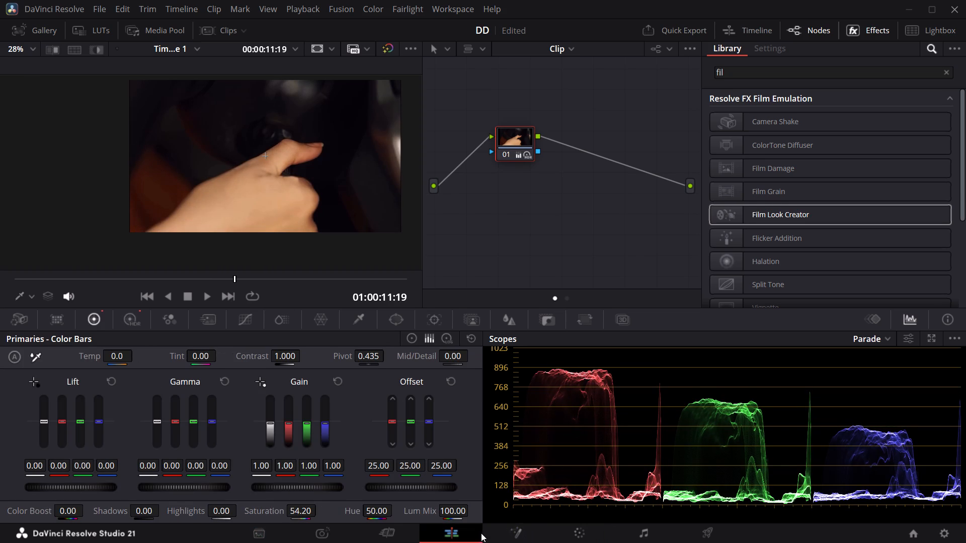
pyautogui.click(484, 334)
pyautogui.press('space')
pyautogui.click(434, 338)
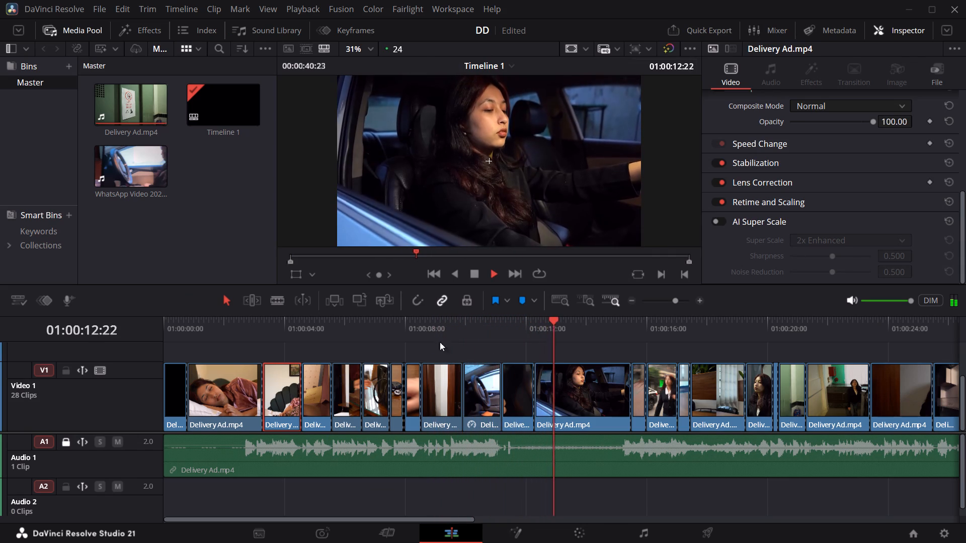
pyautogui.press('space')
# Open the driving woman shot at 01:00:14:09 on the Color page and add two serial nodes after node 01.
pyautogui.moveTo(572, 327); pyautogui.dragTo(615, 339)
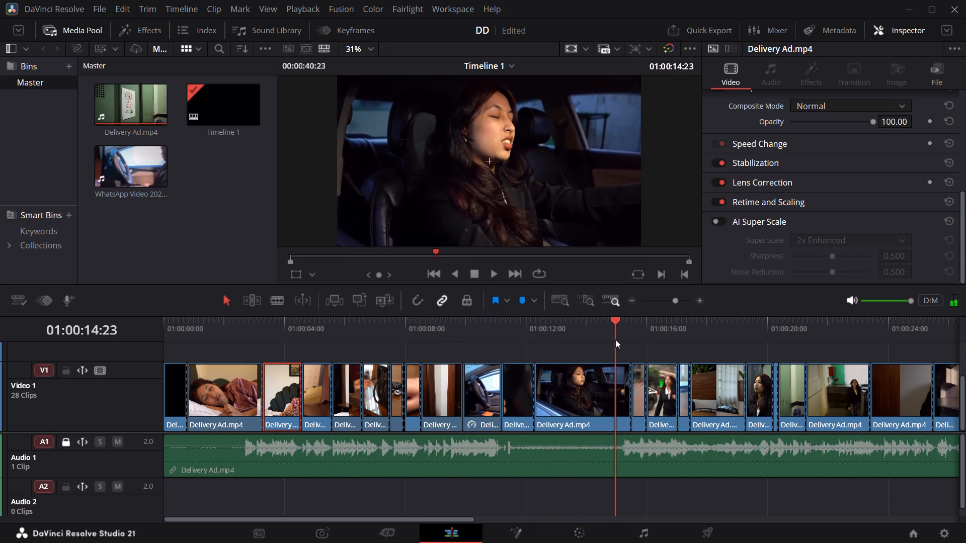
pyautogui.moveTo(615, 339); pyautogui.dragTo(658, 330)
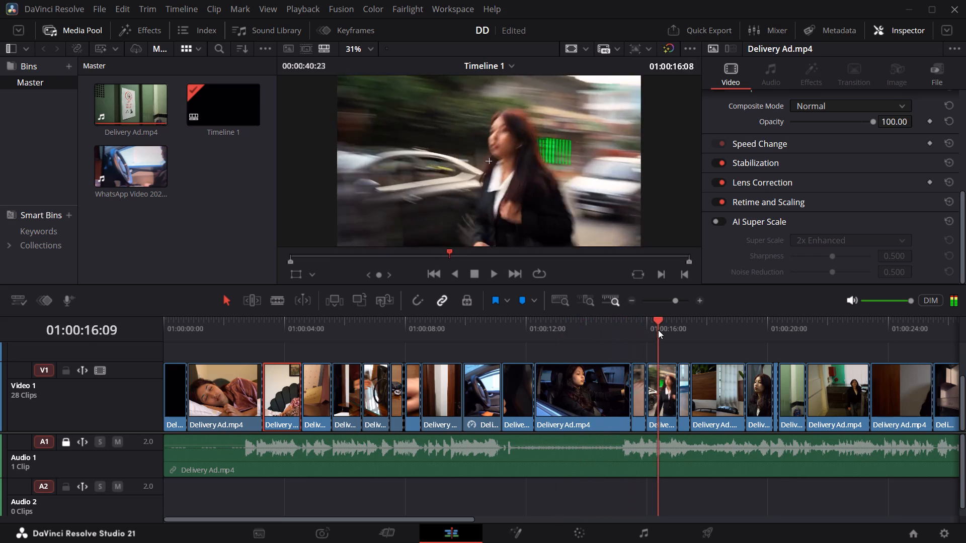
pyautogui.moveTo(658, 330); pyautogui.dragTo(597, 312)
pyautogui.click(570, 538)
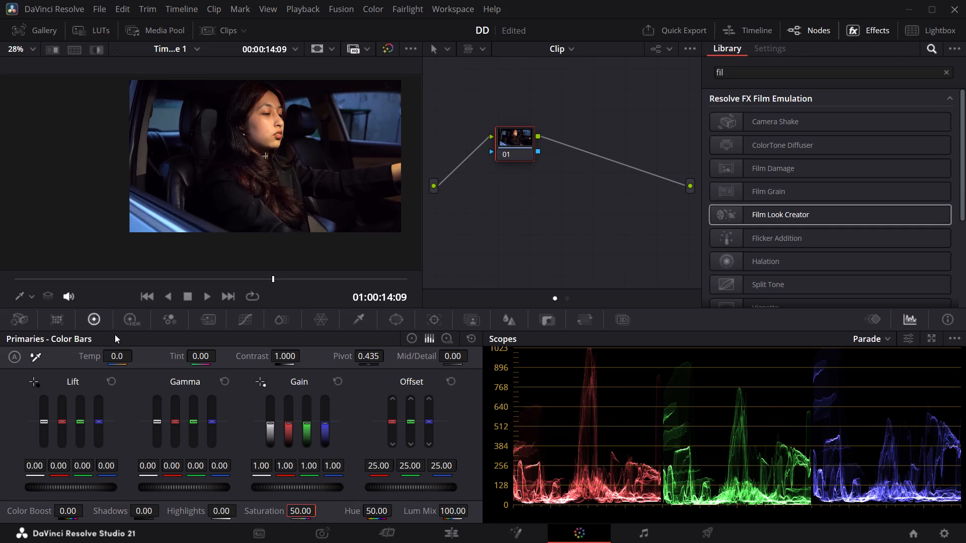
pyautogui.hotkey('alt', 's')
pyautogui.hotkey('alt', 's')
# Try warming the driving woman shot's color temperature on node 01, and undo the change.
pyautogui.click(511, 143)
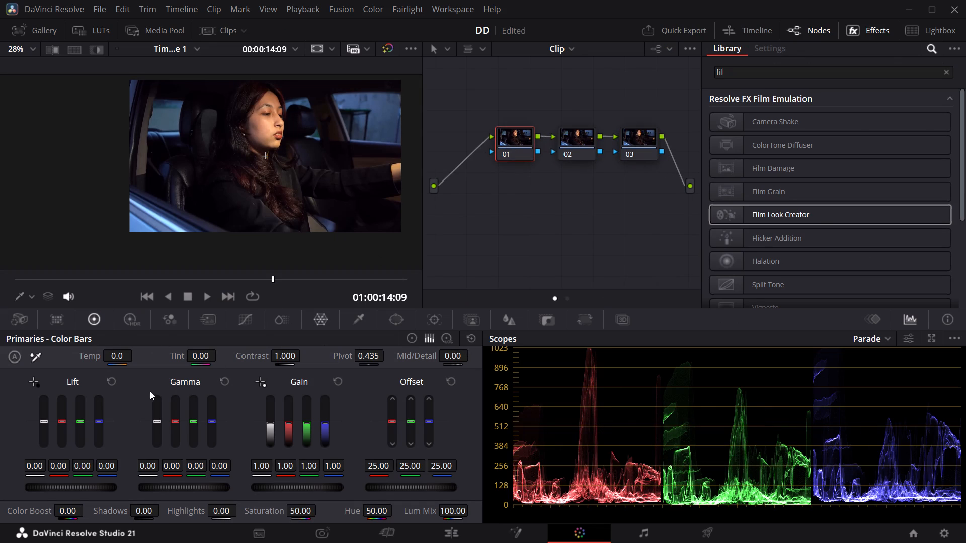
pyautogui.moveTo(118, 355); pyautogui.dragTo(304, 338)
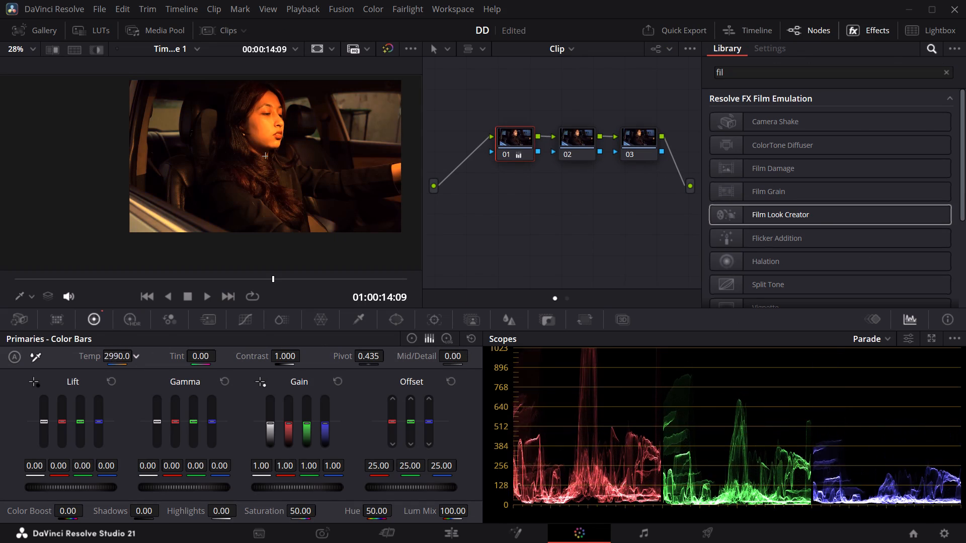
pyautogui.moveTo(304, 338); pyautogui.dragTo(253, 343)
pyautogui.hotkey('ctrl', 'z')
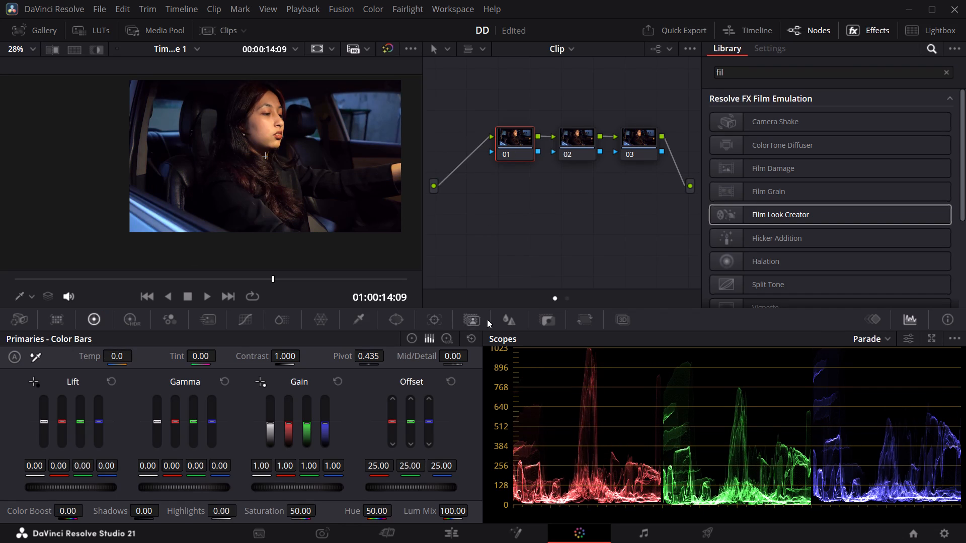
# Open AI Magic Mask 2 for the driving woman shot.
pyautogui.click(462, 320)
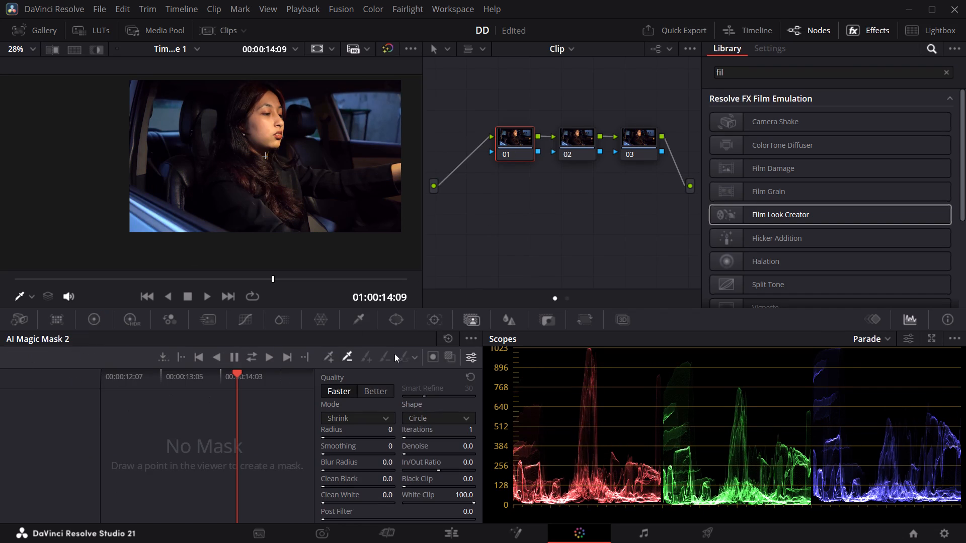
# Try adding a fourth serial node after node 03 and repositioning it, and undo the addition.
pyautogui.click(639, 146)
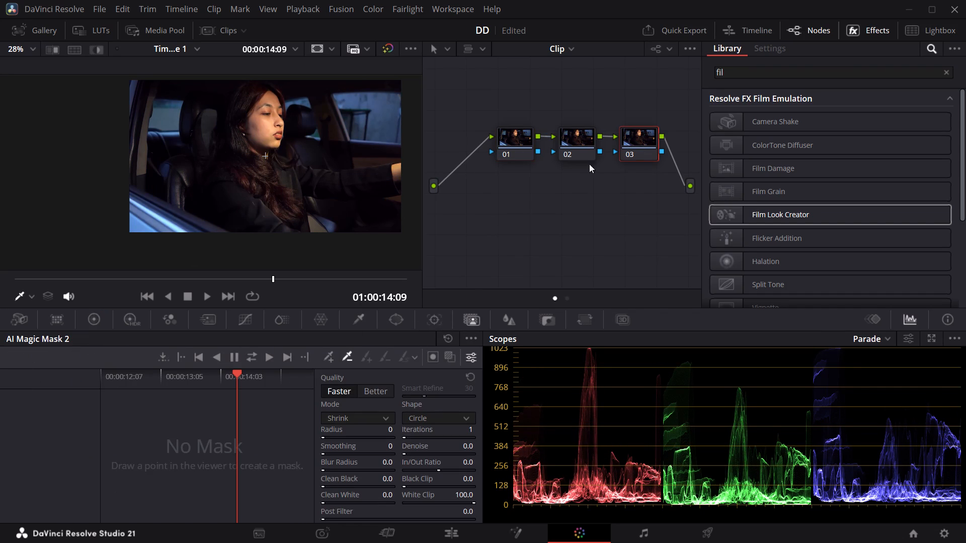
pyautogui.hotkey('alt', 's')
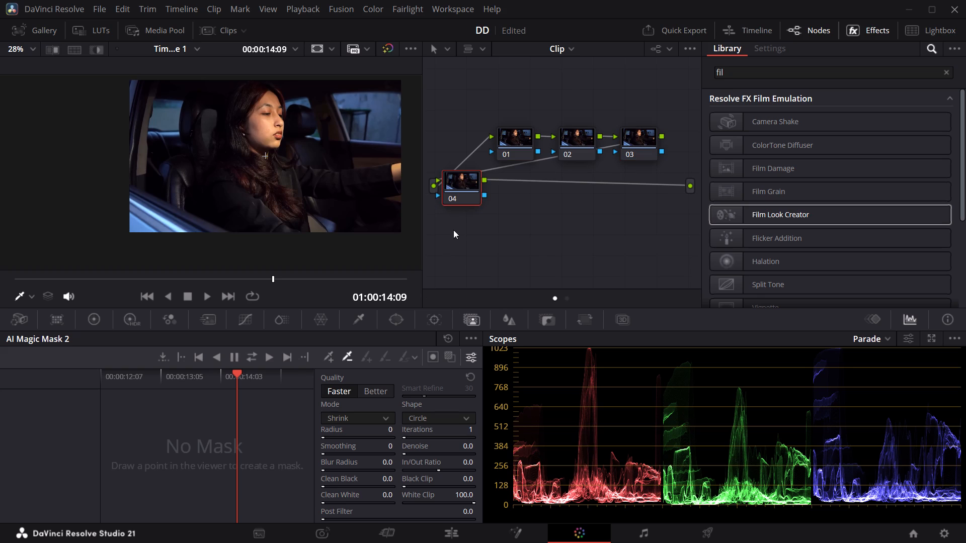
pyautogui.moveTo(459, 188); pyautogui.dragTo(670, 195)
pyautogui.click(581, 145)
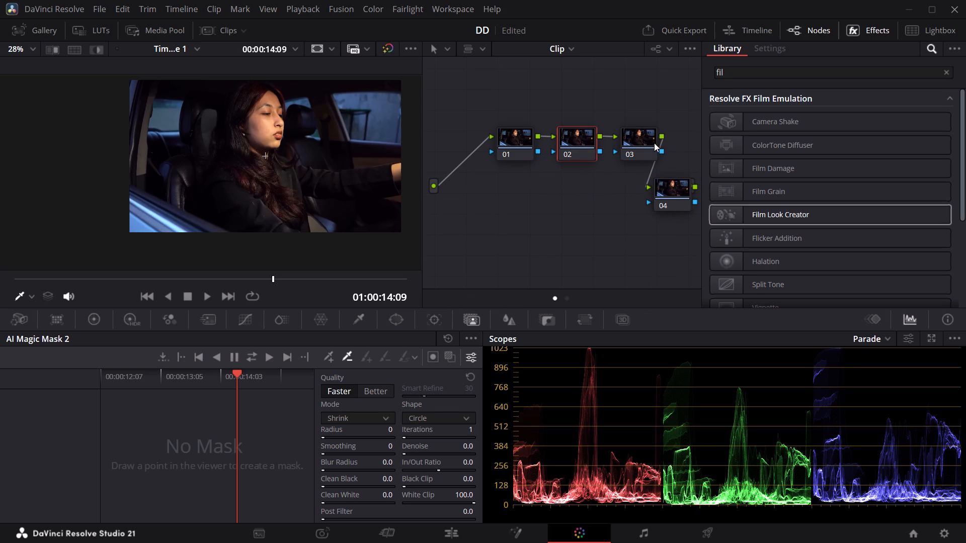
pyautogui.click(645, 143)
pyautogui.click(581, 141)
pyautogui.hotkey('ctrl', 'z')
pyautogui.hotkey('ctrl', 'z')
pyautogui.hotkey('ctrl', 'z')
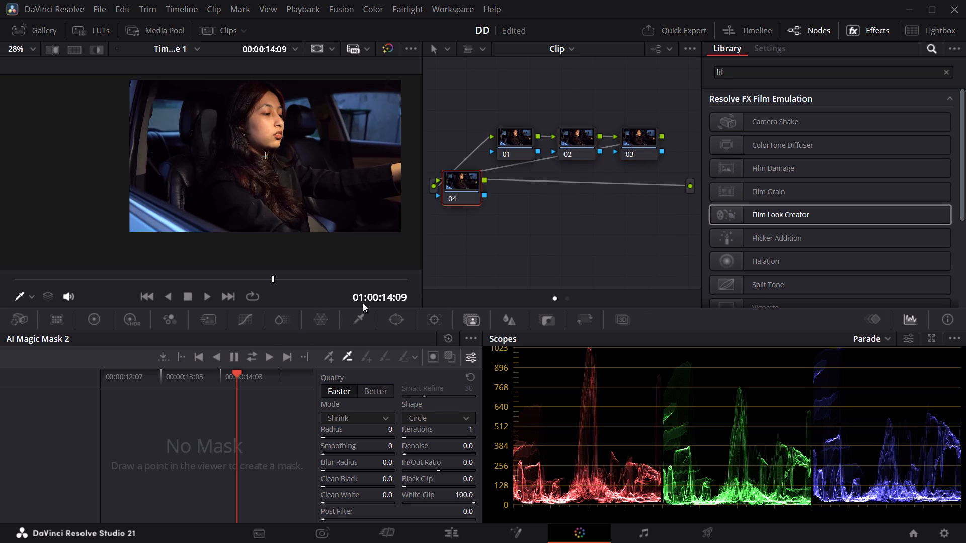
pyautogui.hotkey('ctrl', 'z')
# On node 02, add Magic Mask points on the driving woman's head, hair, shoulder, sleeve, lower torso and jacket front.
pyautogui.click(576, 142)
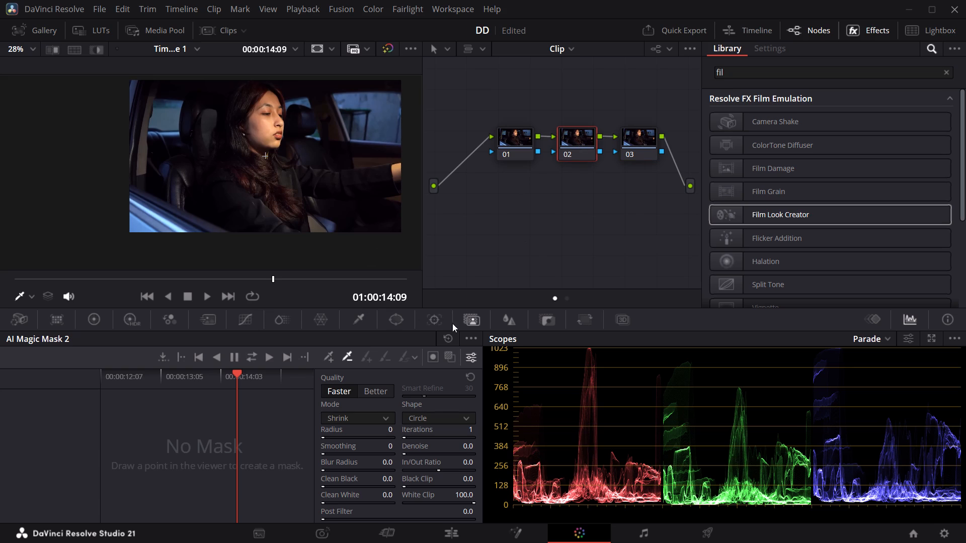
pyautogui.click(333, 355)
pyautogui.scroll(4, 249, 112)
pyautogui.click(262, 81)
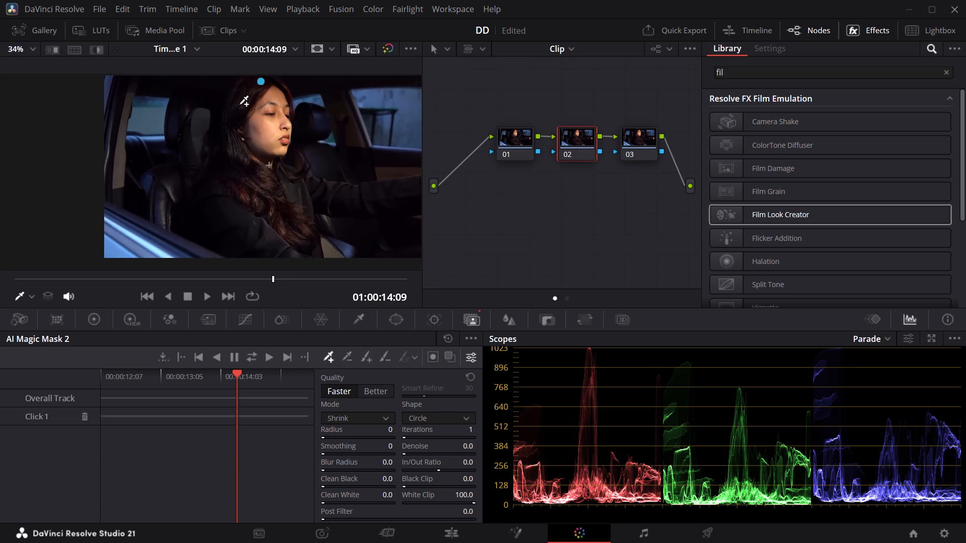
pyautogui.click(232, 128)
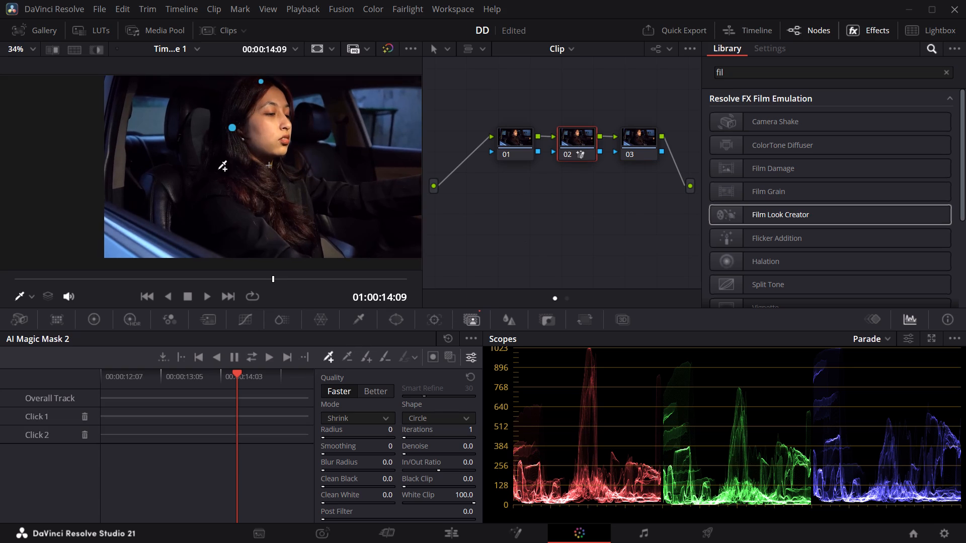
pyautogui.click(212, 193)
pyautogui.scroll(-5, 262, 233)
pyautogui.scroll(3, 272, 259)
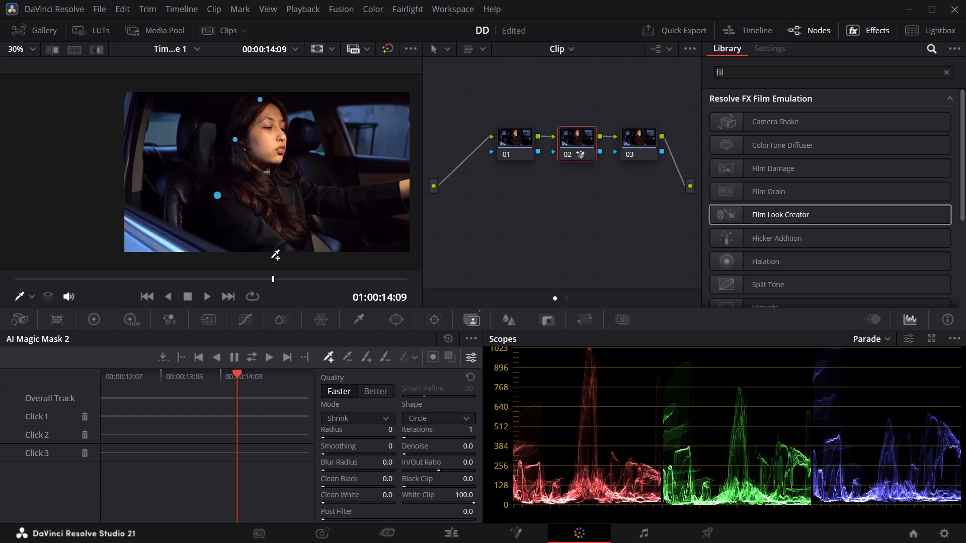
pyautogui.scroll(3, 272, 259)
pyautogui.click(285, 247)
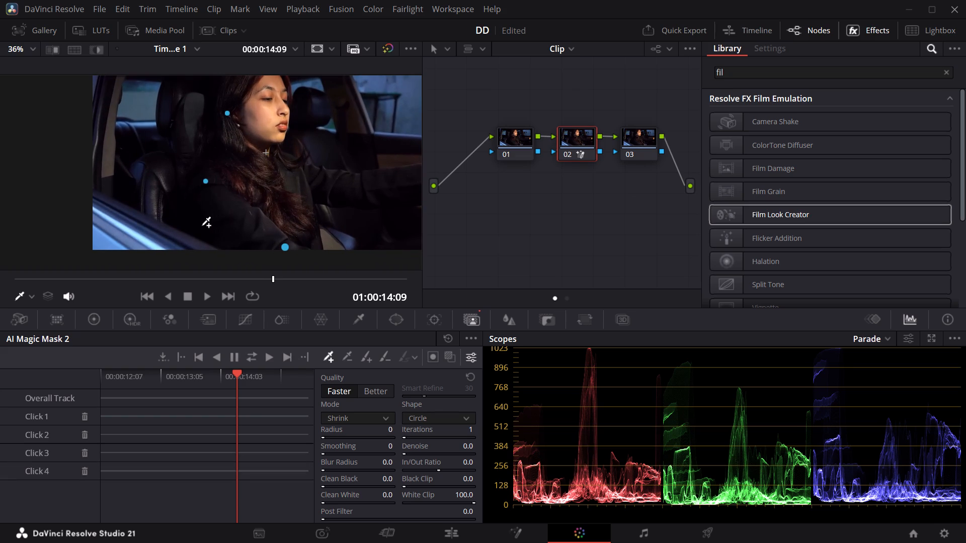
pyautogui.click(205, 230)
pyautogui.scroll(-4, 269, 229)
pyautogui.scroll(5, 308, 240)
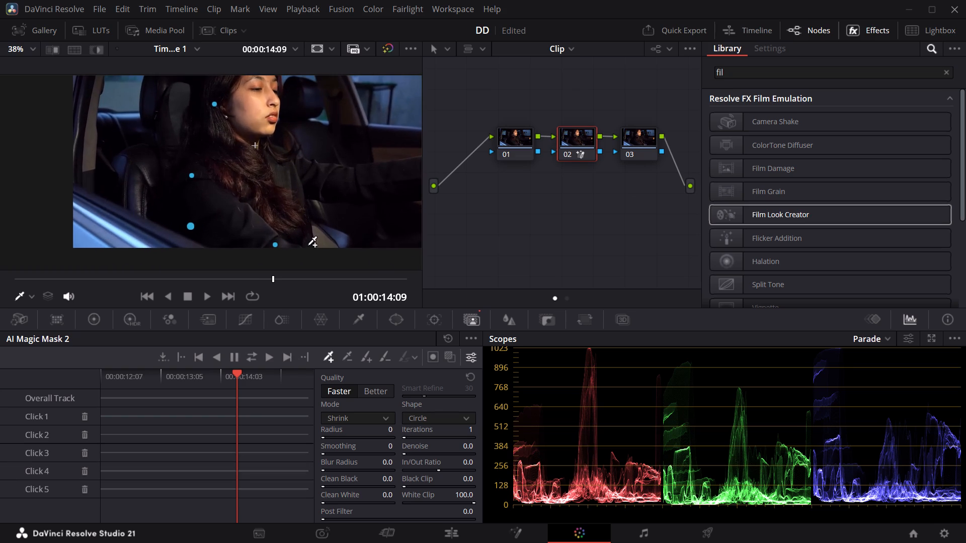
pyautogui.click(309, 246)
pyautogui.click(303, 193)
# On node 02, add Magic Mask points along the driving woman's outstretched sleeve, hand, upper arm and collar area.
pyautogui.scroll(5, 302, 183)
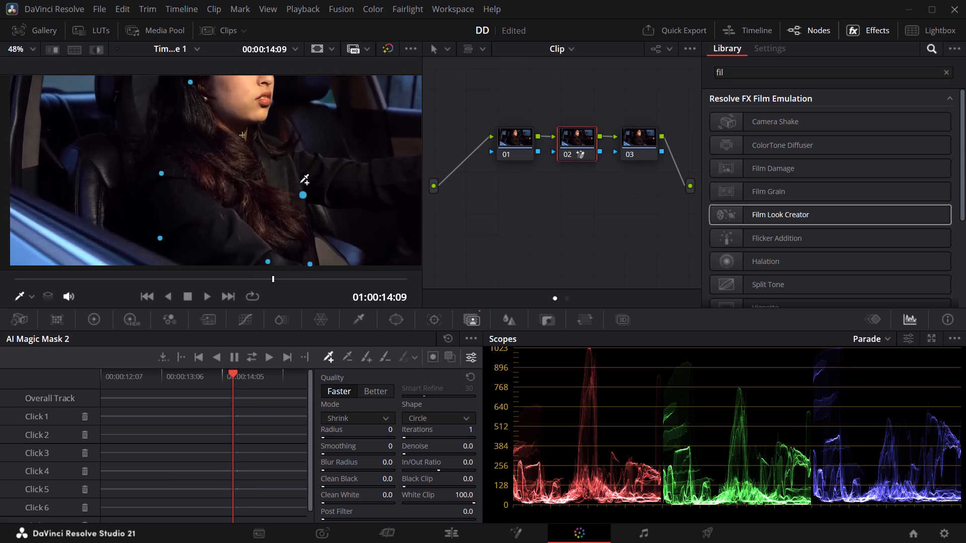
pyautogui.scroll(-6, 313, 202)
pyautogui.scroll(1, 323, 194)
pyautogui.scroll(-10, 323, 195)
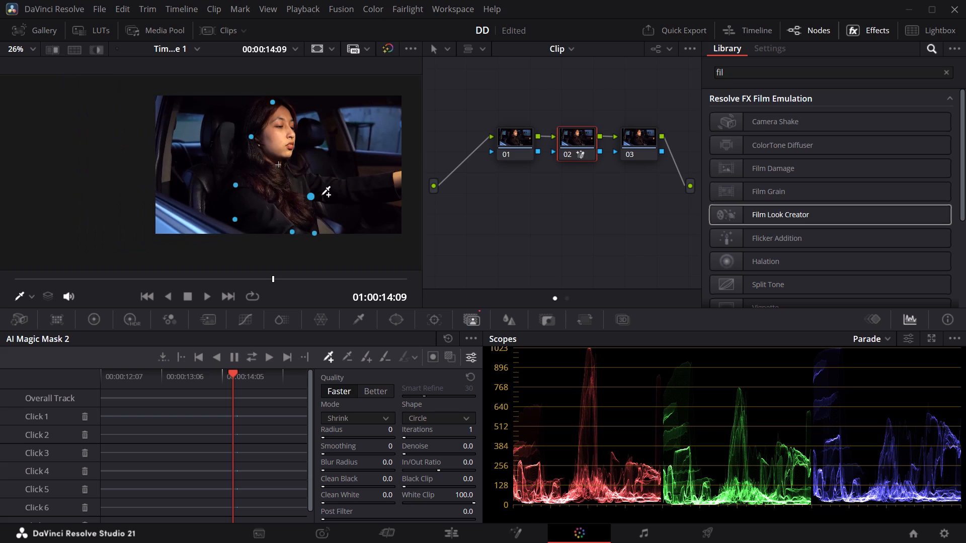
pyautogui.scroll(-5, 372, 205)
pyautogui.scroll(12, 413, 200)
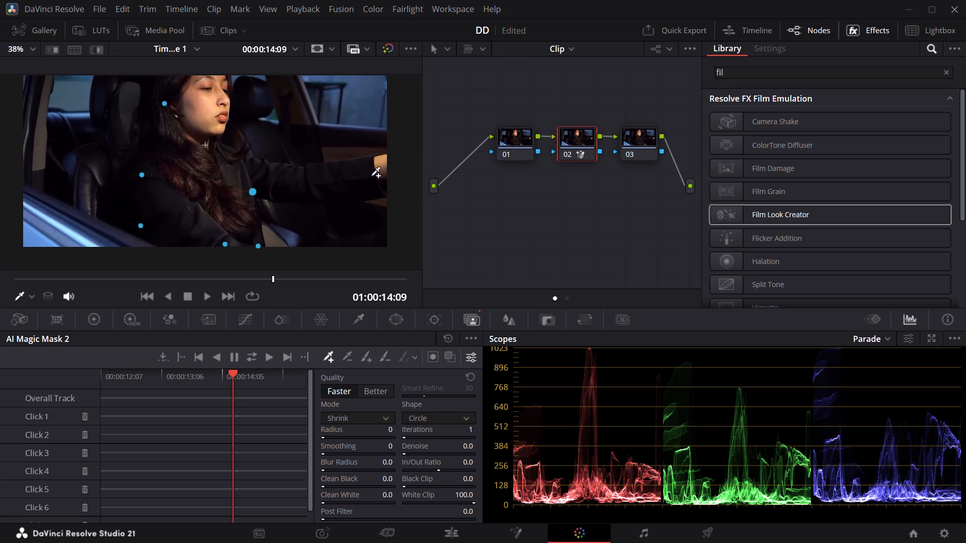
pyautogui.click(377, 192)
pyautogui.click(314, 195)
pyautogui.click(383, 162)
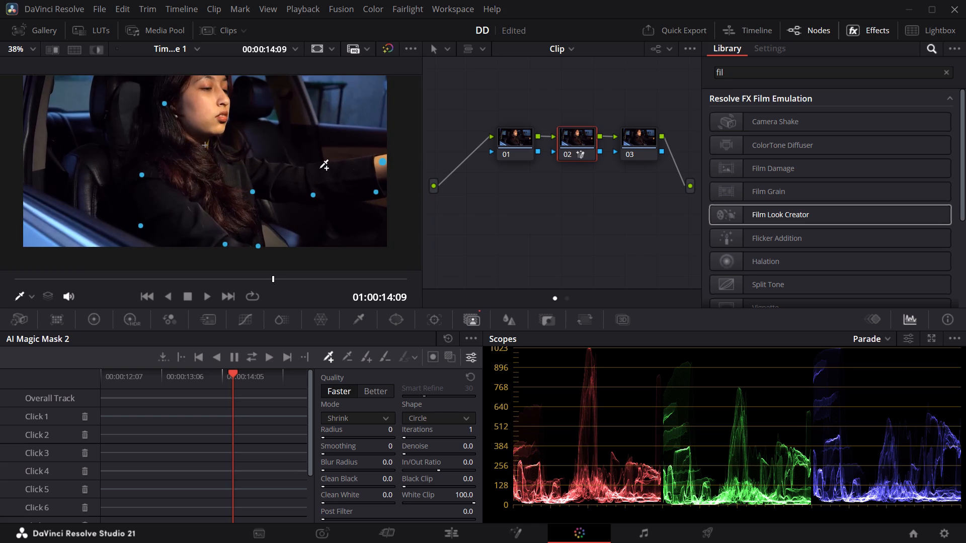
pyautogui.click(320, 170)
pyautogui.click(272, 167)
pyautogui.click(234, 155)
# Add Magic Mask points on the woman's collar, nose, forehead, cheek, long hair, jacket chest and near sleeve.
pyautogui.scroll(6, 244, 195)
pyautogui.scroll(-15, 243, 197)
pyautogui.scroll(9, 220, 157)
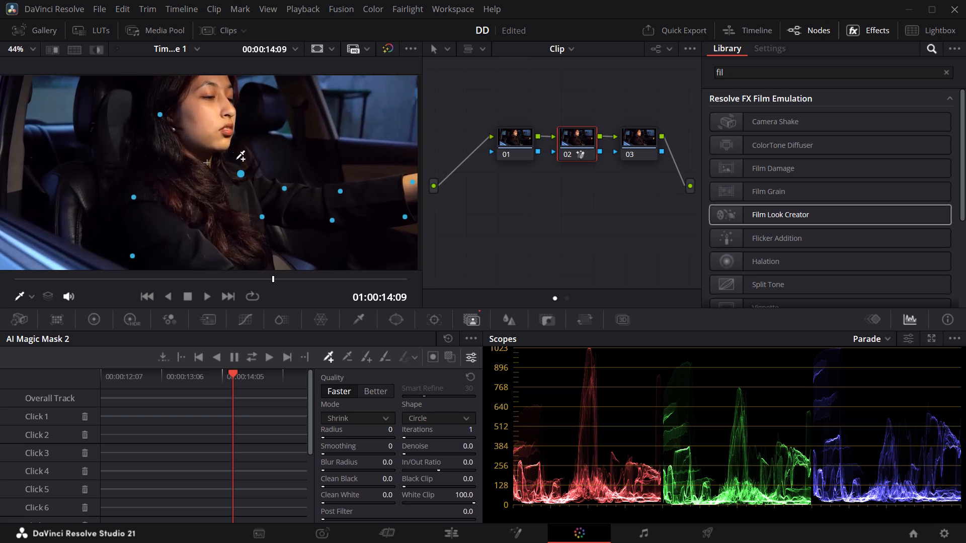
pyautogui.click(241, 159)
pyautogui.scroll(-6, 239, 177)
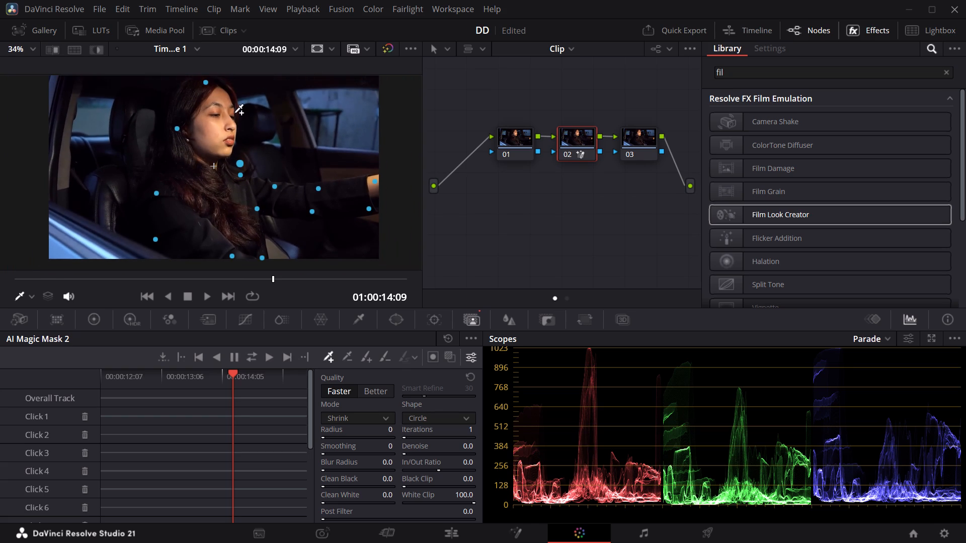
pyautogui.click(237, 120)
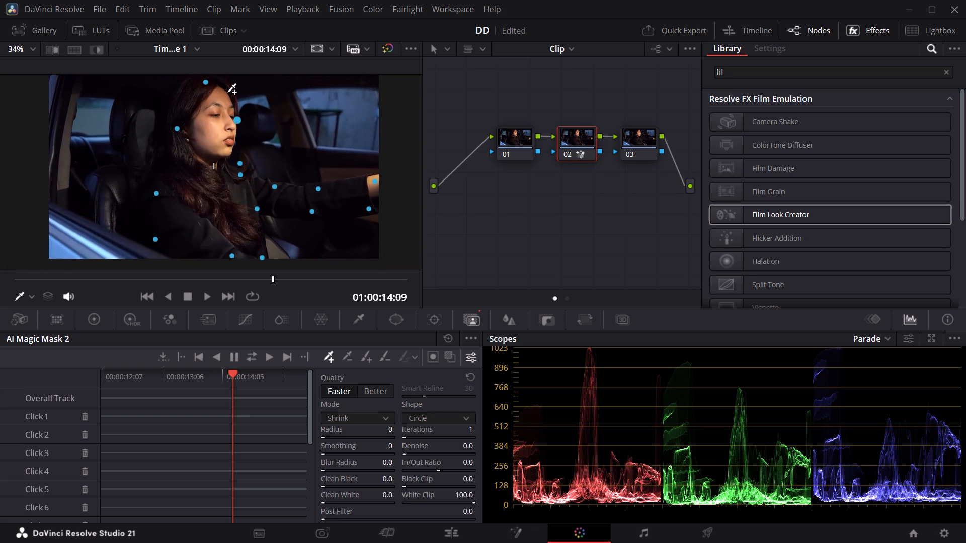
pyautogui.click(228, 93)
pyautogui.click(213, 134)
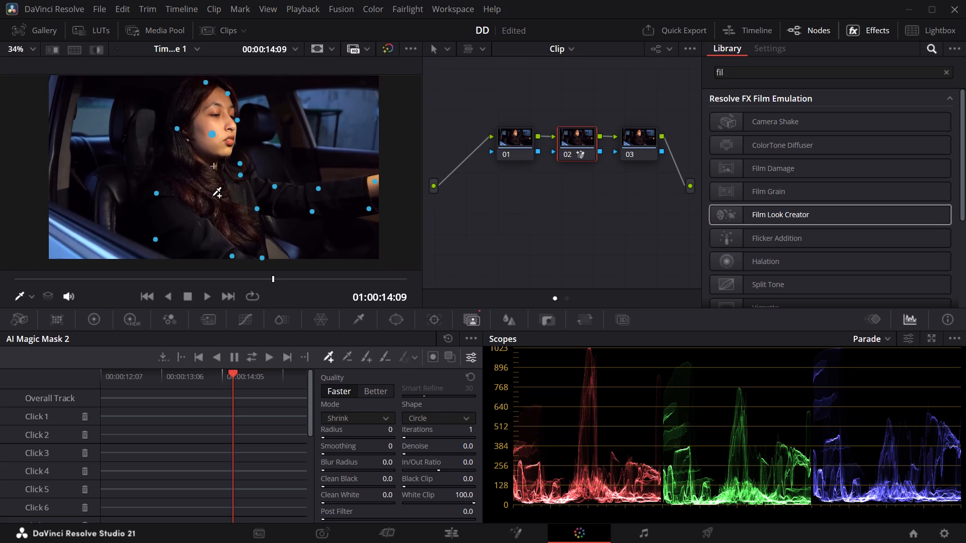
pyautogui.click(213, 197)
pyautogui.click(244, 219)
pyautogui.click(197, 232)
pyautogui.click(235, 198)
pyautogui.click(194, 165)
# Track the Magic Mask both forward and backward through the clip and turn on the mask overlay.
pyautogui.click(252, 356)
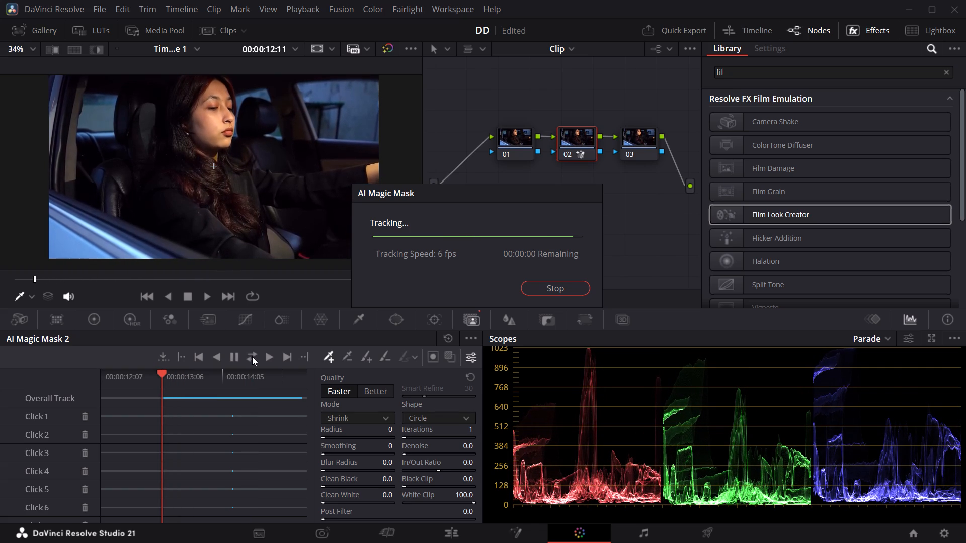
pyautogui.click(451, 359)
# At 01:00:12:07, subtract the headrest, the grey seat patch beside her waist and the small stray area near the frame's bottom edge.
pyautogui.click(343, 351)
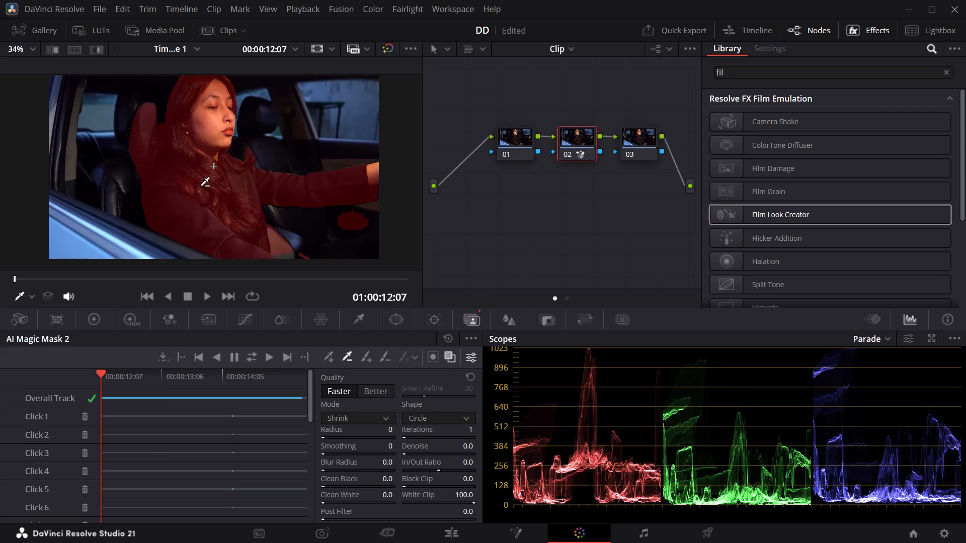
pyautogui.click(143, 122)
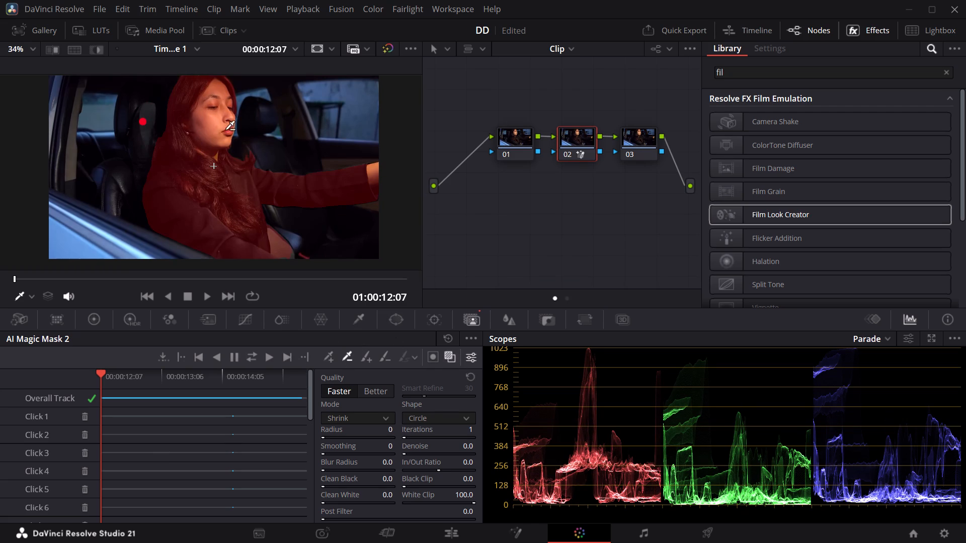
pyautogui.scroll(-5, 271, 228)
pyautogui.scroll(7, 292, 264)
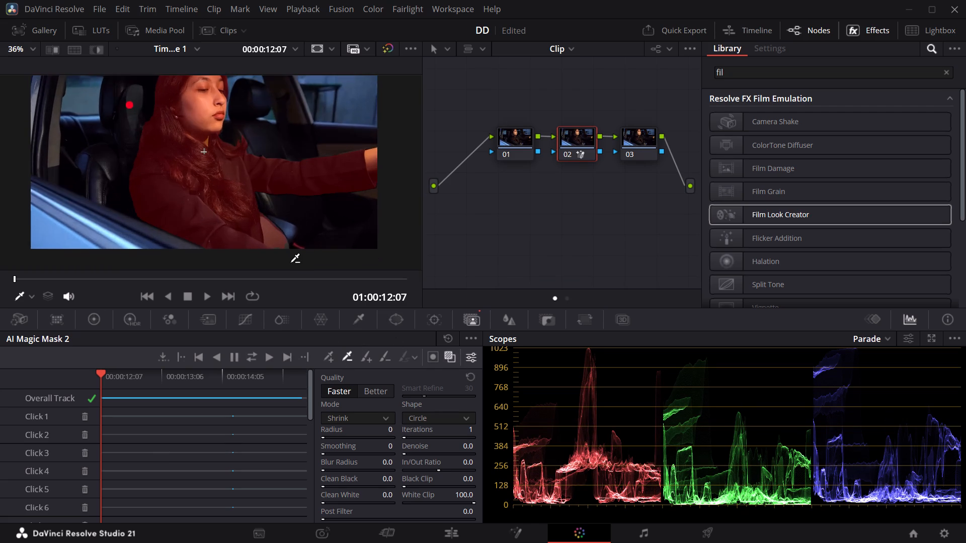
pyautogui.scroll(14, 292, 263)
pyautogui.click(259, 212)
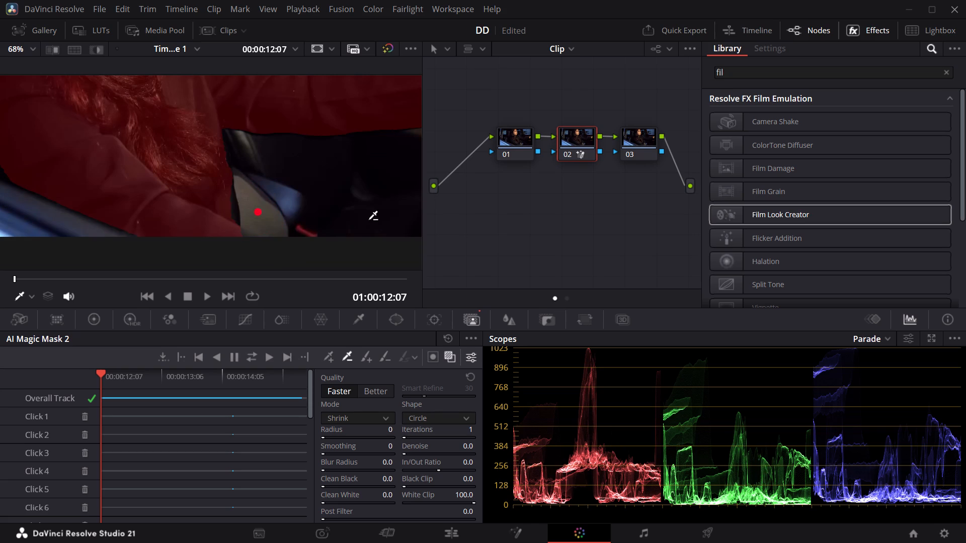
pyautogui.scroll(6, 326, 226)
pyautogui.click(304, 235)
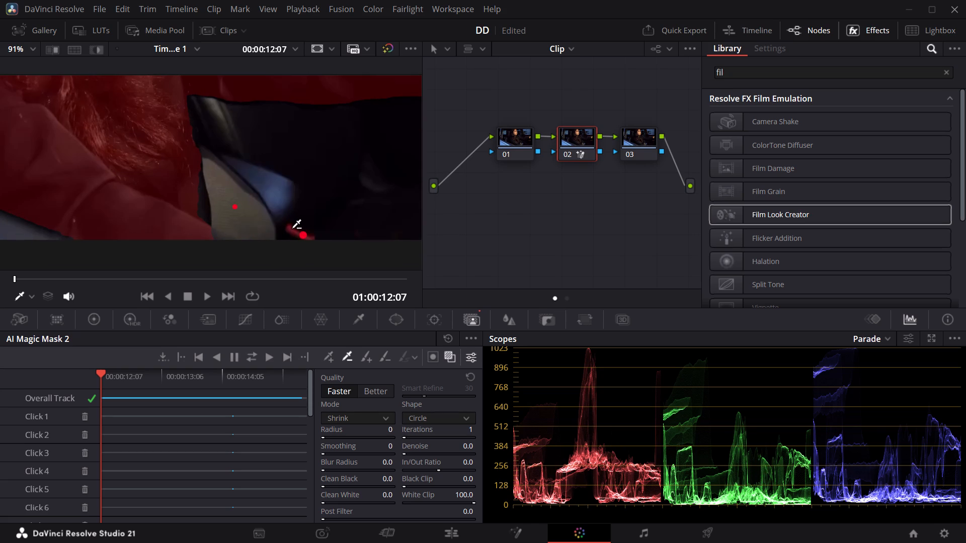
pyautogui.click(293, 229)
pyautogui.click(313, 239)
# Add a mask point on the dark jacket edge at her waist, beside the grey seat patch.
pyautogui.click(332, 363)
pyautogui.scroll(8, 215, 205)
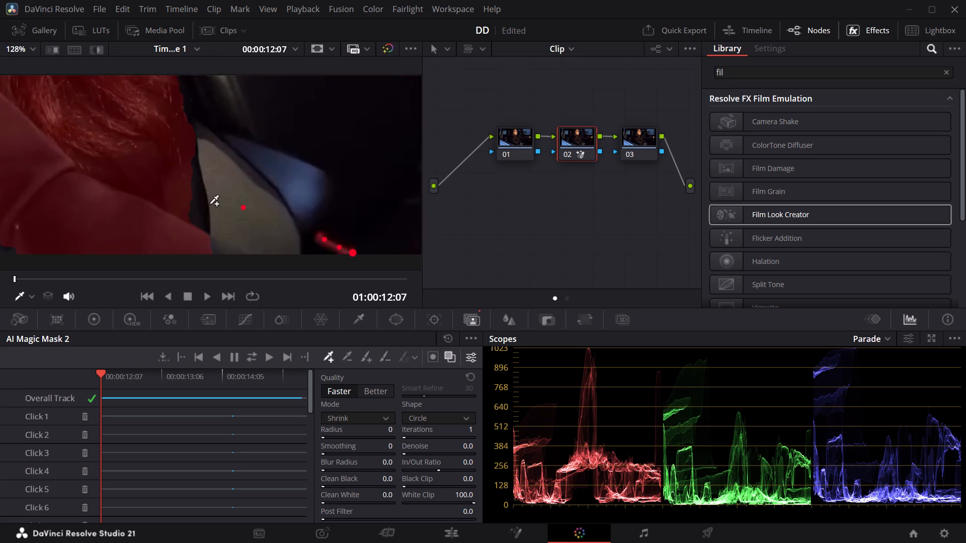
pyautogui.scroll(6, 211, 205)
pyautogui.click(196, 211)
# Check the mask overlay's coverage of the woman over the full frame and through to the clip's end.
pyautogui.scroll(-7, 220, 190)
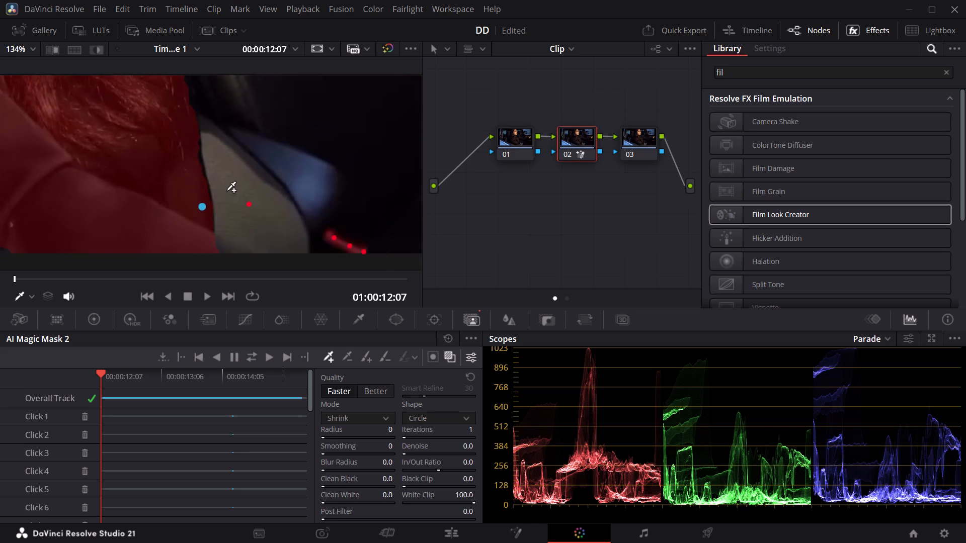
pyautogui.scroll(-7, 302, 225)
pyautogui.scroll(-20, 236, 220)
pyautogui.scroll(-10, 236, 220)
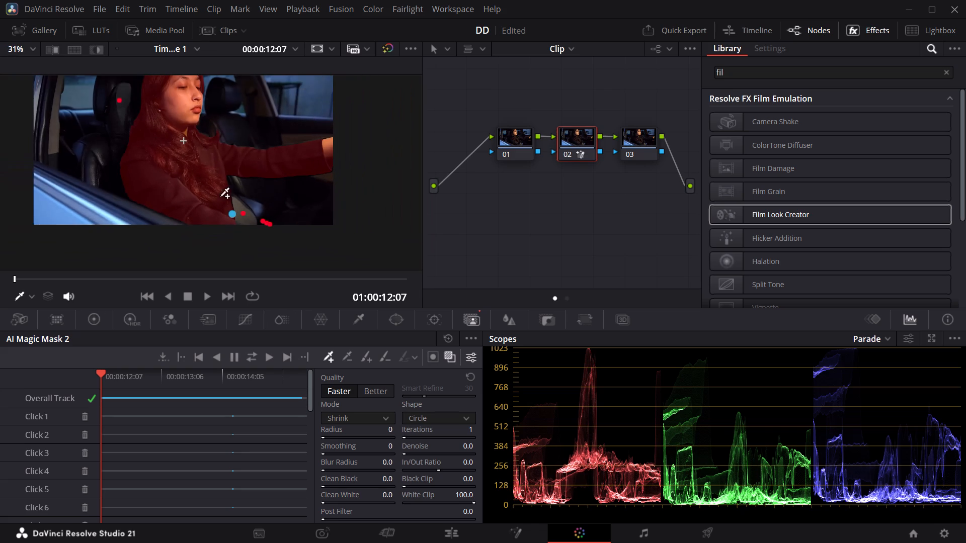
pyautogui.scroll(-14, 131, 129)
pyautogui.scroll(14, 158, 104)
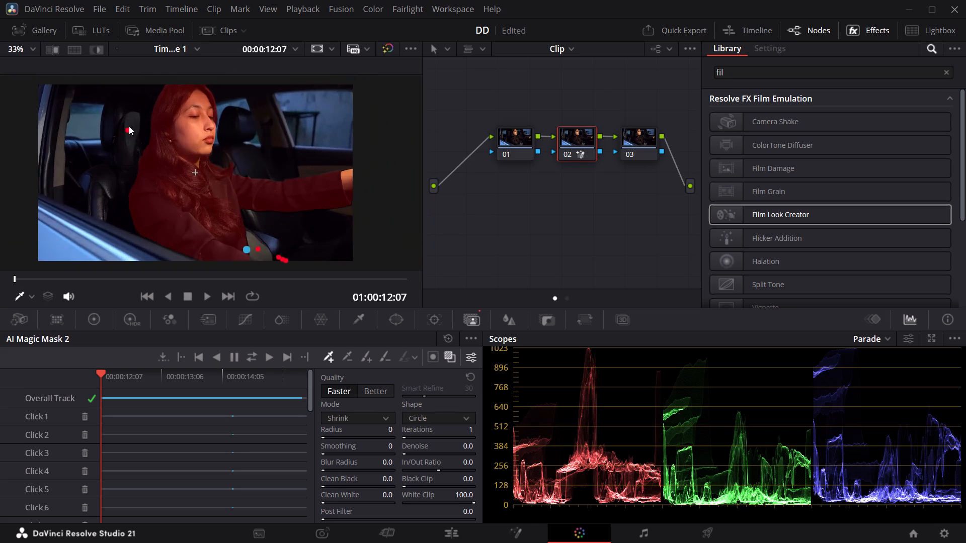
pyautogui.scroll(14, 141, 128)
pyautogui.scroll(-14, 156, 138)
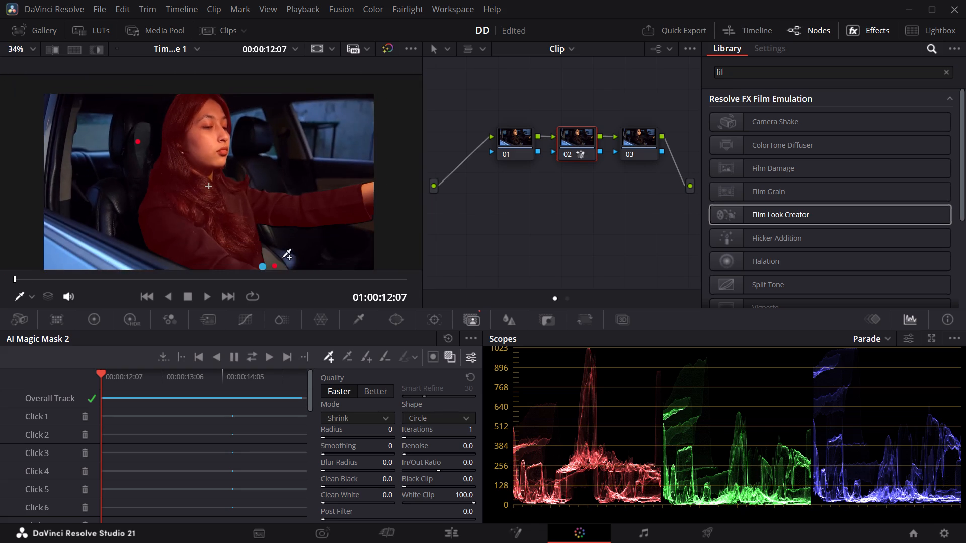
pyautogui.moveTo(153, 279); pyautogui.dragTo(401, 285)
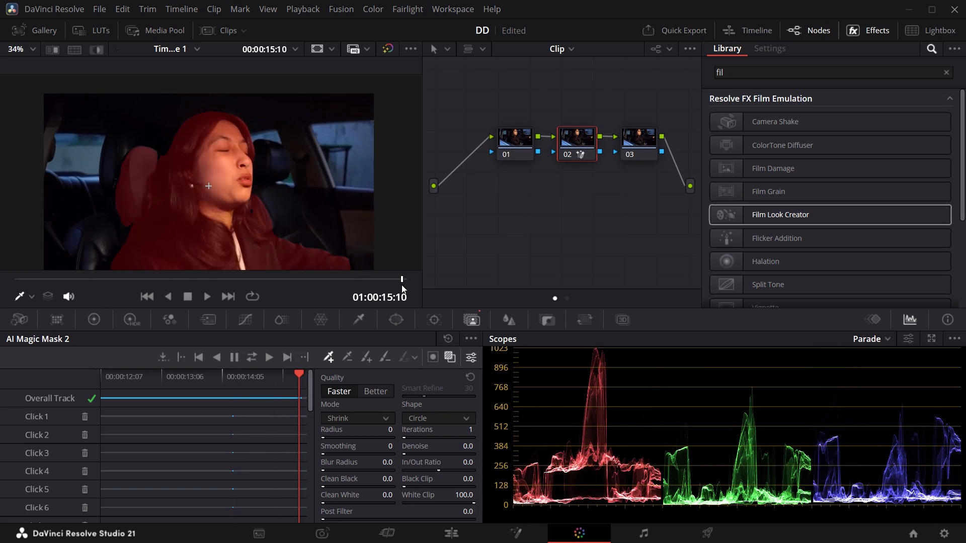
pyautogui.moveTo(401, 285); pyautogui.dragTo(496, 263)
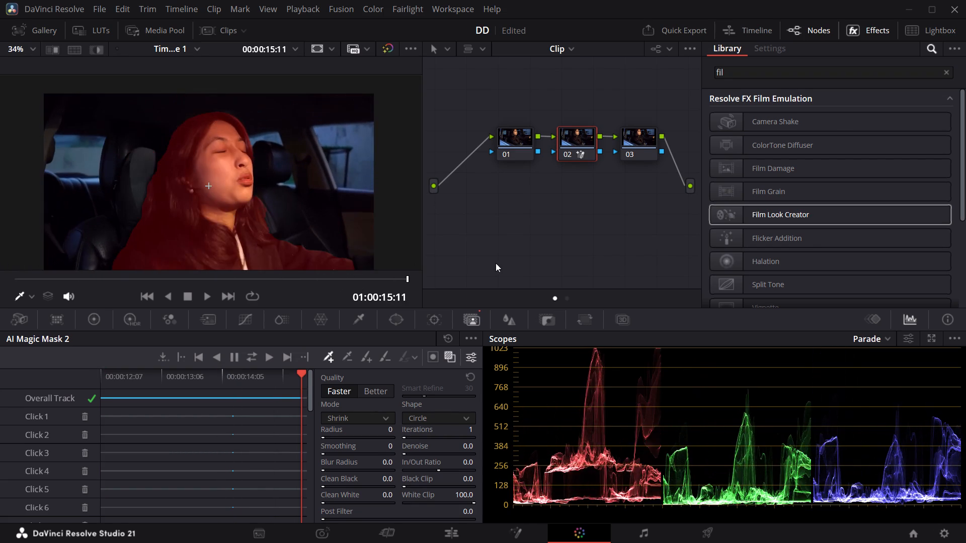
# At 01:00:14:00, subtract the driver's seat headrest from the Magic Mask.
pyautogui.moveTo(496, 263); pyautogui.dragTo(227, 263)
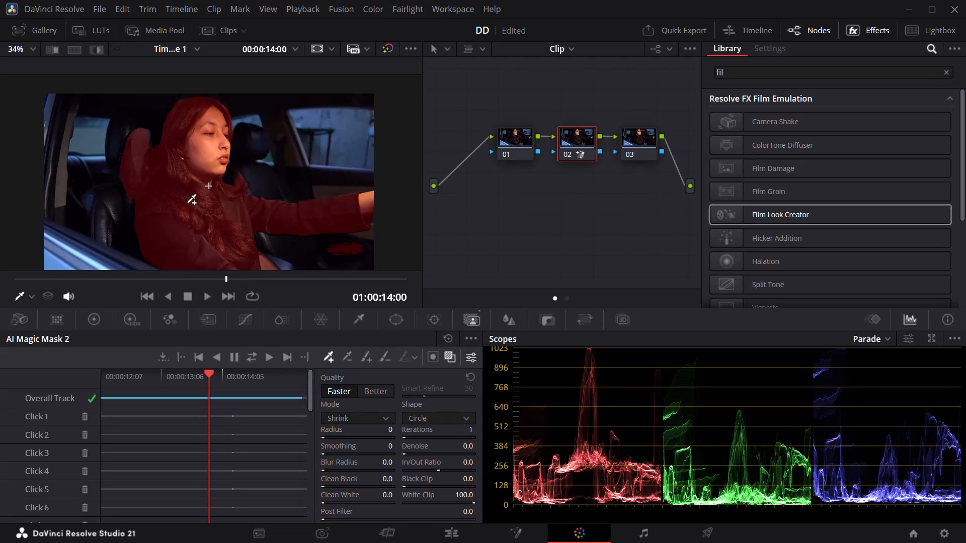
pyautogui.click(355, 357)
pyautogui.click(342, 357)
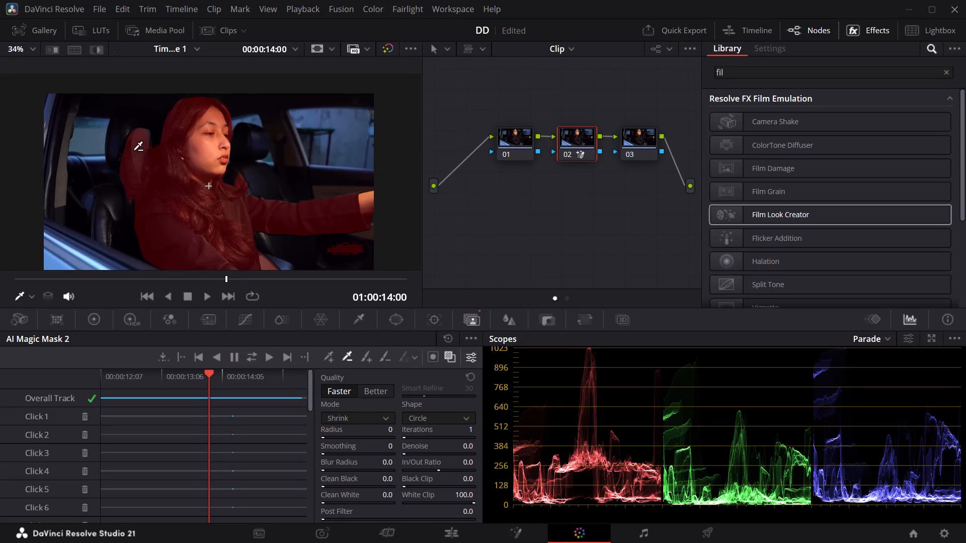
pyautogui.click(135, 151)
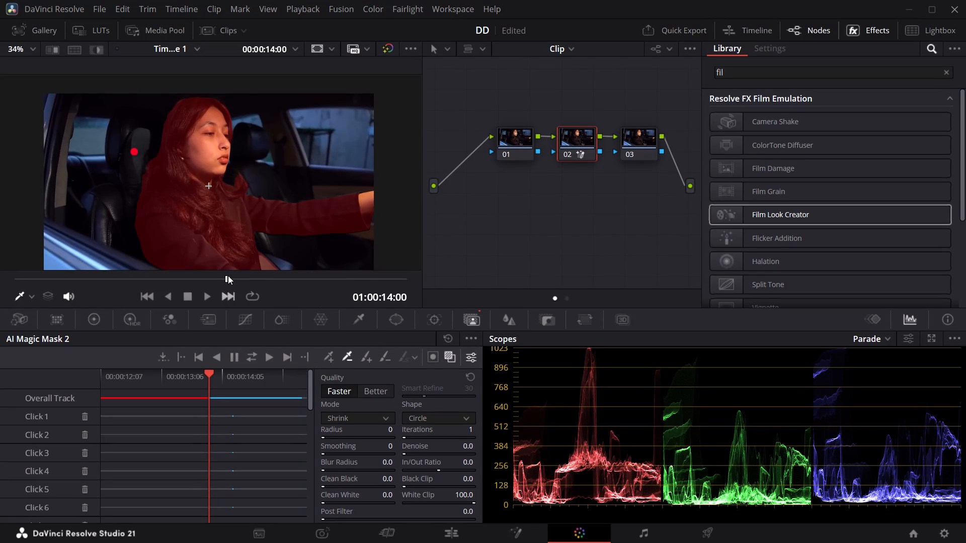
# At 01:00:14:16, subtract the driver's seat headrest from the Magic Mask.
pyautogui.moveTo(225, 283); pyautogui.dragTo(262, 274)
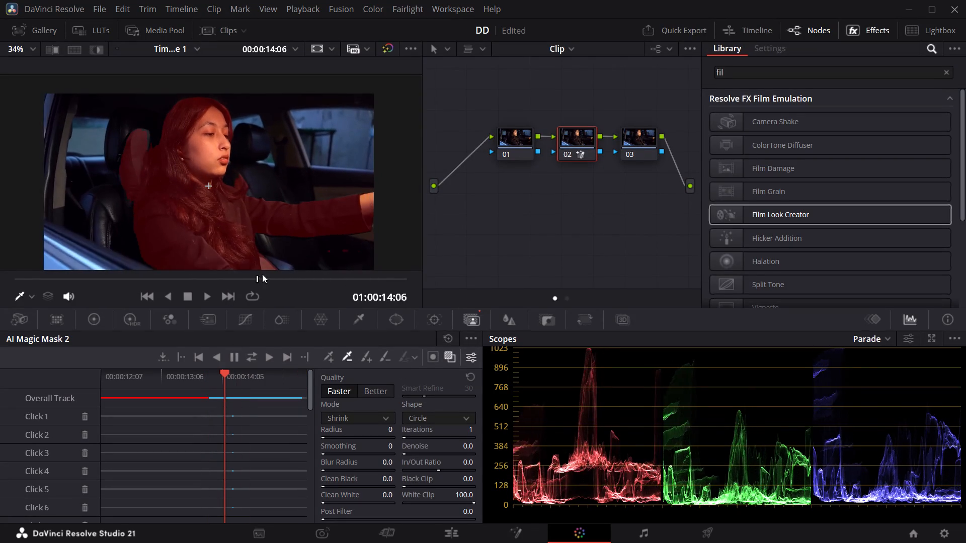
pyautogui.moveTo(262, 274); pyautogui.dragTo(308, 275)
pyautogui.click(134, 151)
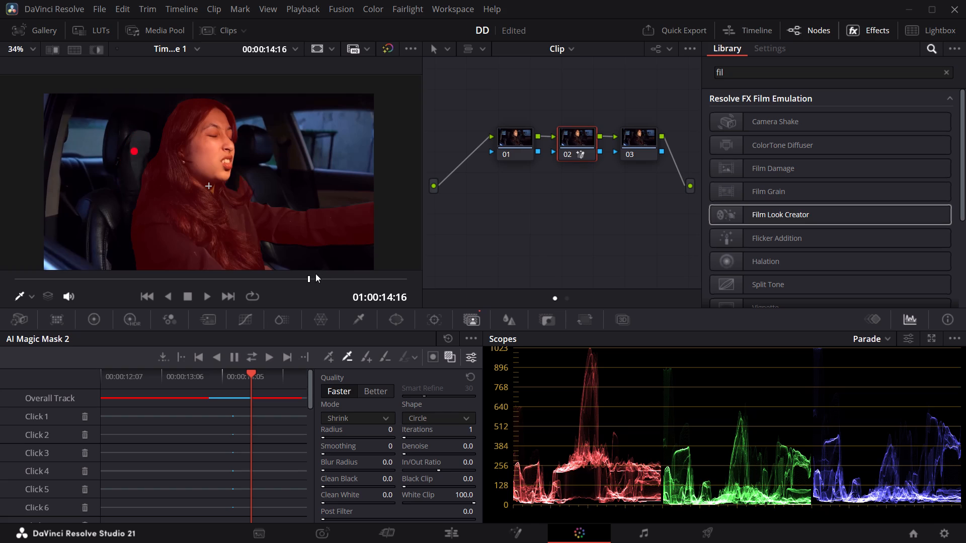
# Check the mask through to the clip's end, and subtract the driver's seat headrest at 01:00:14:10.
pyautogui.moveTo(311, 279); pyautogui.dragTo(432, 281)
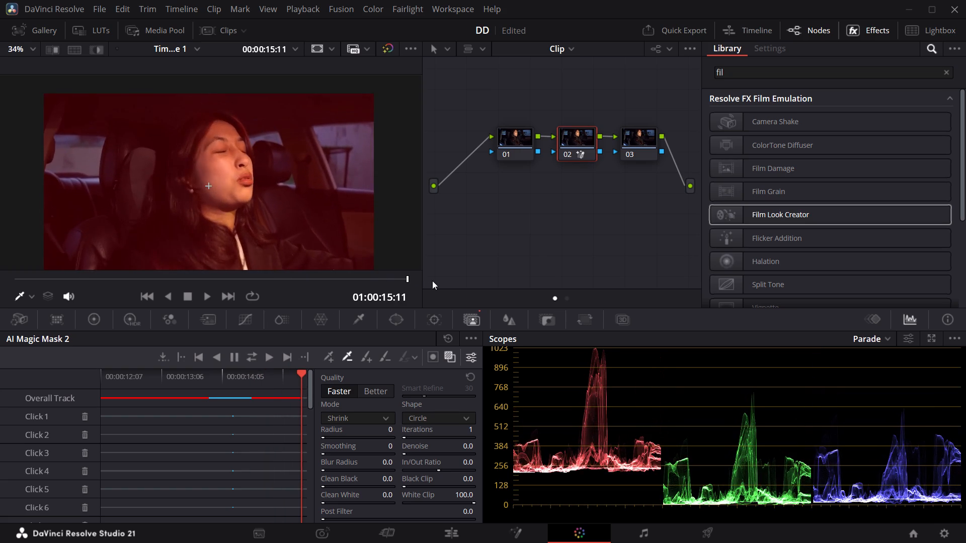
pyautogui.moveTo(432, 281); pyautogui.dragTo(305, 267)
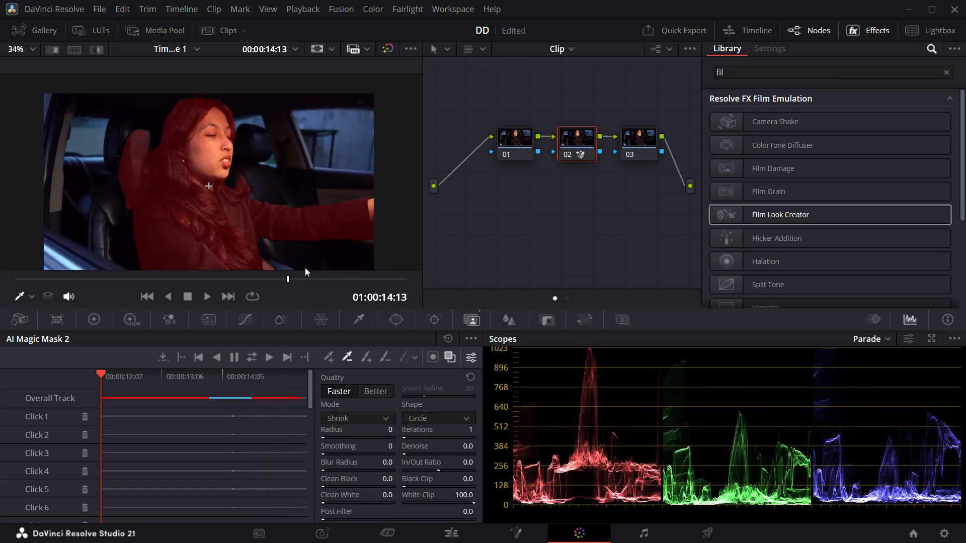
pyautogui.moveTo(305, 267); pyautogui.dragTo(274, 266)
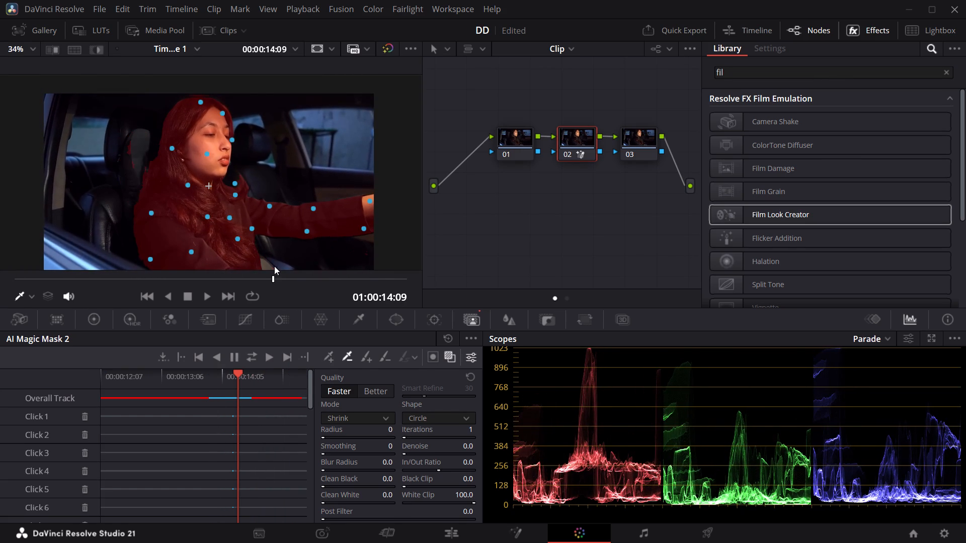
pyautogui.moveTo(274, 266); pyautogui.dragTo(280, 265)
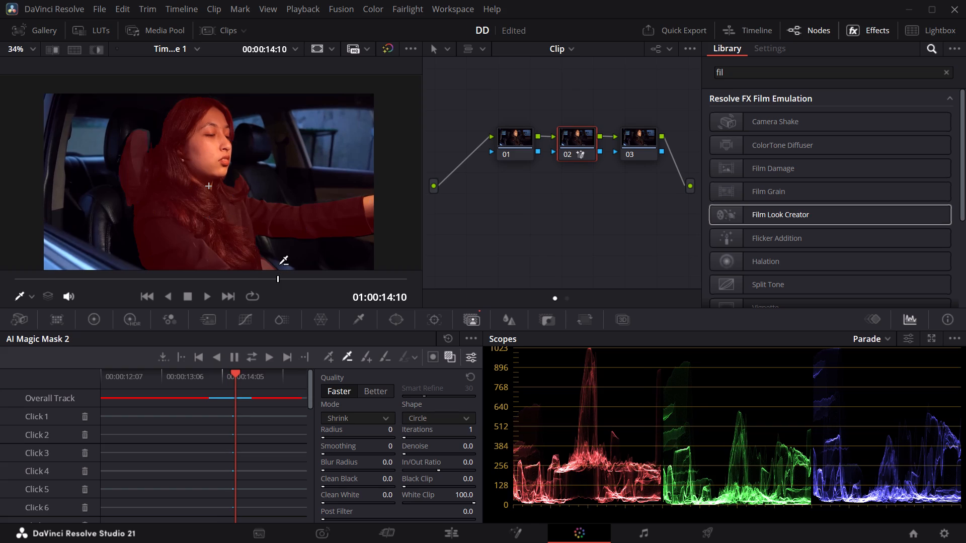
pyautogui.click(138, 152)
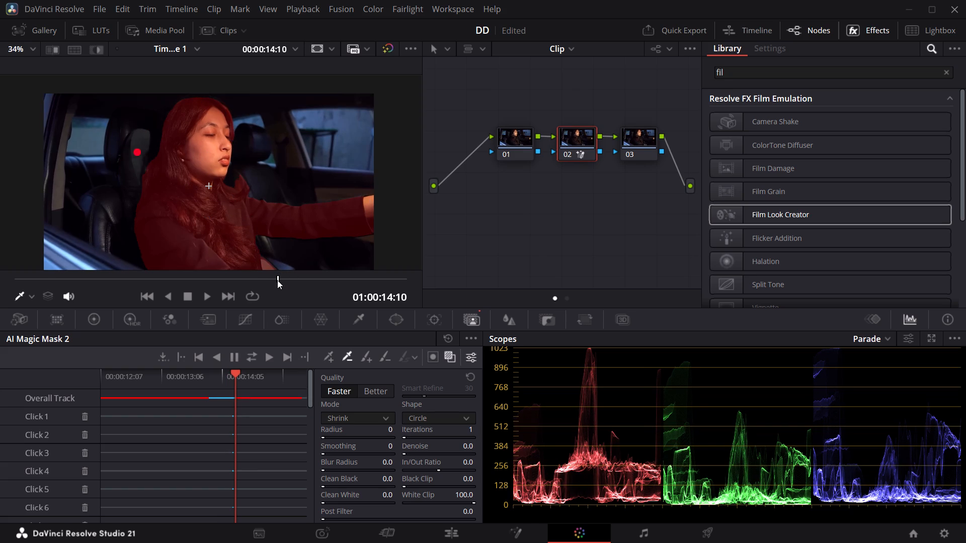
# Track the woman's Magic Mask in both directions from 01:00:14:06 to cover the whole clip.
pyautogui.moveTo(276, 280); pyautogui.dragTo(256, 276)
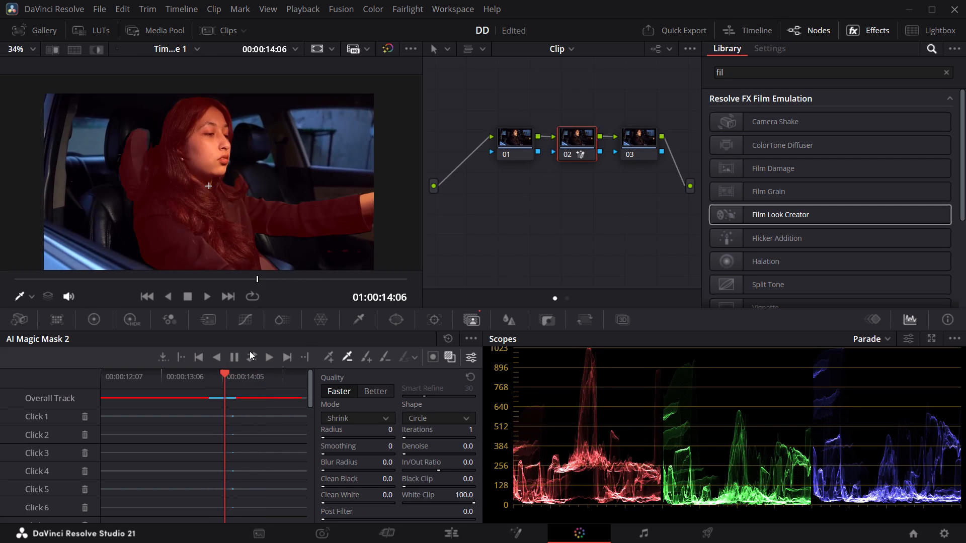
pyautogui.click(256, 356)
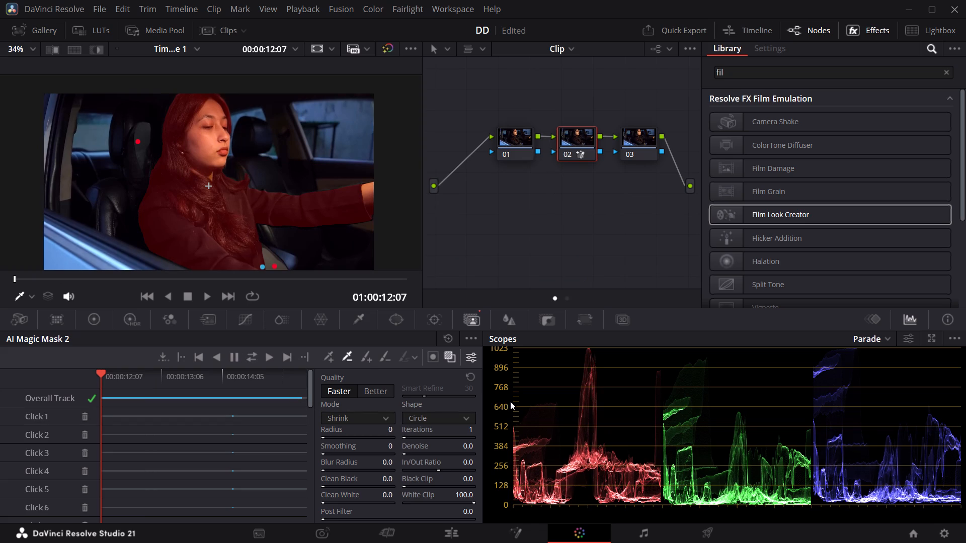
# Connect node 02's key output to node 03's key input, and select node 03 for grading.
pyautogui.moveTo(602, 151); pyautogui.dragTo(631, 151)
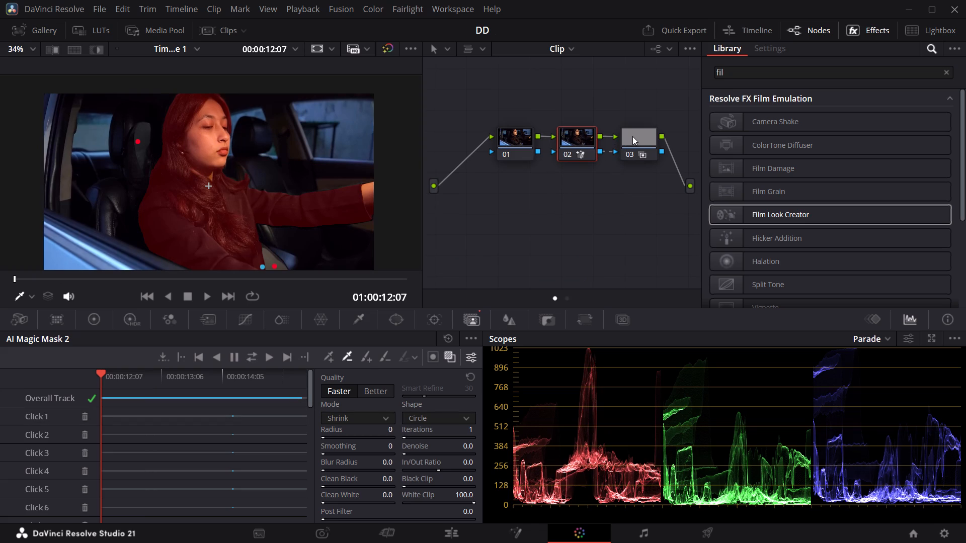
pyautogui.click(632, 136)
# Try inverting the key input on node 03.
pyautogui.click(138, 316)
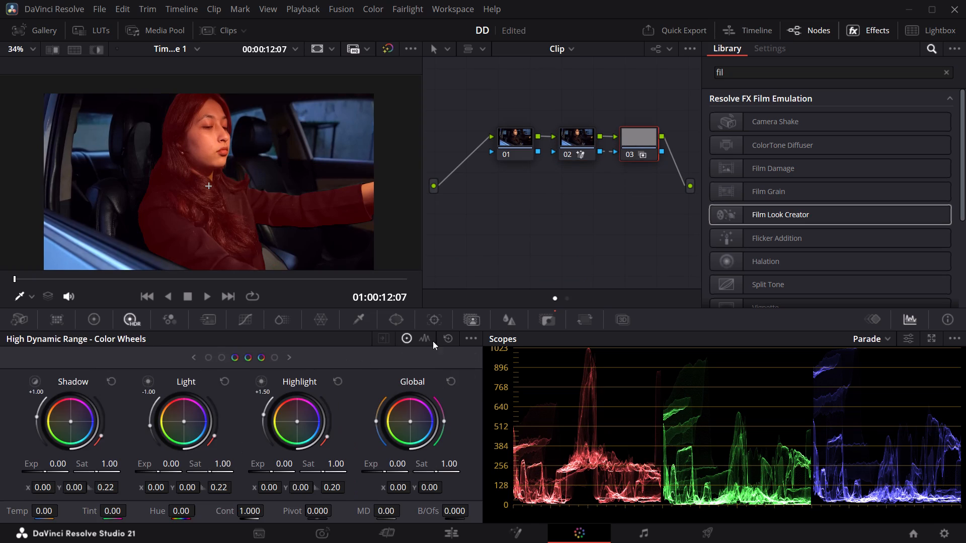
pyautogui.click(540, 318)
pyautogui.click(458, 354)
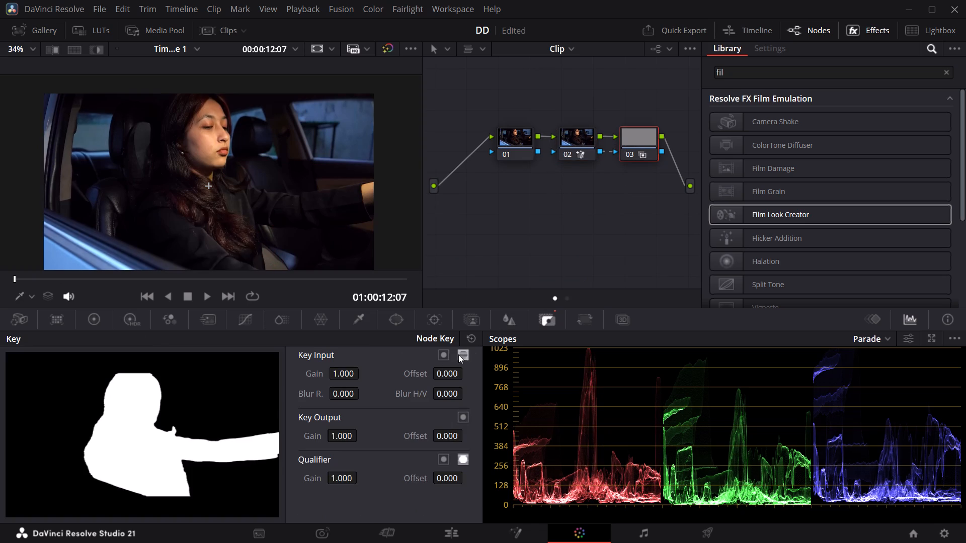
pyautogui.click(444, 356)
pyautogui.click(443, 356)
# Turn off the red Magic Mask overlay in the viewer.
pyautogui.click(474, 317)
pyautogui.click(522, 320)
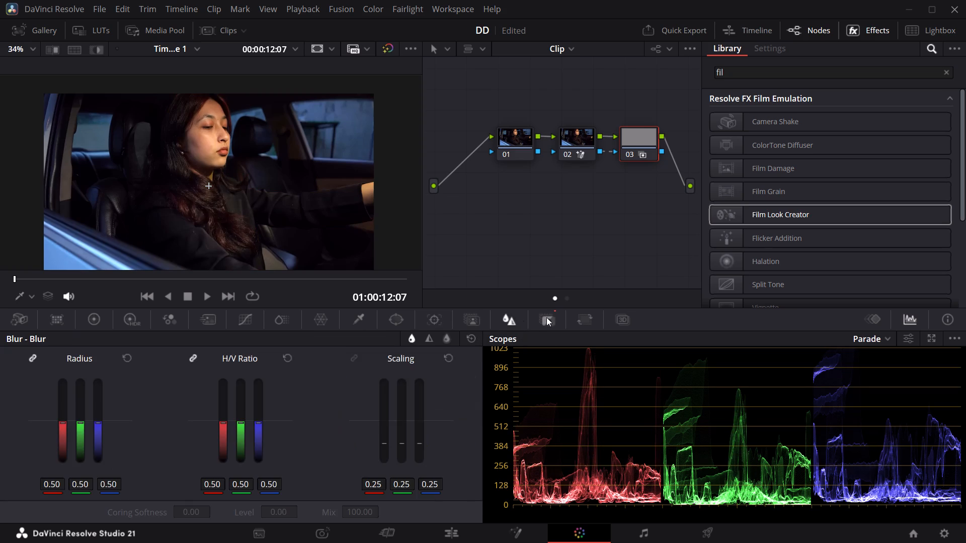
pyautogui.click(546, 317)
pyautogui.click(467, 322)
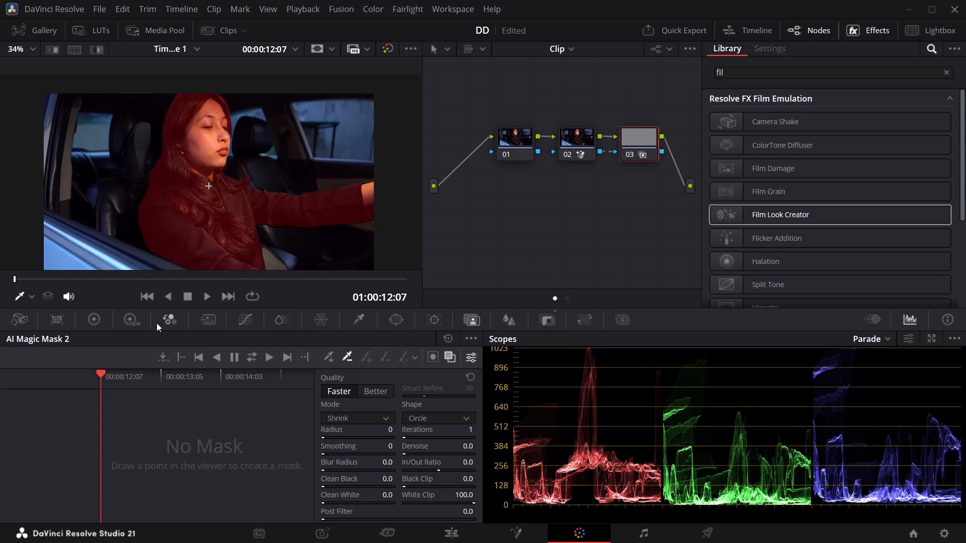
pyautogui.click(443, 361)
pyautogui.click(449, 358)
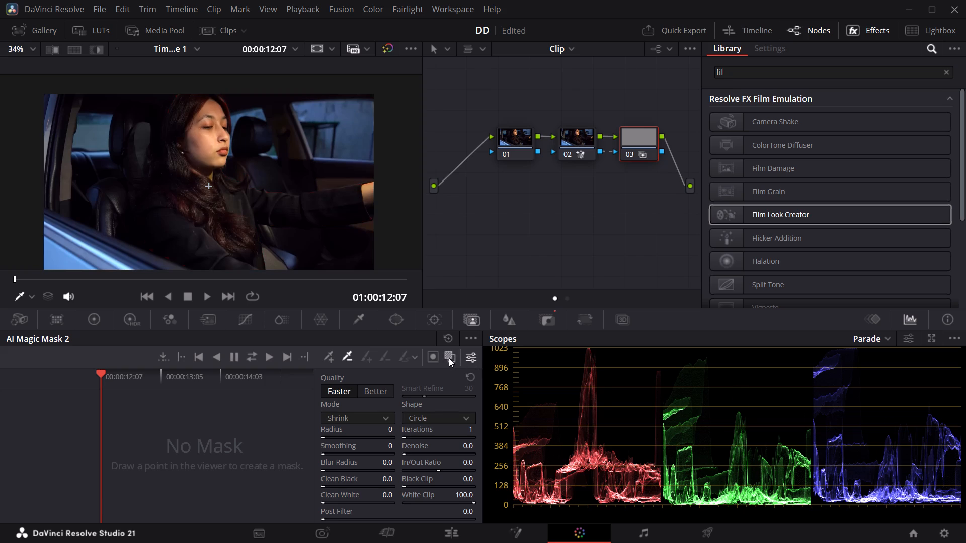
# Invert node 03's key input so its grade affects only the background around the woman.
pyautogui.click(127, 321)
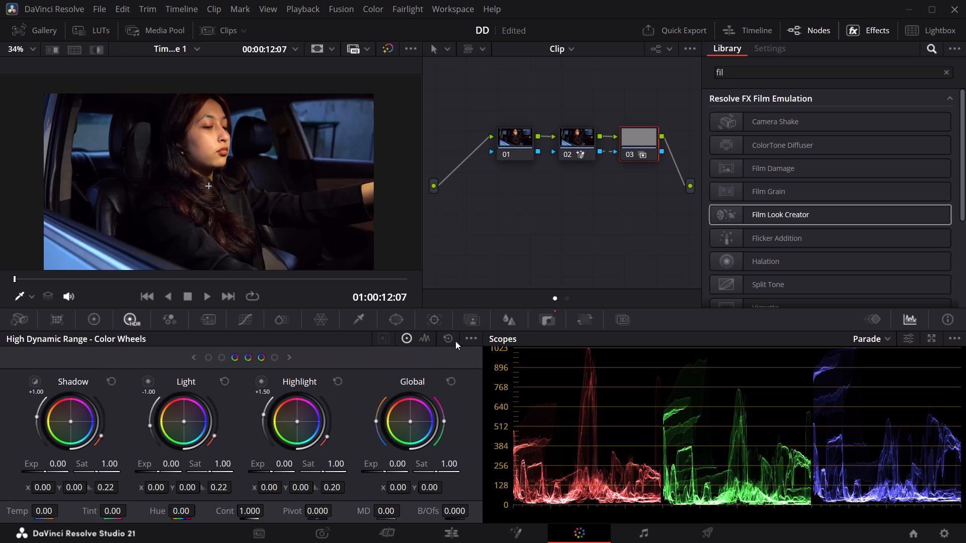
pyautogui.click(558, 322)
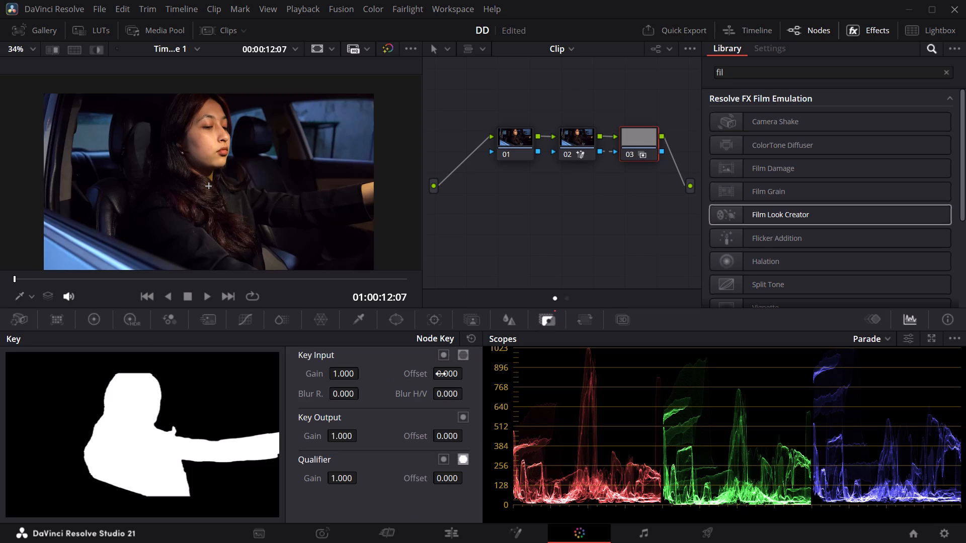
pyautogui.click(441, 359)
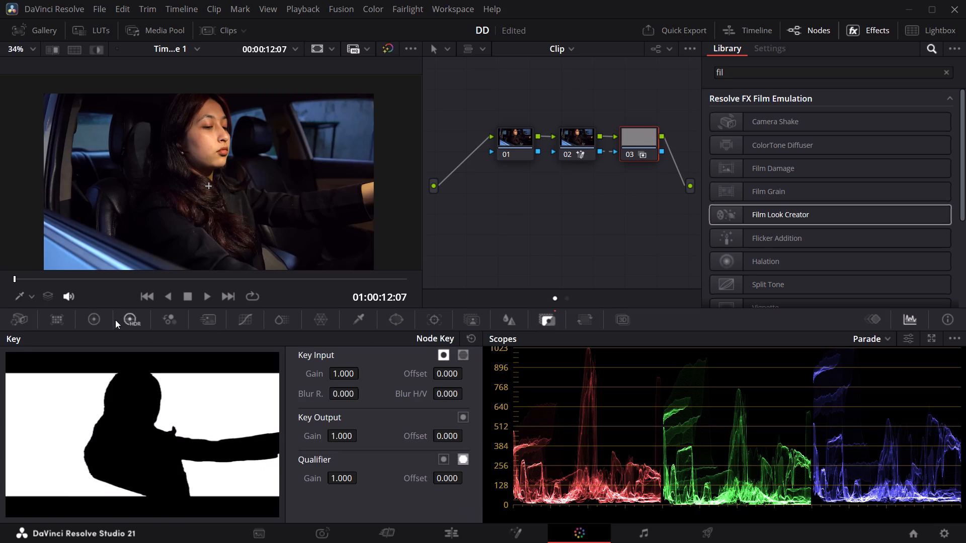
# Warm the background on node 03 by setting the primaries color temperature to 1610.
pyautogui.click(103, 322)
pyautogui.click(130, 322)
pyautogui.click(85, 325)
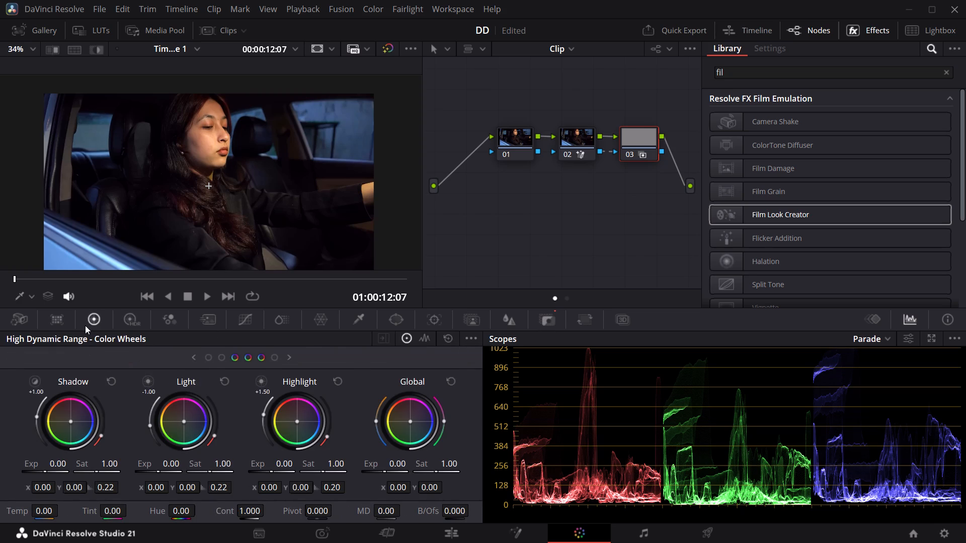
pyautogui.moveTo(121, 356); pyautogui.dragTo(497, 269)
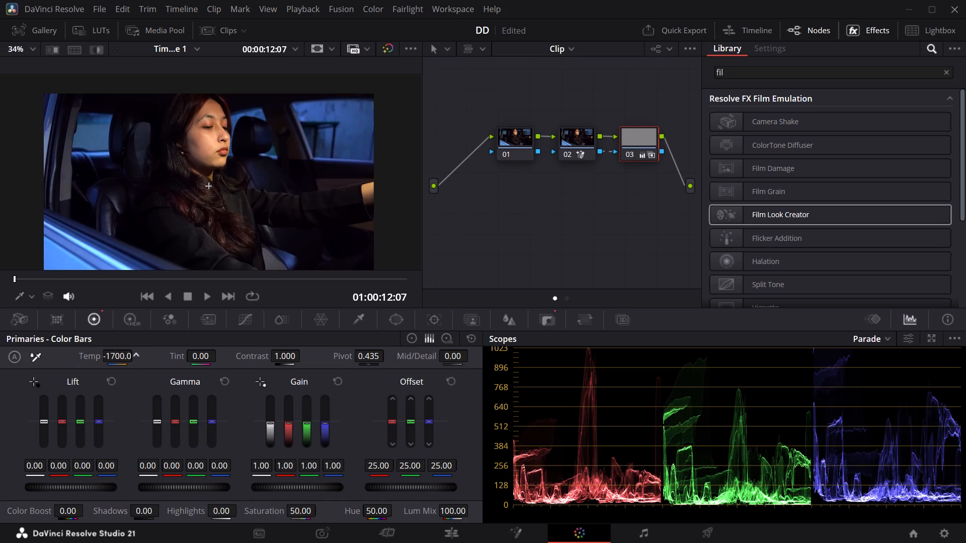
pyautogui.moveTo(497, 269); pyautogui.dragTo(697, 262)
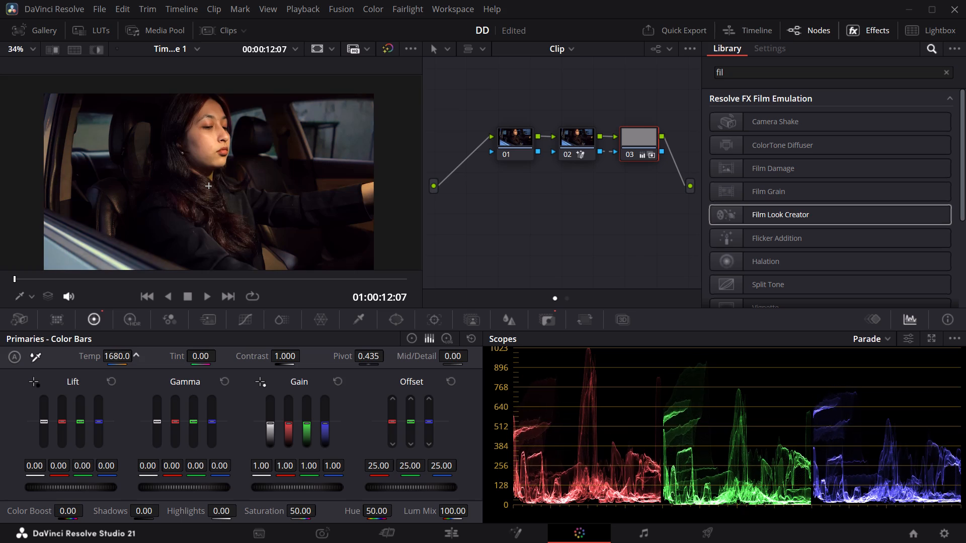
pyautogui.moveTo(697, 262); pyautogui.dragTo(717, 260)
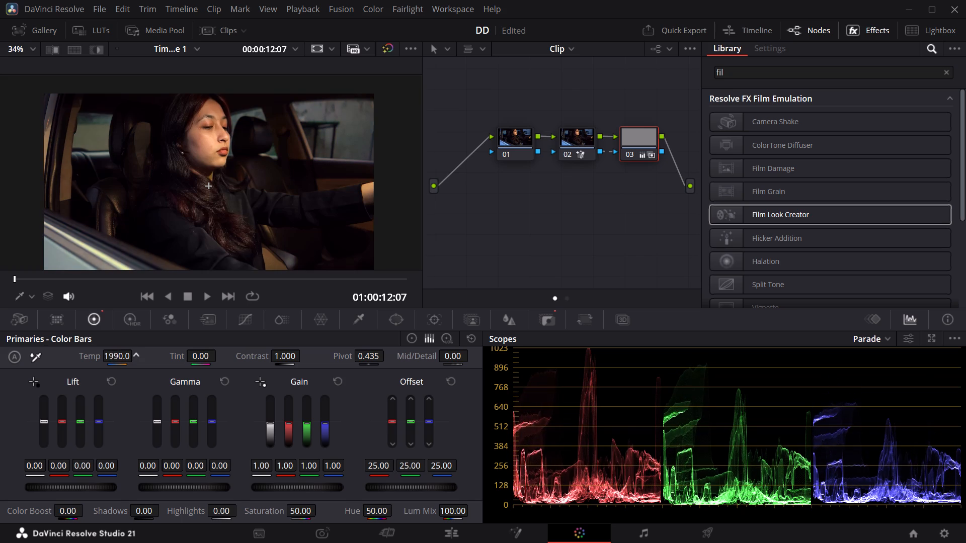
pyautogui.moveTo(717, 260); pyautogui.dragTo(692, 261)
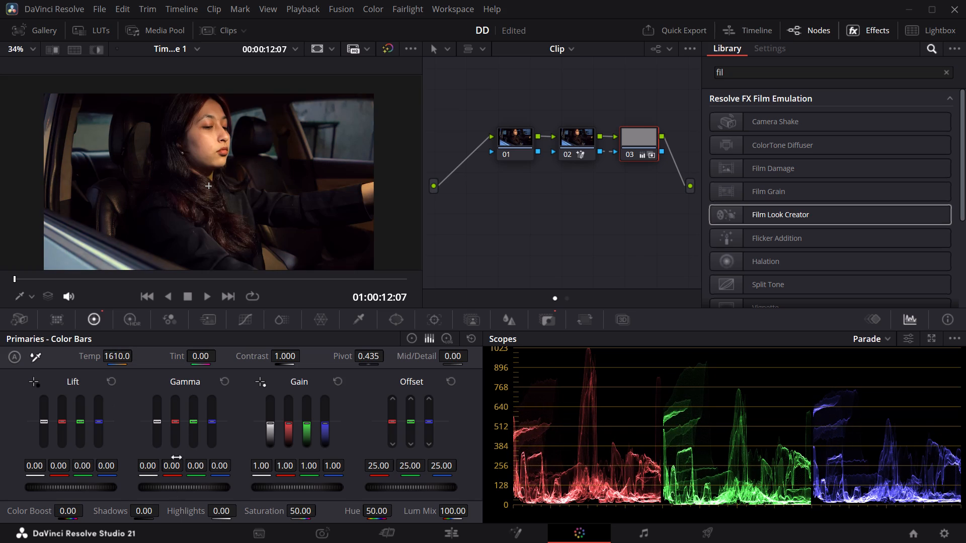
# Brighten the background's light zone on node 03 by setting the HDR Light exposure to 0.84.
pyautogui.click(138, 319)
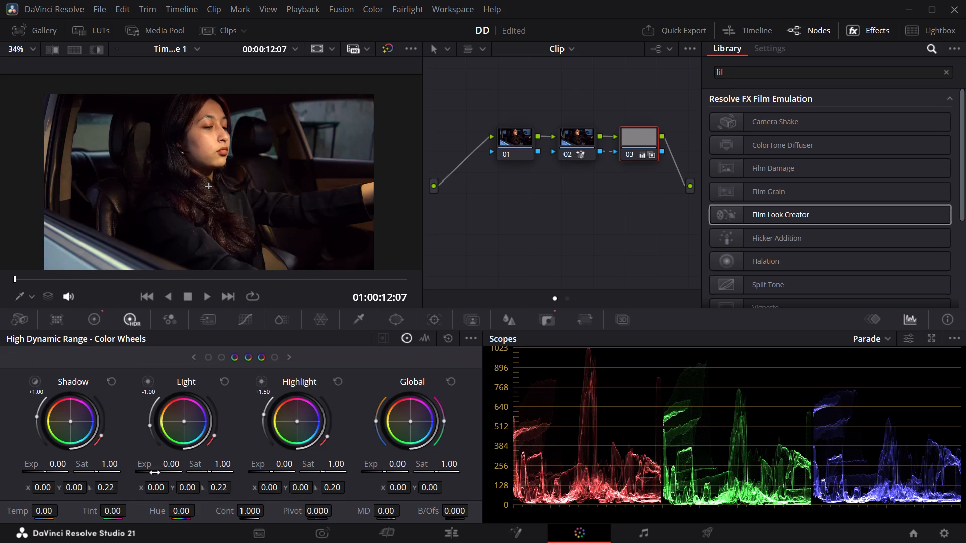
pyautogui.moveTo(155, 469); pyautogui.dragTo(460, 451)
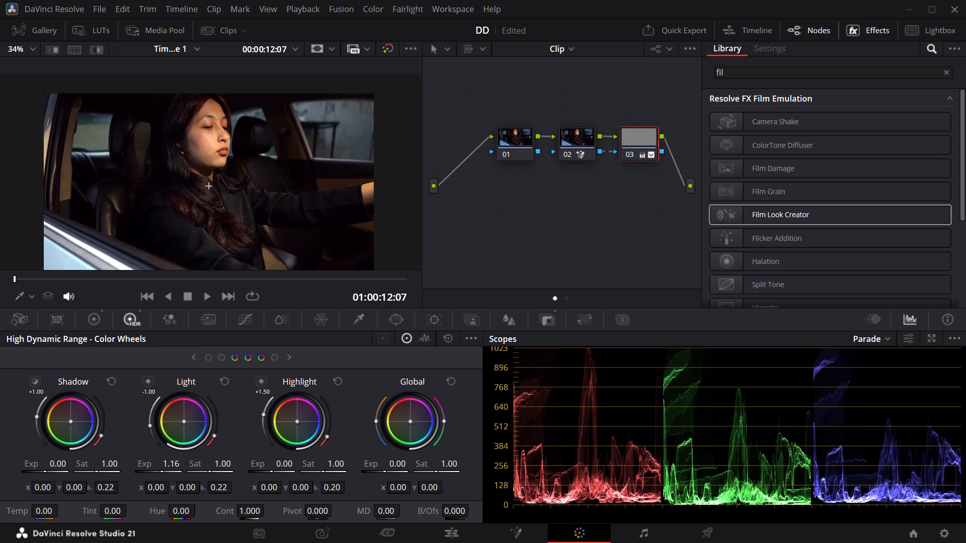
pyautogui.moveTo(460, 451); pyautogui.dragTo(508, 443)
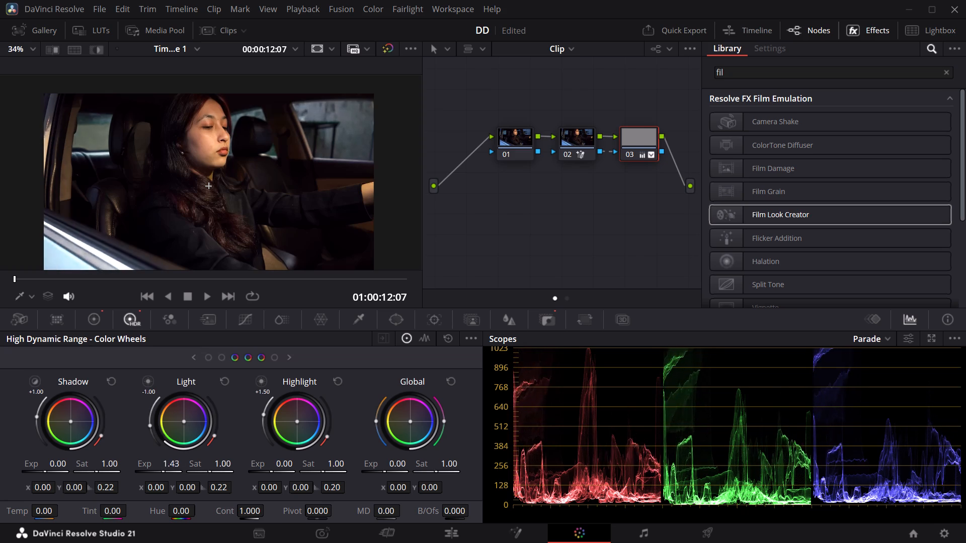
pyautogui.moveTo(508, 443); pyautogui.dragTo(376, 445)
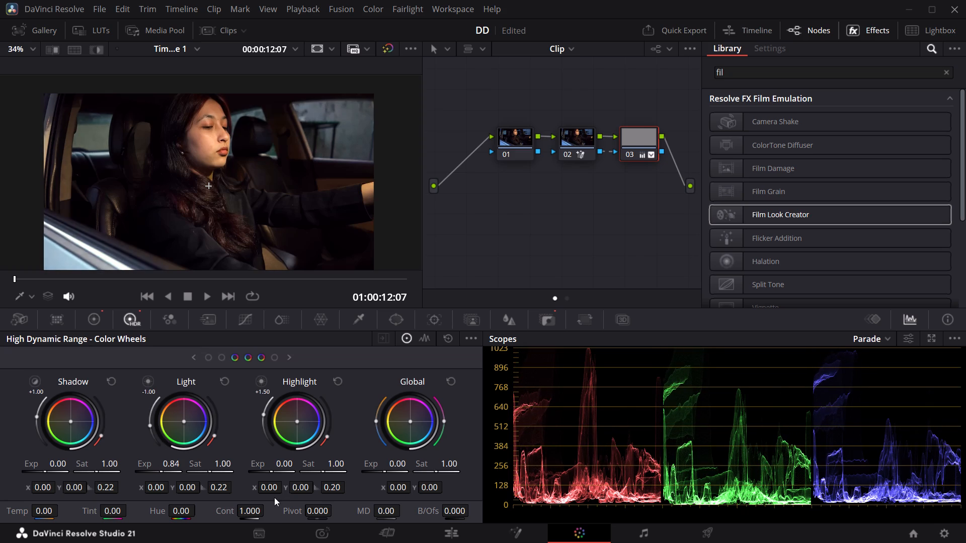
# Set the HDR Highlight exposure on node 03 to -0.43.
pyautogui.moveTo(271, 472); pyautogui.dragTo(686, 460)
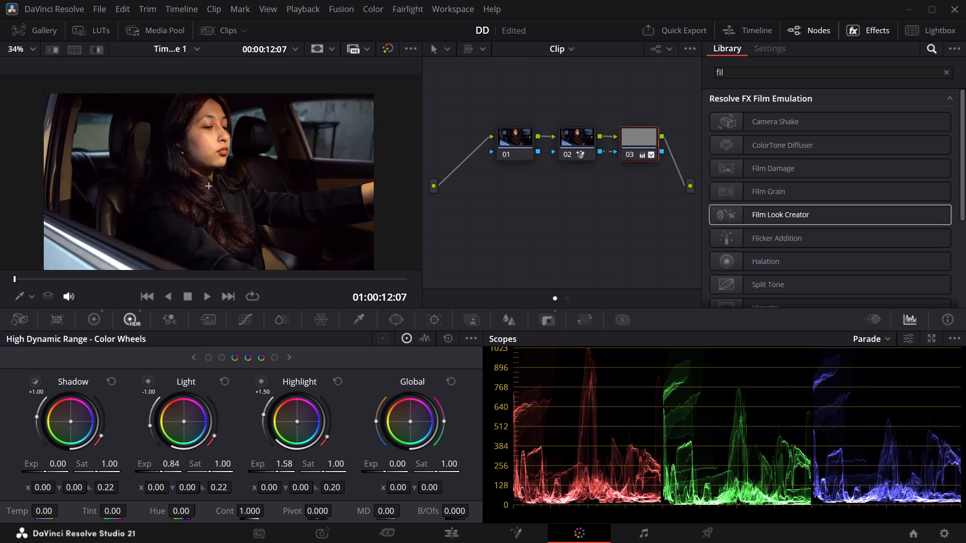
pyautogui.moveTo(686, 460); pyautogui.dragTo(835, 257)
pyautogui.moveTo(835, 257); pyautogui.dragTo(465, 274)
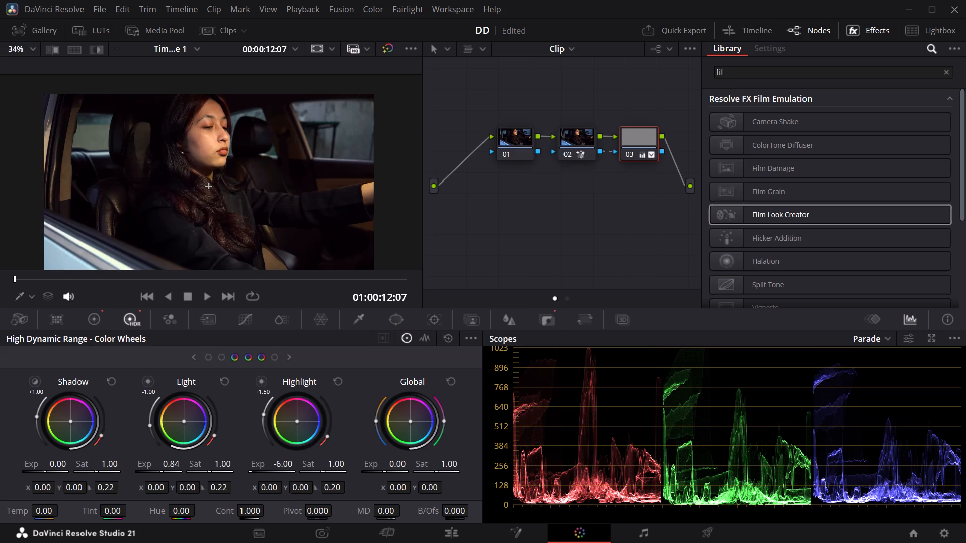
pyautogui.moveTo(465, 274); pyautogui.dragTo(25, 292)
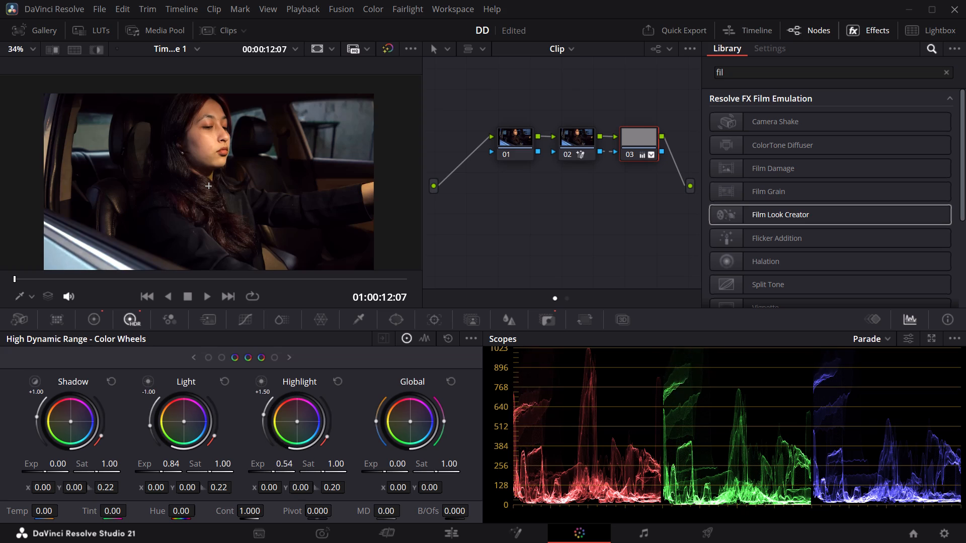
pyautogui.moveTo(25, 292); pyautogui.dragTo(243, 272)
# Raise the background's overall brightness on node 03 by setting the HDR Global exposure to 0.95.
pyautogui.moveTo(382, 472); pyautogui.dragTo(442, 471)
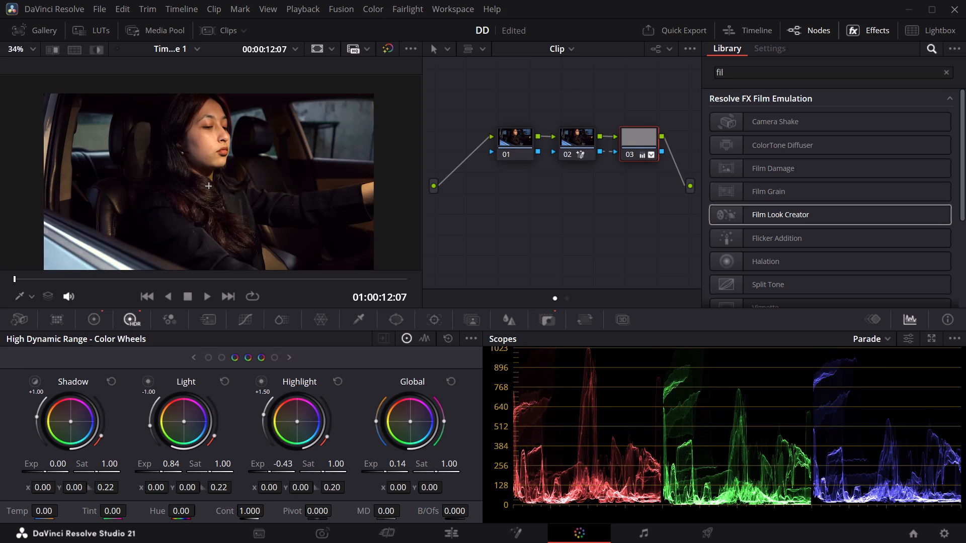
pyautogui.moveTo(442, 471); pyautogui.dragTo(548, 452)
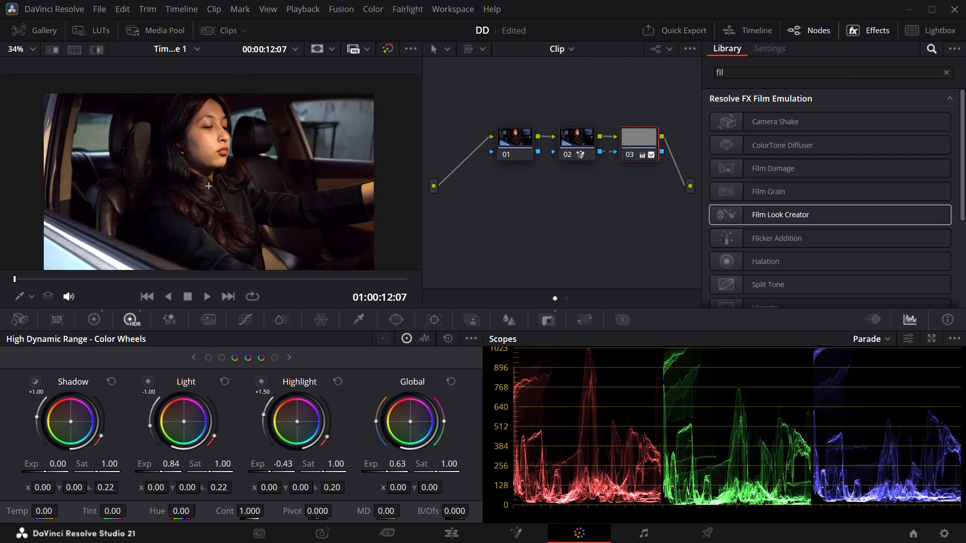
pyautogui.moveTo(548, 452); pyautogui.dragTo(527, 270)
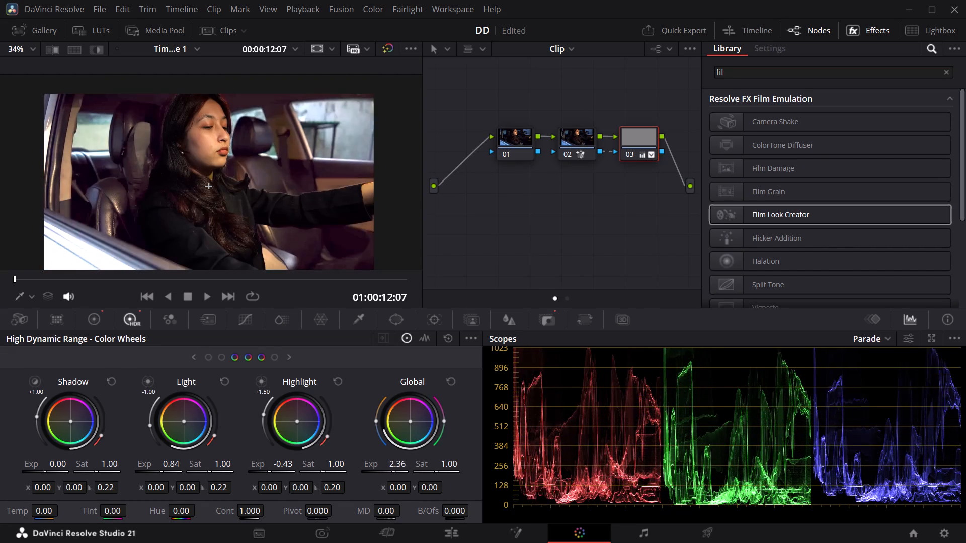
pyautogui.moveTo(527, 270); pyautogui.dragTo(185, 291)
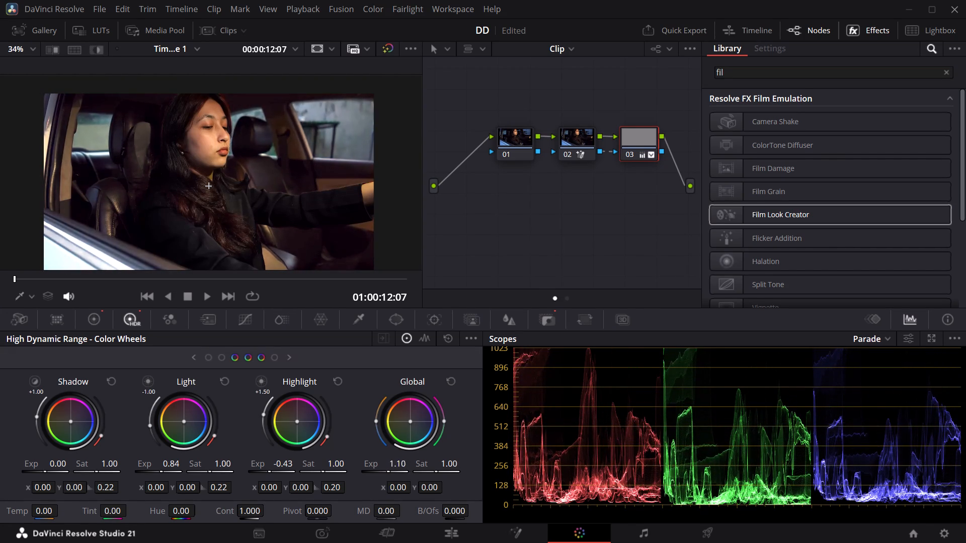
pyautogui.moveTo(185, 291); pyautogui.dragTo(148, 290)
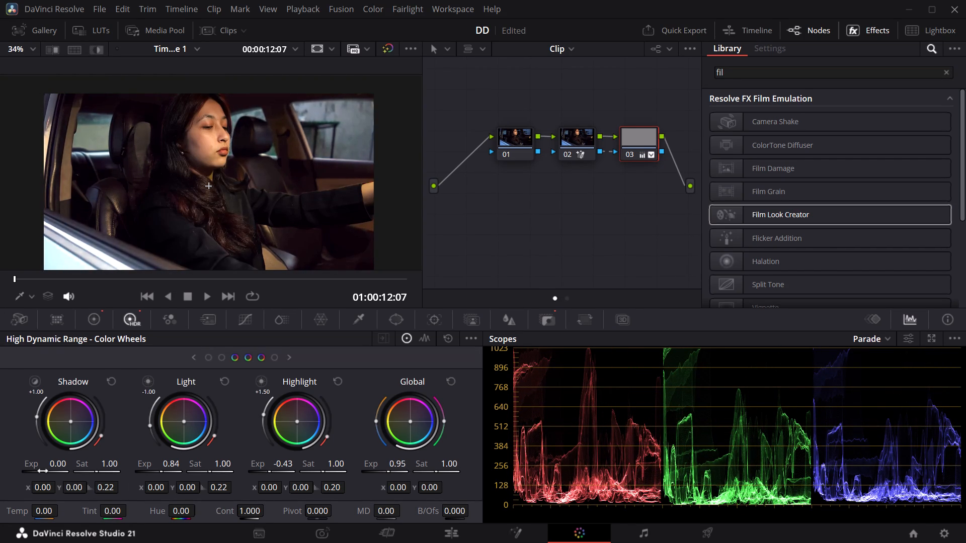
# Darken the background's shadows on node 03 by setting the HDR Shadow exposure to -1.11, and scrub through the clip.
pyautogui.moveTo(46, 472); pyautogui.dragTo(643, 250)
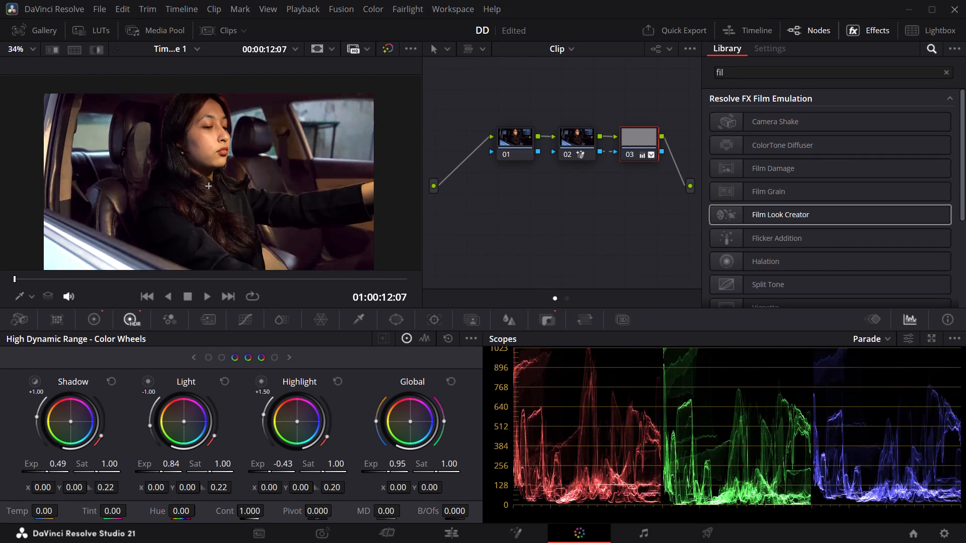
pyautogui.moveTo(643, 250); pyautogui.dragTo(515, 262)
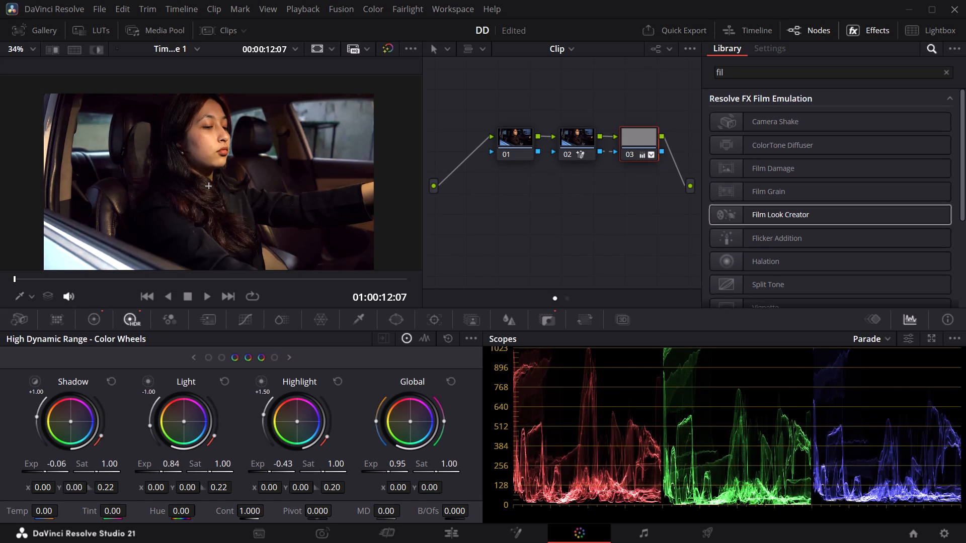
pyautogui.moveTo(515, 262); pyautogui.dragTo(382, 271)
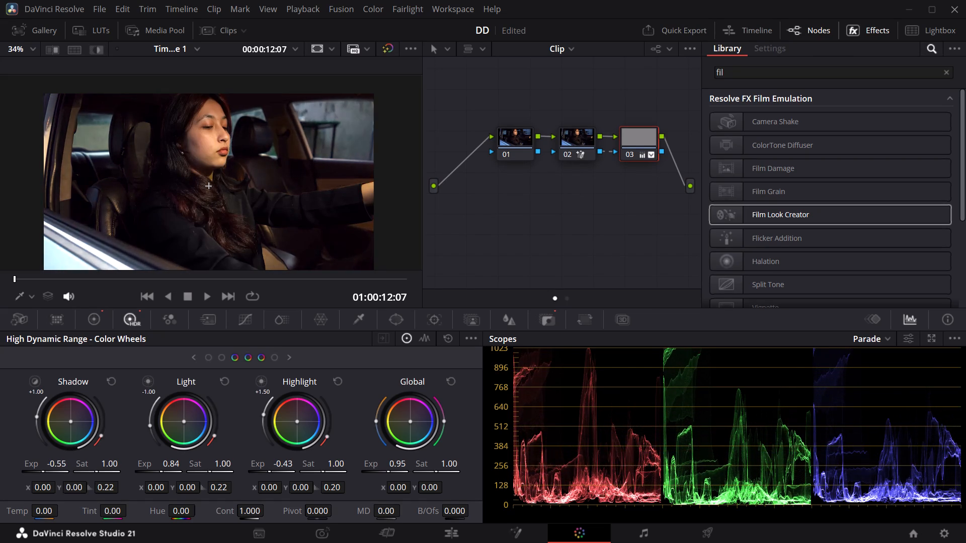
pyautogui.moveTo(382, 271); pyautogui.dragTo(253, 278)
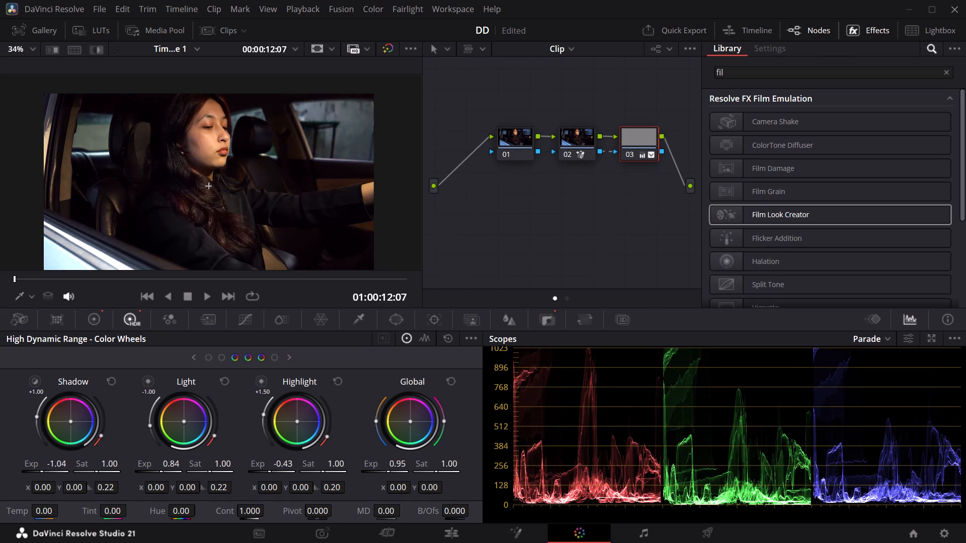
pyautogui.moveTo(253, 278); pyautogui.dragTo(276, 277)
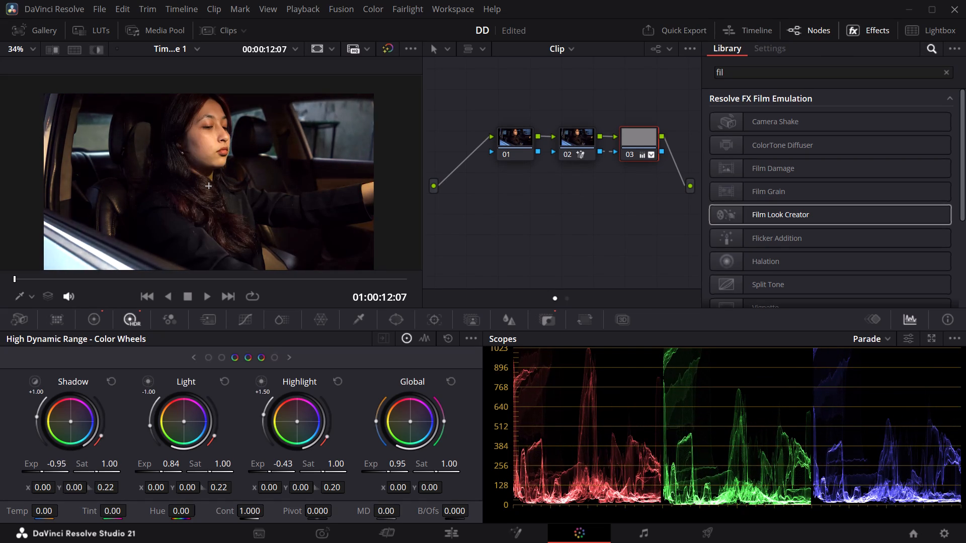
pyautogui.moveTo(276, 277); pyautogui.dragTo(237, 280)
pyautogui.moveTo(109, 281); pyautogui.dragTo(127, 281)
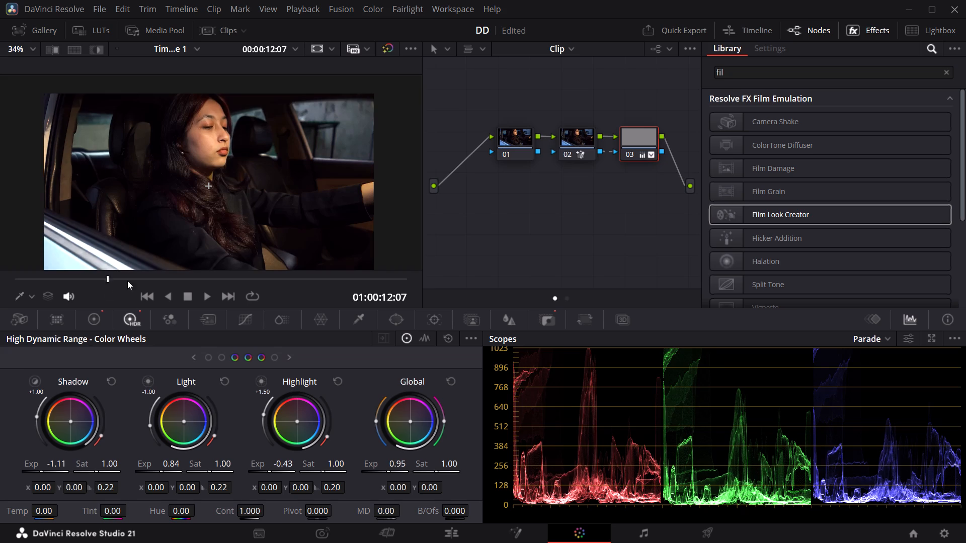
pyautogui.moveTo(127, 281); pyautogui.dragTo(0, 282)
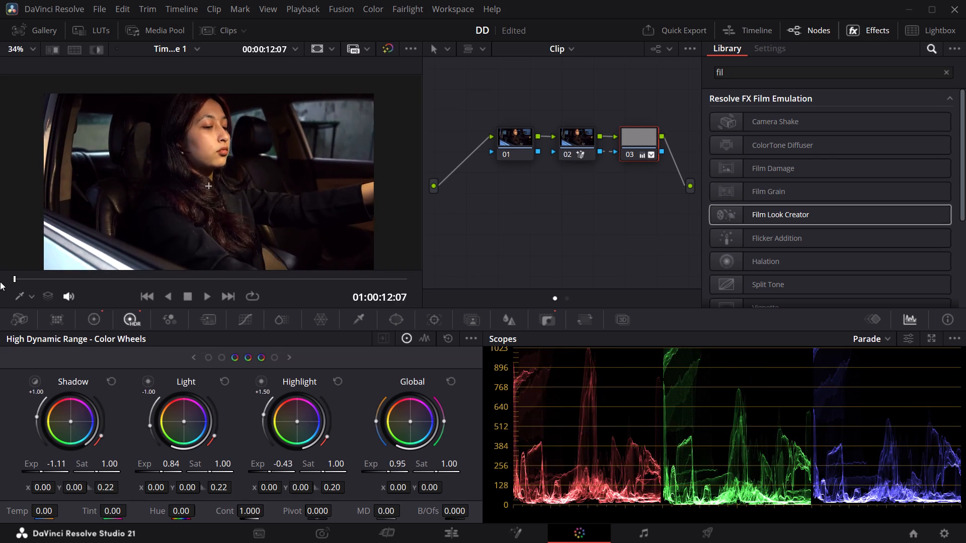
pyautogui.moveTo(0, 282); pyautogui.dragTo(0, 284)
# Reduce the background's warmth on node 03 by setting the primaries color temperature to about 1310.
pyautogui.click(89, 323)
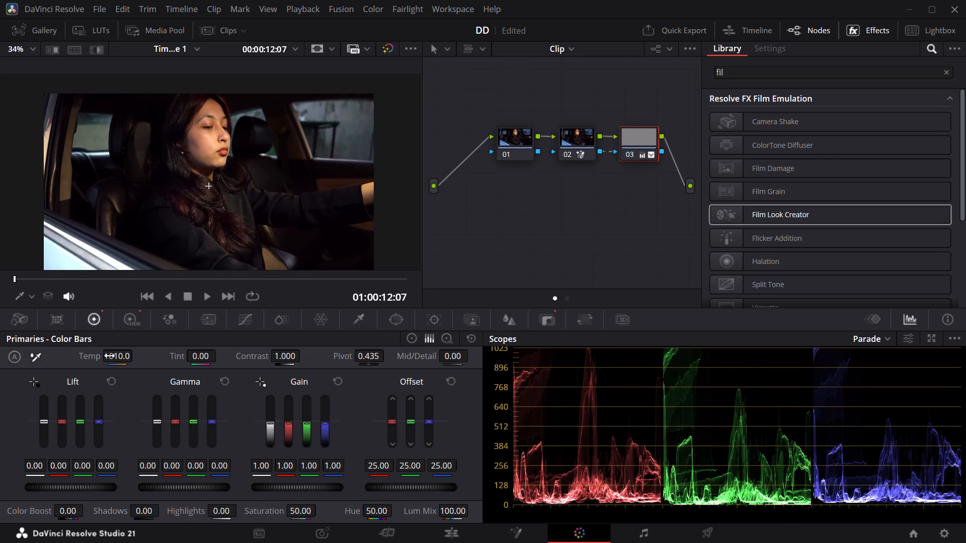
pyautogui.moveTo(116, 357); pyautogui.dragTo(99, 343)
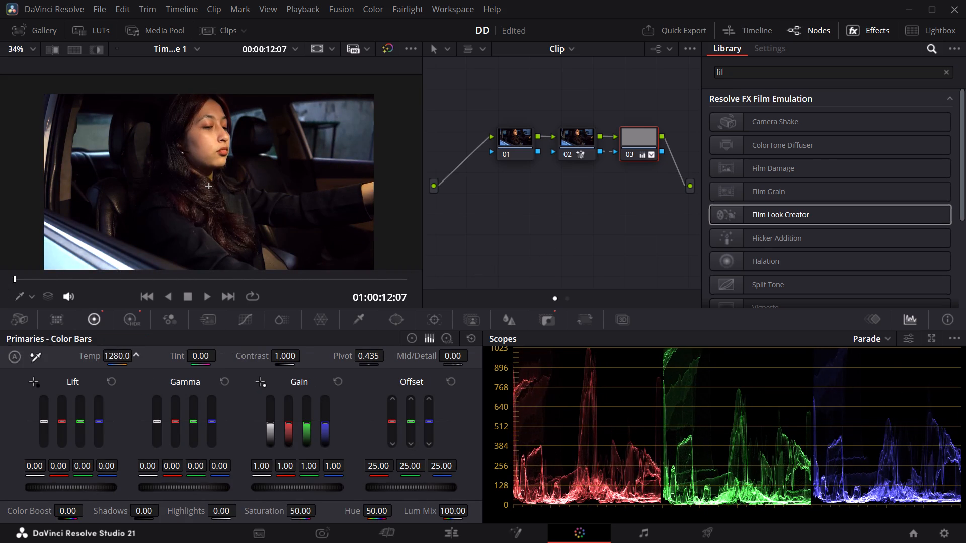
pyautogui.moveTo(99, 343); pyautogui.dragTo(98, 339)
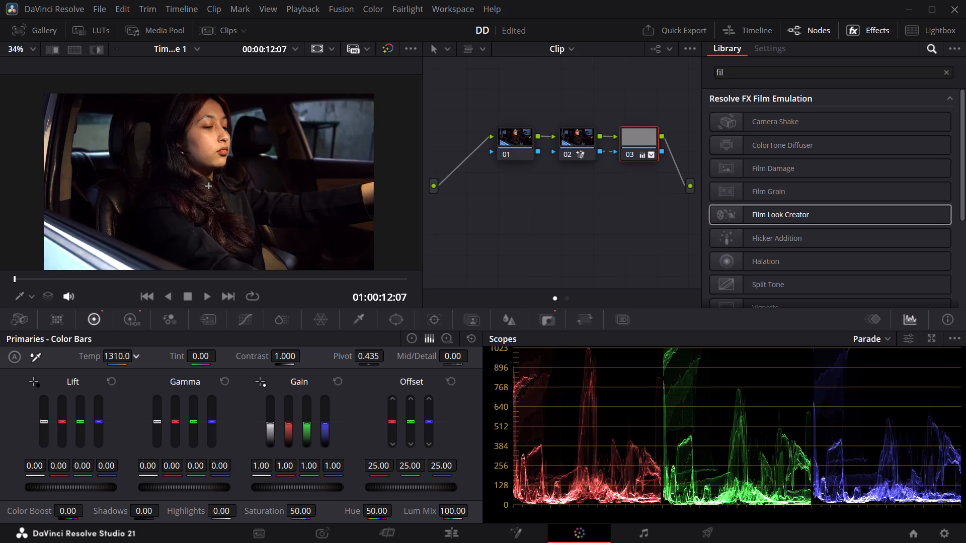
pyautogui.moveTo(98, 339); pyautogui.dragTo(103, 336)
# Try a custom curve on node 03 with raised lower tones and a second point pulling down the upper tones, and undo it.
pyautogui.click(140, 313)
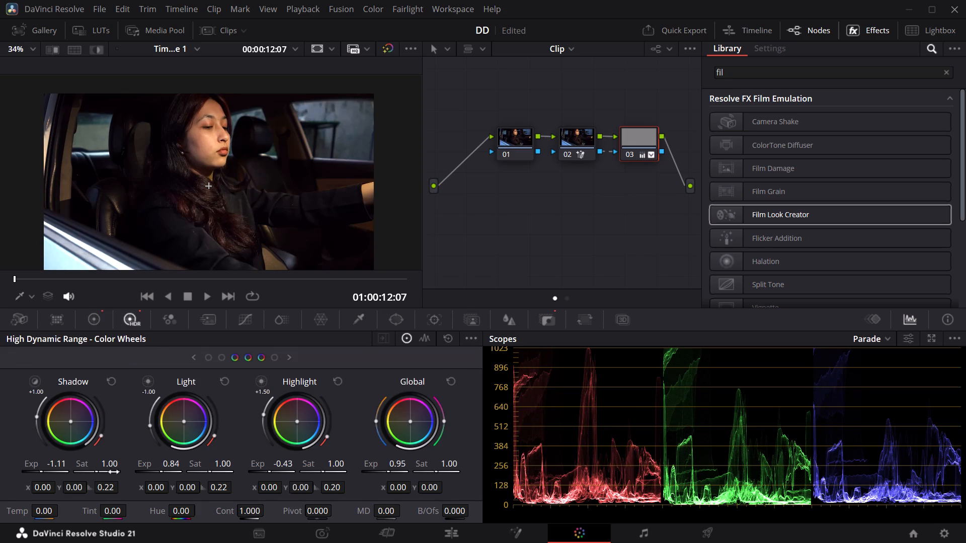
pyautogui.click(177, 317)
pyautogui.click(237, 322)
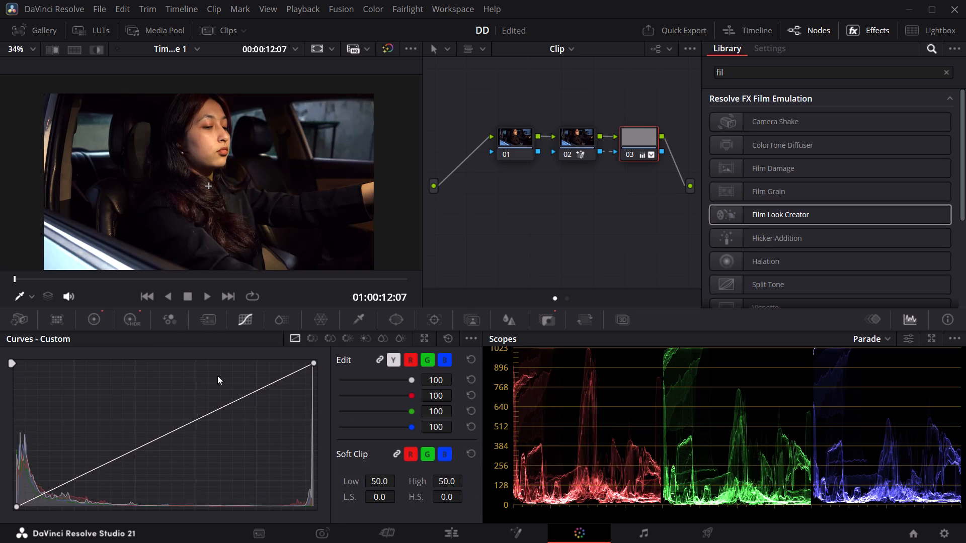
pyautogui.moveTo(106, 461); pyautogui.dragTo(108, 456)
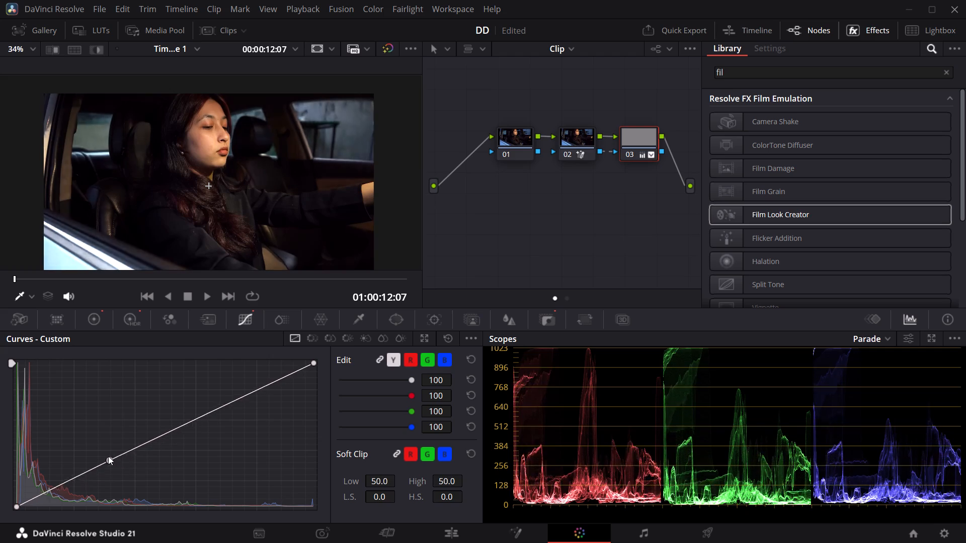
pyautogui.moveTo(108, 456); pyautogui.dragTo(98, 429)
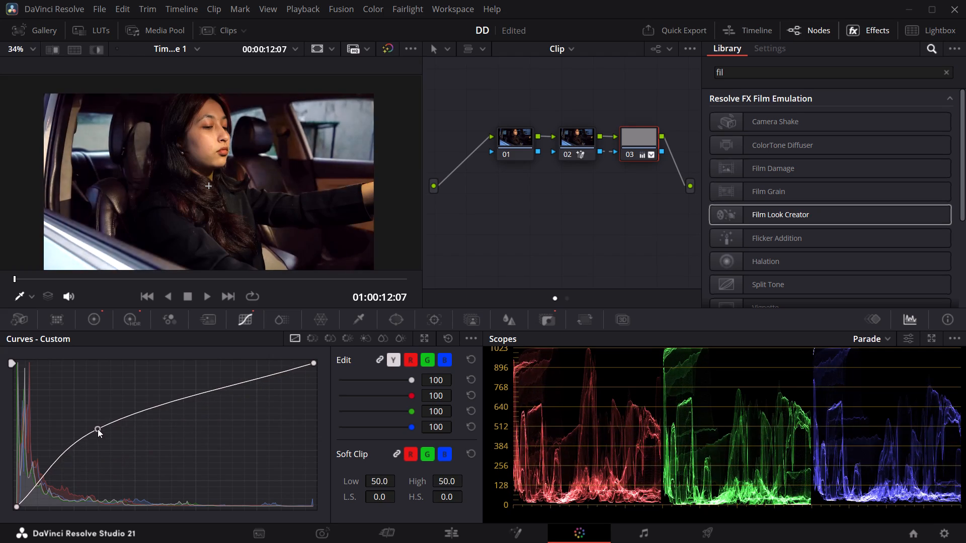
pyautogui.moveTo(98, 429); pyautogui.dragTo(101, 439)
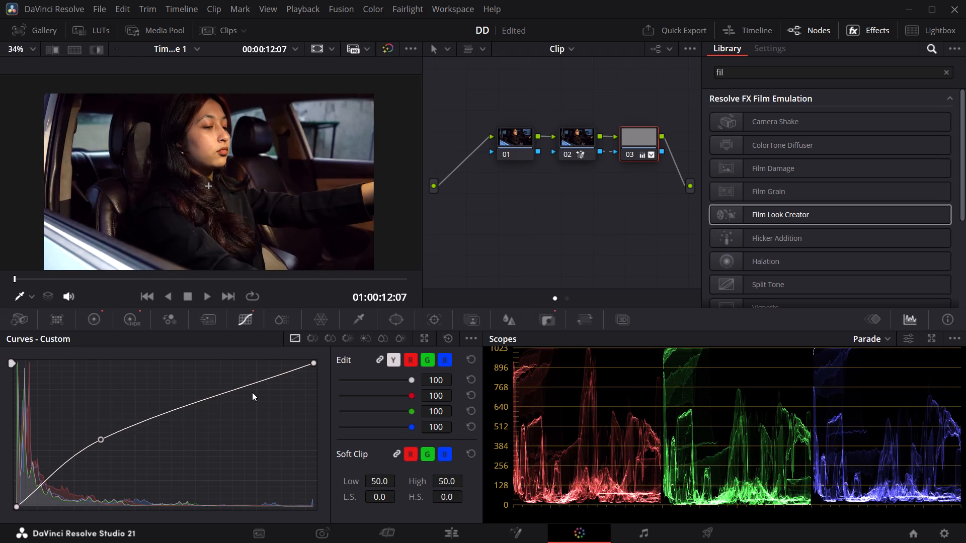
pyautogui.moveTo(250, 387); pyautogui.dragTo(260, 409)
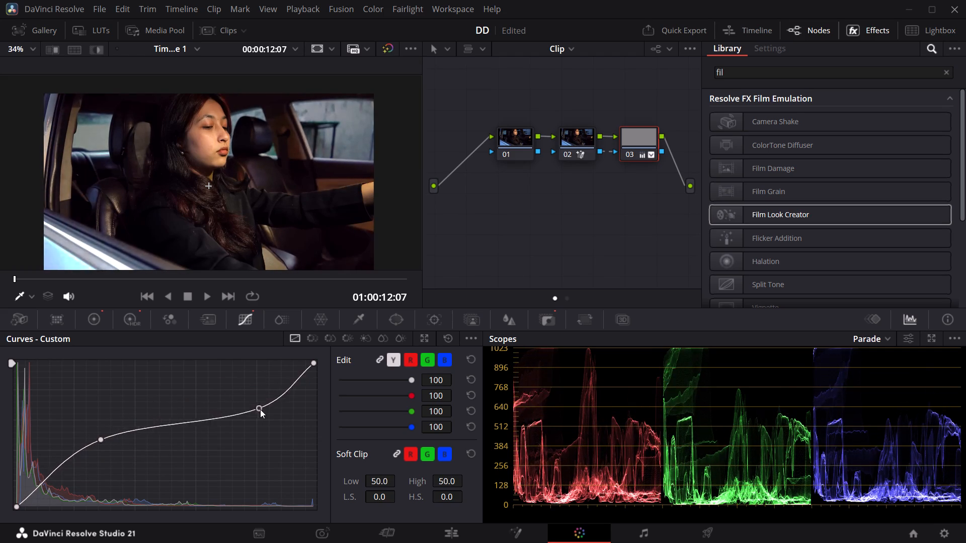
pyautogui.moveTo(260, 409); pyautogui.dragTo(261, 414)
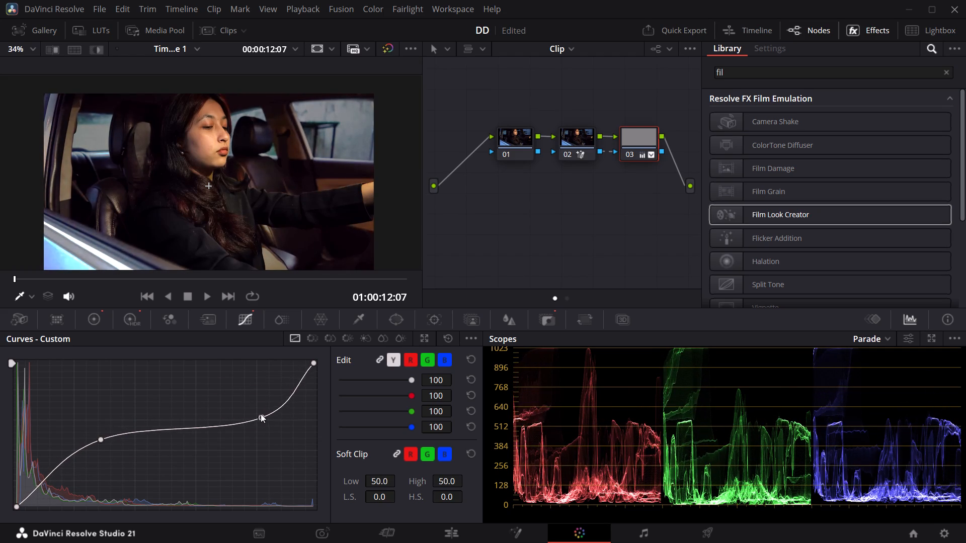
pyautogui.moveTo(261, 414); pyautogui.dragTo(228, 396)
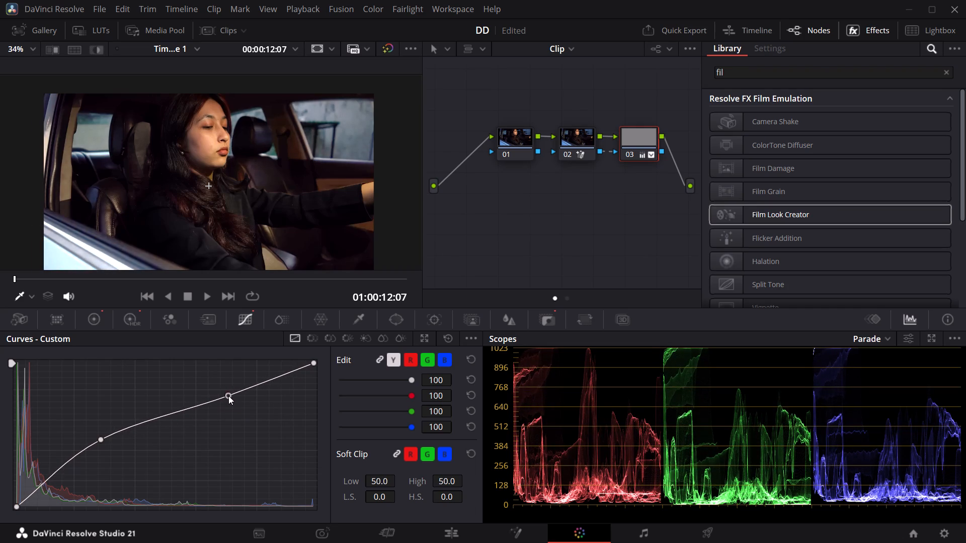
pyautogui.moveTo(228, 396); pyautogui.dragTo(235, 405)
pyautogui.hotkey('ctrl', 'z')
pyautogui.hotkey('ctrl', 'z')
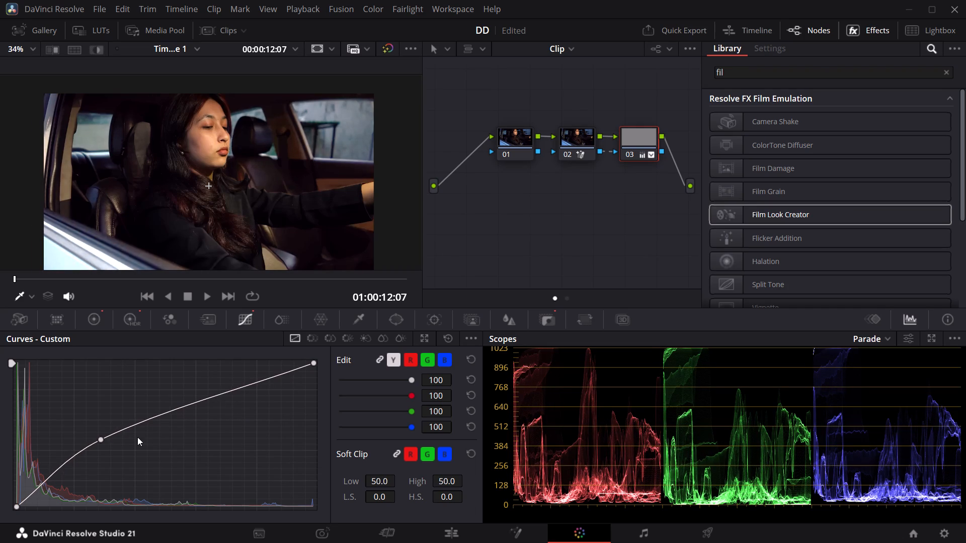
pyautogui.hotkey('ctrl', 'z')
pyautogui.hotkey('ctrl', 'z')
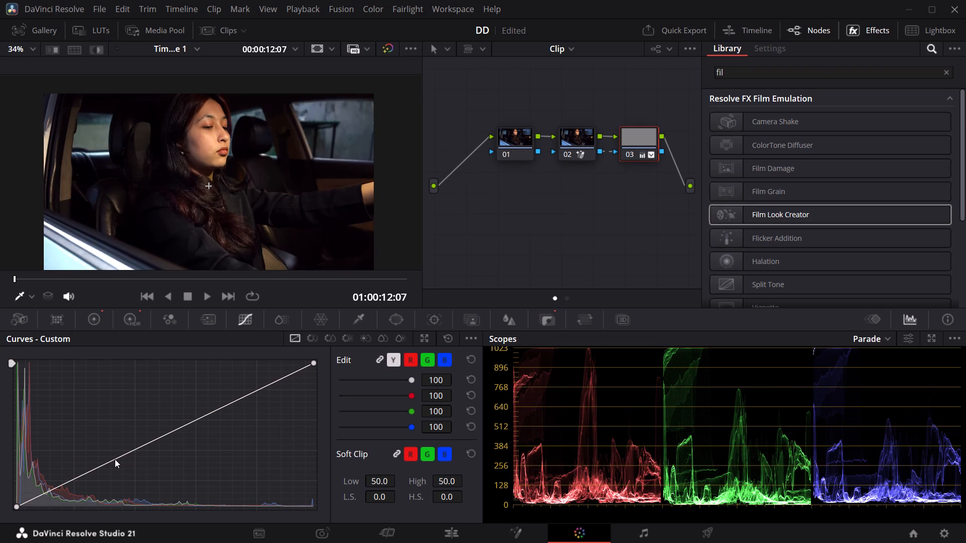
# Shape node 03's custom curve with two points, lowering the upper tones slightly and lifting the lower tones, and scrub through the clip.
pyautogui.click(109, 464)
pyautogui.click(230, 405)
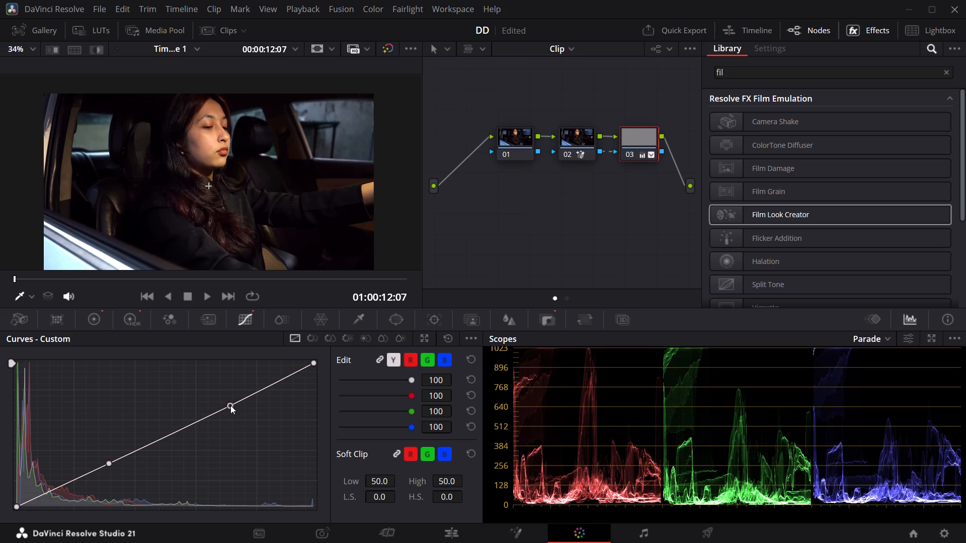
pyautogui.moveTo(230, 405); pyautogui.dragTo(229, 403)
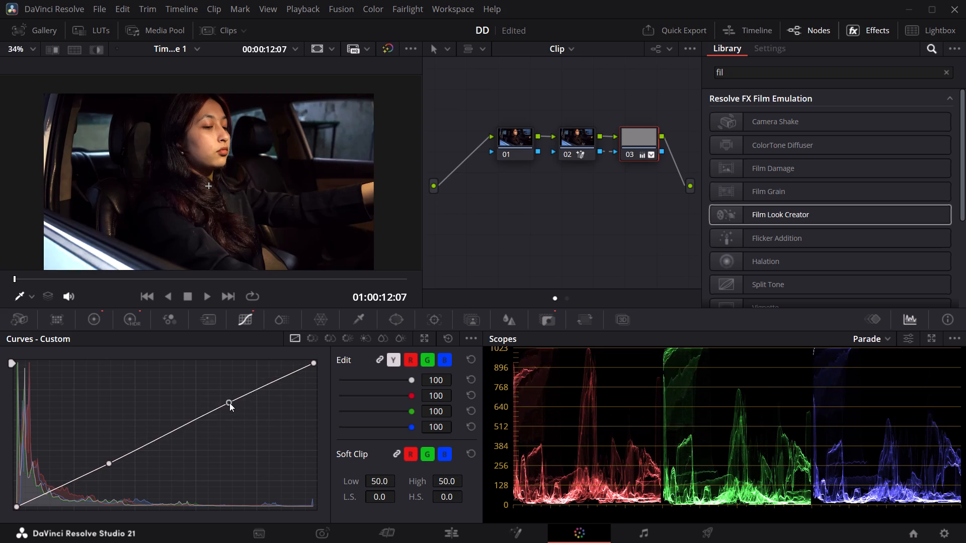
pyautogui.moveTo(229, 403); pyautogui.dragTo(234, 413)
pyautogui.moveTo(108, 462); pyautogui.dragTo(104, 454)
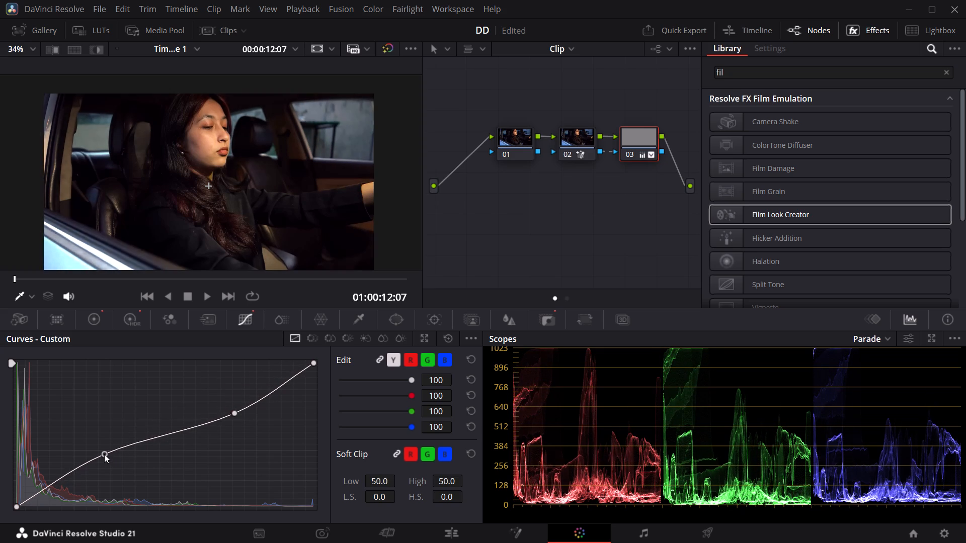
pyautogui.moveTo(104, 454); pyautogui.dragTo(107, 451)
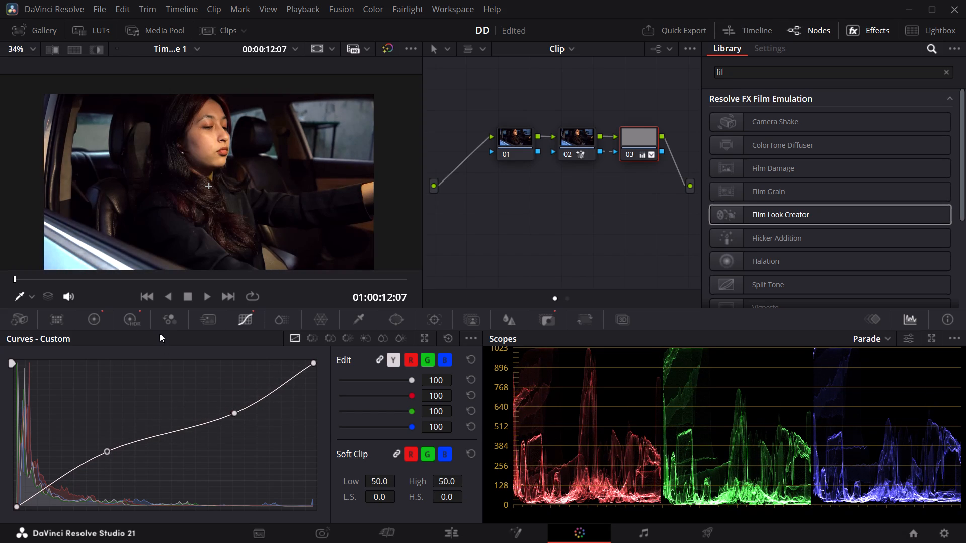
pyautogui.moveTo(104, 283); pyautogui.dragTo(0, 260)
# Add serial node 04 after node 03, place it below node 03, and feed it the key output of node 02.
pyautogui.hotkey('alt', 's')
pyautogui.moveTo(452, 189); pyautogui.dragTo(606, 222)
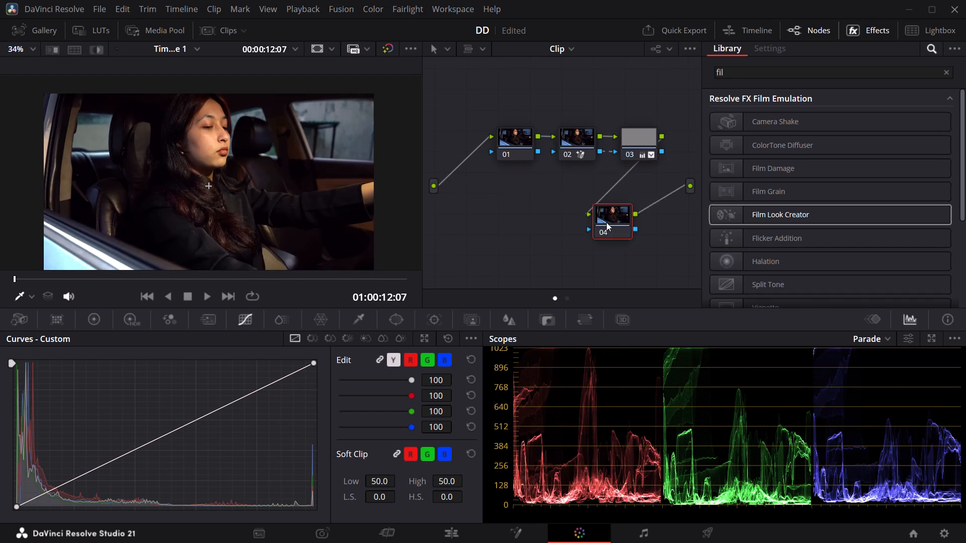
pyautogui.moveTo(606, 222); pyautogui.dragTo(617, 203)
pyautogui.moveTo(599, 151); pyautogui.dragTo(597, 167)
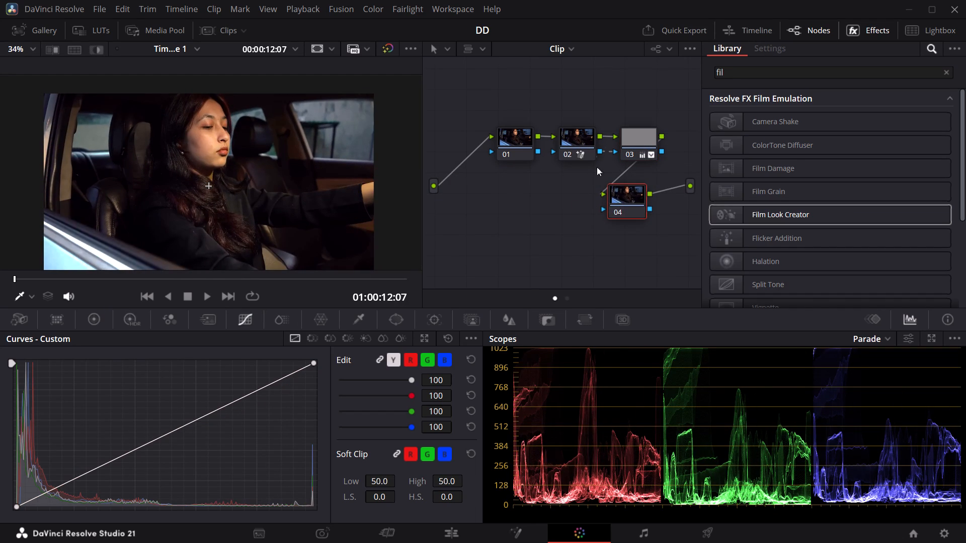
pyautogui.moveTo(597, 167); pyautogui.dragTo(605, 209)
pyautogui.click(626, 199)
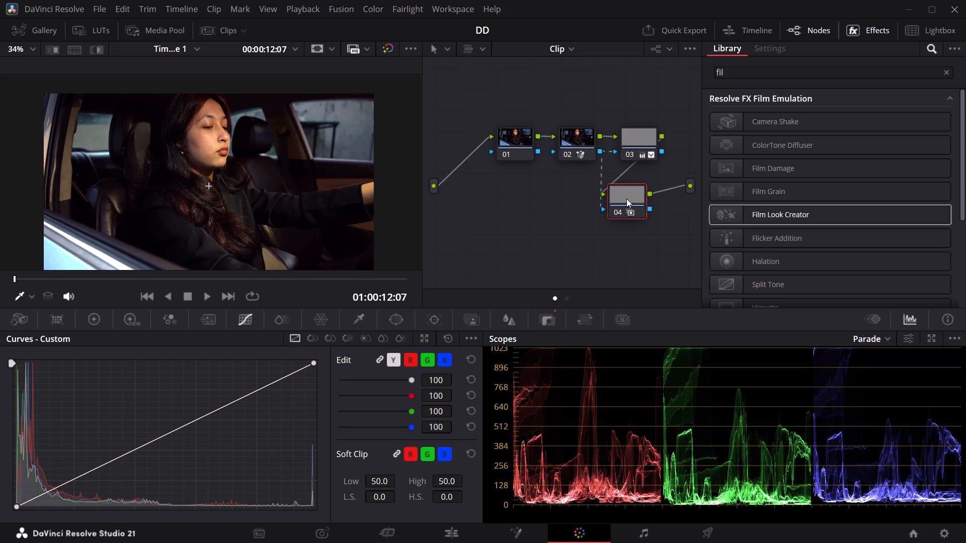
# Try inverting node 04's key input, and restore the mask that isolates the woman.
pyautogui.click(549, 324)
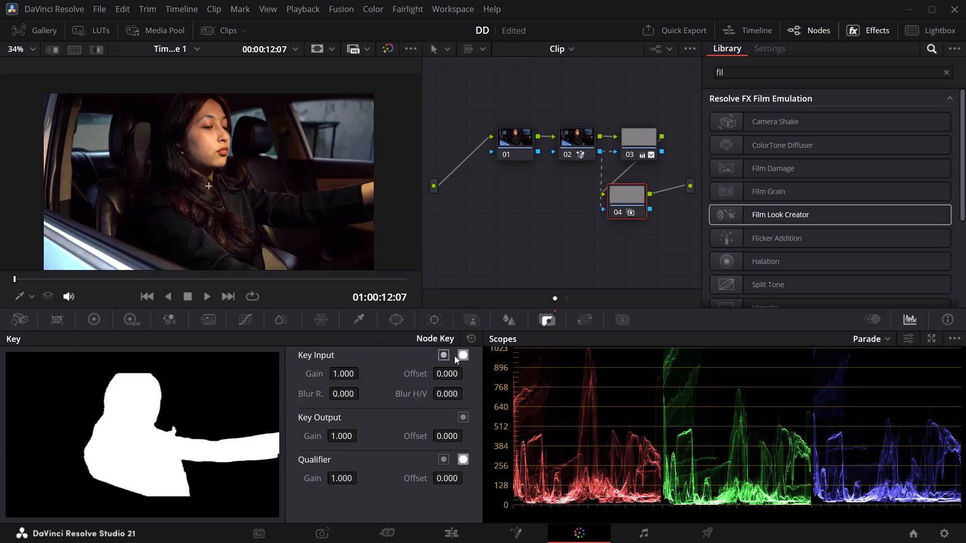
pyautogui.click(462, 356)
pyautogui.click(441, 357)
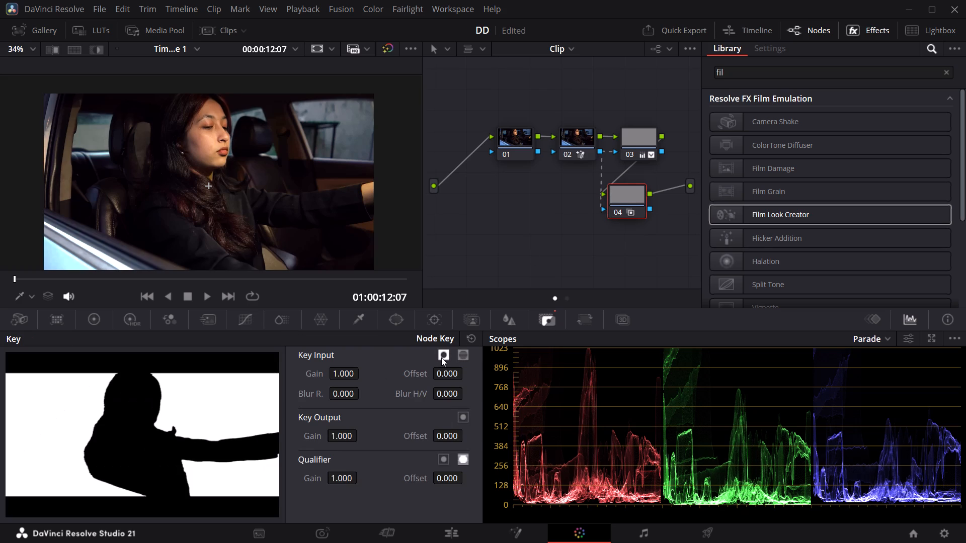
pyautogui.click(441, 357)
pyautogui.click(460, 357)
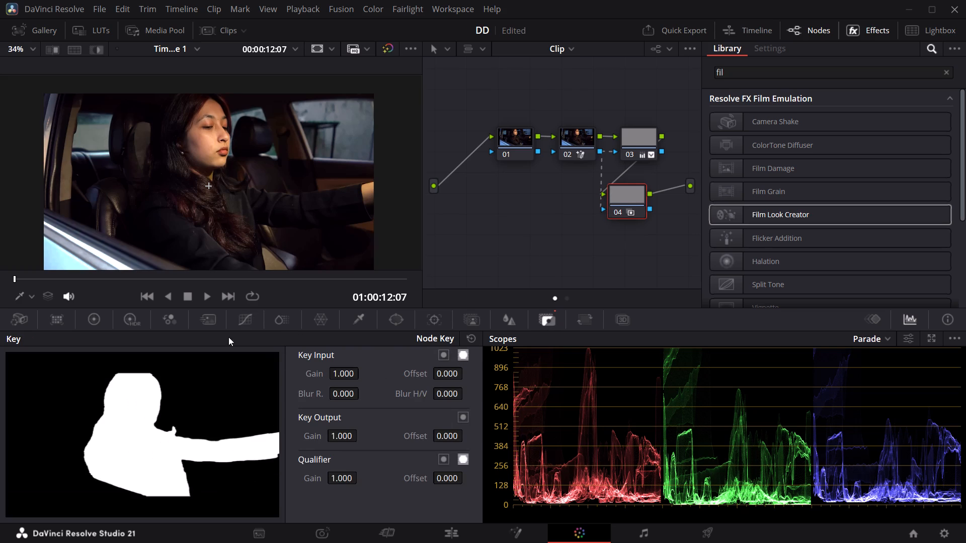
# Darken the woman's light tones on node 04 by lowering the HDR Light exposure slightly below zero.
pyautogui.click(129, 320)
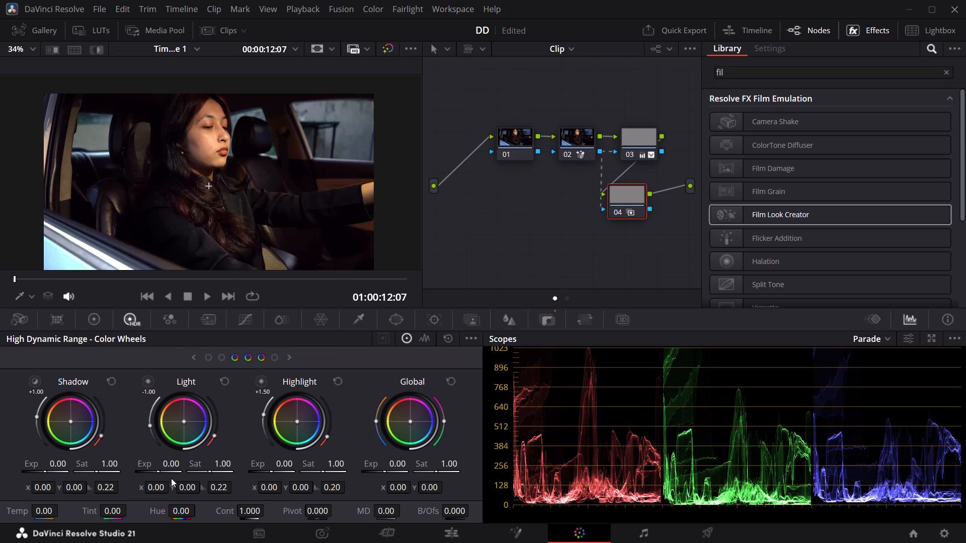
pyautogui.moveTo(157, 473); pyautogui.dragTo(27, 464)
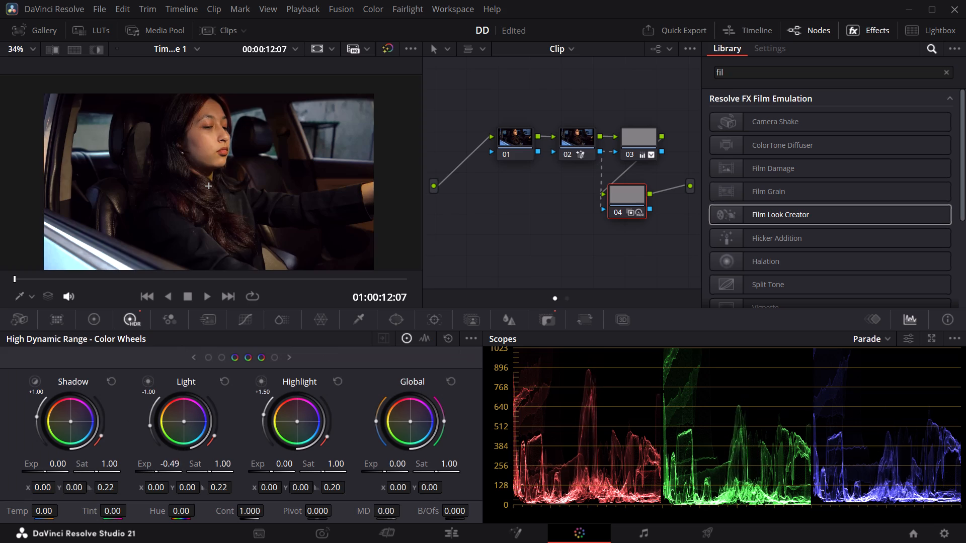
pyautogui.moveTo(27, 464); pyautogui.dragTo(476, 270)
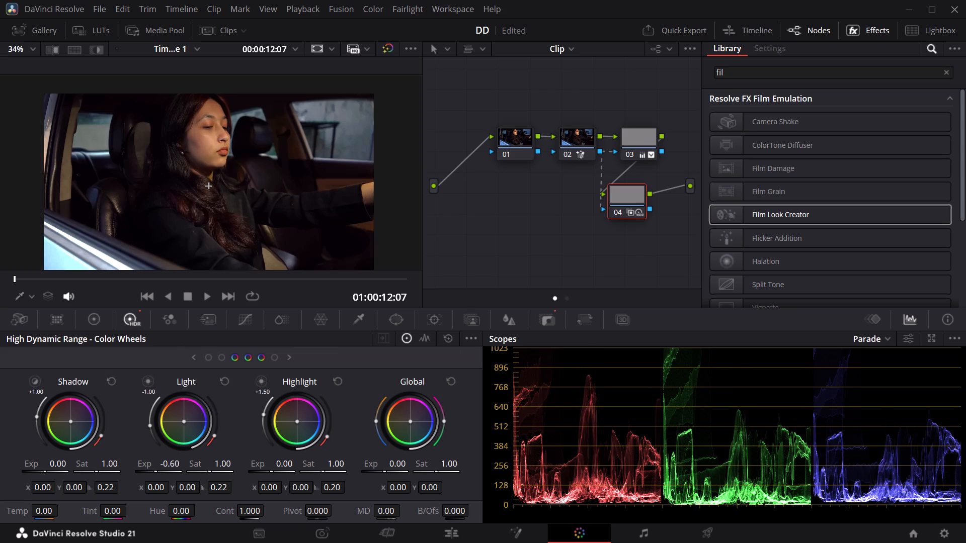
pyautogui.moveTo(476, 270); pyautogui.dragTo(539, 268)
# Cool the woman on node 04 by lowering the primaries temperature to about -1200.
pyautogui.click(95, 320)
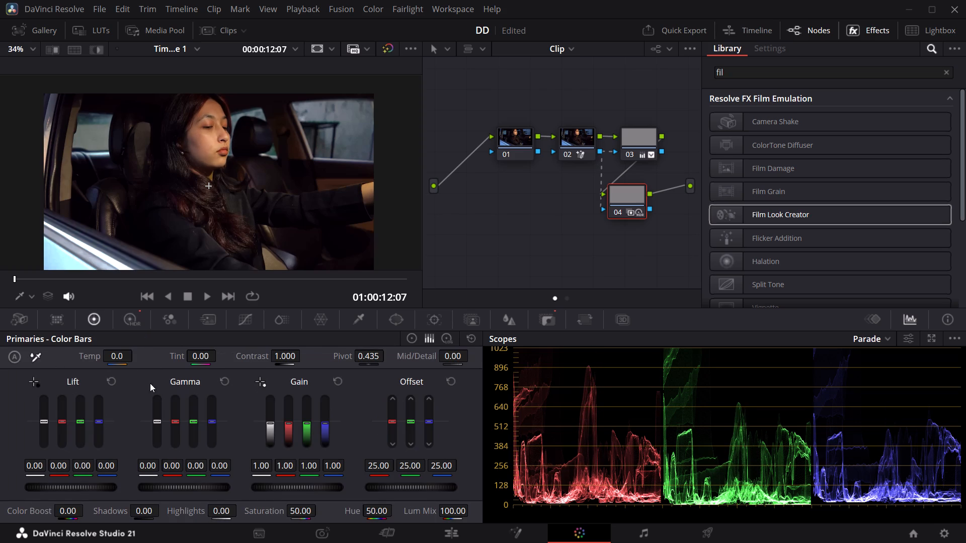
pyautogui.moveTo(126, 359); pyautogui.dragTo(517, 265)
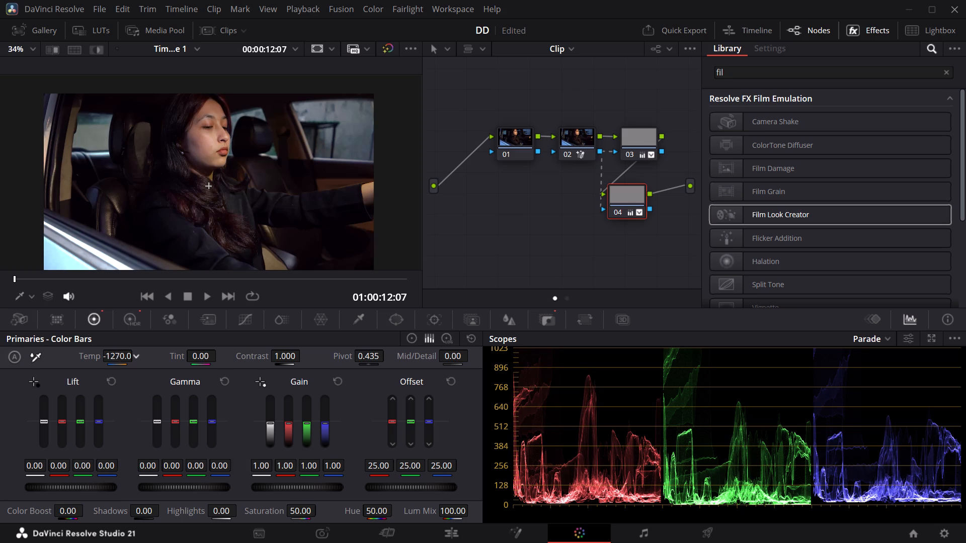
pyautogui.moveTo(517, 265); pyautogui.dragTo(522, 264)
pyautogui.moveTo(522, 264); pyautogui.dragTo(521, 264)
# Set node 04's HDR exposure to about -0.47 for Highlight, -0.62 for Shadow and -0.02 for Global.
pyautogui.click(131, 320)
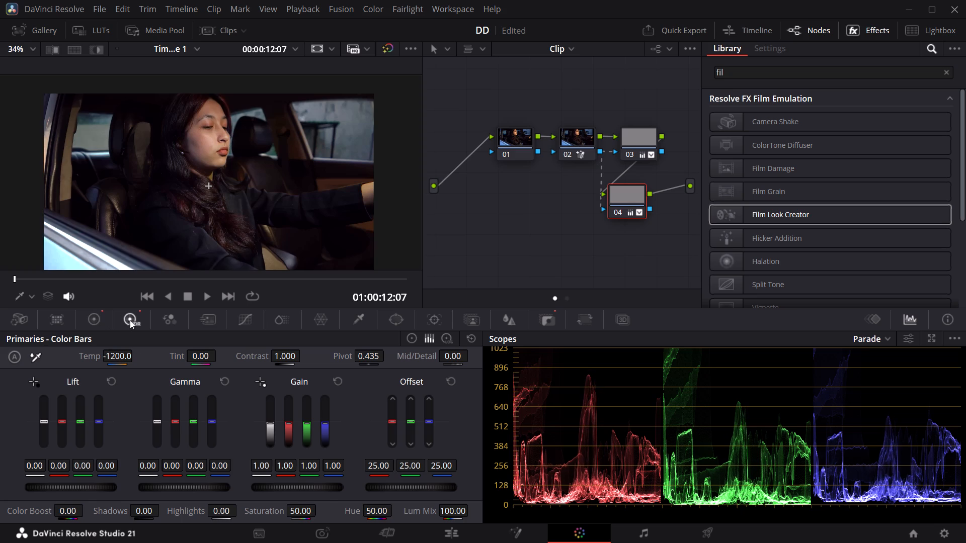
pyautogui.moveTo(270, 473); pyautogui.dragTo(432, 452)
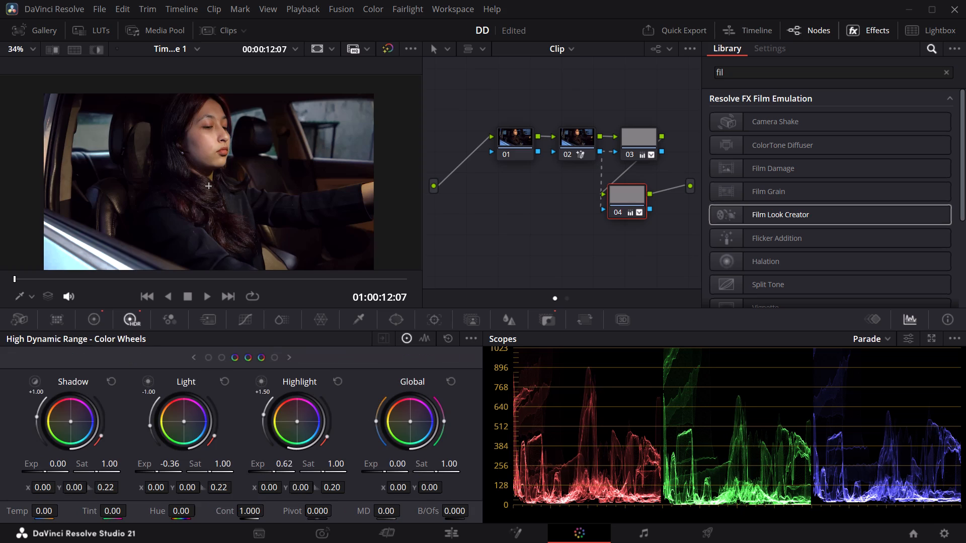
pyautogui.moveTo(432, 452); pyautogui.dragTo(147, 456)
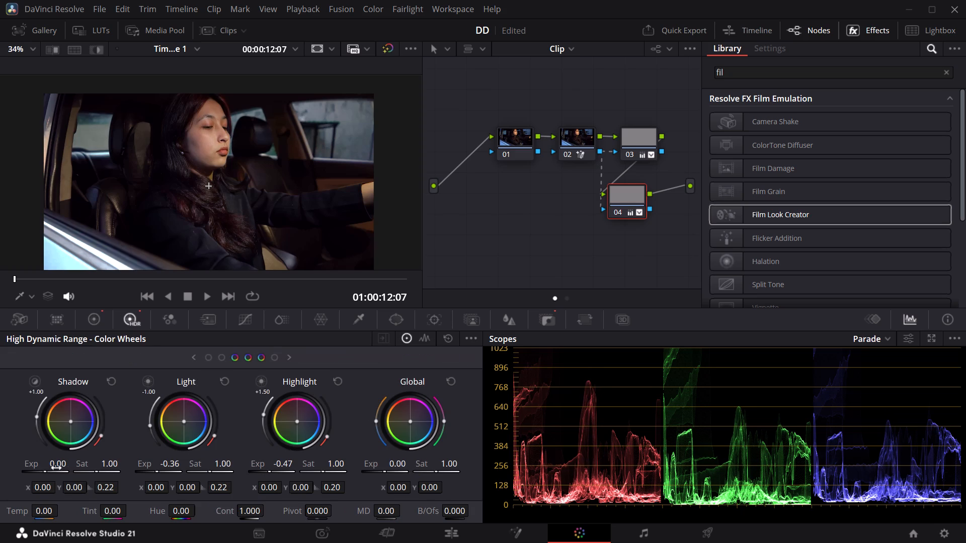
pyautogui.moveTo(45, 472); pyautogui.dragTo(428, 271)
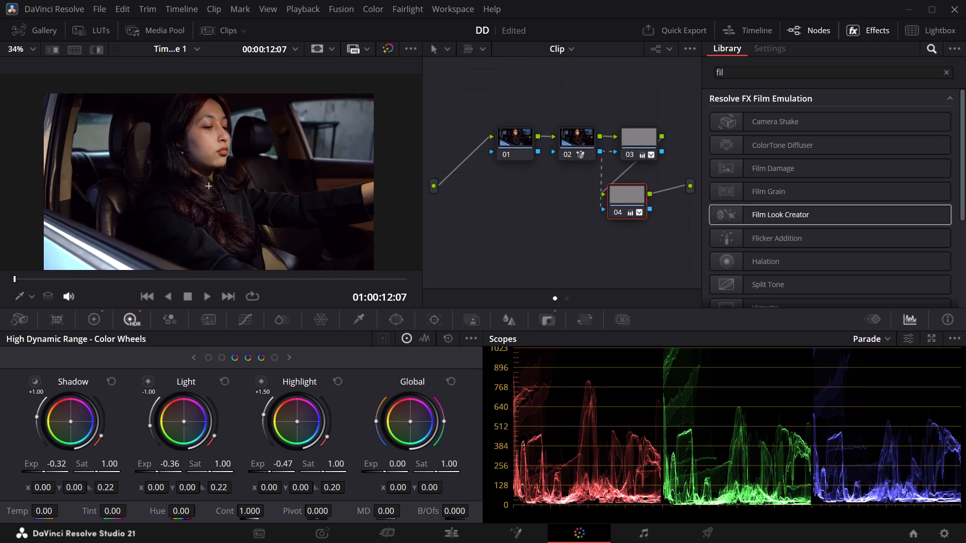
pyautogui.moveTo(428, 271); pyautogui.dragTo(355, 277)
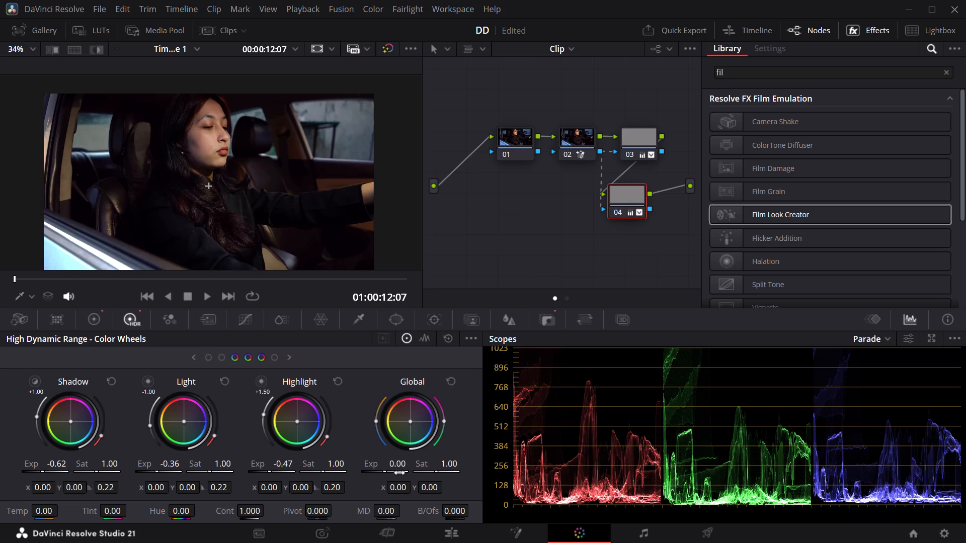
pyautogui.moveTo(391, 474); pyautogui.dragTo(306, 468)
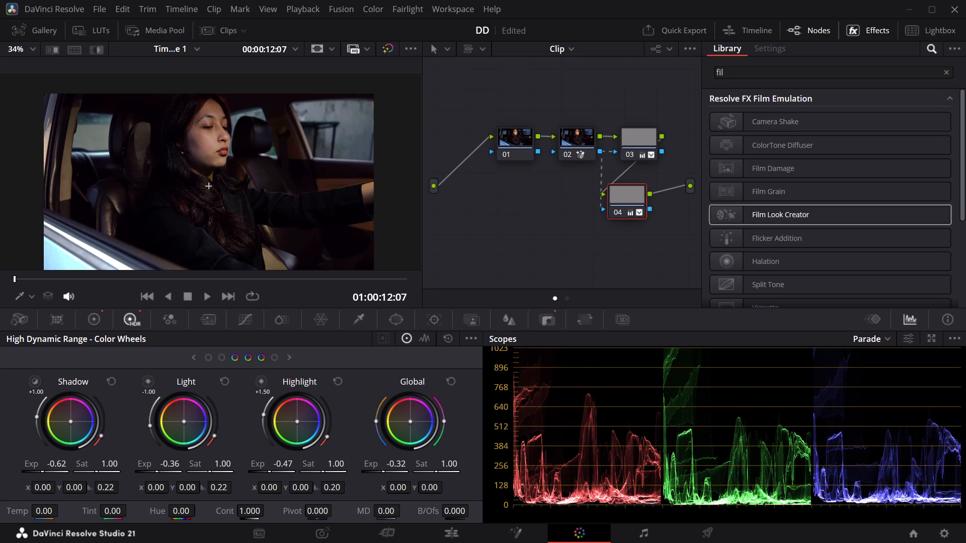
pyautogui.moveTo(306, 468); pyautogui.dragTo(411, 465)
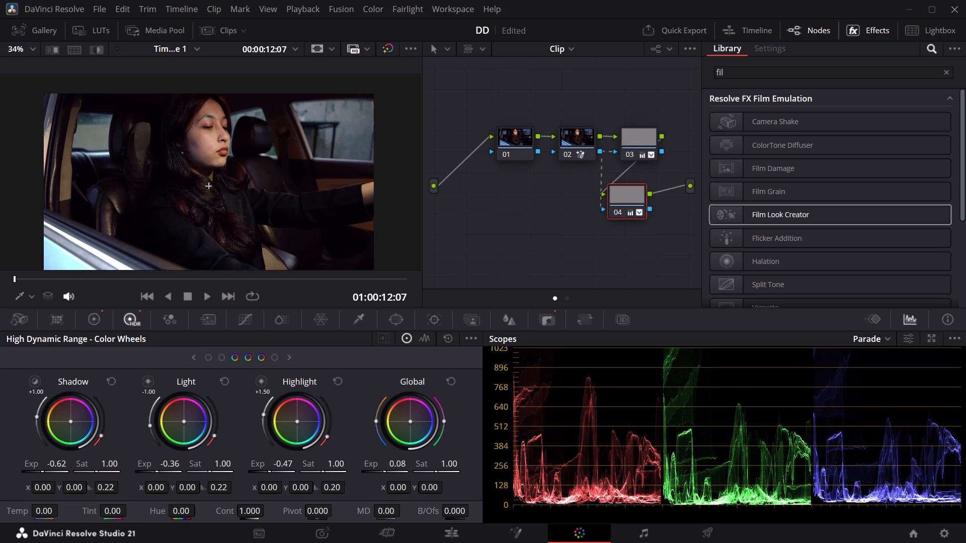
pyautogui.moveTo(411, 465); pyautogui.dragTo(386, 465)
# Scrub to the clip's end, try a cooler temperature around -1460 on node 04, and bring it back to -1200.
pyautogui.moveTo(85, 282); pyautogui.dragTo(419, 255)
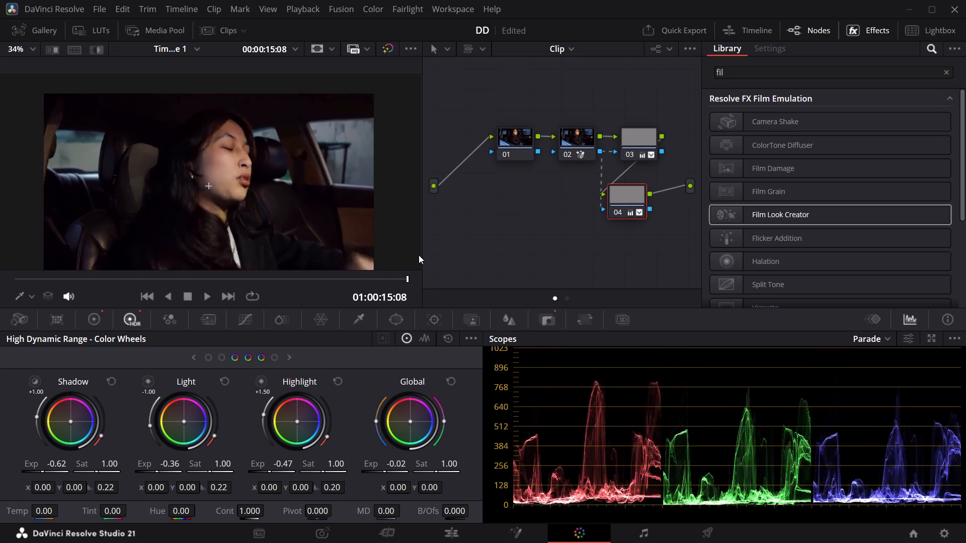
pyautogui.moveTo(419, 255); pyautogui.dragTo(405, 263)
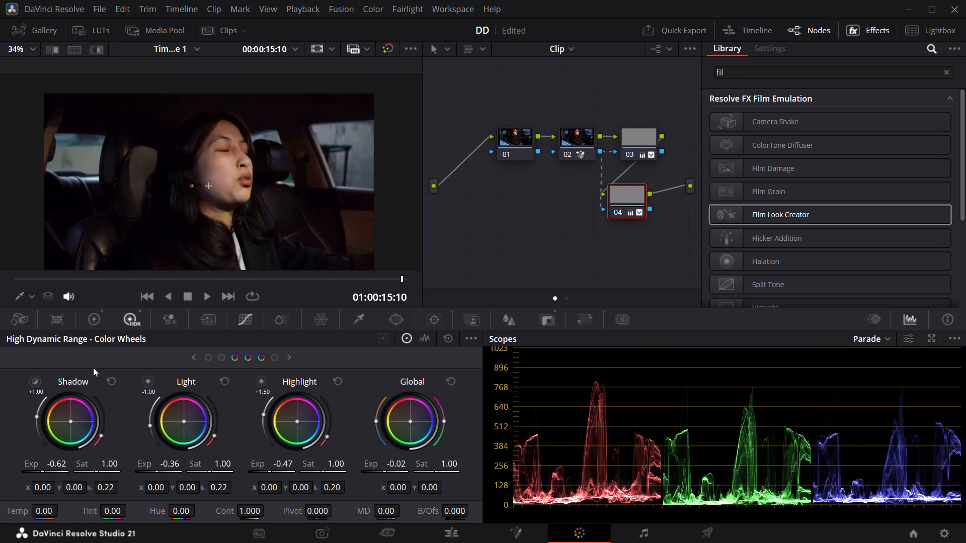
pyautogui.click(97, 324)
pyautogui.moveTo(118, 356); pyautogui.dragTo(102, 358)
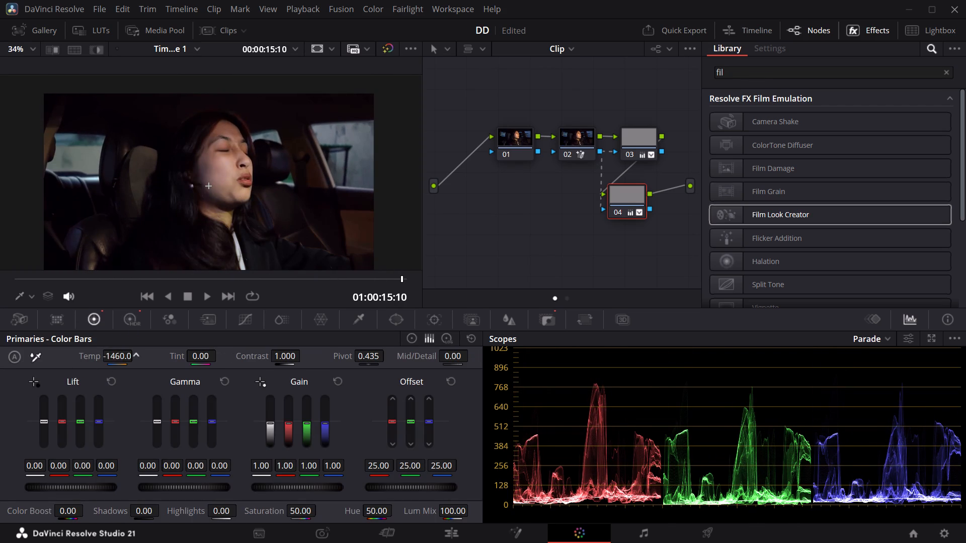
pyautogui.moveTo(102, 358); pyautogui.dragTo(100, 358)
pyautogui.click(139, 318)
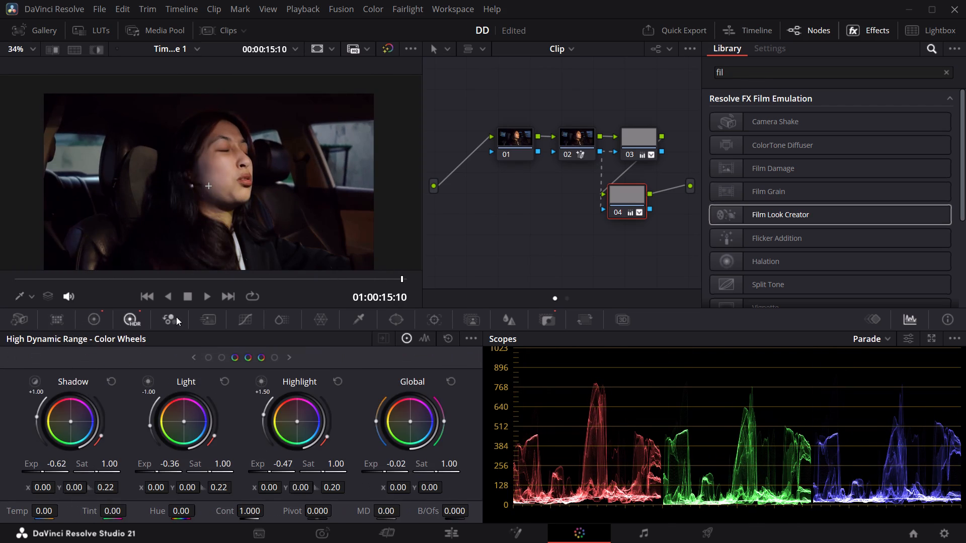
# Return to the clip's first frame and compare the image repeatedly with and without the grades.
pyautogui.moveTo(223, 279); pyautogui.dragTo(0, 296)
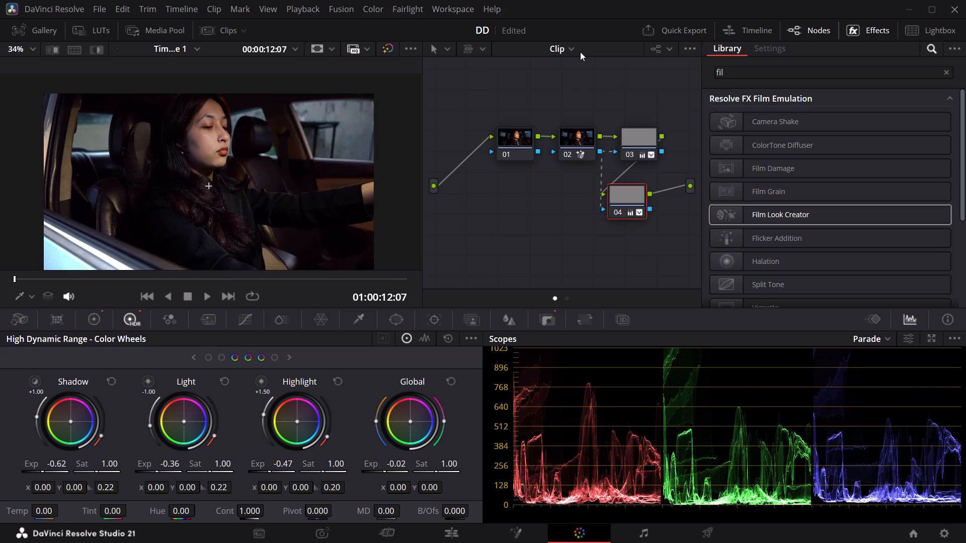
pyautogui.click(390, 51)
pyautogui.click(390, 51)
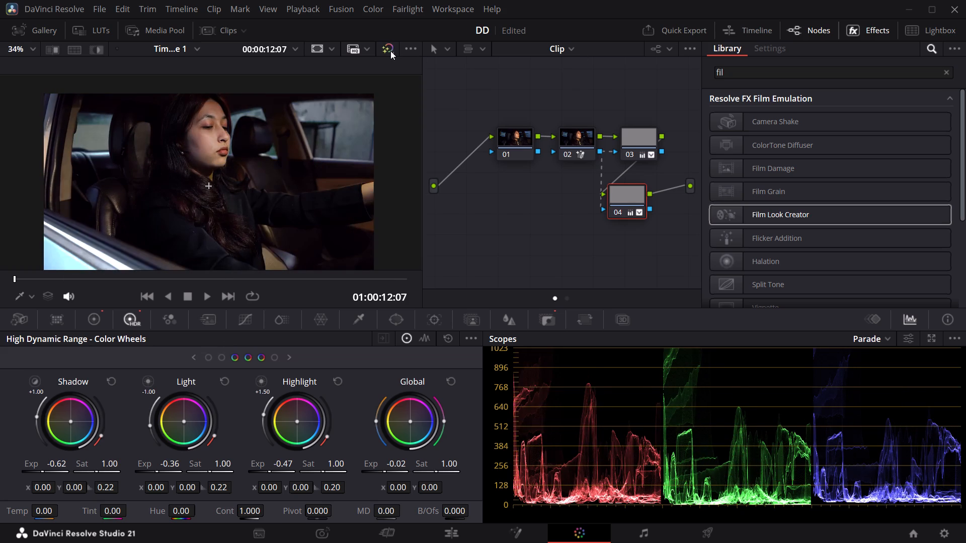
pyautogui.click(390, 51)
pyautogui.click(390, 51)
pyautogui.click(390, 51)
pyautogui.click(390, 51)
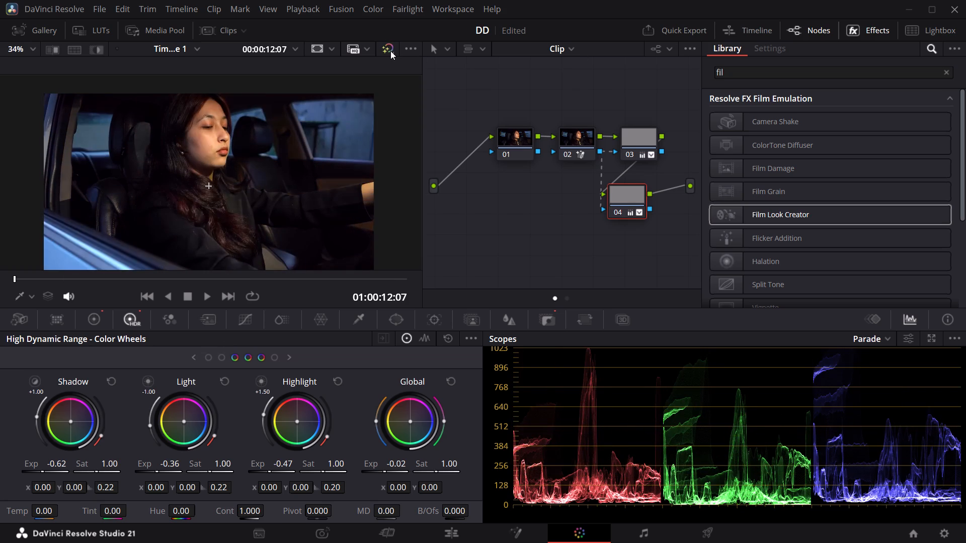
pyautogui.click(390, 51)
pyautogui.click(390, 51)
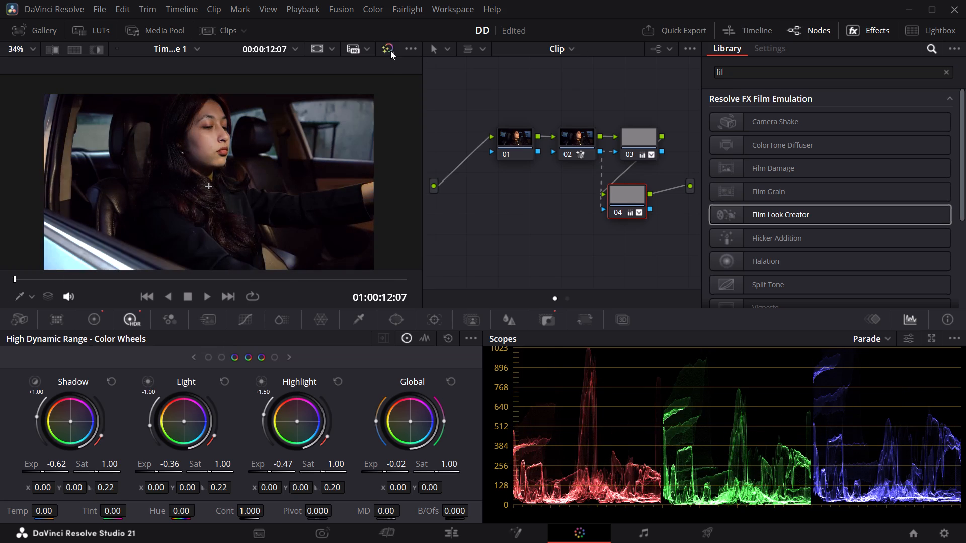
pyautogui.click(390, 51)
pyautogui.click(390, 51)
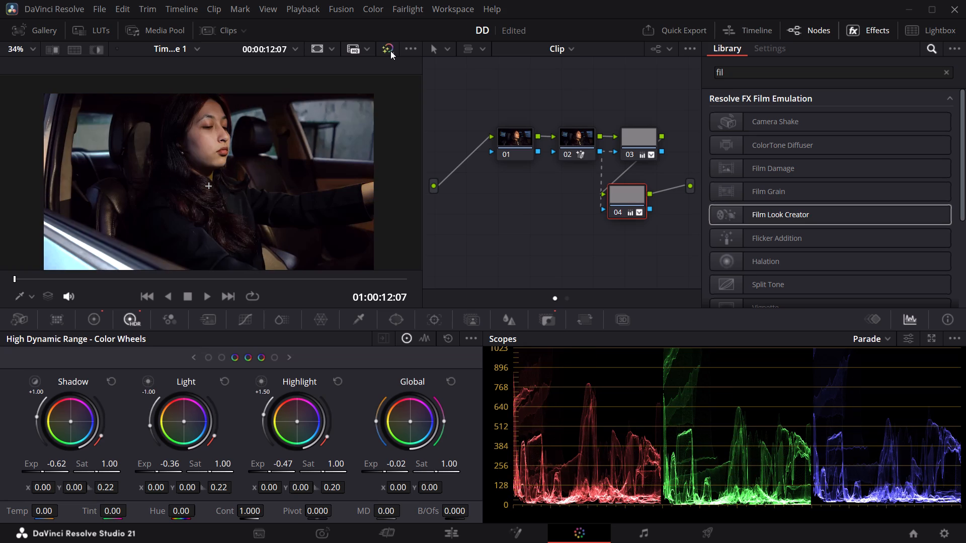
pyautogui.click(390, 51)
pyautogui.click(390, 51)
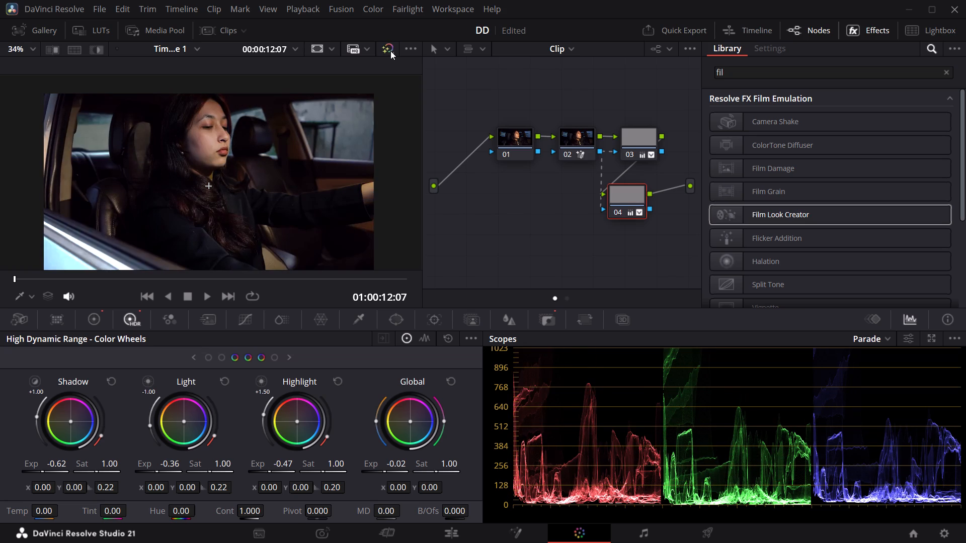
pyautogui.click(390, 51)
pyautogui.click(390, 51)
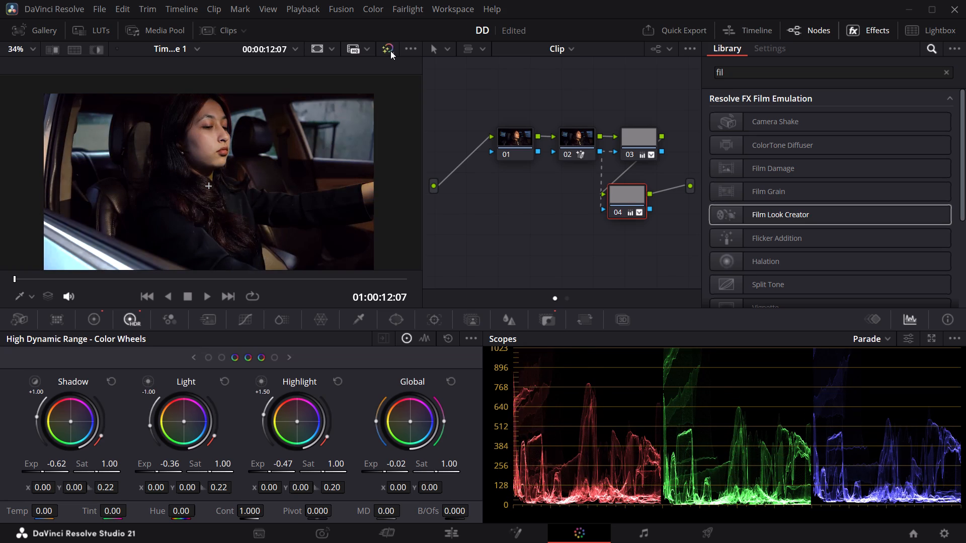
pyautogui.click(390, 51)
pyautogui.click(390, 51)
# Search the effects library for "glo".
pyautogui.moveTo(771, 68); pyautogui.dragTo(527, 72)
pyautogui.write('glo')
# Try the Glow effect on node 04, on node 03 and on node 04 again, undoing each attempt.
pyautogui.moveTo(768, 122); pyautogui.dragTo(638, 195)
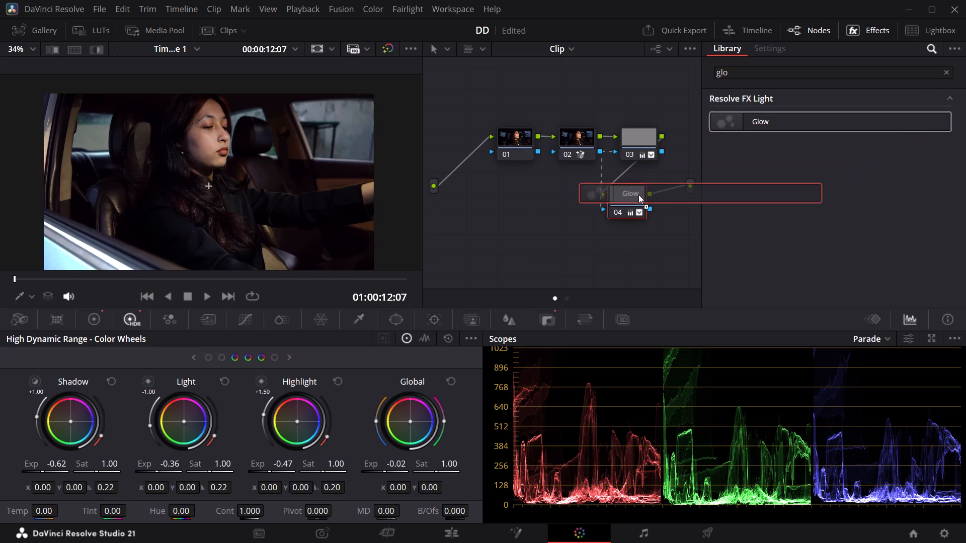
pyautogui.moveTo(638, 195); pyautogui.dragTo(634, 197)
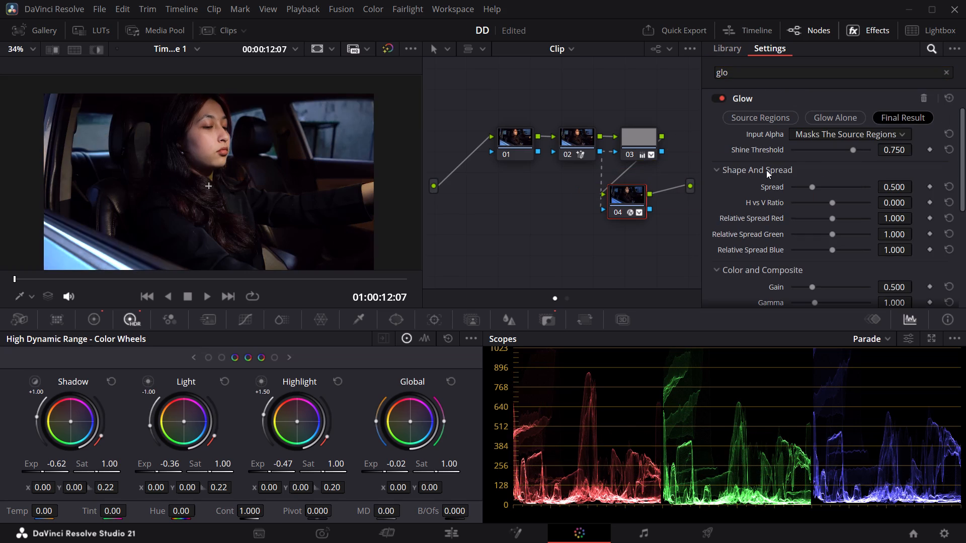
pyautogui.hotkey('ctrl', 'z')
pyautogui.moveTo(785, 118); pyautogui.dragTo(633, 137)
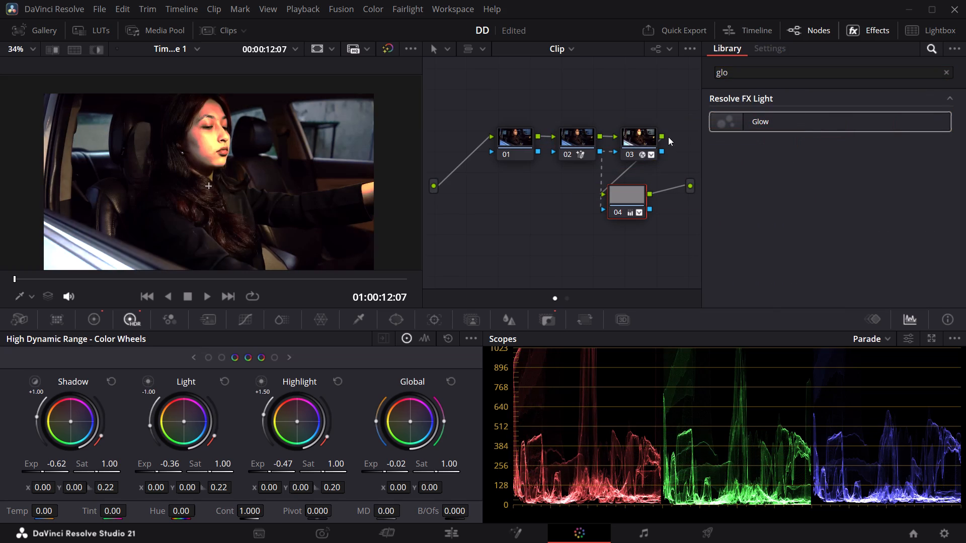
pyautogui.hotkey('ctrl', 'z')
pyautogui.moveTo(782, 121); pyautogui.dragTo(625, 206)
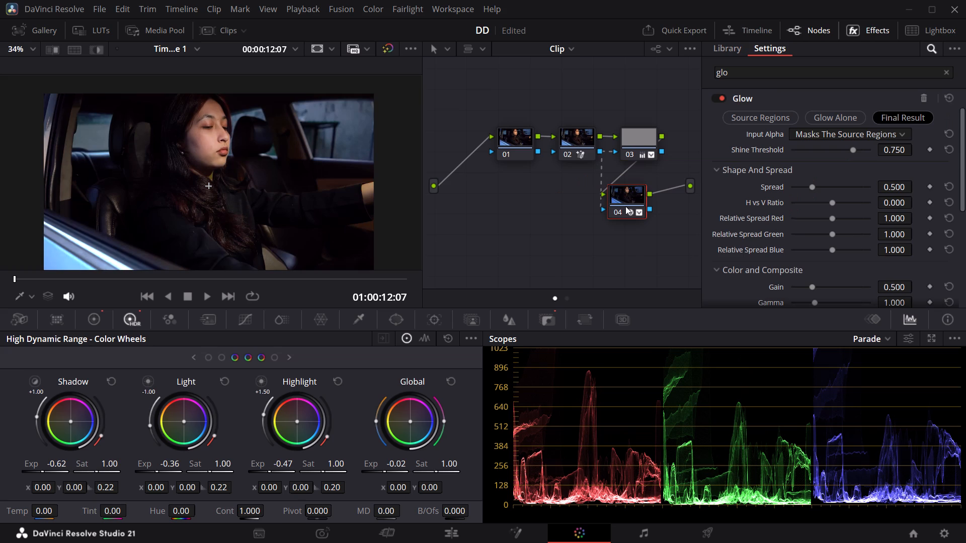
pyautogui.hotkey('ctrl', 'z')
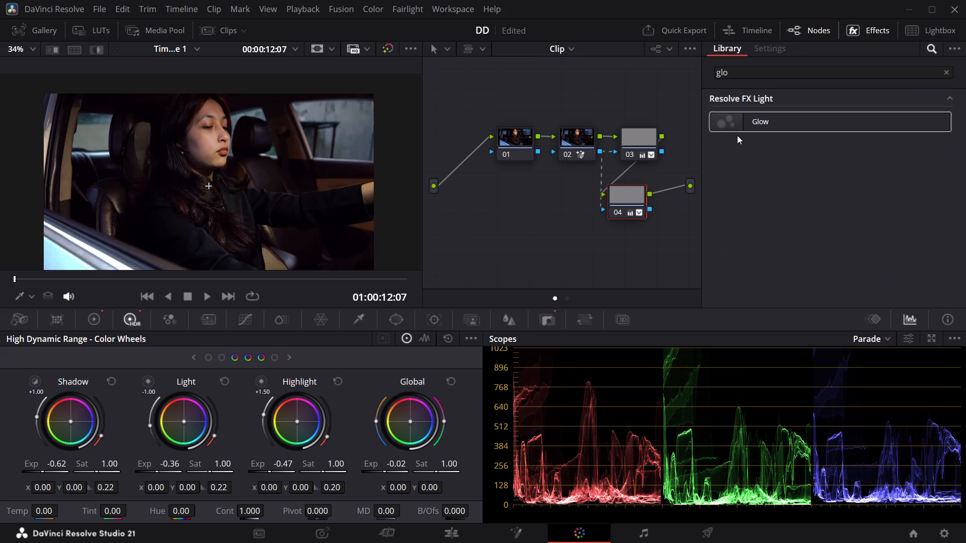
# Apply the Glow effect to node 04.
pyautogui.moveTo(735, 123); pyautogui.dragTo(612, 205)
# Compare the shot with and without node 04's Glow by switching the effect off and on repeatedly.
pyautogui.click(712, 103)
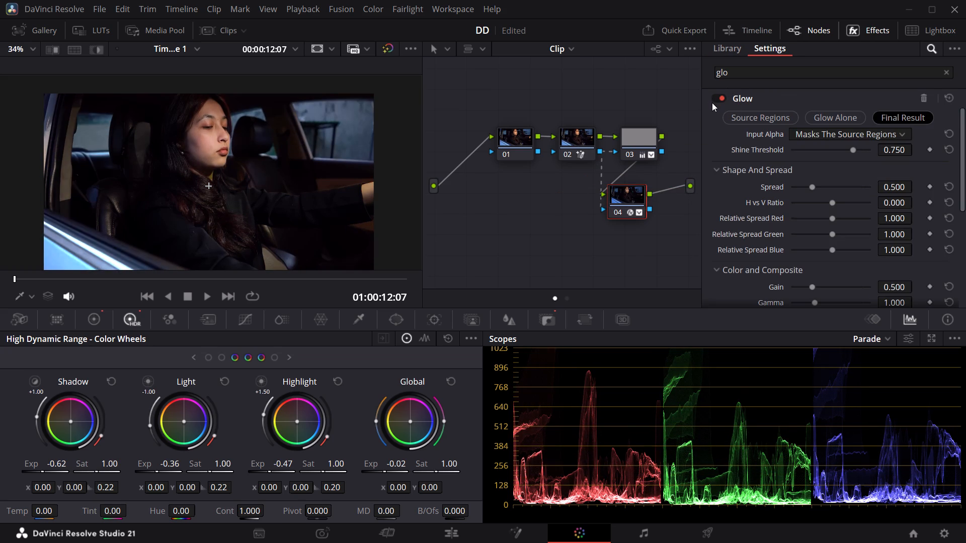
pyautogui.click(715, 103)
pyautogui.click(719, 98)
pyautogui.click(719, 98)
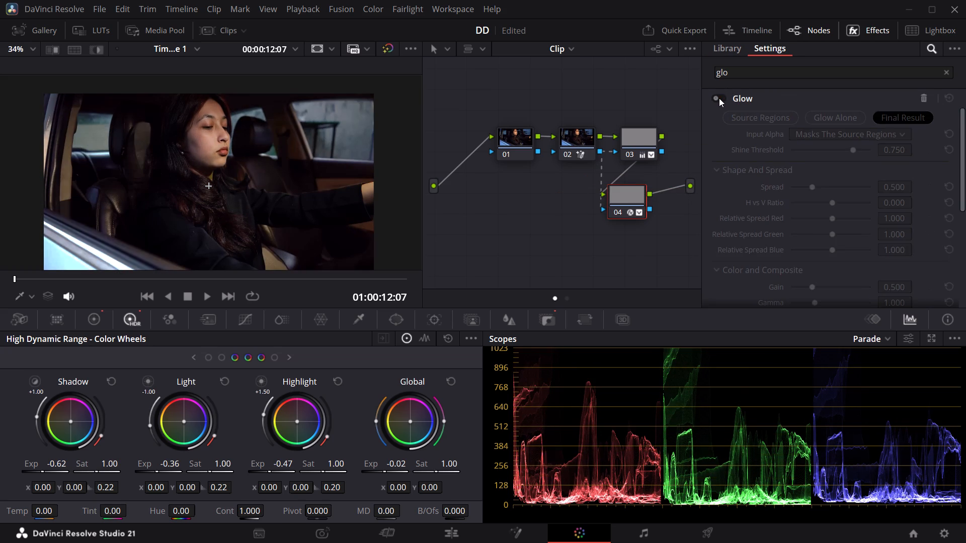
pyautogui.click(716, 98)
pyautogui.click(717, 98)
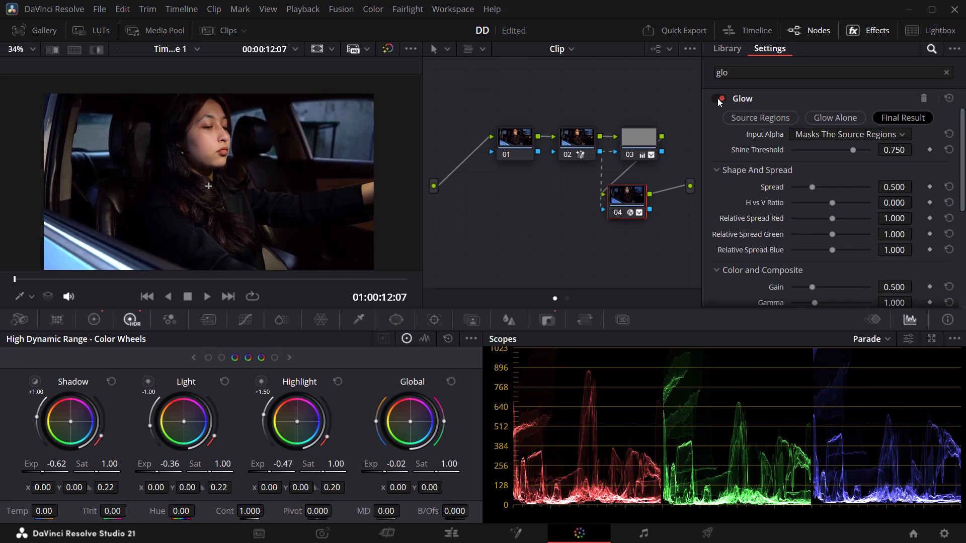
pyautogui.click(716, 98)
pyautogui.click(719, 98)
pyautogui.click(714, 98)
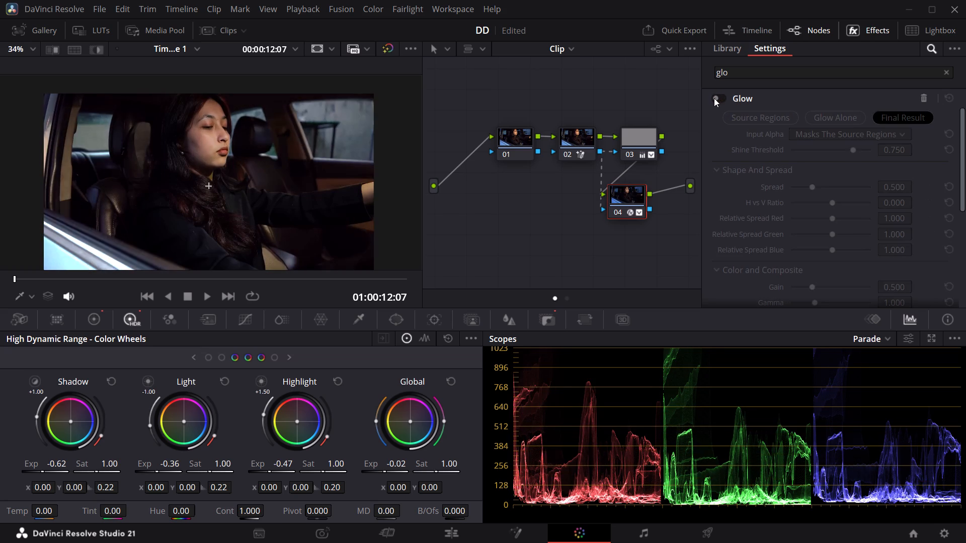
pyautogui.click(719, 97)
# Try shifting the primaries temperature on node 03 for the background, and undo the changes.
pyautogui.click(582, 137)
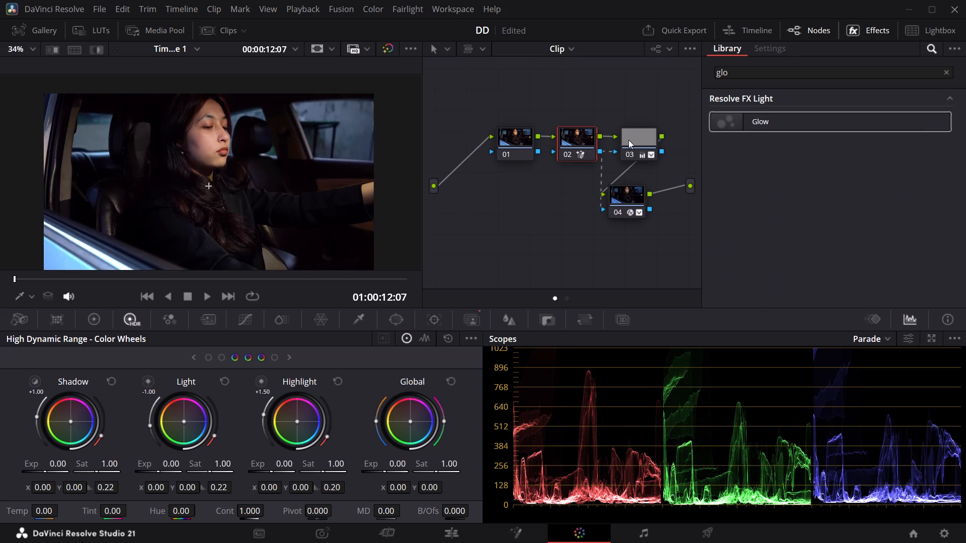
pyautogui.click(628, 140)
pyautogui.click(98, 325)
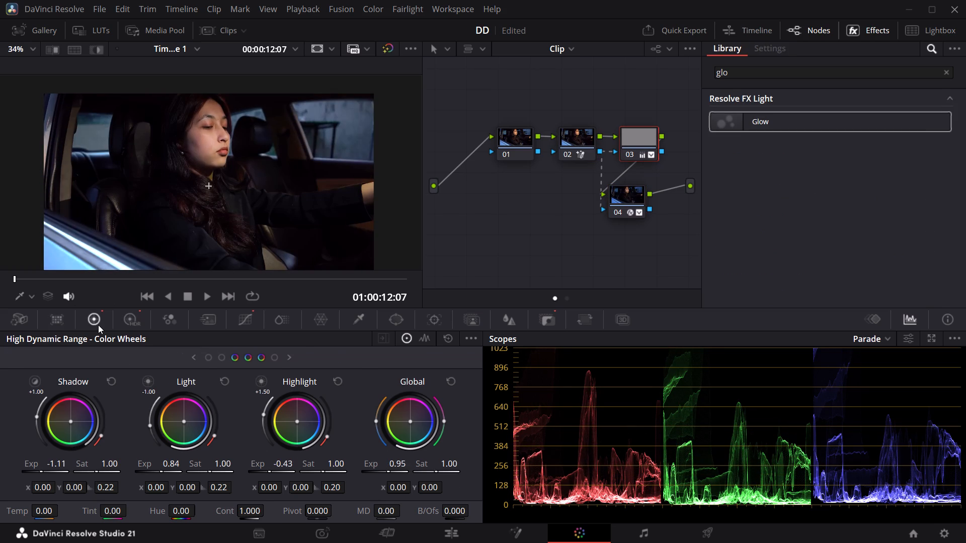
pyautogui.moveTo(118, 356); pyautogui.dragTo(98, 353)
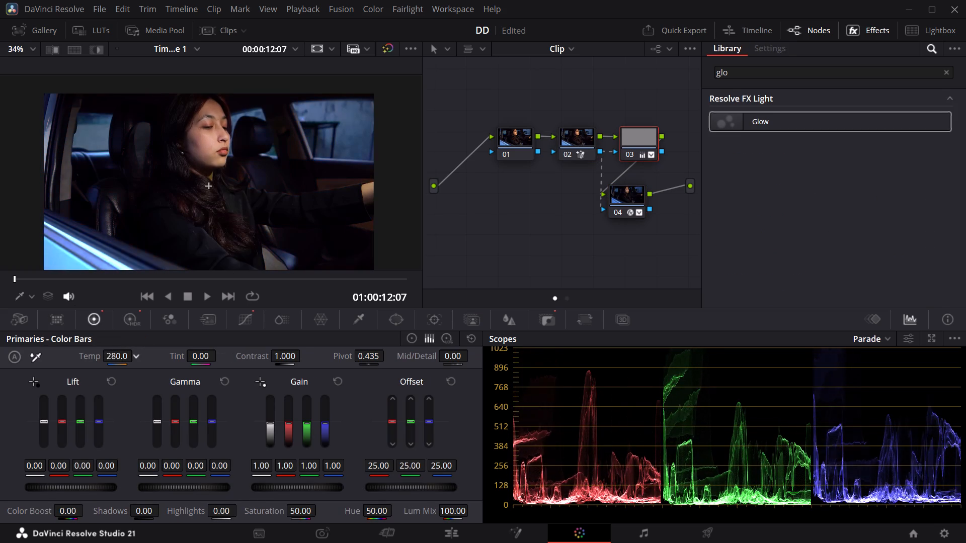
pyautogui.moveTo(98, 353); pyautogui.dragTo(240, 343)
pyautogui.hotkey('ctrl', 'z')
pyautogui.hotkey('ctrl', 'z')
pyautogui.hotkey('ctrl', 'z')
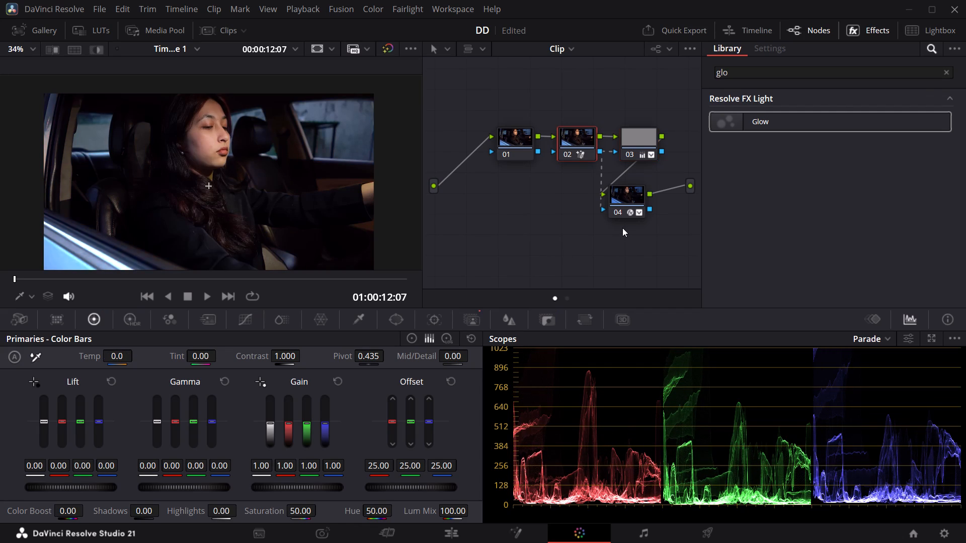
# Undo the last reactivation of node 04's Glow effect.
pyautogui.hotkey('ctrl', 'z')
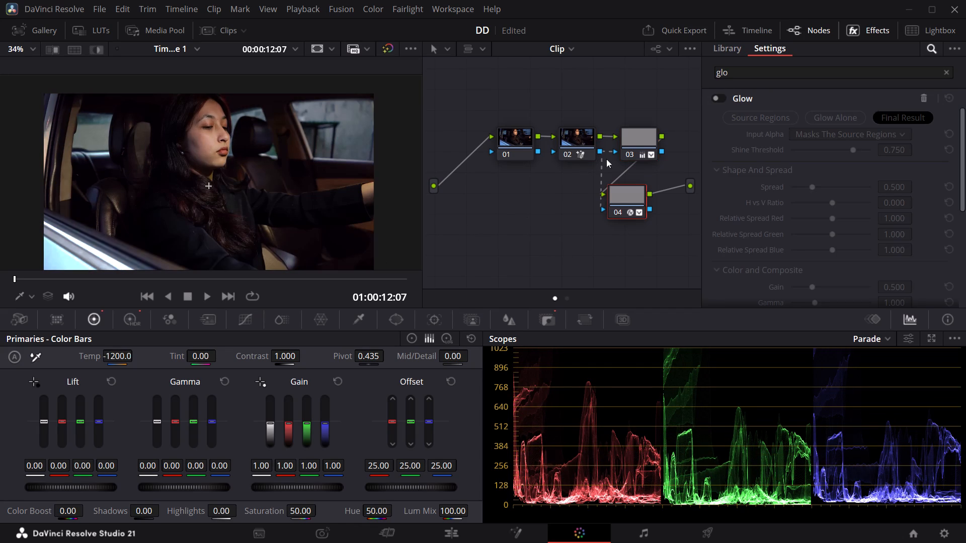
# Set the primaries temperature to 1300 on node 03.
pyautogui.click(646, 141)
pyautogui.moveTo(117, 357); pyautogui.dragTo(62, 359)
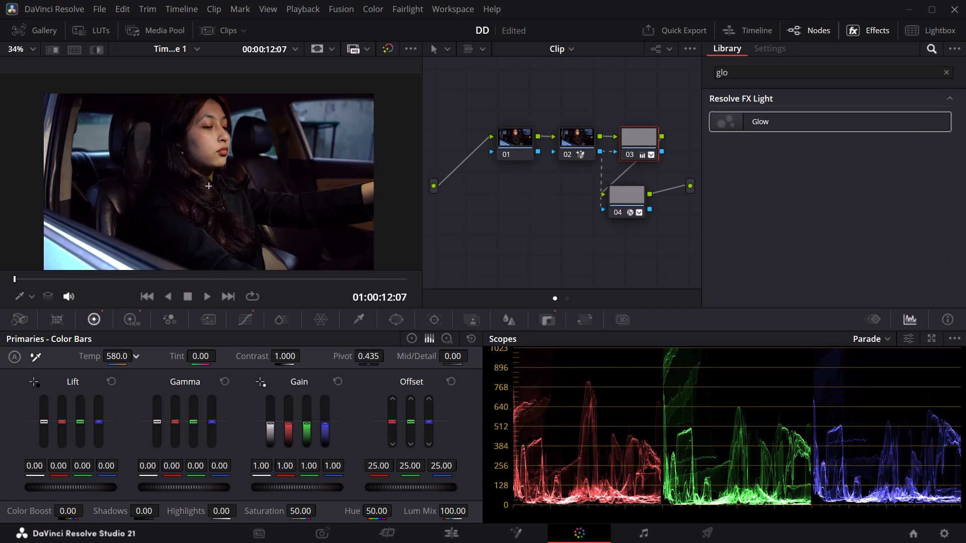
pyautogui.moveTo(62, 359); pyautogui.dragTo(111, 353)
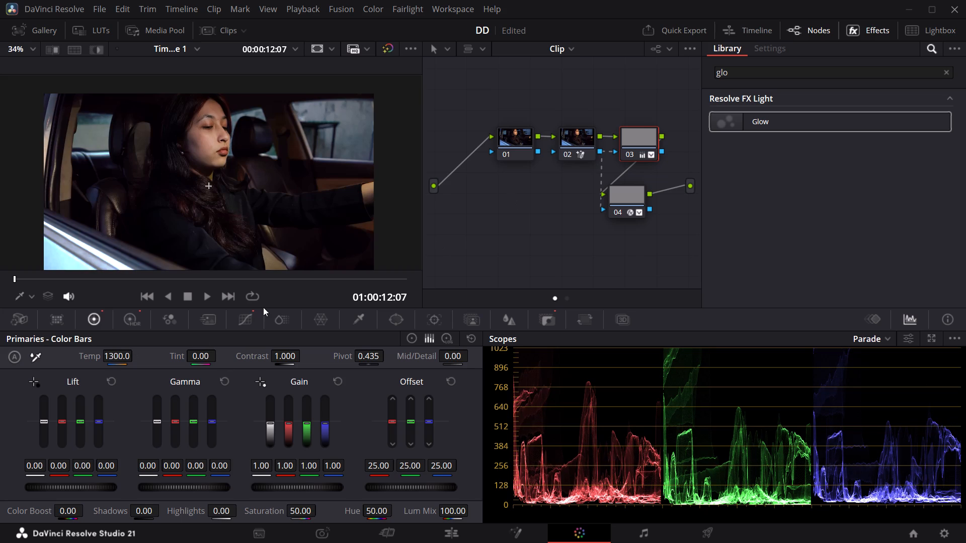
# Lower the HDR Light zone exposure on node 03 to 0.04.
pyautogui.click(138, 324)
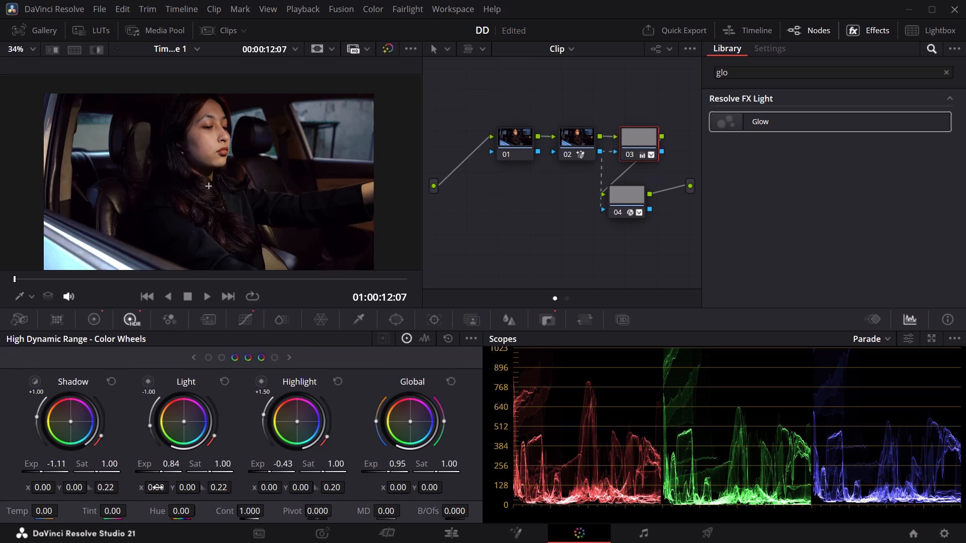
pyautogui.moveTo(162, 472); pyautogui.dragTo(466, 272)
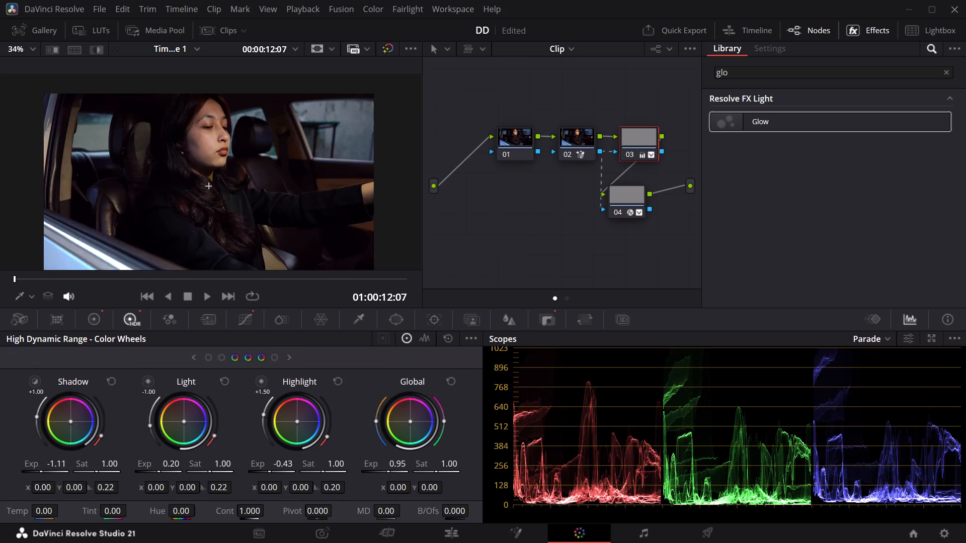
pyautogui.moveTo(466, 272); pyautogui.dragTo(426, 274)
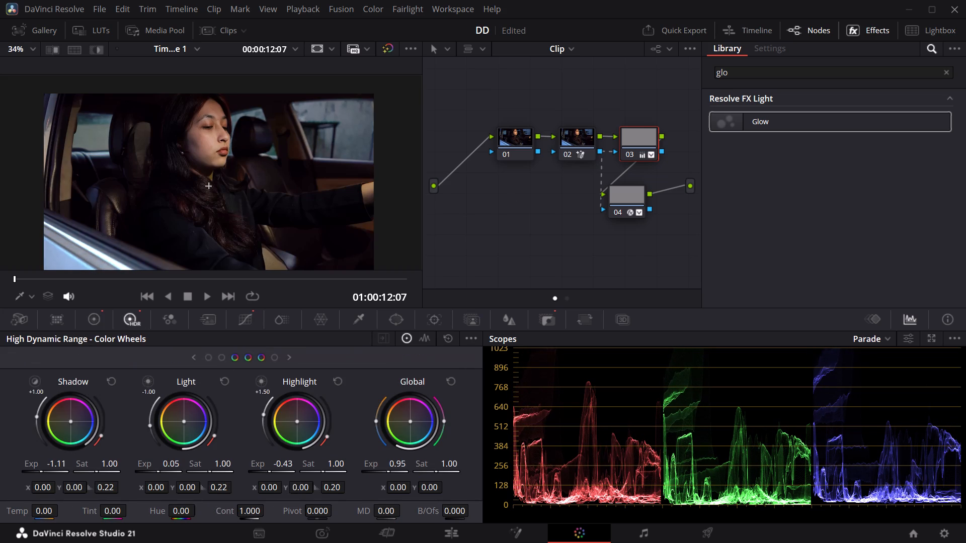
pyautogui.moveTo(426, 274); pyautogui.dragTo(424, 274)
pyautogui.moveTo(63, 283); pyautogui.dragTo(0, 271)
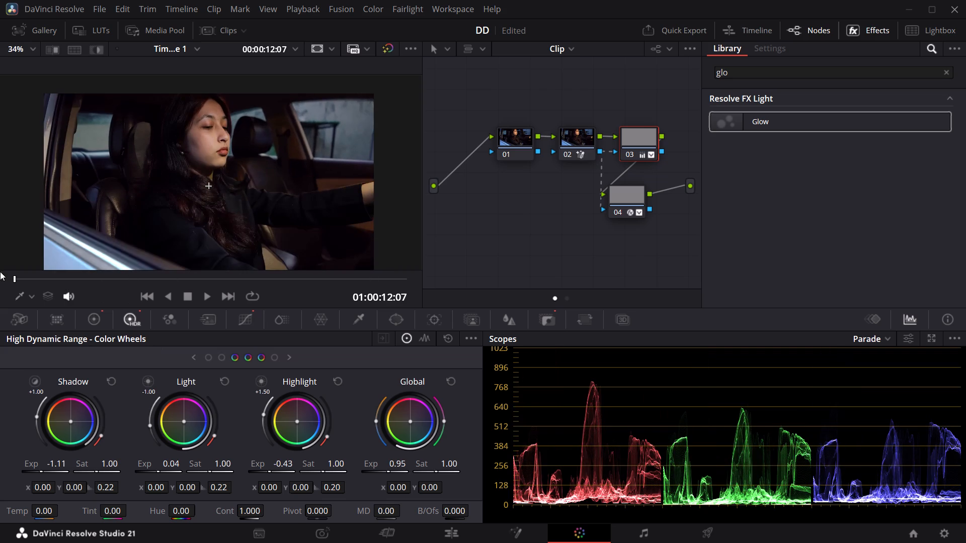
pyautogui.moveTo(0, 271); pyautogui.dragTo(0, 271)
# Compare the driving shot with and without its grade by bypassing and restoring the color grades.
pyautogui.click(391, 47)
pyautogui.click(392, 47)
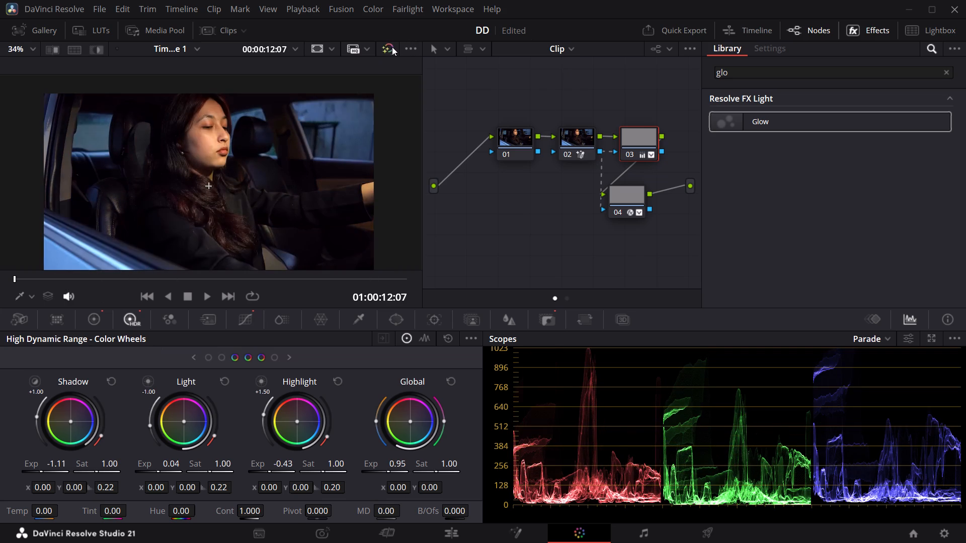
pyautogui.click(392, 47)
pyautogui.click(392, 47)
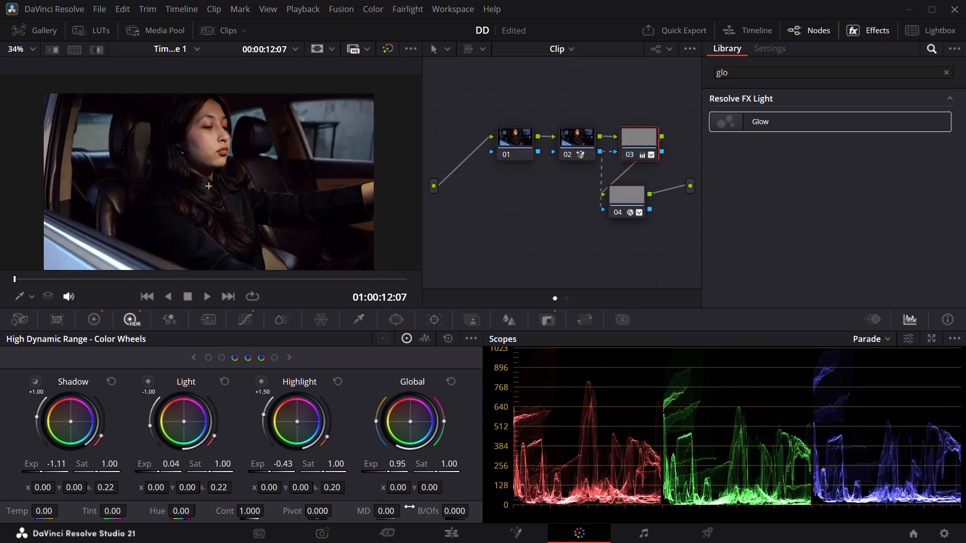
# Switch to the Edit page and play the driving woman clip with its neighbouring shots repeatedly to review how the sequence flows.
pyautogui.click(455, 537)
pyautogui.click(449, 325)
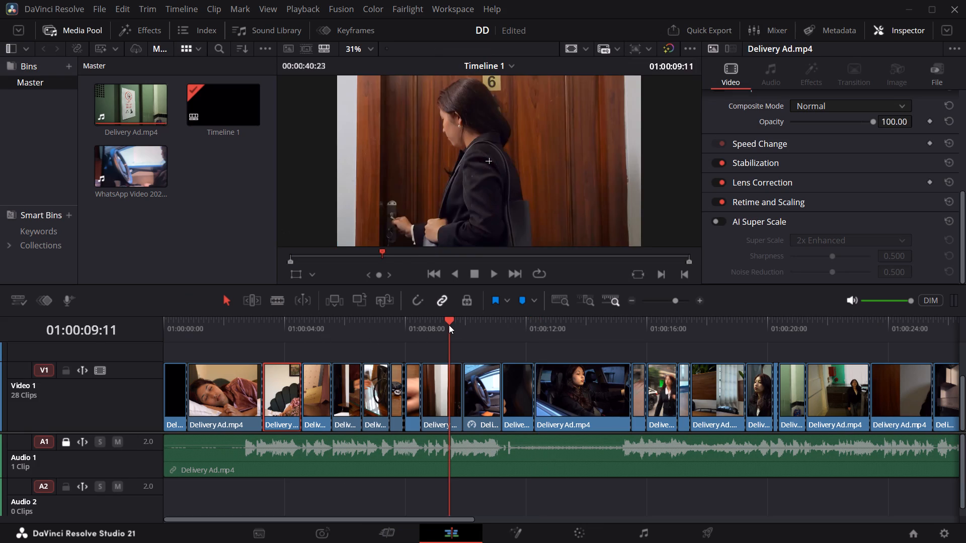
pyautogui.press('space')
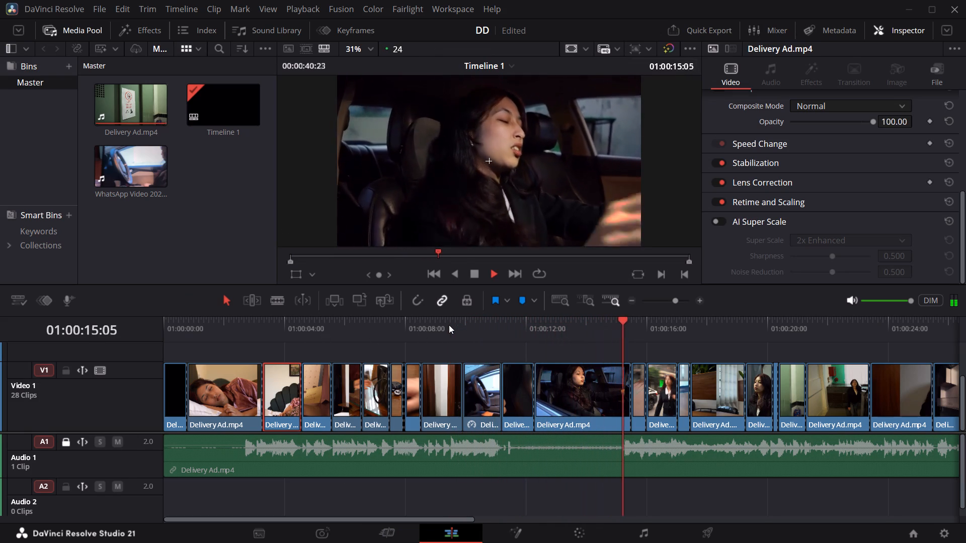
pyautogui.click(567, 331)
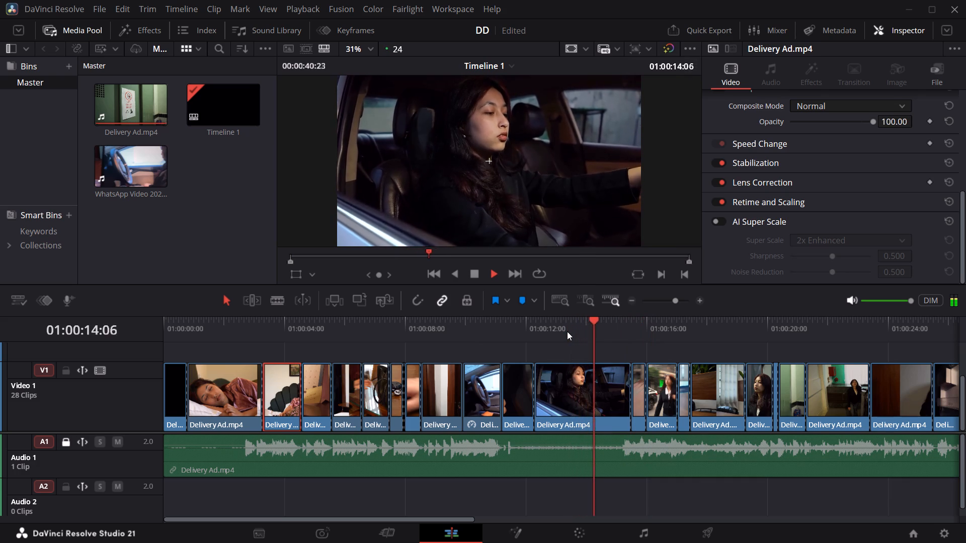
pyautogui.click(567, 331)
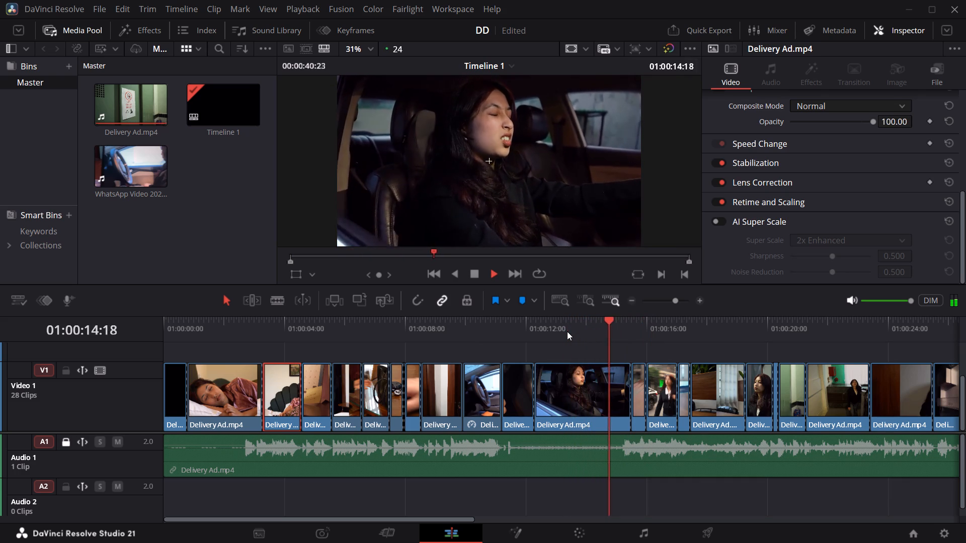
pyautogui.click(567, 331)
pyautogui.click(567, 331)
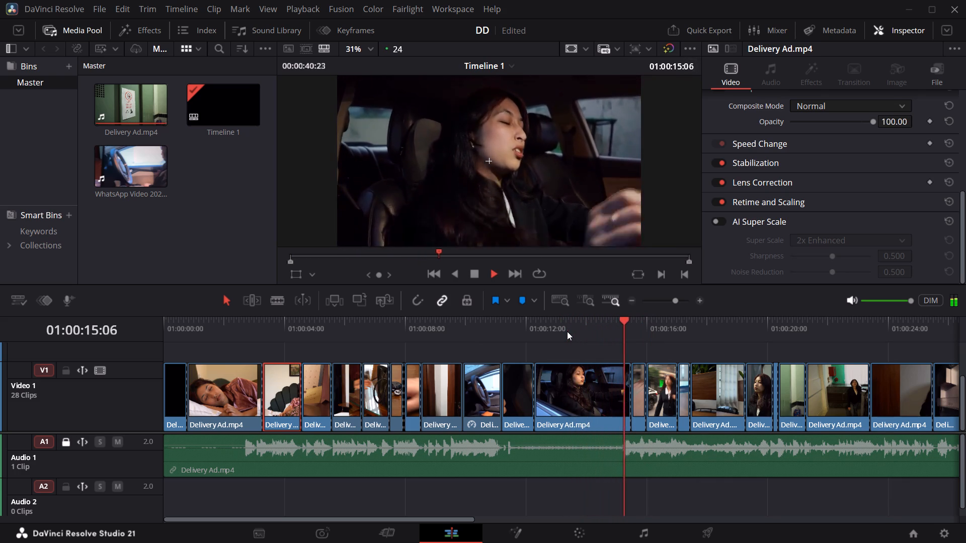
pyautogui.click(567, 331)
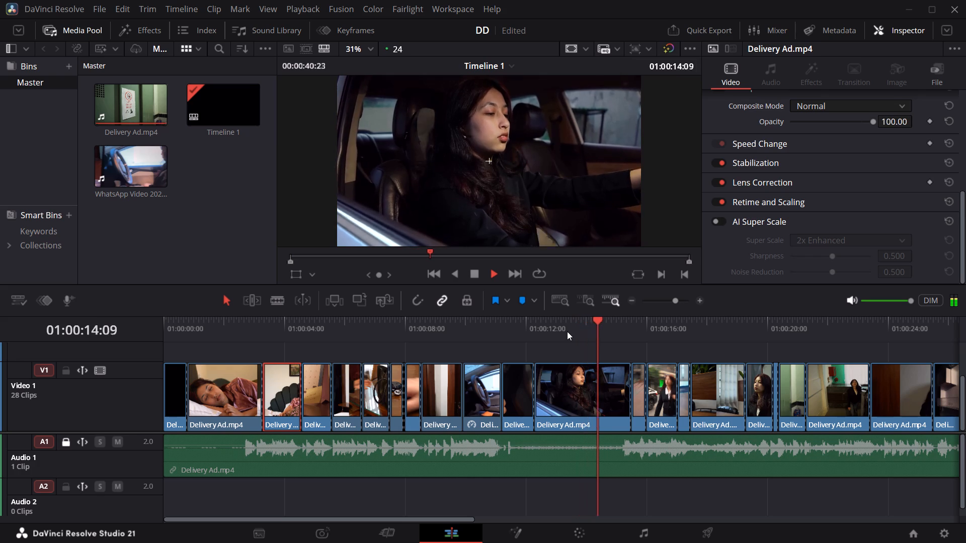
pyautogui.click(567, 331)
pyautogui.press('space')
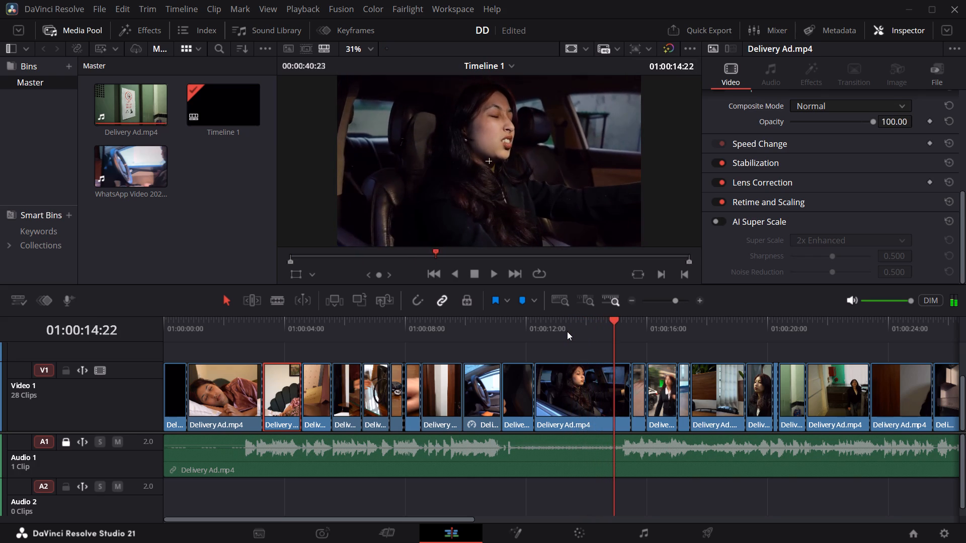
pyautogui.click(567, 331)
pyautogui.click(516, 331)
pyautogui.press('space')
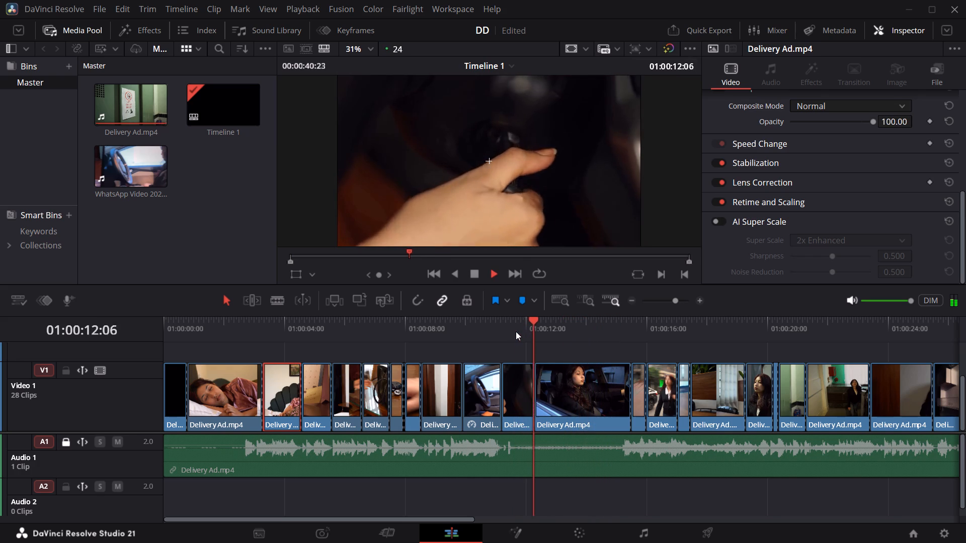
pyautogui.click(436, 331)
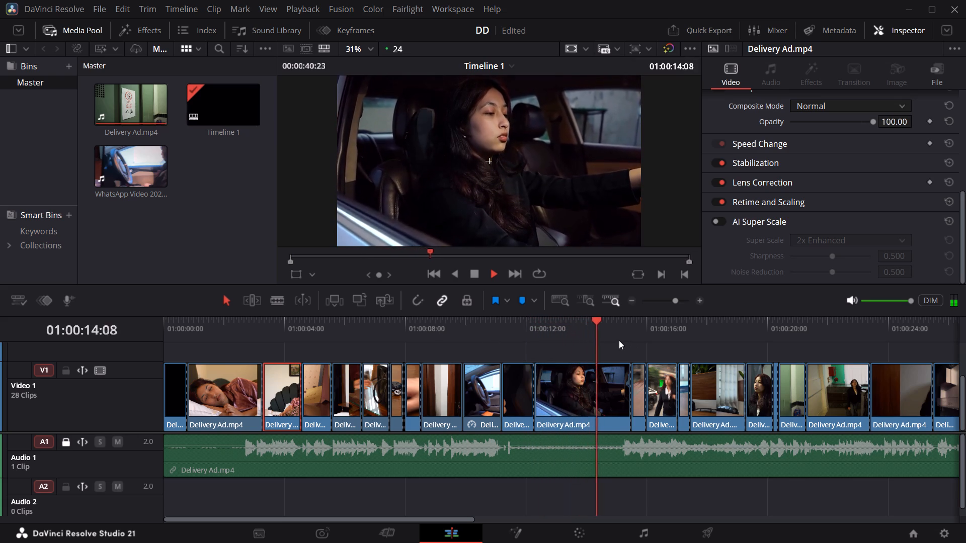
pyautogui.press('space')
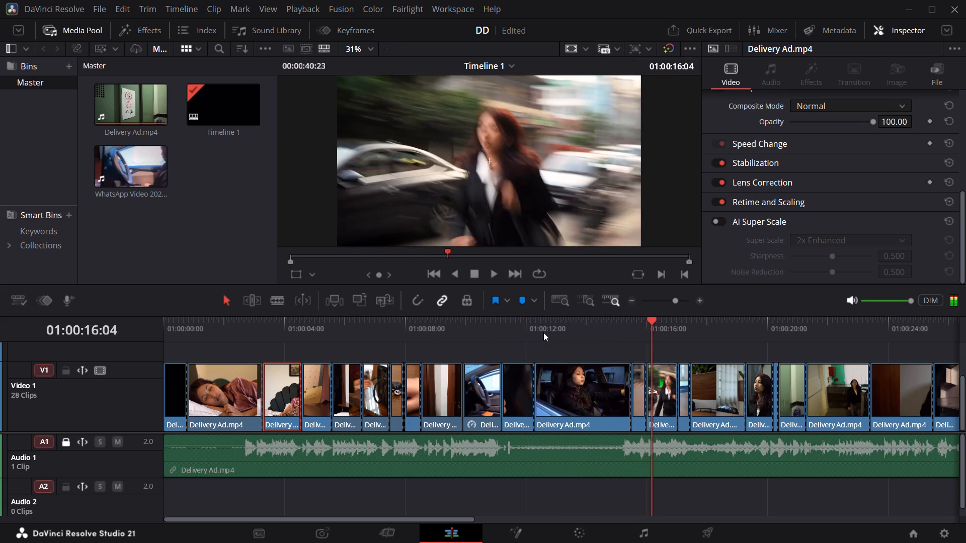
# Unlock the Audio 1 track and split its clip at 01:00:12:07, where the driving woman shot starts.
pyautogui.moveTo(534, 322); pyautogui.dragTo(533, 331)
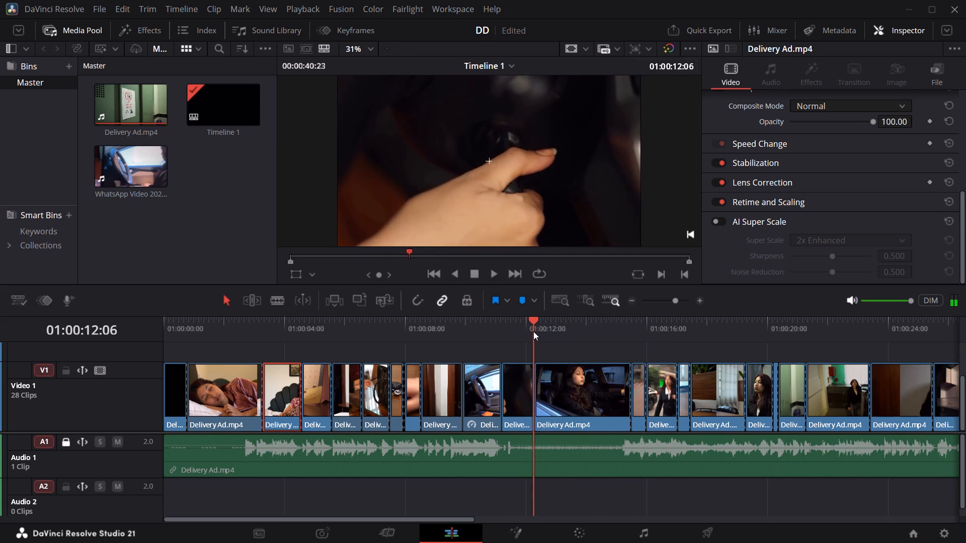
pyautogui.moveTo(533, 331); pyautogui.dragTo(535, 331)
pyautogui.click(566, 451)
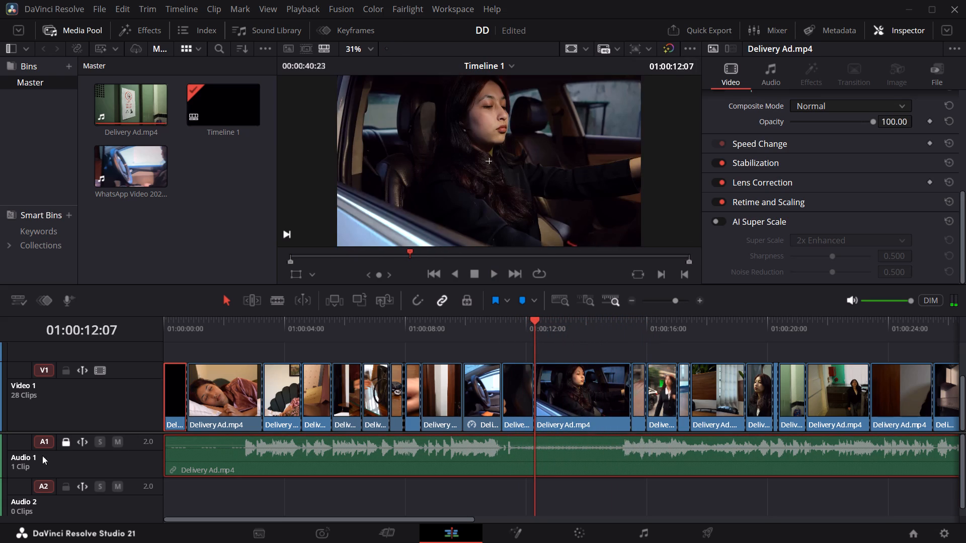
pyautogui.click(64, 440)
pyautogui.hotkey('ctrl', 'b')
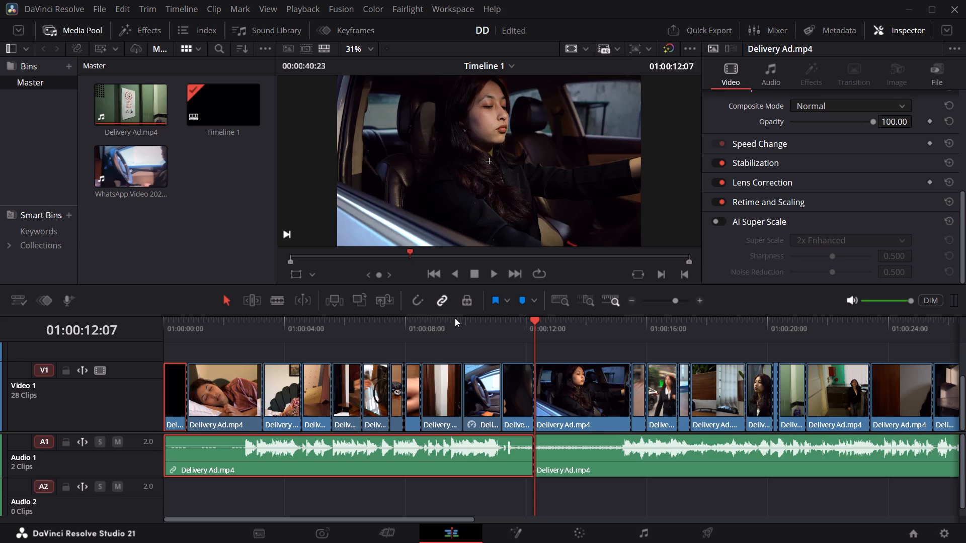
# Delete the driving woman clip from the Video 1 track, leaving its gap in place.
pyautogui.moveTo(540, 321); pyautogui.dragTo(615, 325)
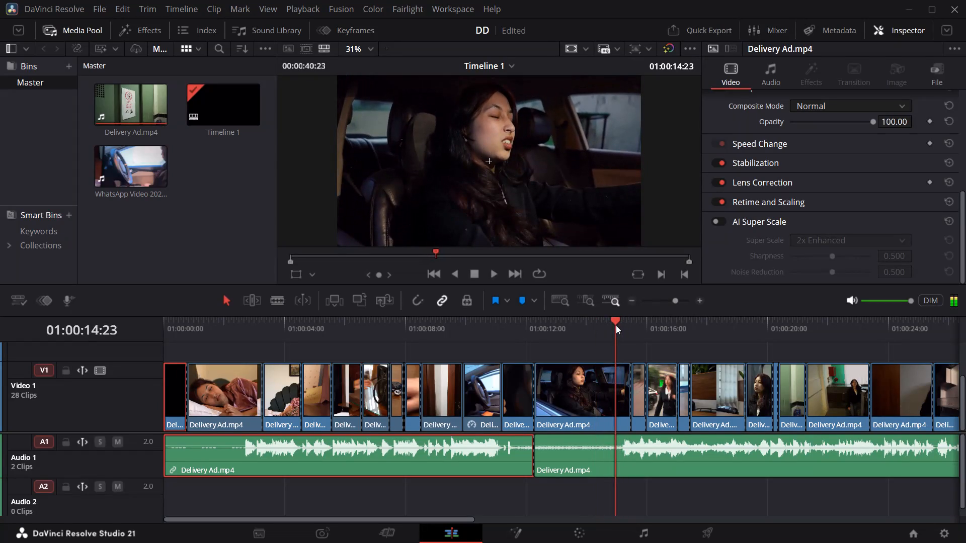
pyautogui.press('space')
pyautogui.press('space')
pyautogui.moveTo(638, 320); pyautogui.dragTo(630, 326)
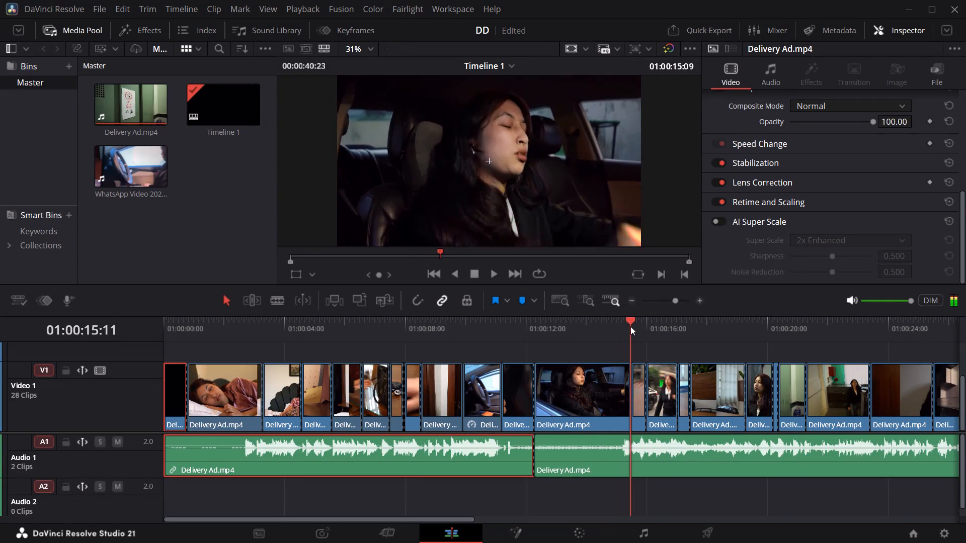
pyautogui.moveTo(630, 326); pyautogui.dragTo(630, 326)
pyautogui.click(600, 389)
pyautogui.press('BackSpace')
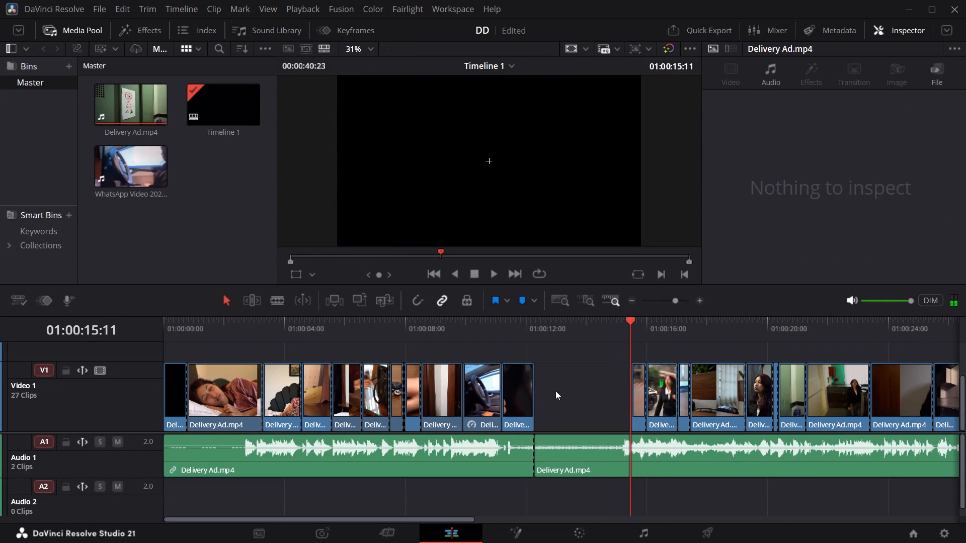
# Split the second Audio 1 clip at 01:00:15:03 and delete the quiet piece before that cut.
pyautogui.moveTo(543, 331); pyautogui.dragTo(615, 336)
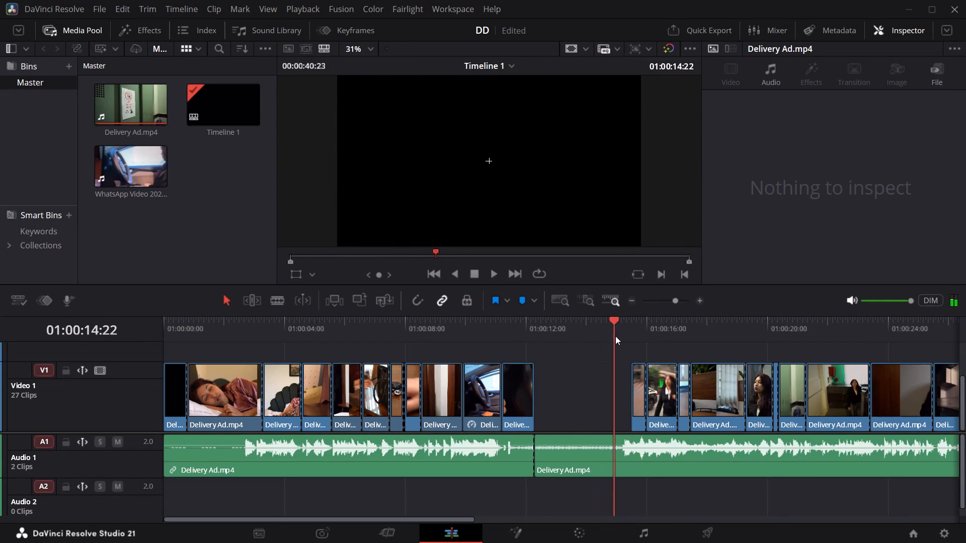
pyautogui.moveTo(615, 336); pyautogui.dragTo(620, 335)
pyautogui.click(619, 446)
pyautogui.click(602, 456)
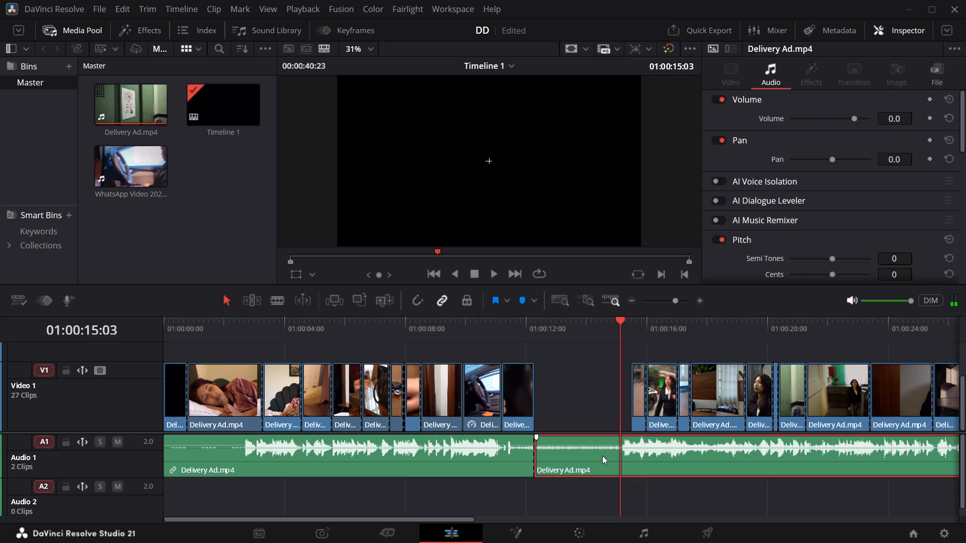
pyautogui.hotkey('ctrl', 'b')
pyautogui.click(588, 454)
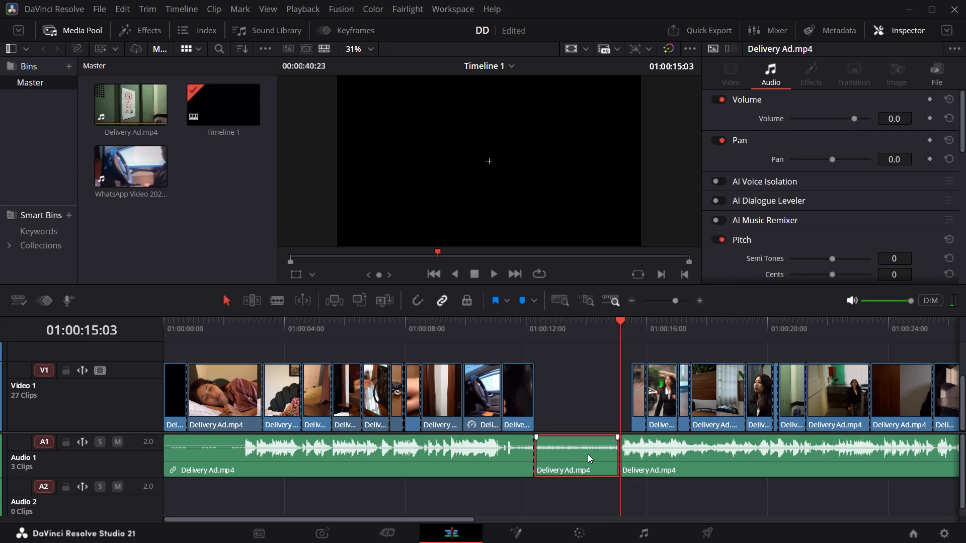
pyautogui.press('BackSpace')
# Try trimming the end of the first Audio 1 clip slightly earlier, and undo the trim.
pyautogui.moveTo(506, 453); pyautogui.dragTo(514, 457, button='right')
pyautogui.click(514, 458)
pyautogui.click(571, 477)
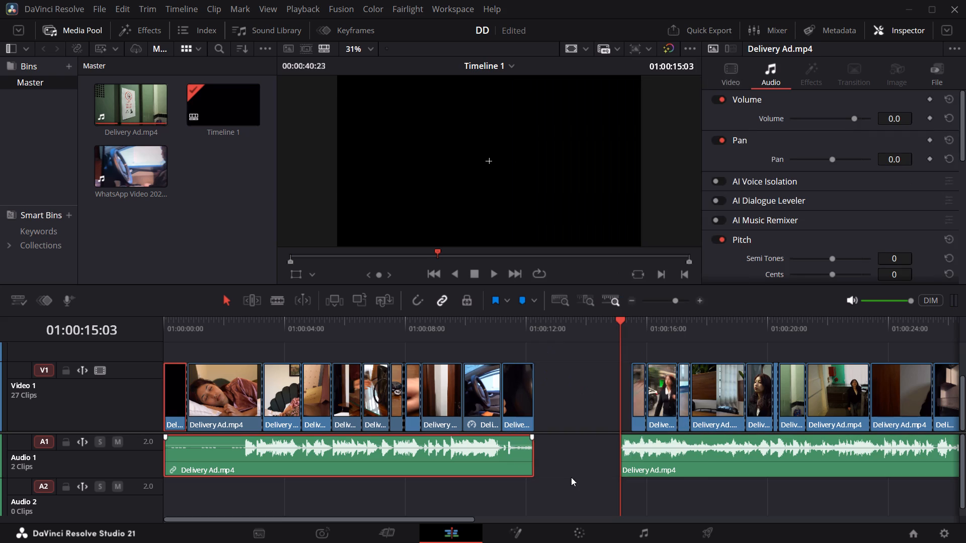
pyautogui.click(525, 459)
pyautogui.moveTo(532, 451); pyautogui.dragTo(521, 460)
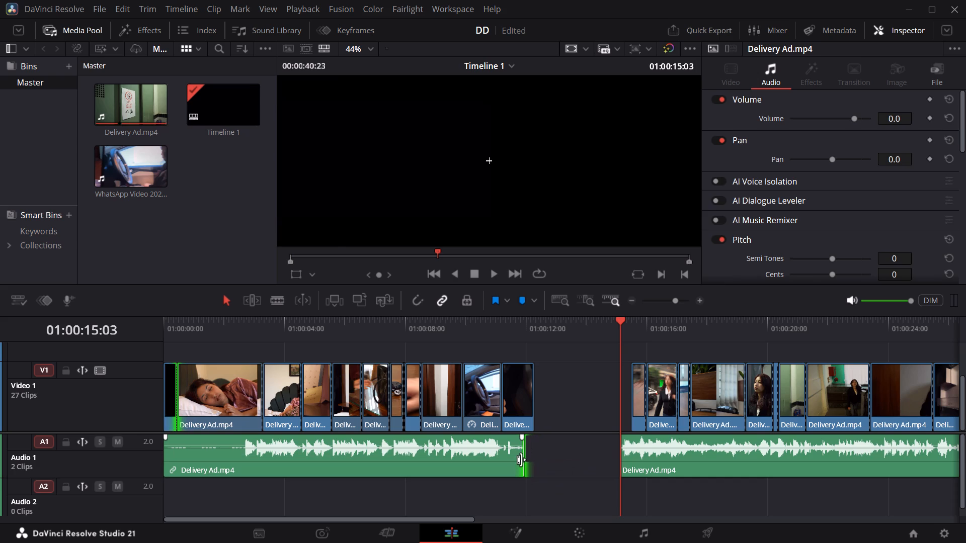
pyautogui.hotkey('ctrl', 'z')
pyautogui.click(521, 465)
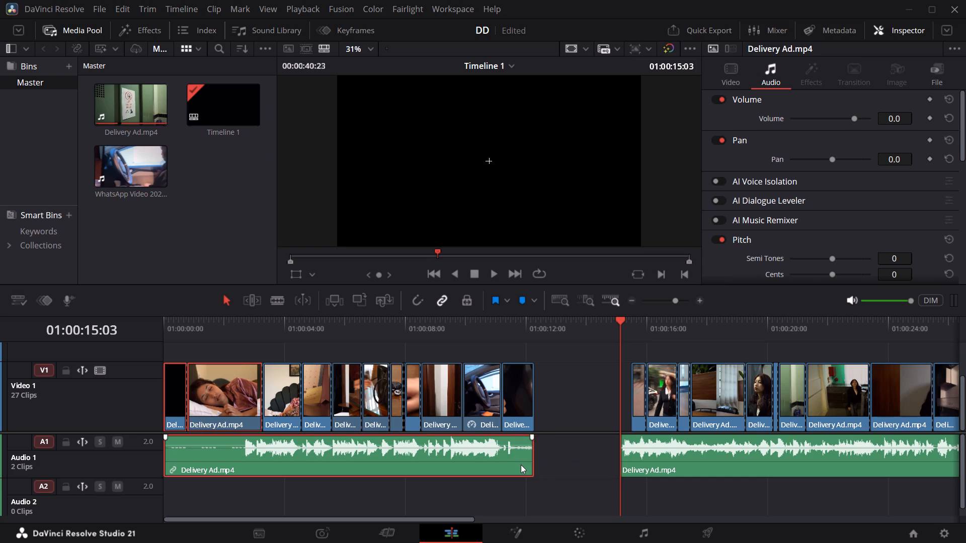
# Play the end of the first audio clip, under the hand close-up, to examine the sound before the gap.
pyautogui.moveTo(527, 321); pyautogui.dragTo(503, 346)
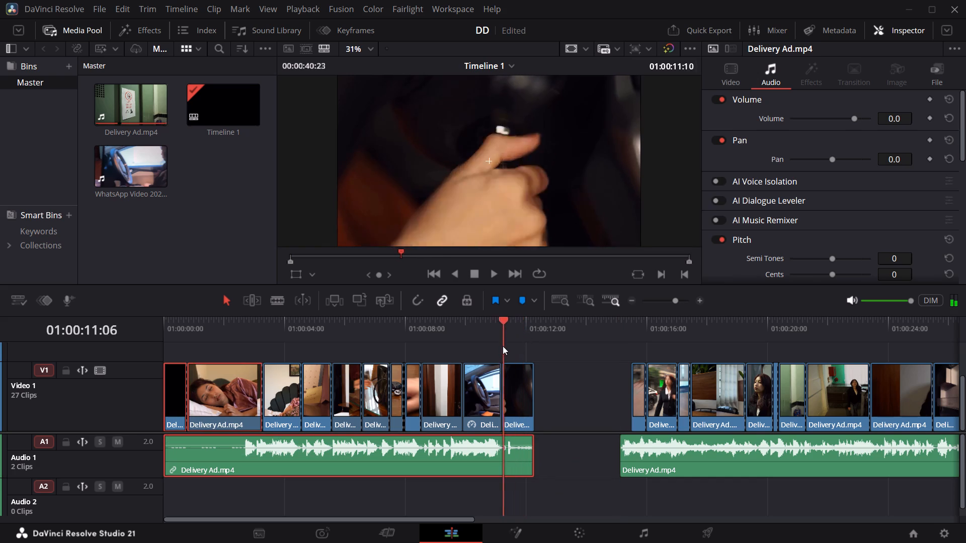
pyautogui.moveTo(503, 346); pyautogui.dragTo(494, 348)
pyautogui.press('space')
pyautogui.press('space')
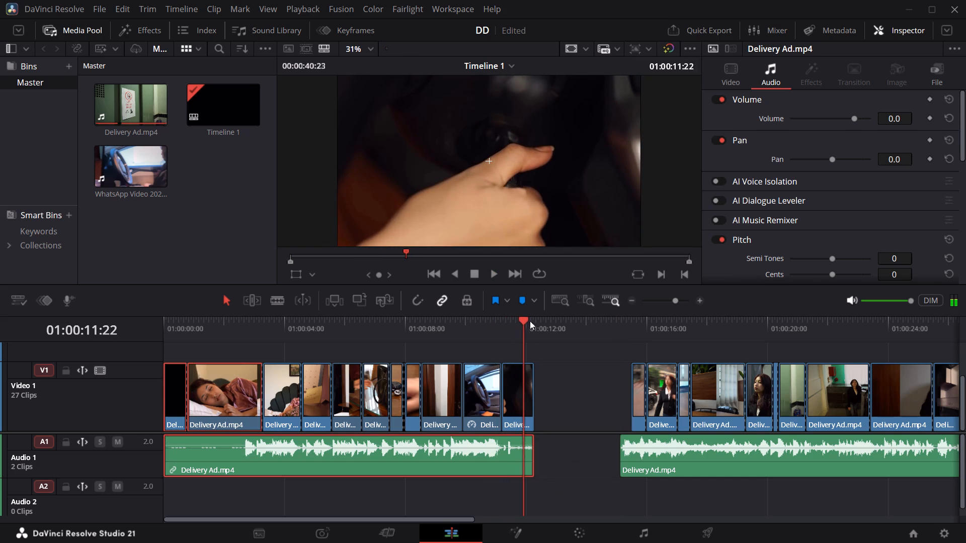
pyautogui.click(519, 322)
pyautogui.press('space')
pyautogui.press('space')
pyautogui.press('space')
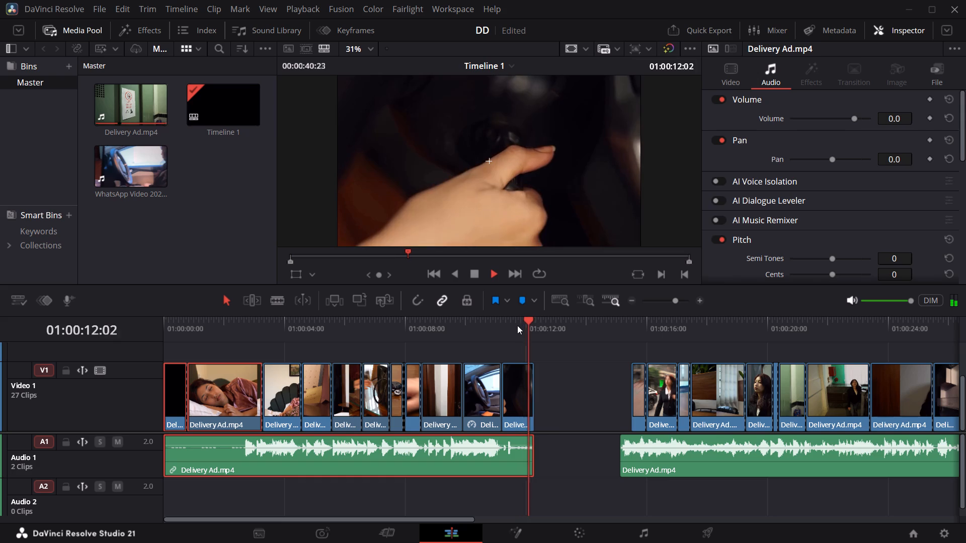
pyautogui.press('space')
# Delete the empty gap between the two Audio 1 clips so that the following clips move earlier.
pyautogui.click(584, 458)
pyautogui.press('BackSpace')
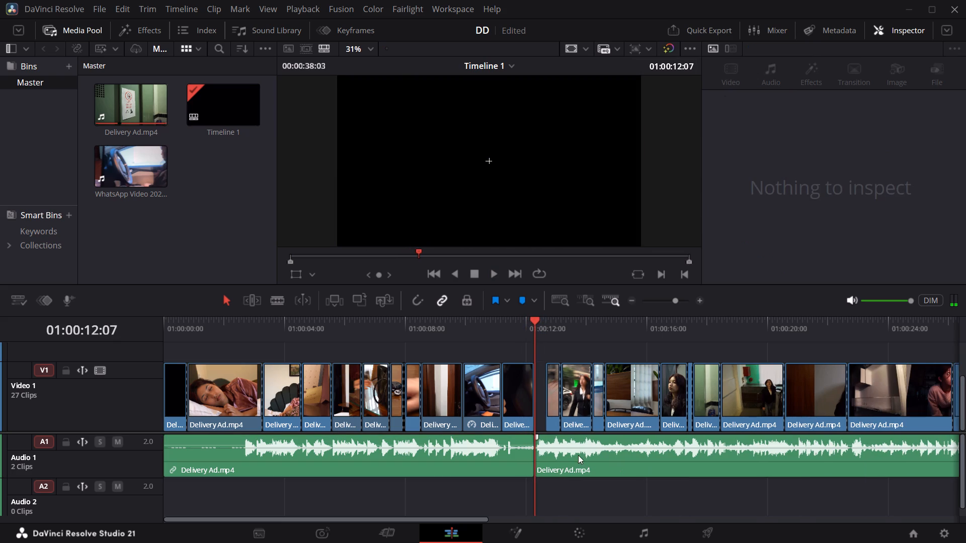
# Play across the join between the two Audio 1 clips, starting around the hand close-up, to examine the sound transition.
pyautogui.press('space')
pyautogui.click(506, 330)
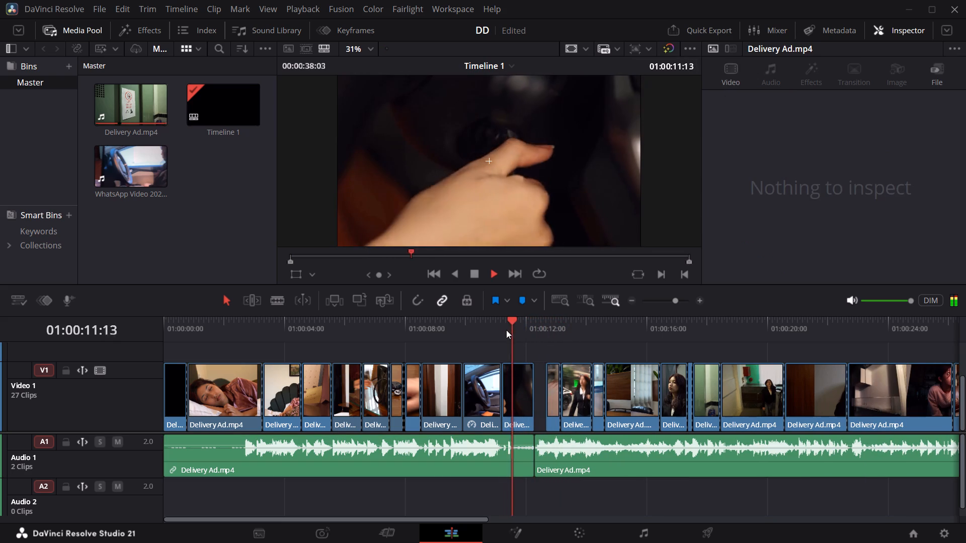
pyautogui.press('space')
pyautogui.click(511, 329)
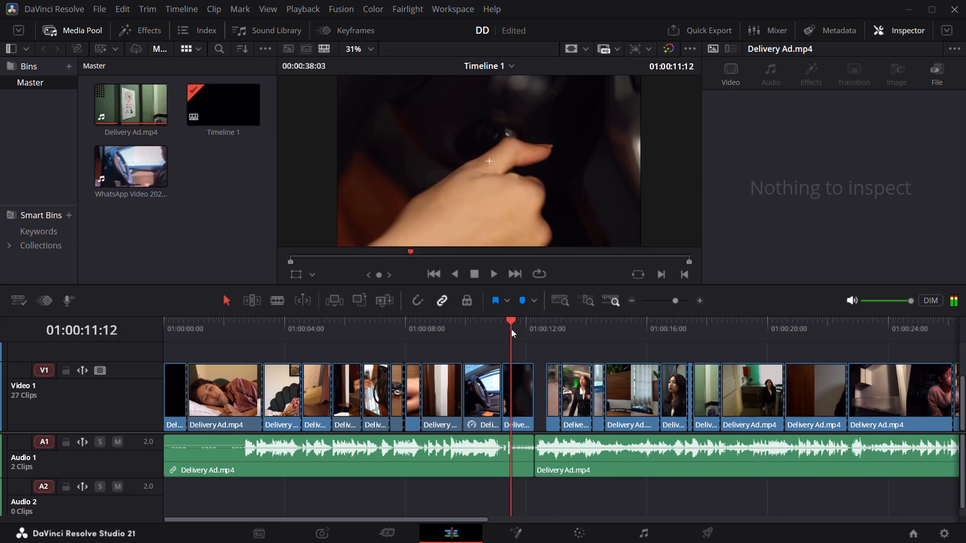
pyautogui.press('space')
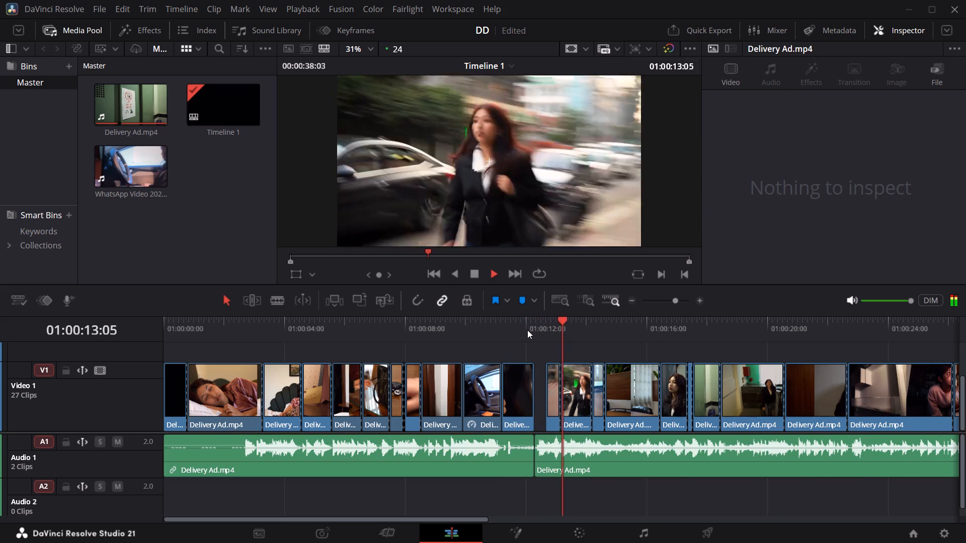
pyautogui.press('space')
pyautogui.moveTo(544, 330); pyautogui.dragTo(508, 347)
pyautogui.click(488, 344)
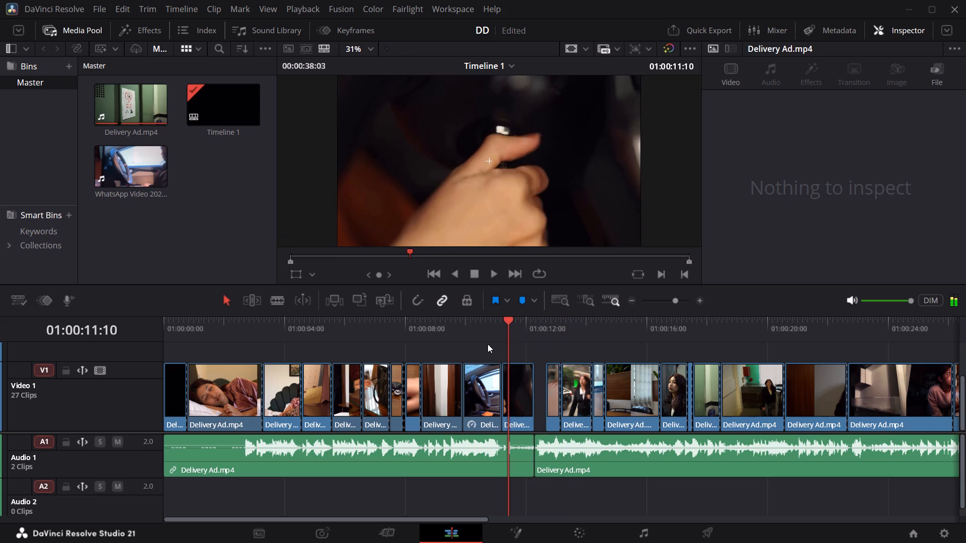
pyautogui.press('space')
pyautogui.click(479, 333)
pyautogui.press('space')
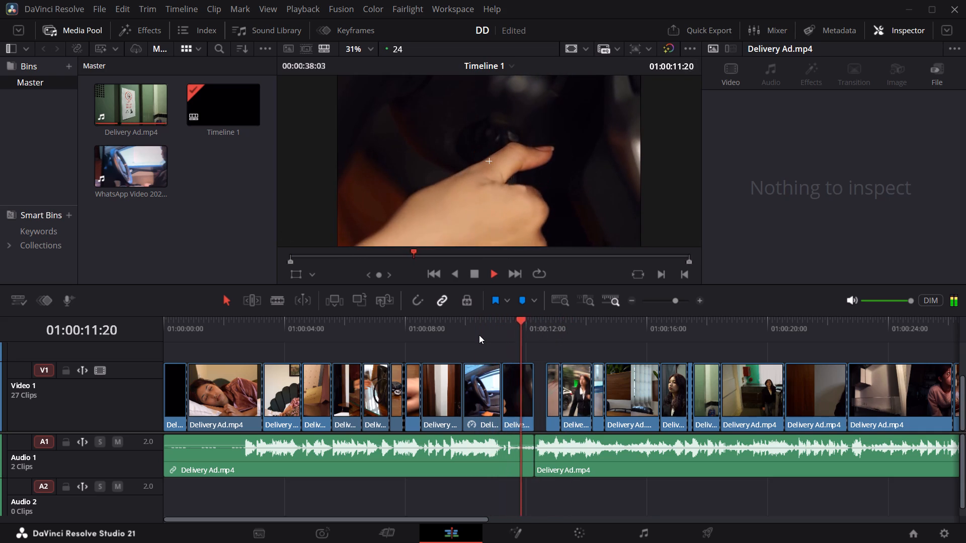
# Undo the gap deletion, the removal of the quiet audio piece and the split in the second Audio 1 clip.
pyautogui.click(525, 466)
pyautogui.hotkey('ctrl', 'z')
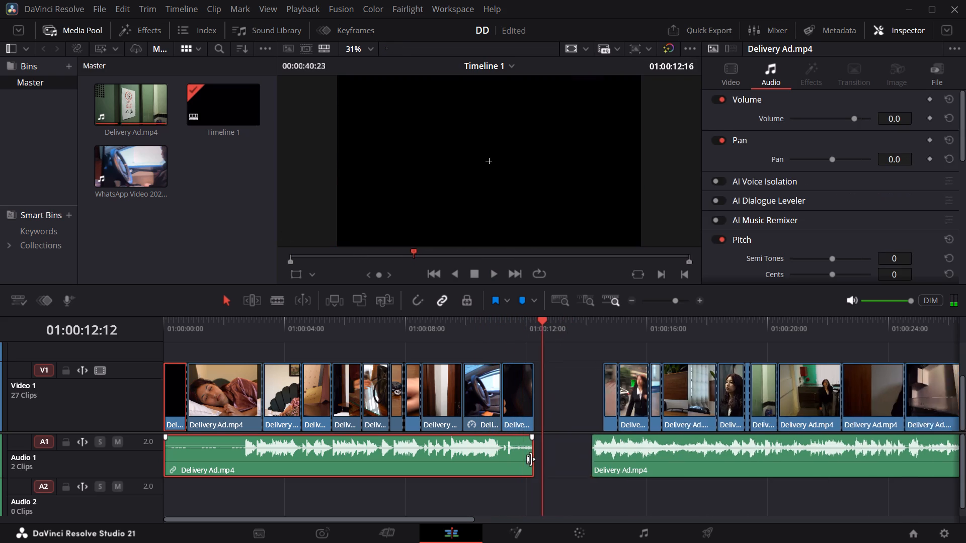
pyautogui.hotkey('ctrl', 'z')
pyautogui.press('space')
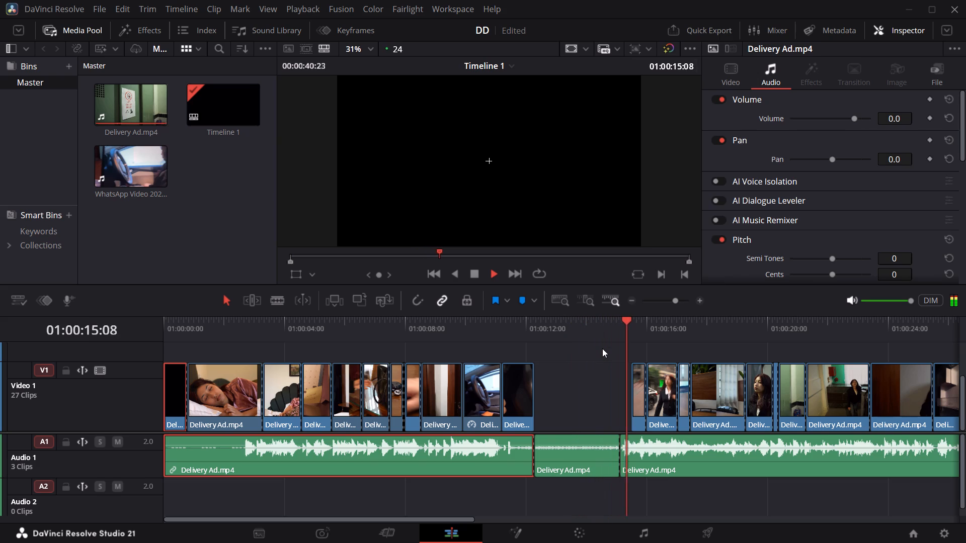
pyautogui.hotkey('ctrl', 'z')
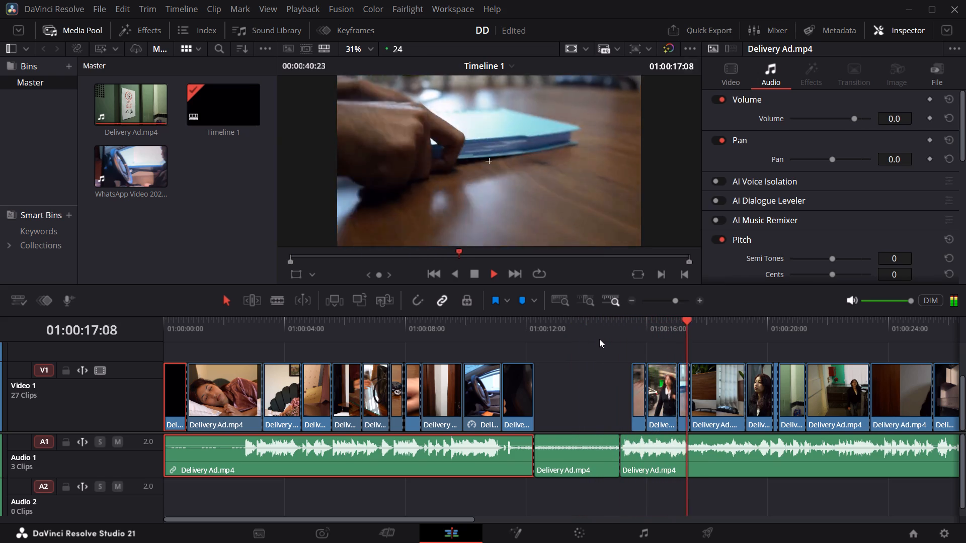
# Split the second Audio 1 clip at 01:00:15:12, where the feet-walking shot begins, and delete the quiet piece before the cut.
pyautogui.press('space')
pyautogui.click(583, 338)
pyautogui.press('space')
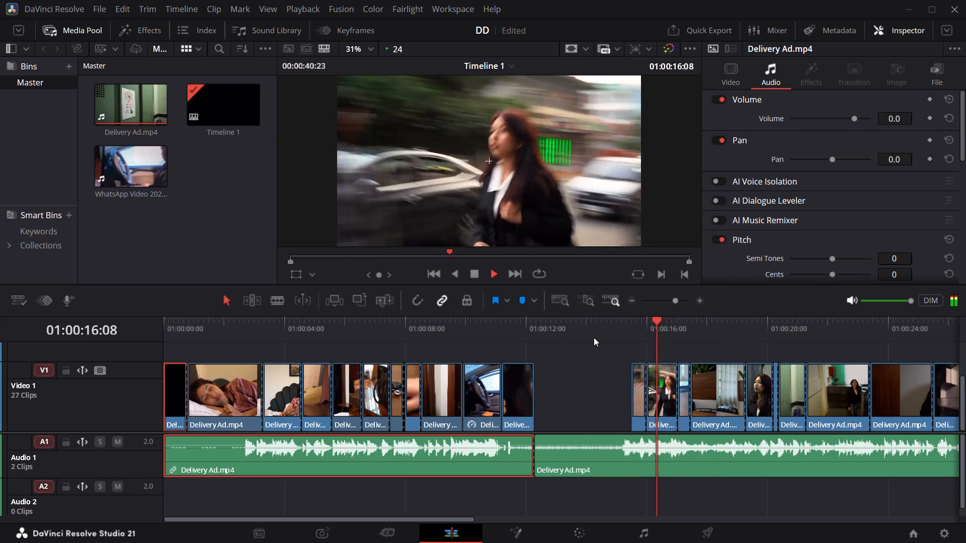
pyautogui.click(617, 329)
pyautogui.press('space')
pyautogui.moveTo(645, 327); pyautogui.dragTo(634, 334)
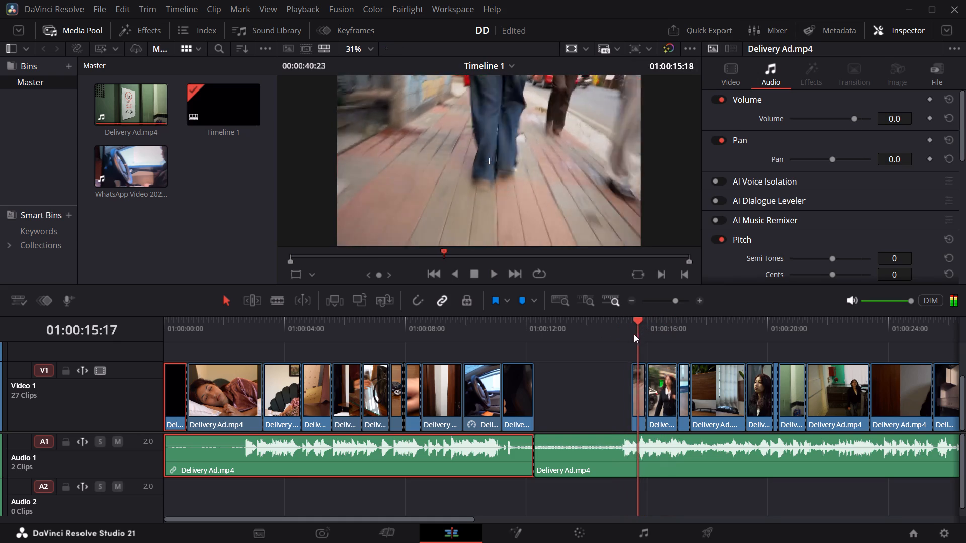
pyautogui.moveTo(634, 334); pyautogui.dragTo(631, 337)
pyautogui.press('space')
pyautogui.press('space')
pyautogui.moveTo(641, 332); pyautogui.dragTo(630, 344)
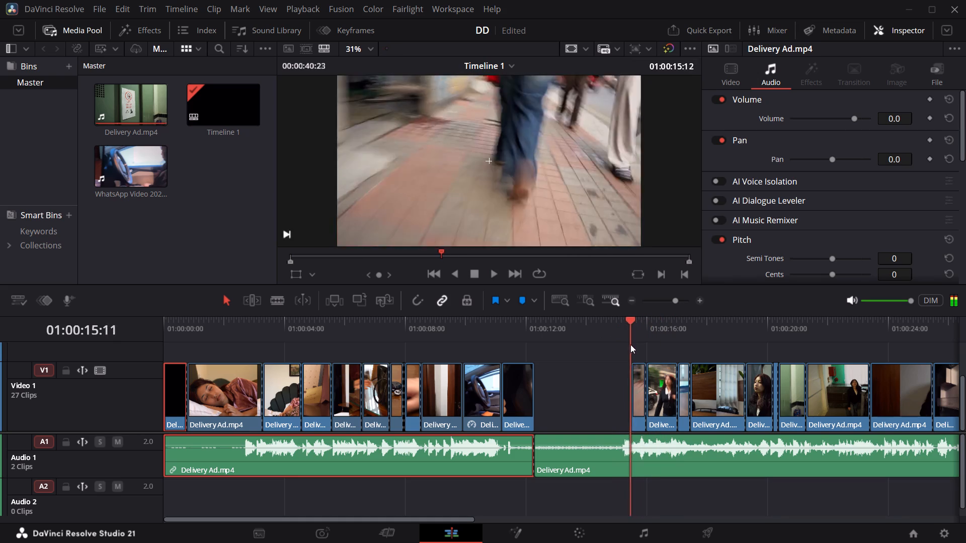
pyautogui.moveTo(630, 344); pyautogui.dragTo(631, 348)
pyautogui.click(635, 478)
pyautogui.moveTo(629, 329); pyautogui.dragTo(630, 335)
pyautogui.press('space')
pyautogui.press('space')
pyautogui.moveTo(645, 321); pyautogui.dragTo(623, 337)
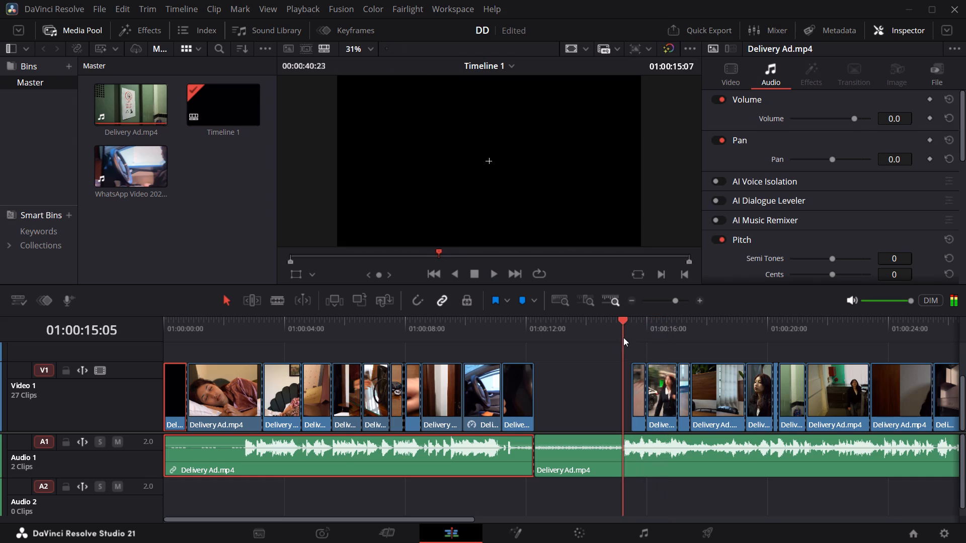
pyautogui.moveTo(623, 337); pyautogui.dragTo(631, 336)
pyautogui.click(649, 447)
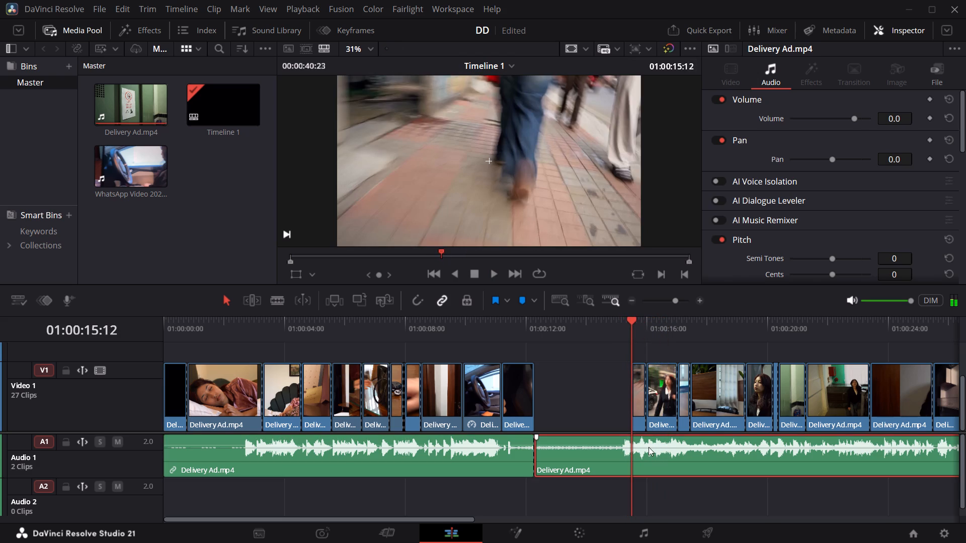
pyautogui.hotkey('ctrl', 'b')
pyautogui.click(611, 465)
pyautogui.press('BackSpace')
# Delete the empty gap between the two Audio 1 clips so the following video and audio clips move earlier.
pyautogui.click(602, 466)
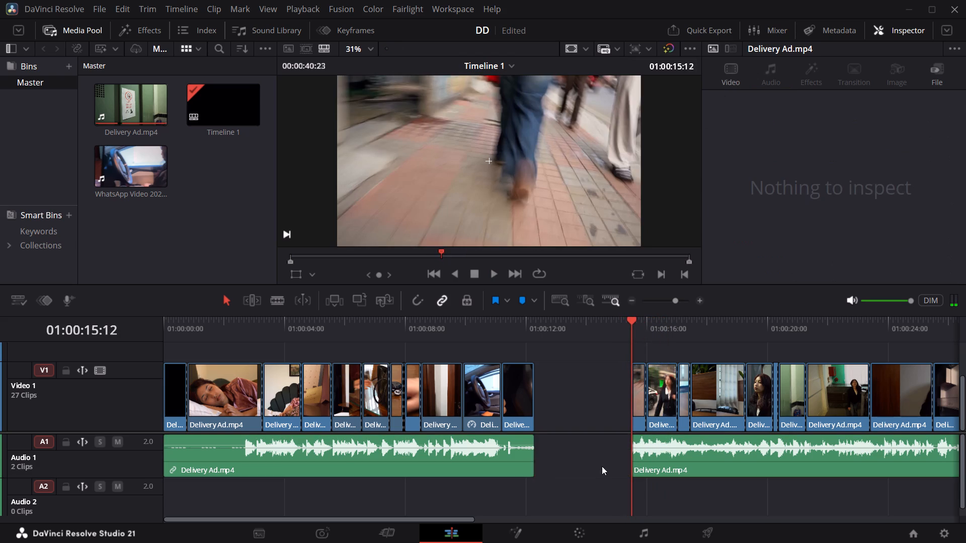
pyautogui.press('BackSpace')
# Play the new join, and replay the earlier shots leading into it, to examine the pacing and sound continuity.
pyautogui.click(479, 330)
pyautogui.press('space')
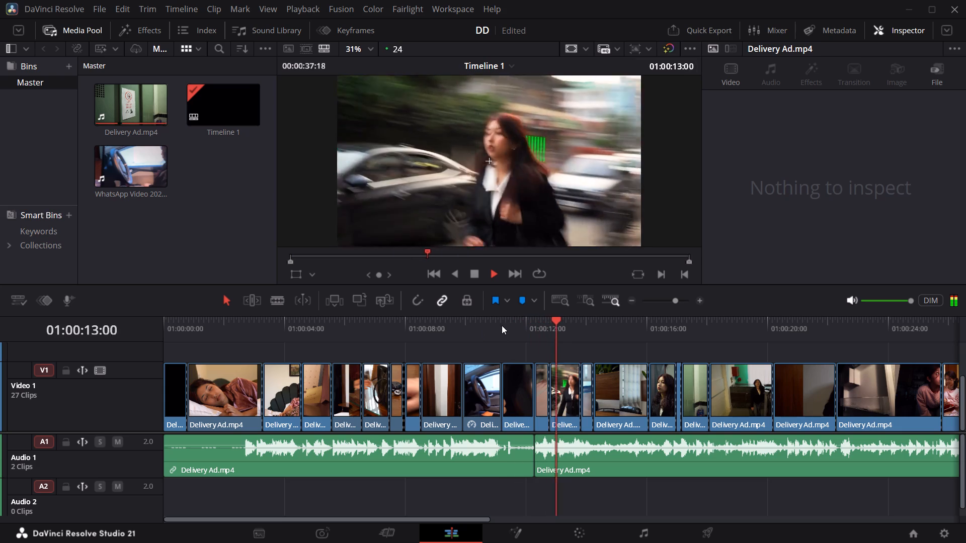
pyautogui.click(497, 326)
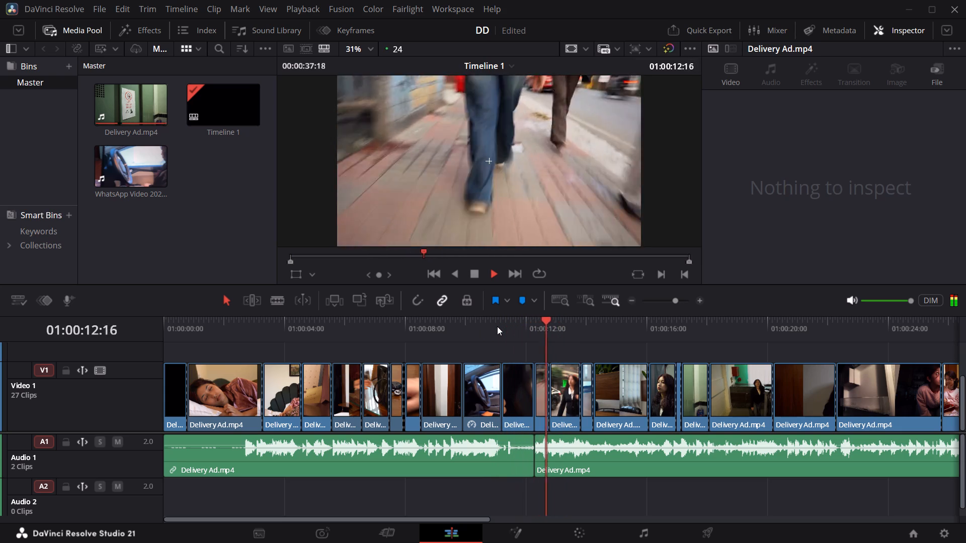
pyautogui.press('space')
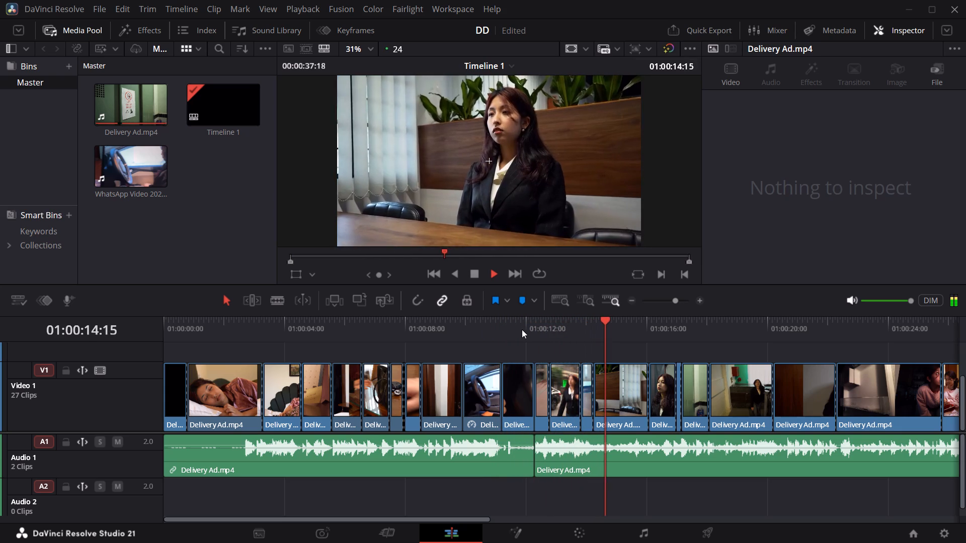
pyautogui.click(444, 332)
pyautogui.click(415, 333)
pyautogui.press('space')
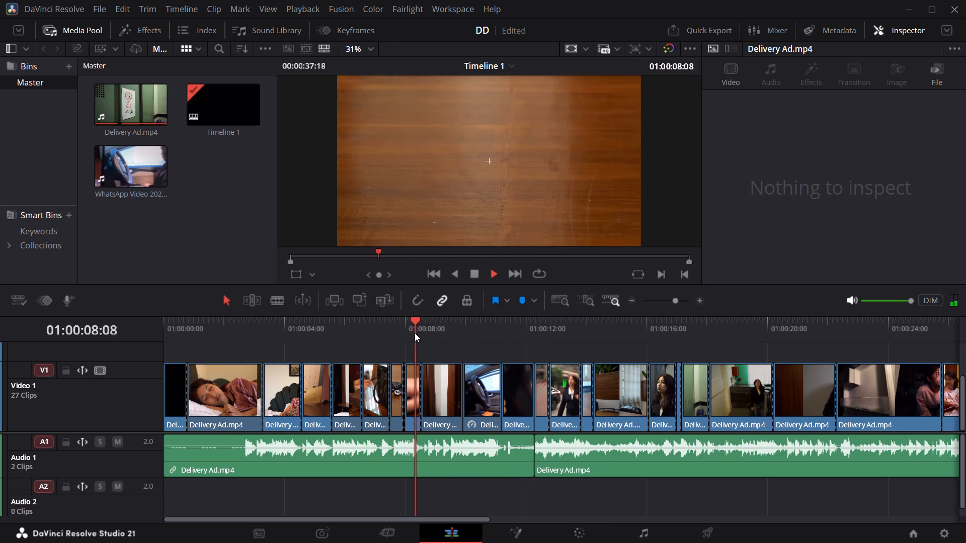
pyautogui.click(379, 331)
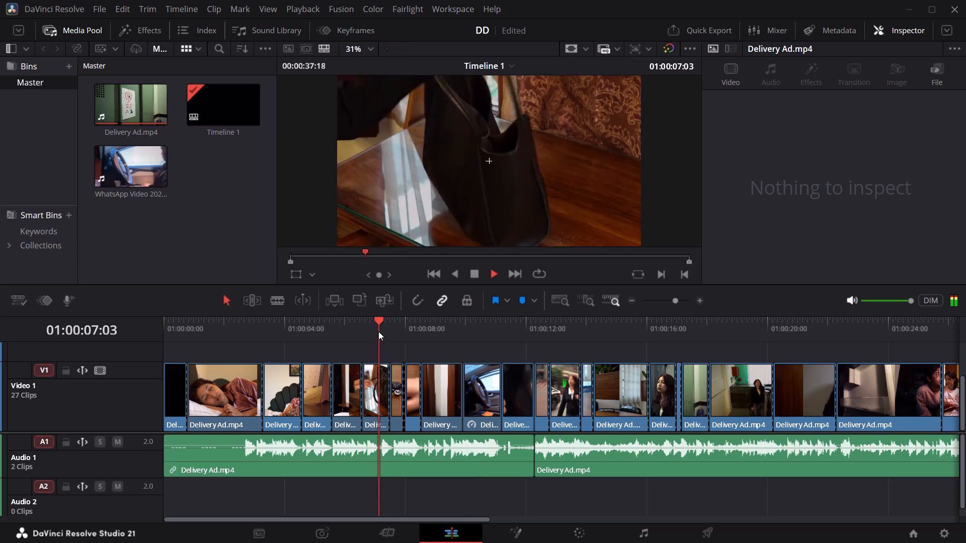
pyautogui.click(378, 331)
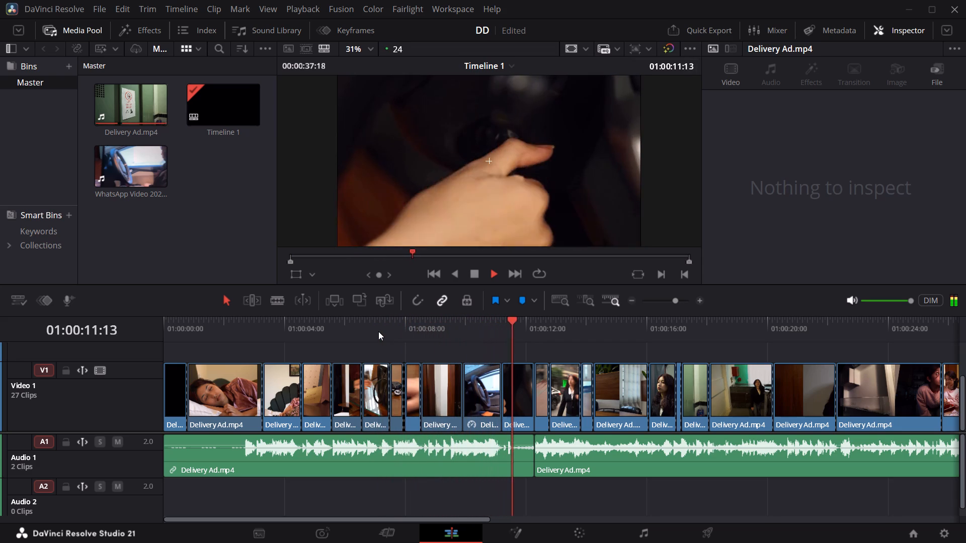
pyautogui.click(365, 332)
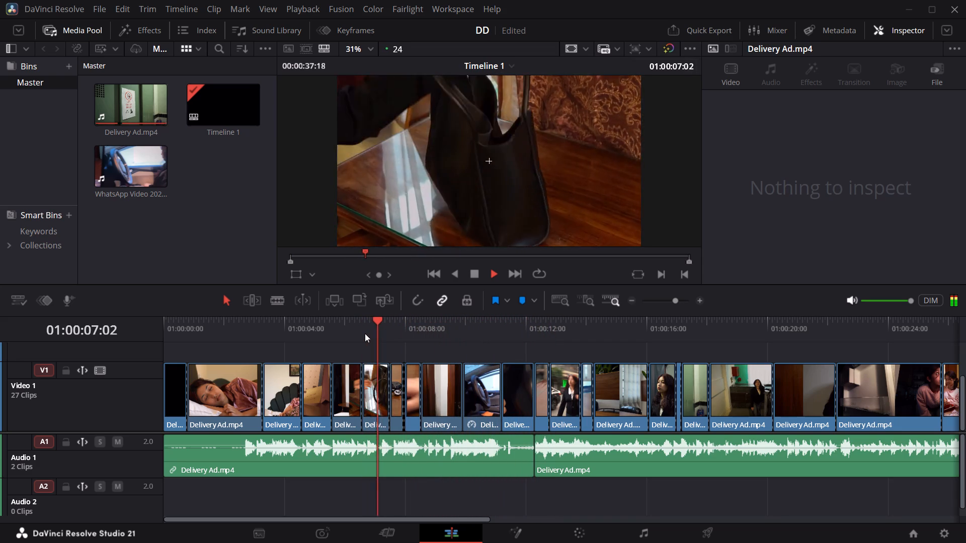
pyautogui.click(365, 333)
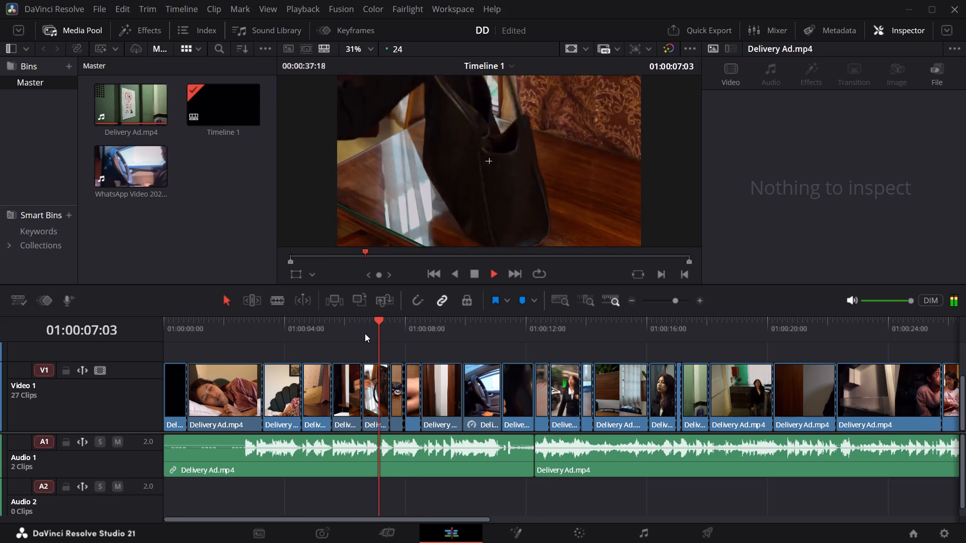
pyautogui.click(350, 333)
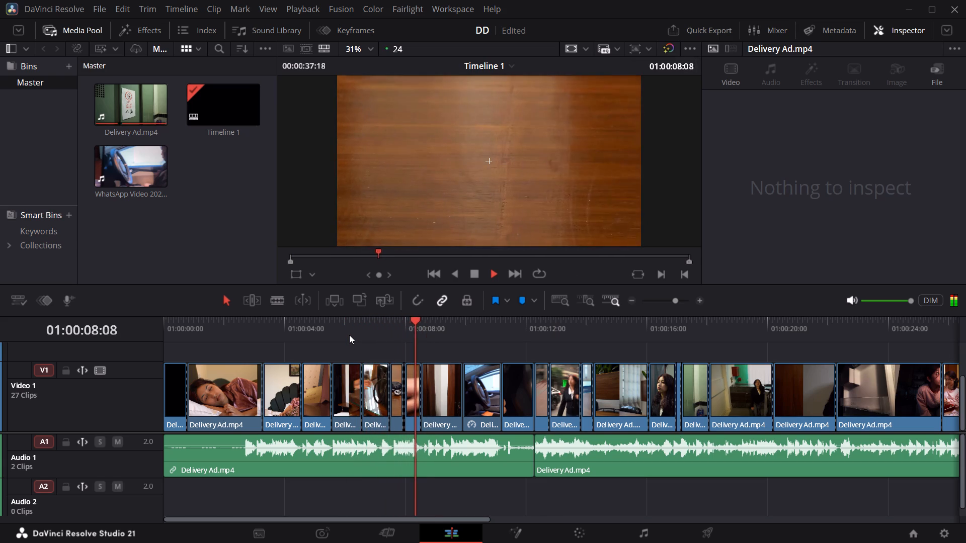
pyautogui.click(378, 331)
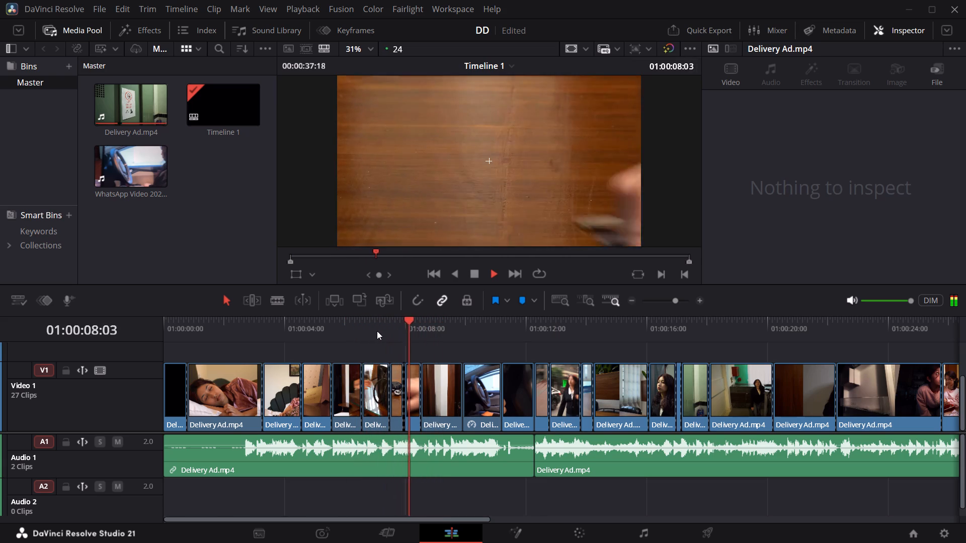
pyautogui.click(377, 331)
pyautogui.click(377, 331)
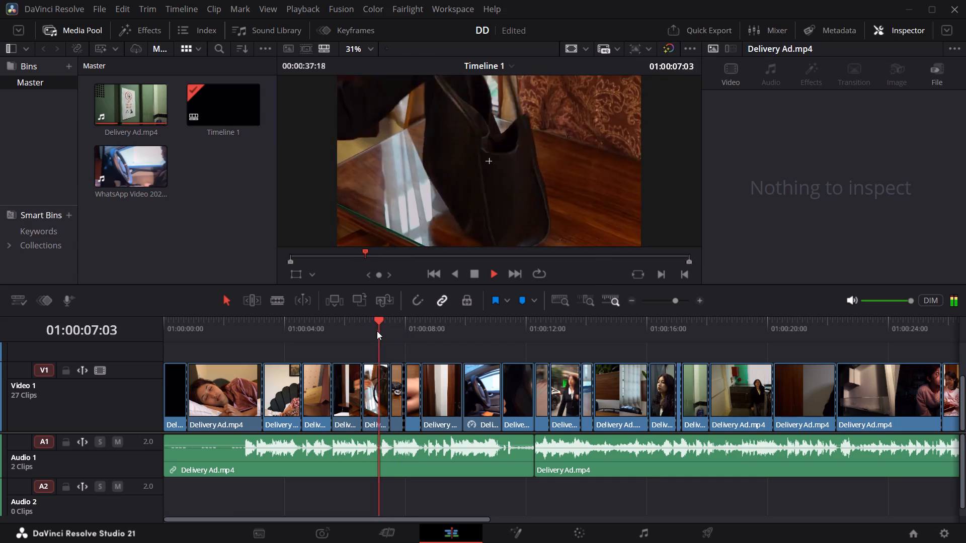
pyautogui.click(315, 331)
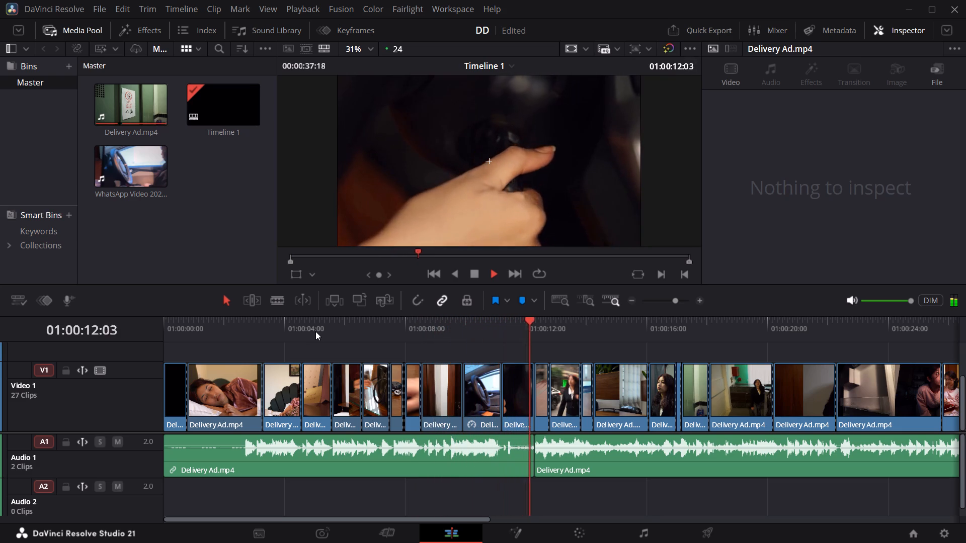
# Replay the car interior and hand close-up shots through to the street shots to examine the join once more.
pyautogui.click(412, 324)
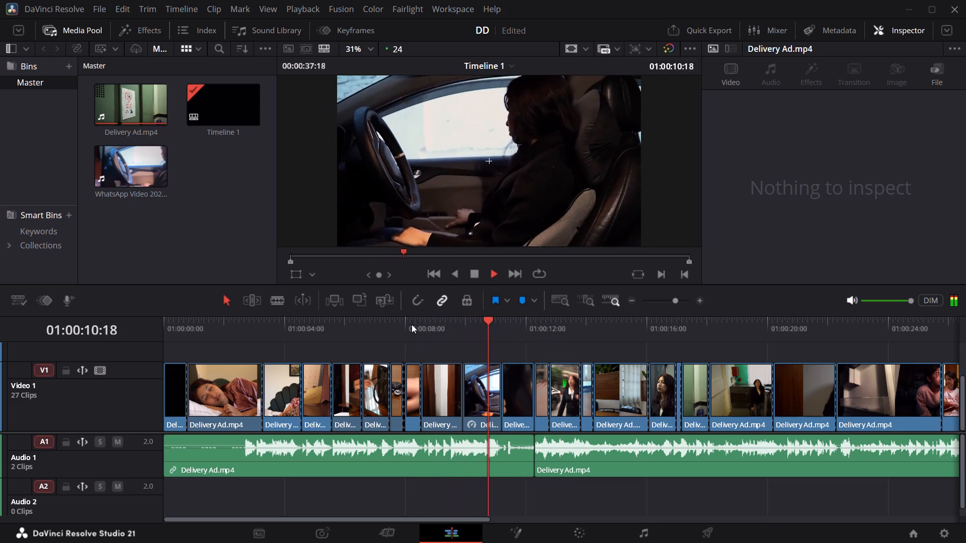
pyautogui.click(412, 324)
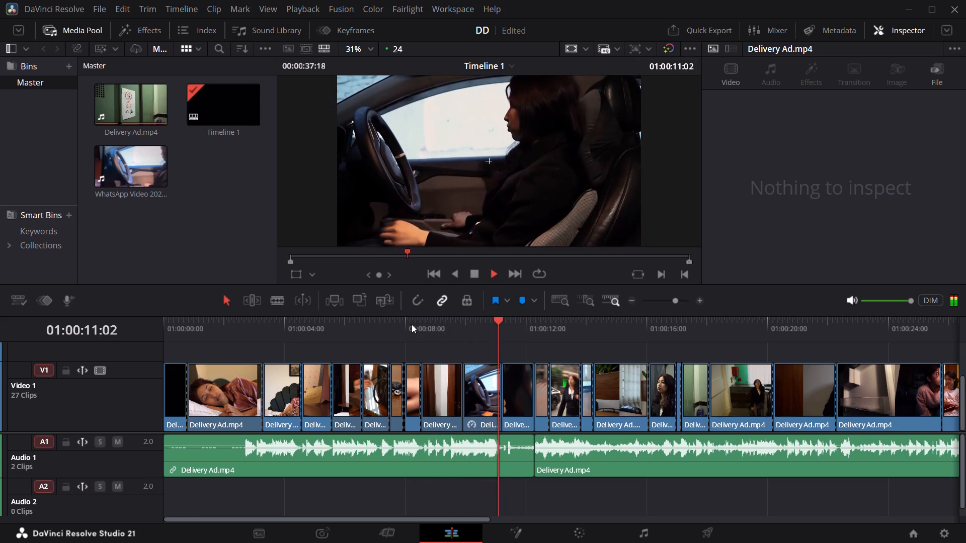
pyautogui.click(474, 322)
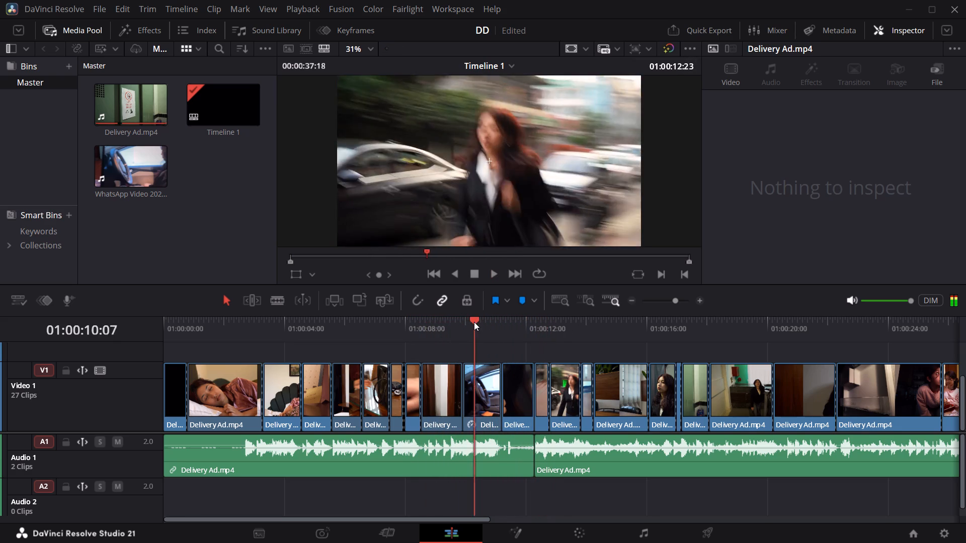
pyautogui.click(474, 322)
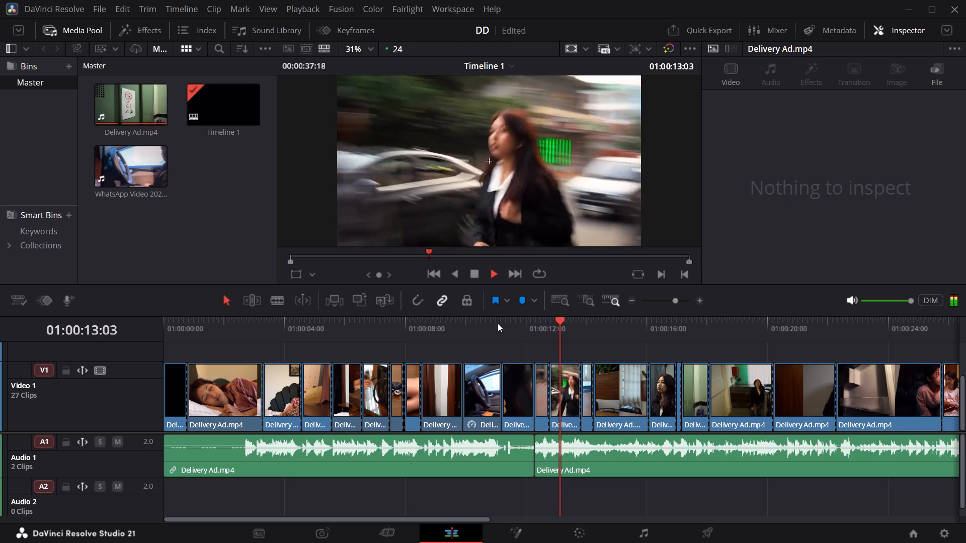
pyautogui.press('space')
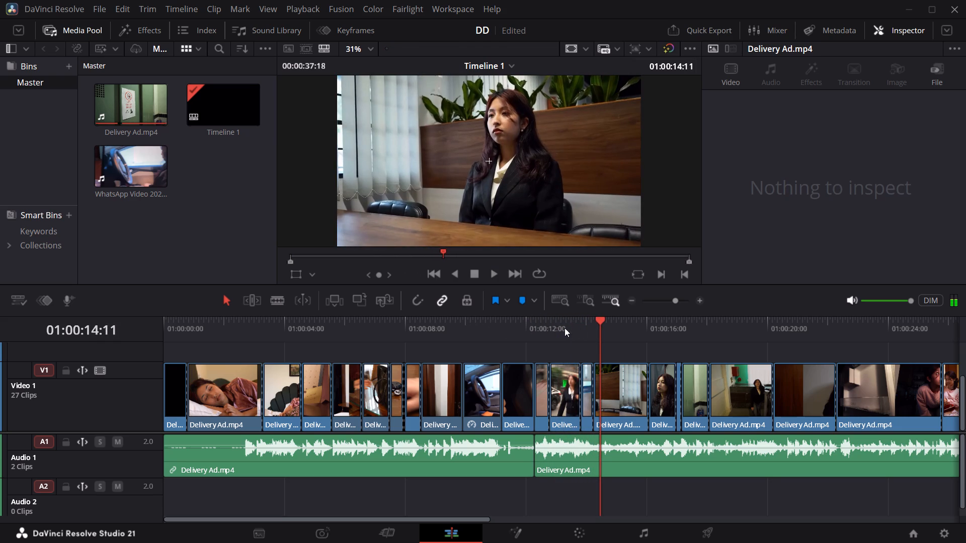
pyautogui.click(548, 326)
pyautogui.moveTo(548, 326); pyautogui.dragTo(480, 333)
pyautogui.click(522, 324)
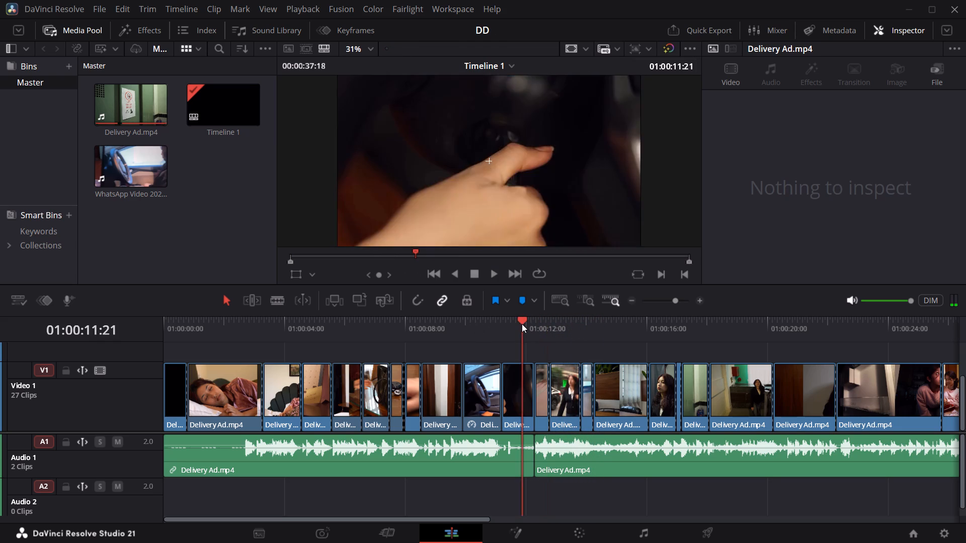
pyautogui.press('space')
pyautogui.press('space')
# For the feet-walking shot at 01:00:12:13, search the color effects library for film and apply Film Look Creator to node 01.
pyautogui.moveTo(536, 323); pyautogui.dragTo(543, 323)
pyautogui.click(601, 532)
pyautogui.moveTo(814, 73); pyautogui.dragTo(600, 73)
pyautogui.press('f')
pyautogui.press('i')
pyautogui.press('l')
pyautogui.press('m')
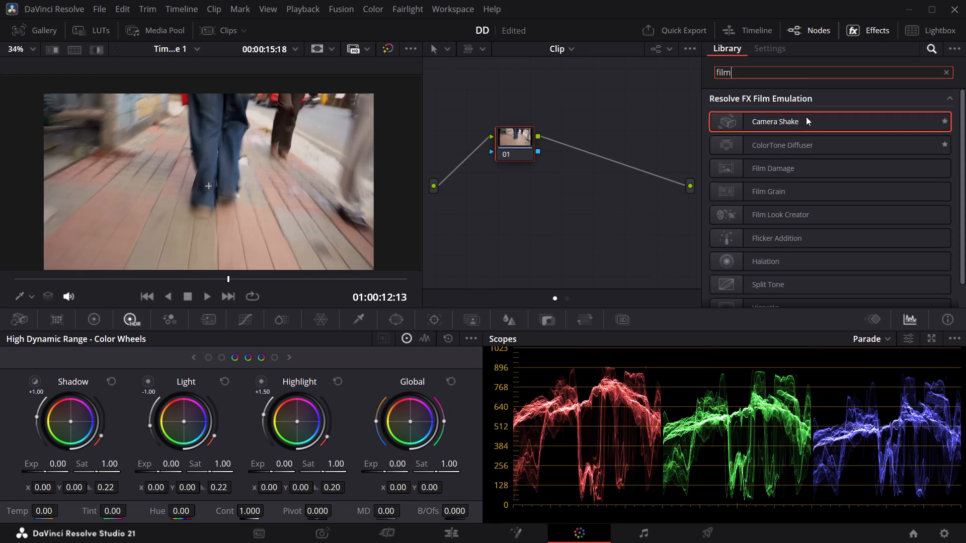
pyautogui.moveTo(794, 219); pyautogui.dragTo(530, 149)
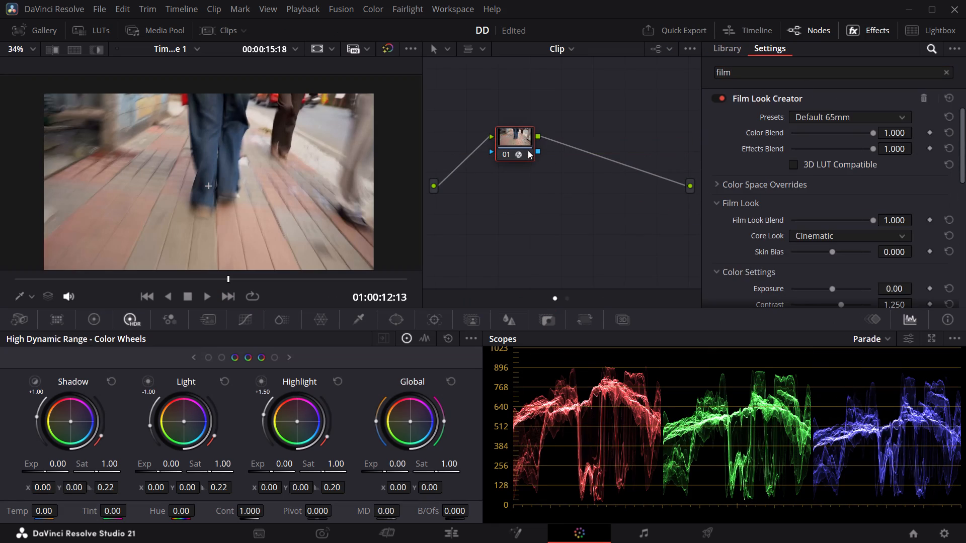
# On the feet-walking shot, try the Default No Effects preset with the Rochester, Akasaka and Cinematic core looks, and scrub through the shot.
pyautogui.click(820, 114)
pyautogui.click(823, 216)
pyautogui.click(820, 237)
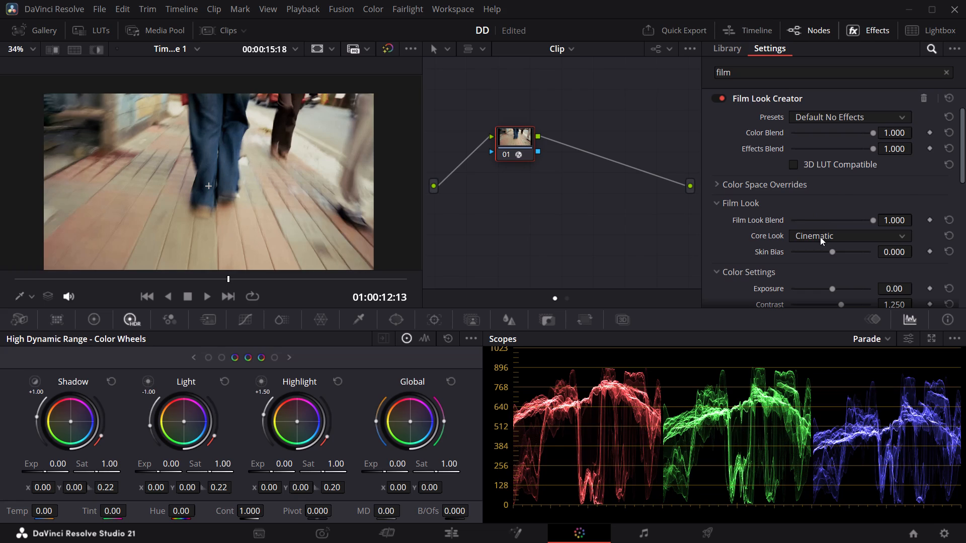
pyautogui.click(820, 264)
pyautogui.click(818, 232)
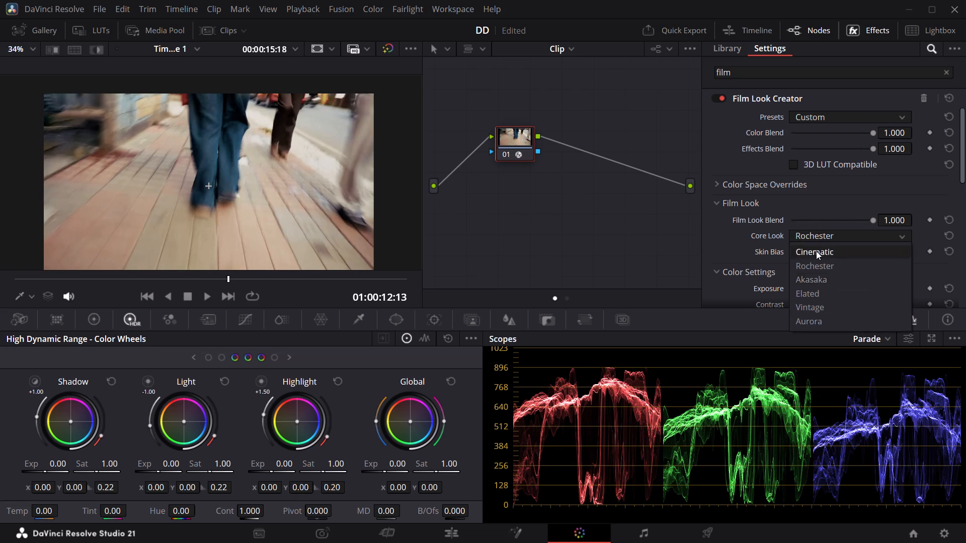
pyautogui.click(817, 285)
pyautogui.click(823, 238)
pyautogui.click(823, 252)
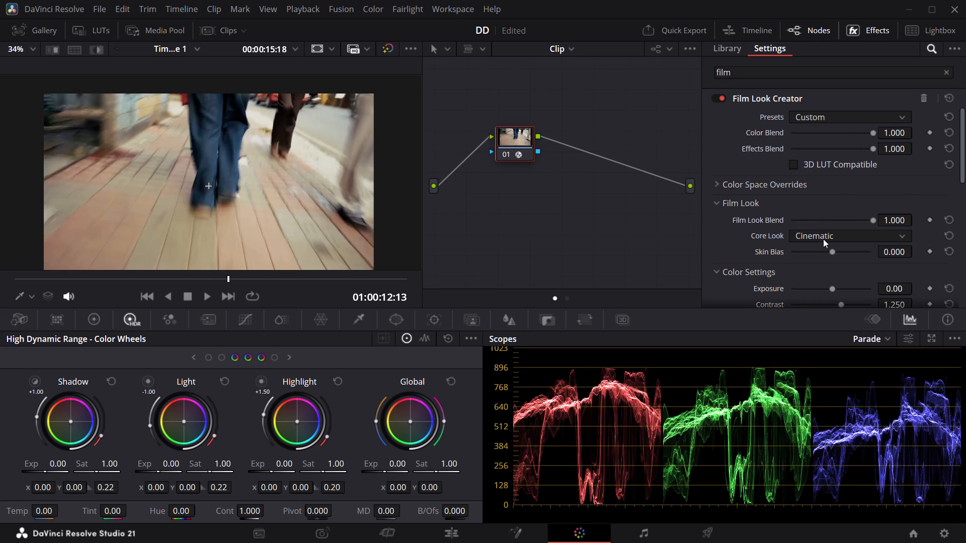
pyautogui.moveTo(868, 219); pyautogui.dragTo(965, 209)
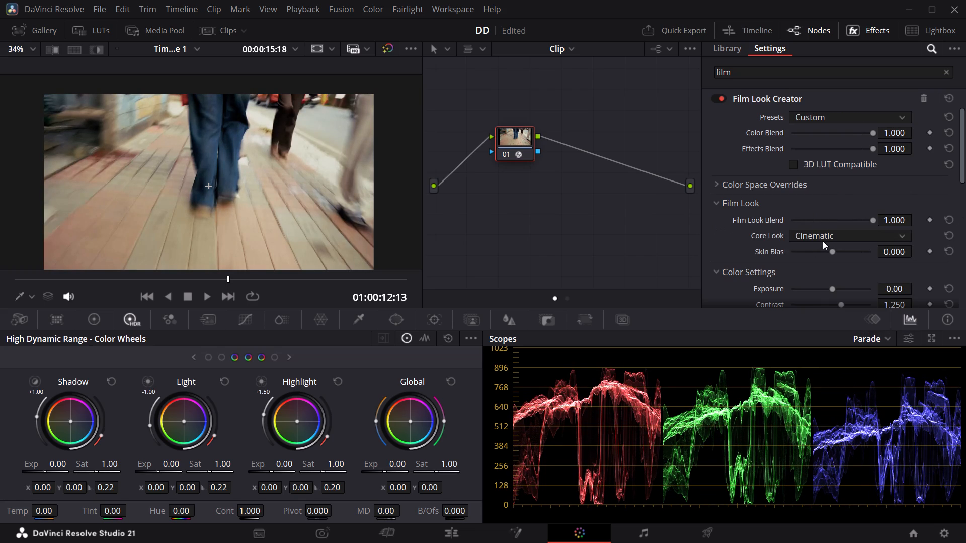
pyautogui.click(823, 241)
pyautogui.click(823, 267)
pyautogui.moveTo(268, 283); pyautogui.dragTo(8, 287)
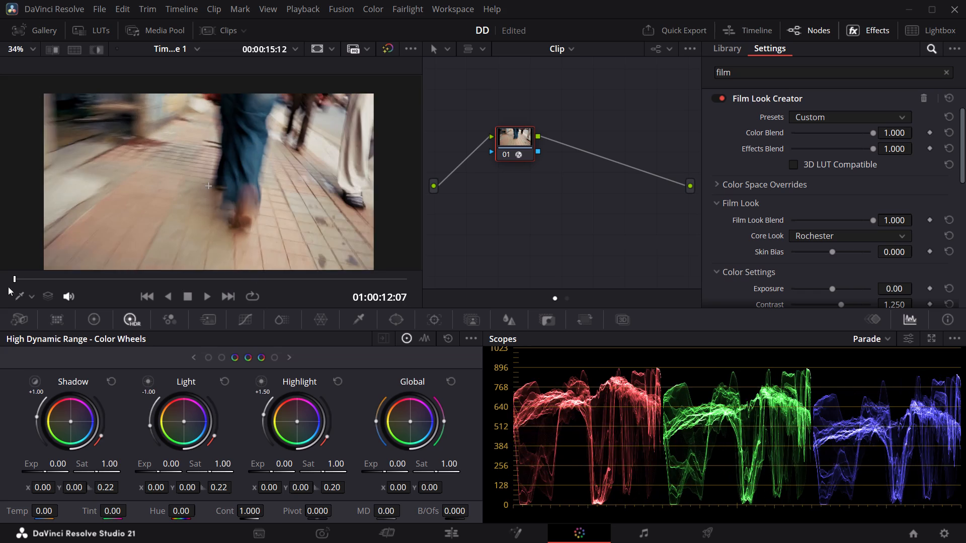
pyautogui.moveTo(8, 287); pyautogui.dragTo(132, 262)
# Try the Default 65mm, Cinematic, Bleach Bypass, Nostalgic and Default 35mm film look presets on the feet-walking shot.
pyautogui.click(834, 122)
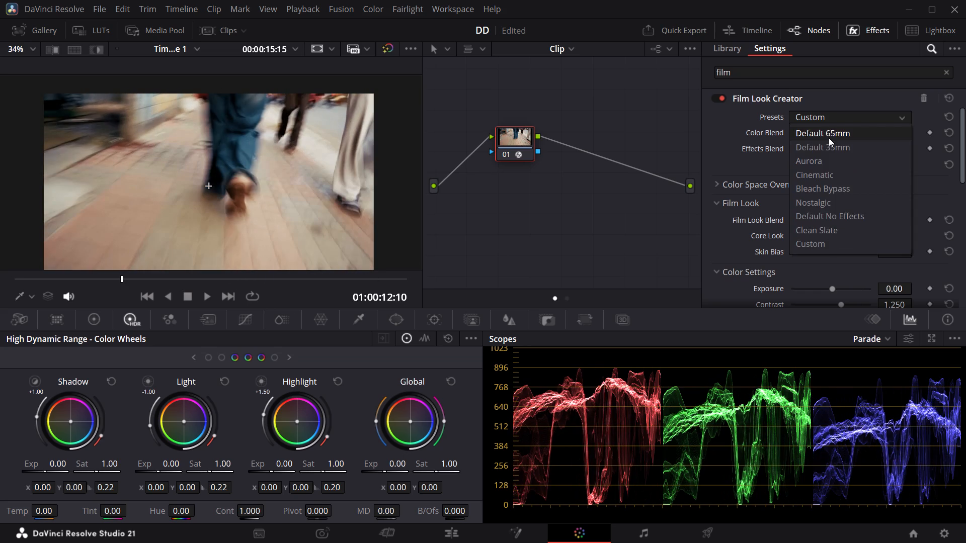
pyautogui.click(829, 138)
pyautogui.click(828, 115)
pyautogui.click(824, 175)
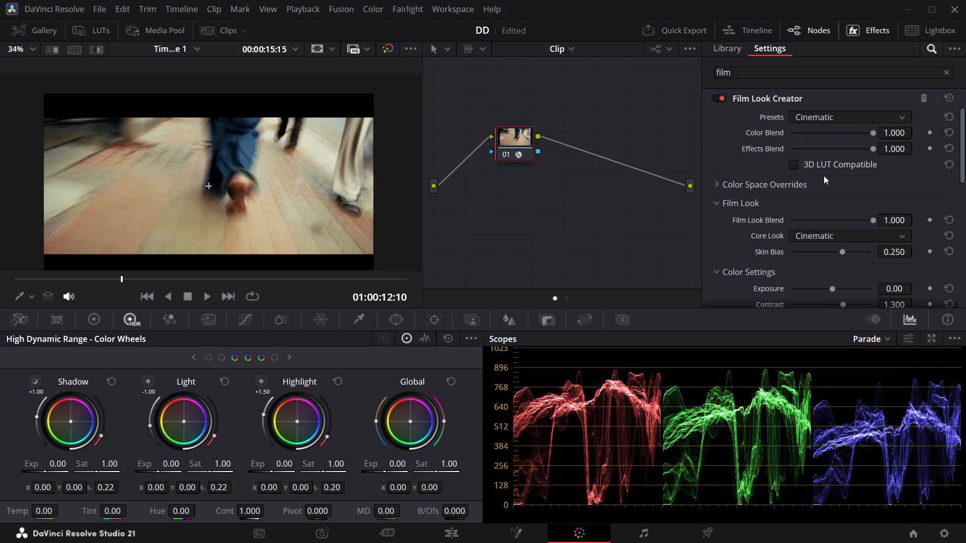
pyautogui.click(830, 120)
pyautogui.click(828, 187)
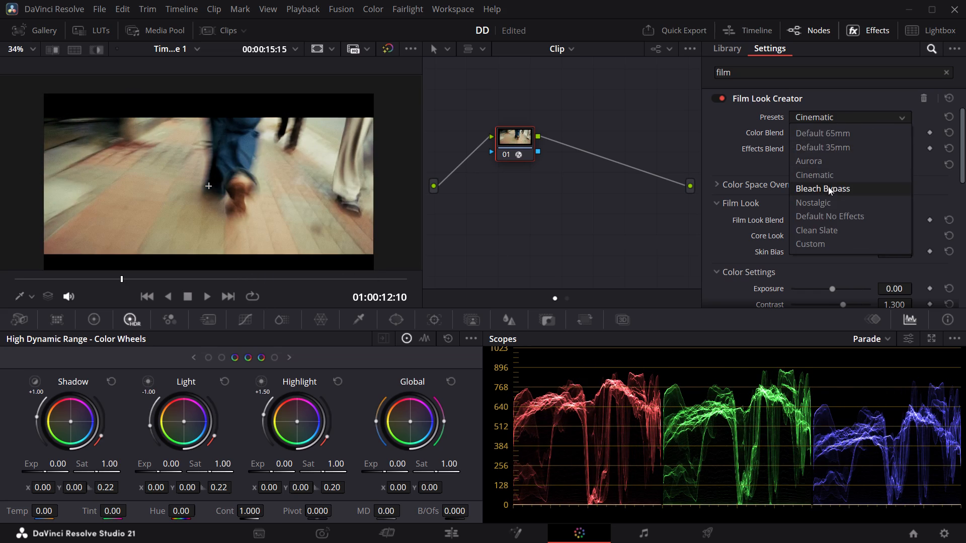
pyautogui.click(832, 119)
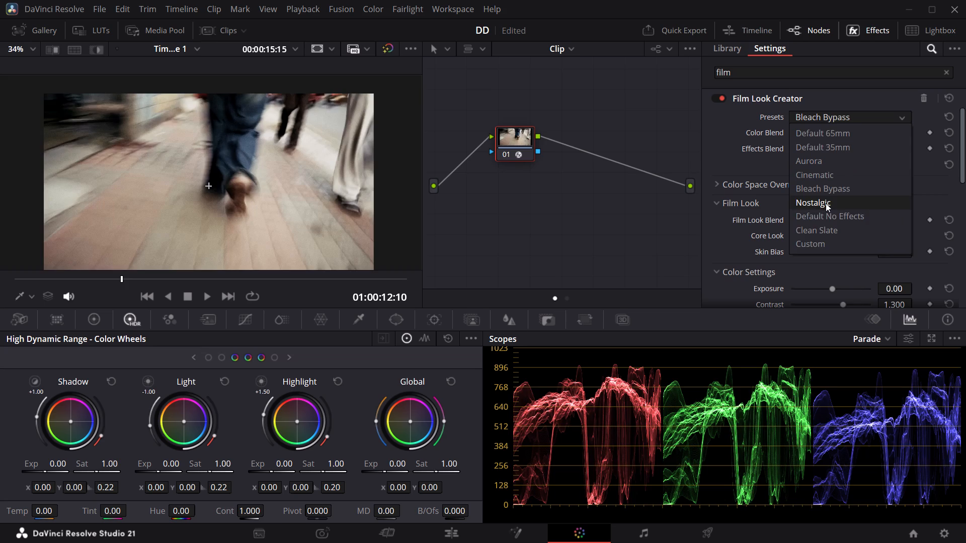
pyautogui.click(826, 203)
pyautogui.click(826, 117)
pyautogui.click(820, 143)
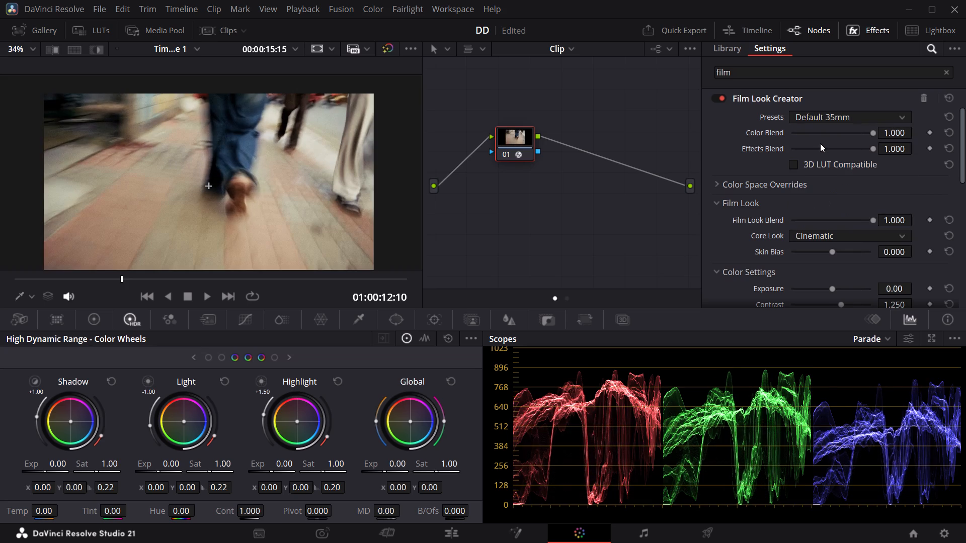
# Set the feet-walking shot's film look preset to Aurora, and scrub and play it on into the following street shots.
pyautogui.click(824, 118)
pyautogui.click(824, 159)
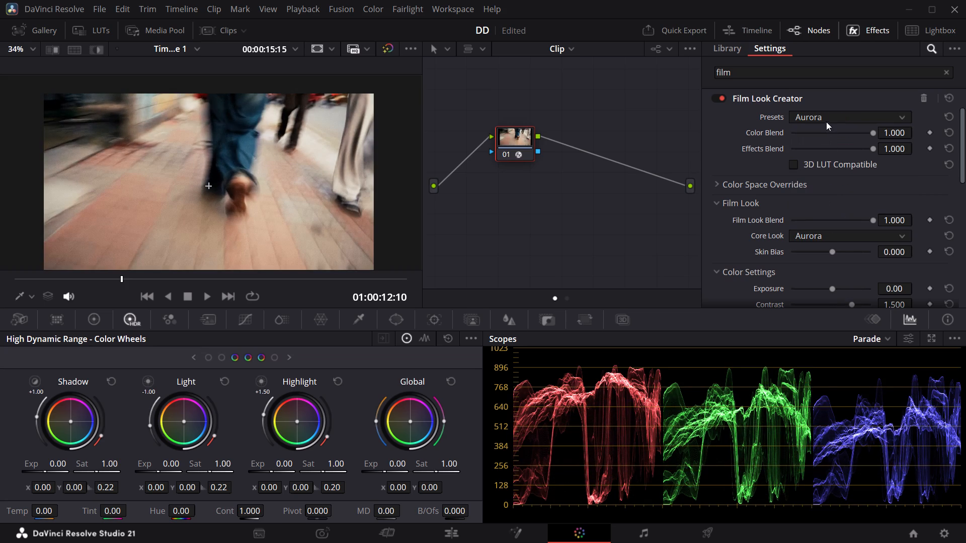
pyautogui.moveTo(255, 282); pyautogui.dragTo(33, 265)
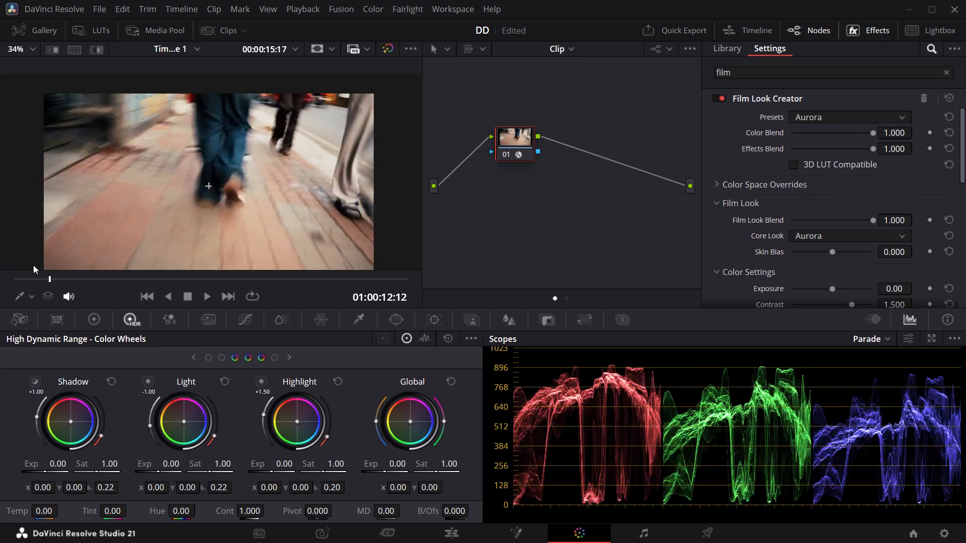
pyautogui.moveTo(33, 265); pyautogui.dragTo(0, 265)
pyautogui.press('space')
pyautogui.press('space')
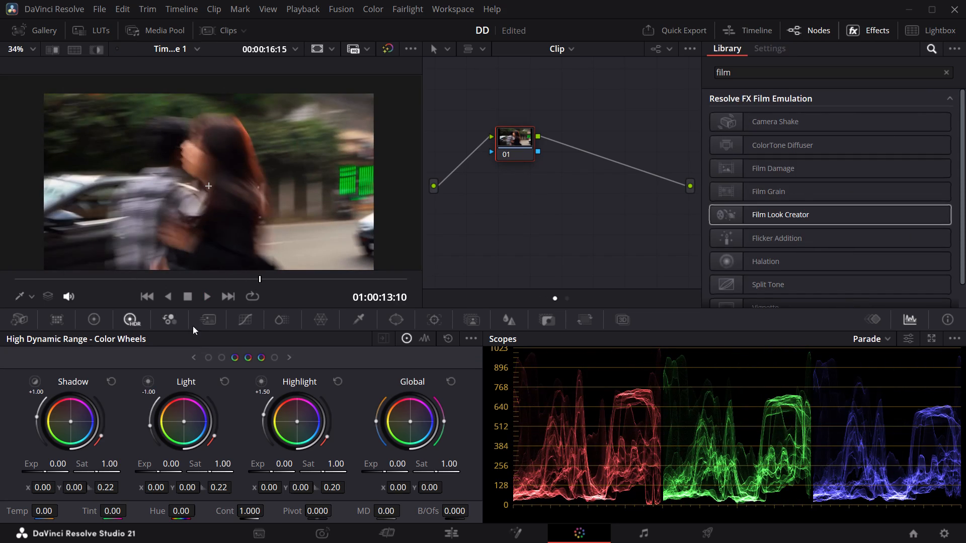
# Apply Film Look Creator to node 01 of the blurred street shot of the dark-haired woman at 01:00:13:10.
pyautogui.click(450, 533)
pyautogui.click(566, 390)
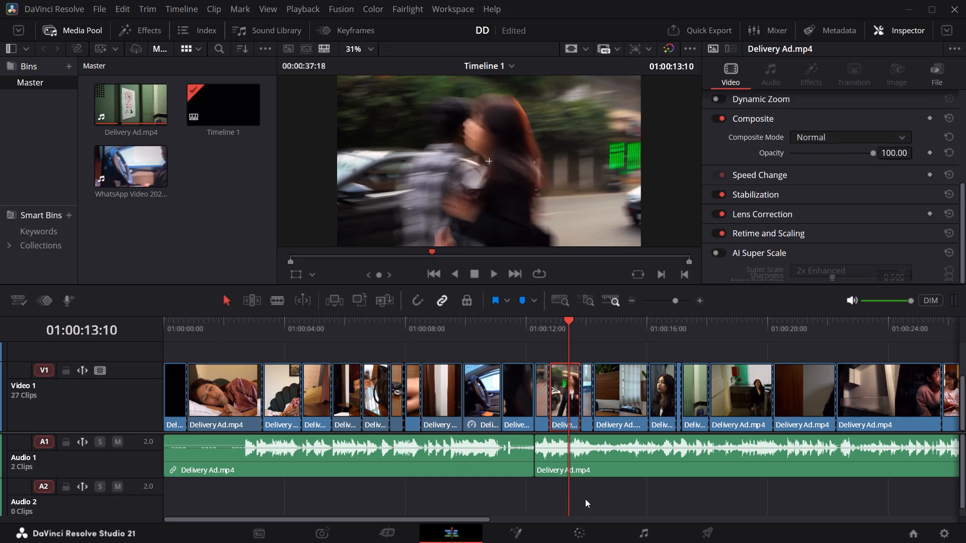
pyautogui.click(583, 531)
pyautogui.moveTo(765, 216); pyautogui.dragTo(521, 143)
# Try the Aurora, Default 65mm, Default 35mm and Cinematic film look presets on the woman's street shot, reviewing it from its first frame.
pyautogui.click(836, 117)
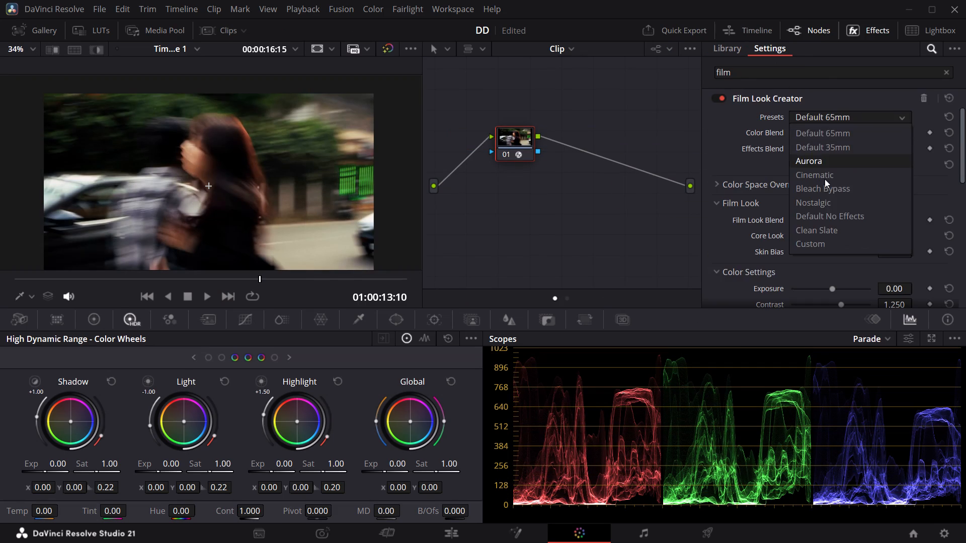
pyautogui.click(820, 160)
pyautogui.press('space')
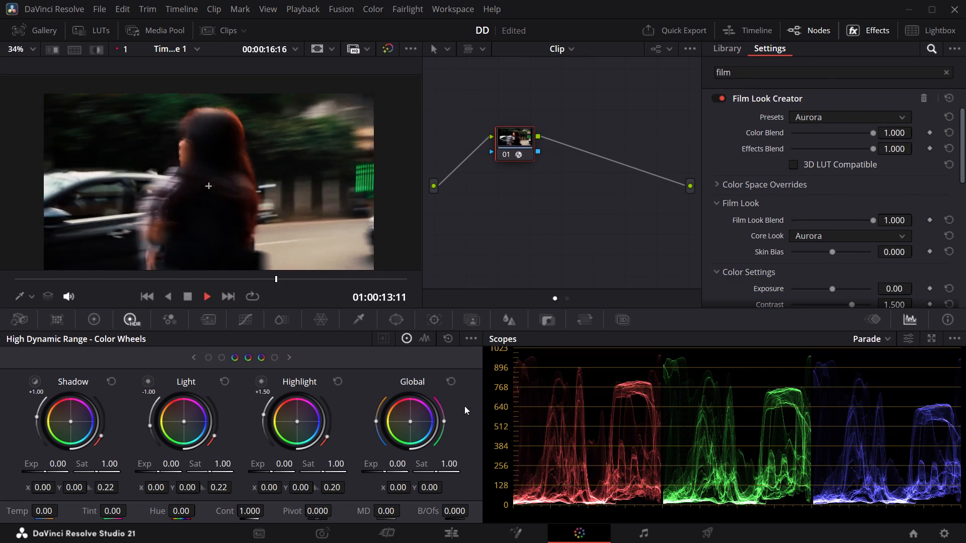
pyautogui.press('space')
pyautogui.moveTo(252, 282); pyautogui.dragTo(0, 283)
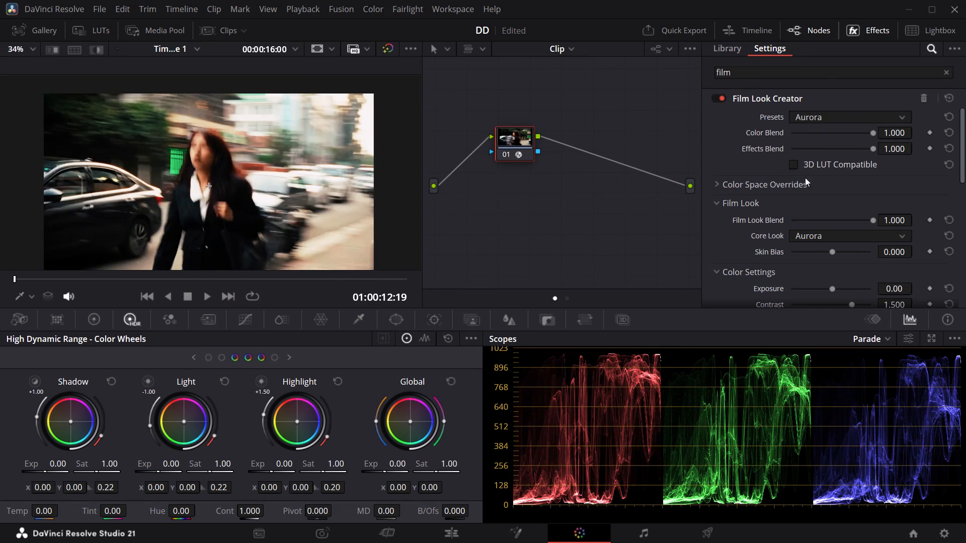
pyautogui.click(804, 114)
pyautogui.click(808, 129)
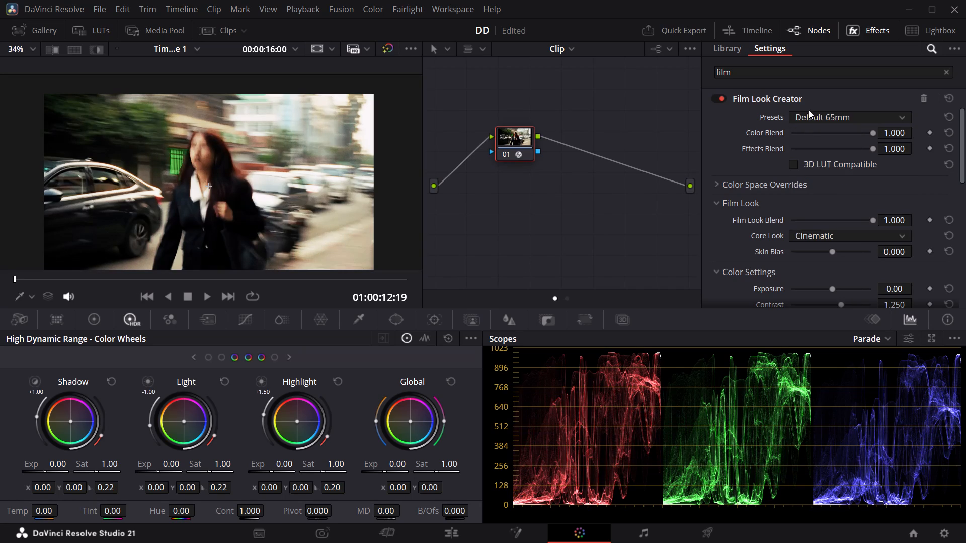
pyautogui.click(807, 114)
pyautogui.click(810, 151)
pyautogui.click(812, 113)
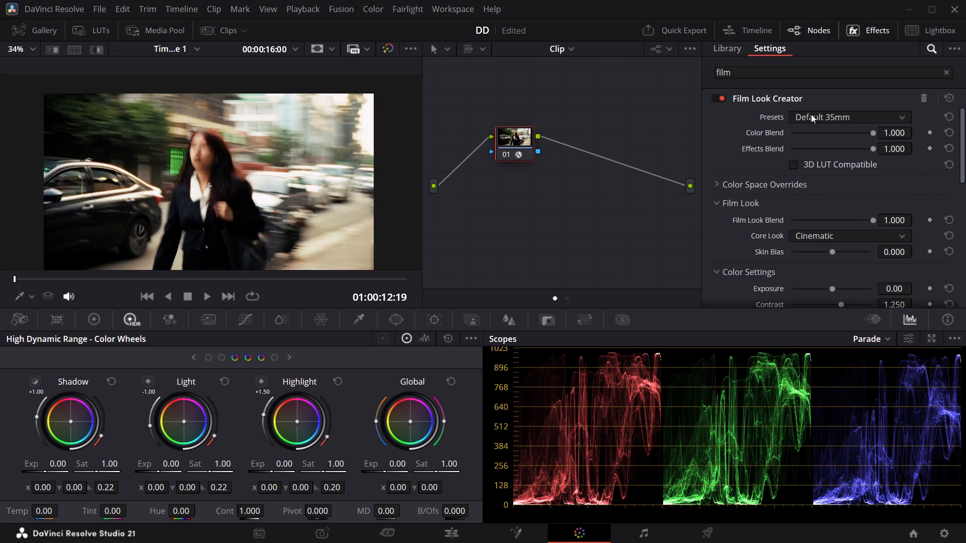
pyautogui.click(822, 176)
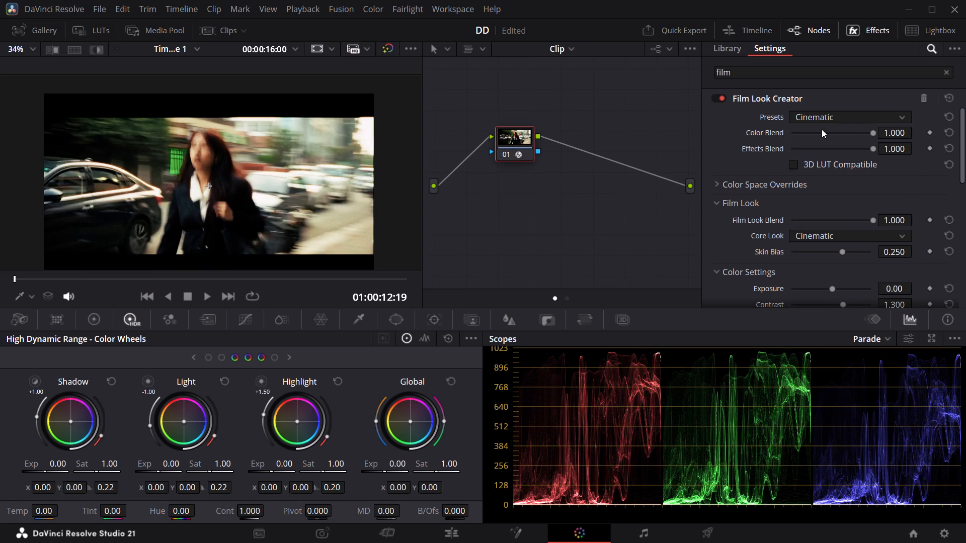
# Set the film look preset of the woman's street shot to Default No Effects.
pyautogui.click(823, 112)
pyautogui.click(825, 216)
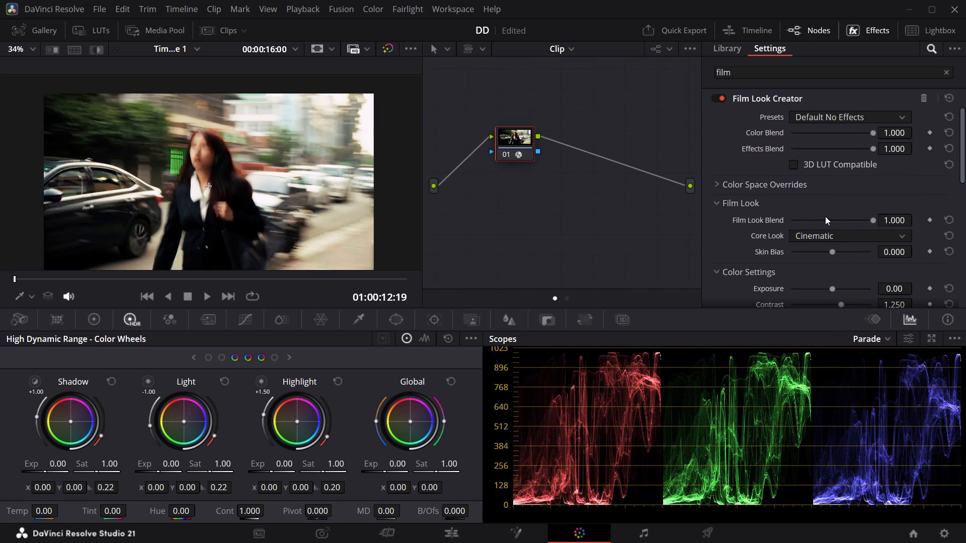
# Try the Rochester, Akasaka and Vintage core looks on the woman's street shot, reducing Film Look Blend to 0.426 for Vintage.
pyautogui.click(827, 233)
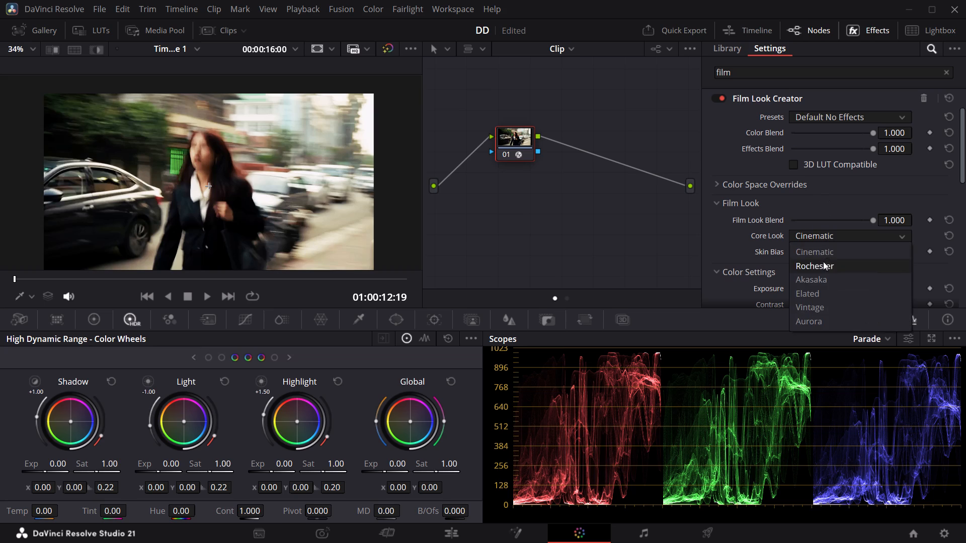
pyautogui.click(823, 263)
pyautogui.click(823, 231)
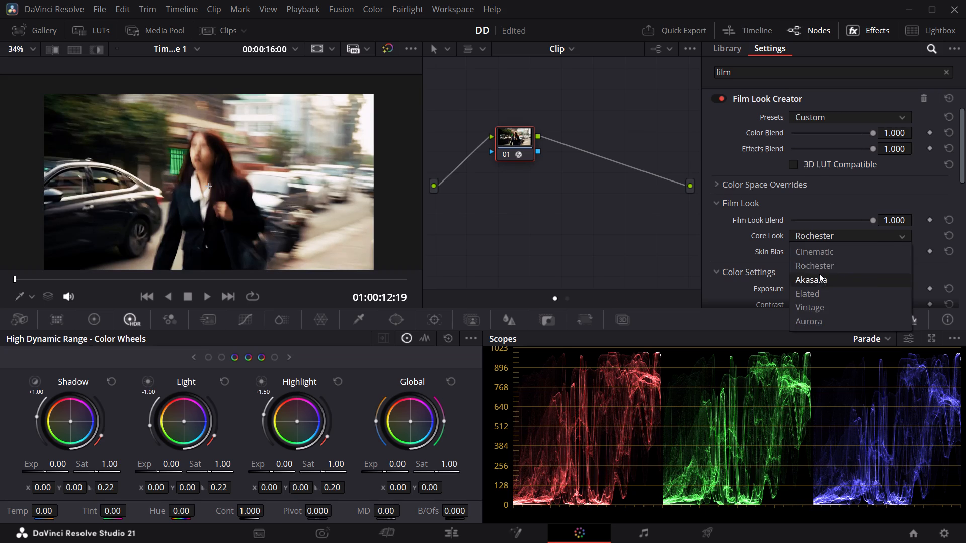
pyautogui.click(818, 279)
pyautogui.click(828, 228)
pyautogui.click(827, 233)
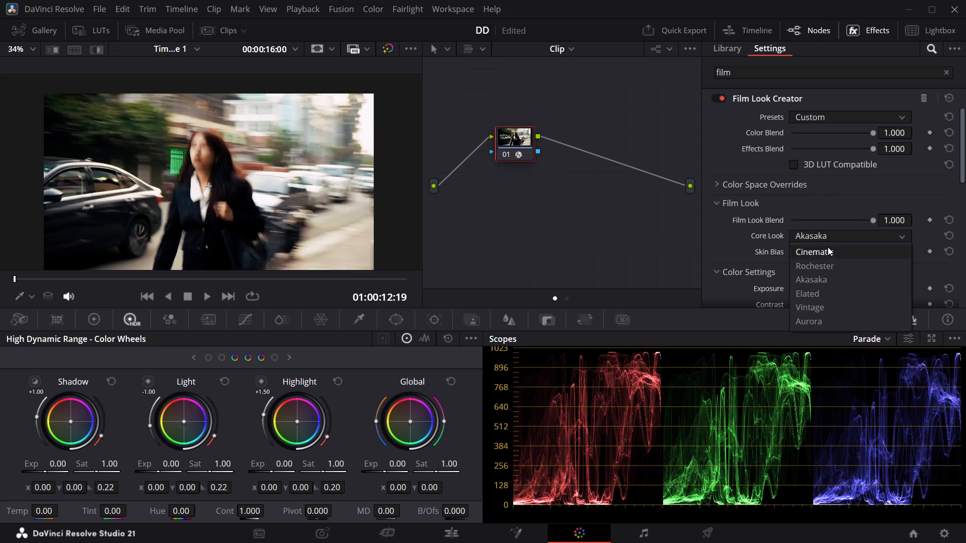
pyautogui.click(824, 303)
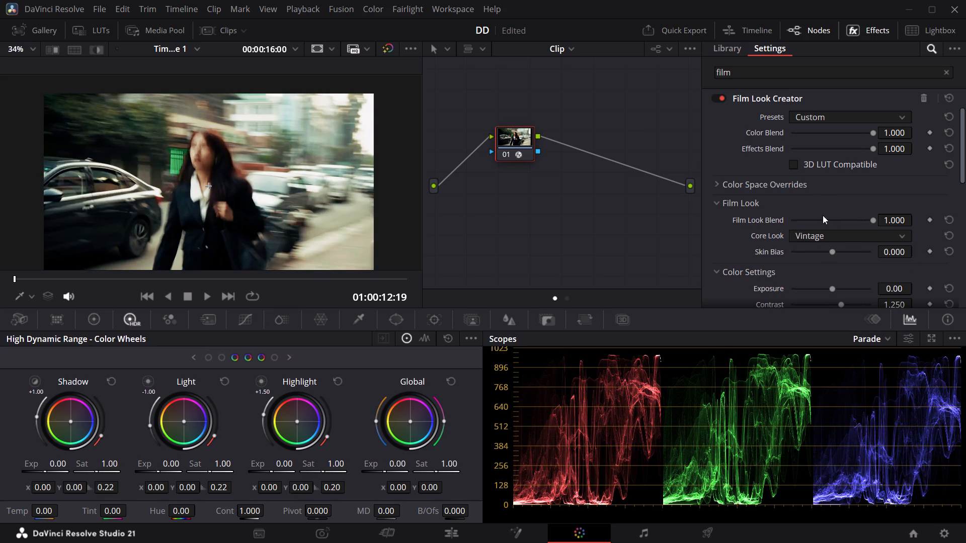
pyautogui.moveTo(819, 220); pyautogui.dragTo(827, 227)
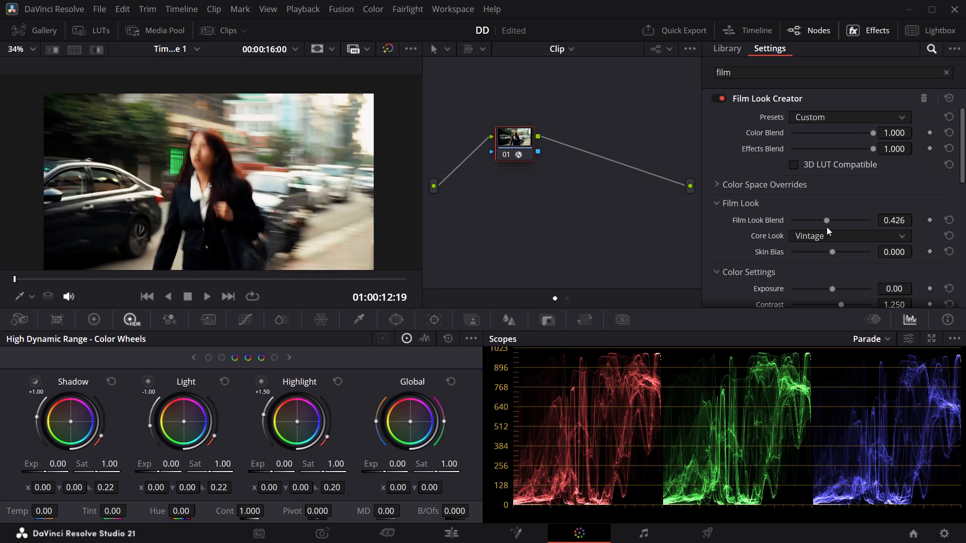
# Set the core look of the woman's street shot to Aurora and its Film Look Blend to about 0.101.
pyautogui.click(827, 241)
pyautogui.click(823, 318)
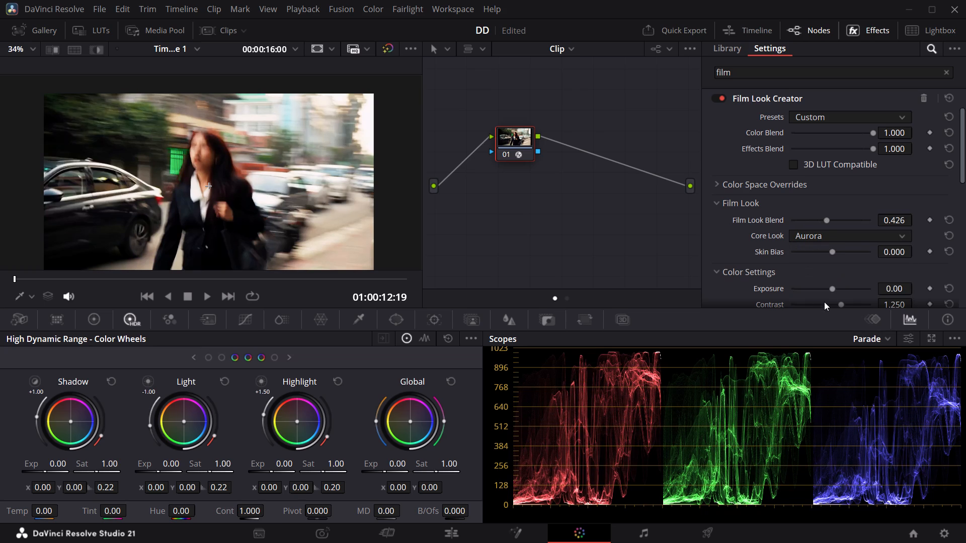
pyautogui.moveTo(825, 222); pyautogui.dragTo(786, 225)
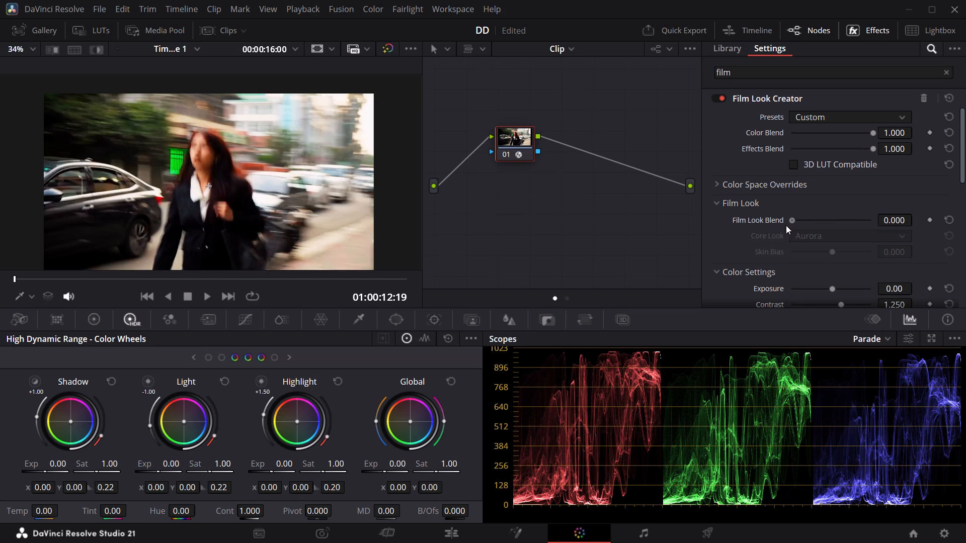
pyautogui.moveTo(786, 225); pyautogui.dragTo(803, 229)
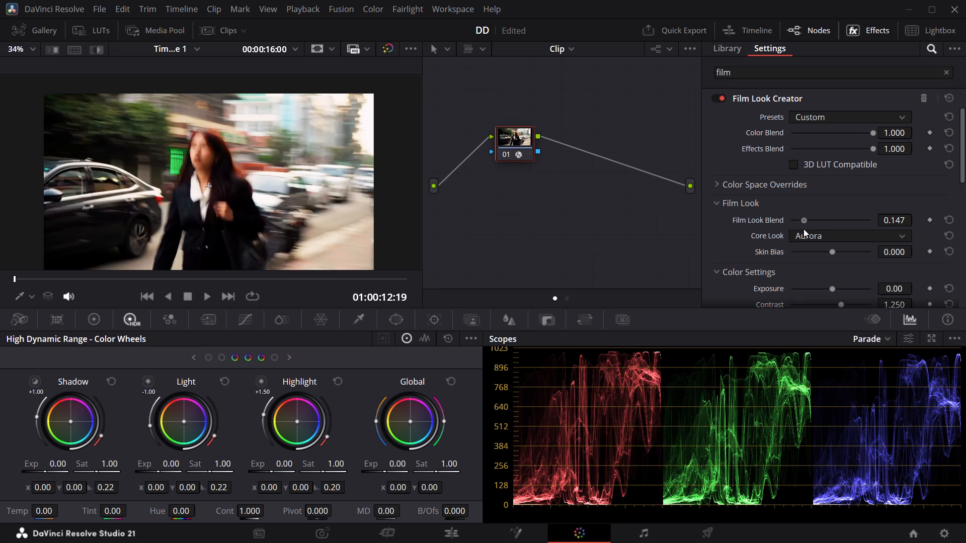
pyautogui.moveTo(803, 229); pyautogui.dragTo(800, 229)
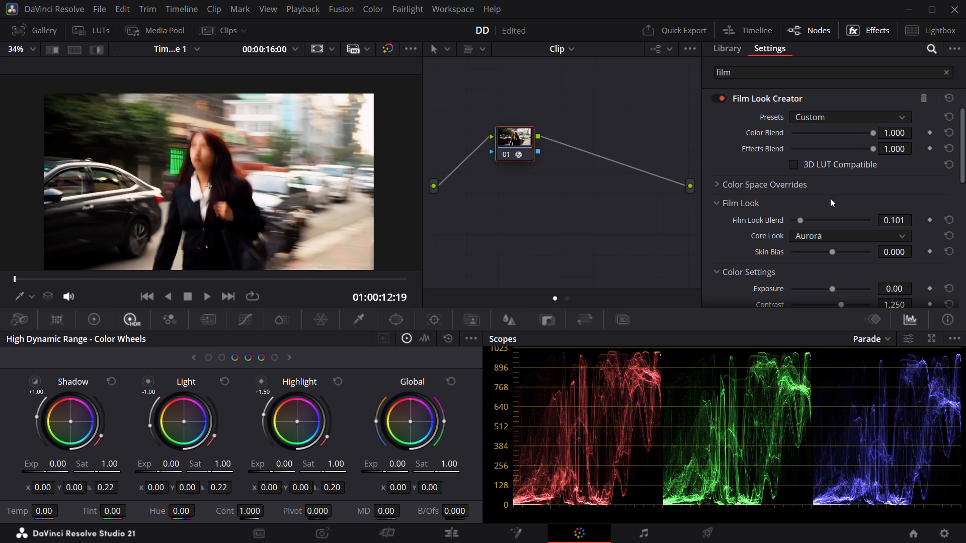
# Reduce the woman's street shot's Color Blend to about 0.519 and its Effects Blend to about 0.481.
pyautogui.moveTo(868, 133); pyautogui.dragTo(923, 131)
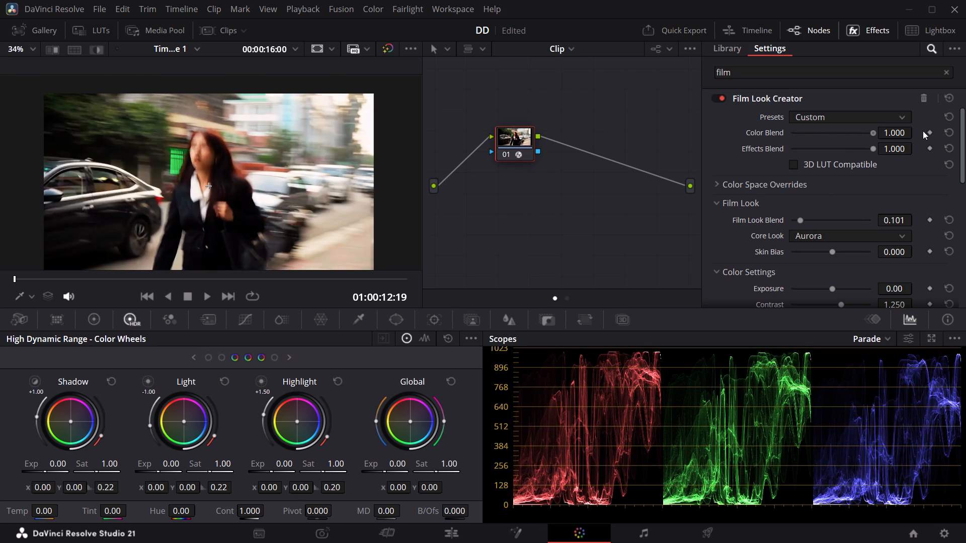
pyautogui.moveTo(923, 131); pyautogui.dragTo(843, 133)
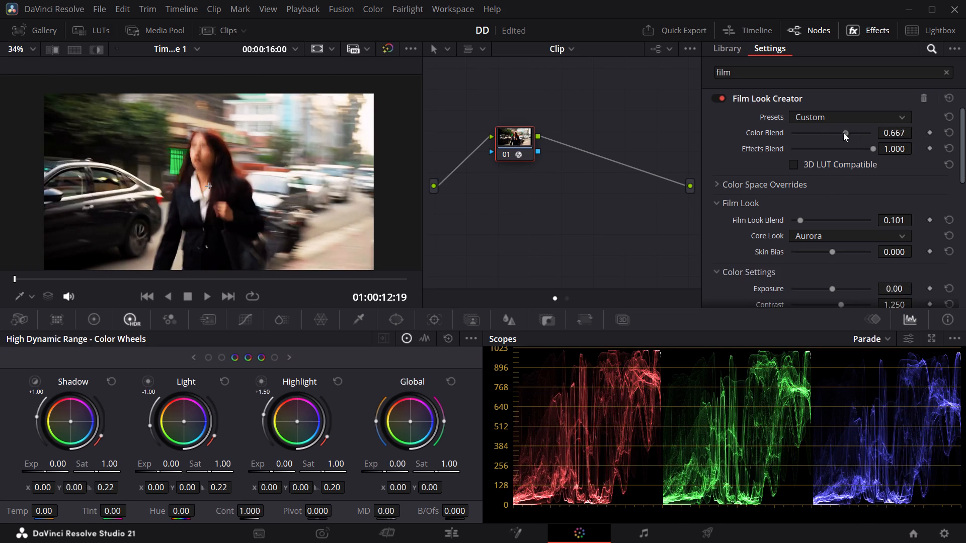
pyautogui.moveTo(843, 133); pyautogui.dragTo(834, 137)
pyautogui.moveTo(871, 149); pyautogui.dragTo(887, 148)
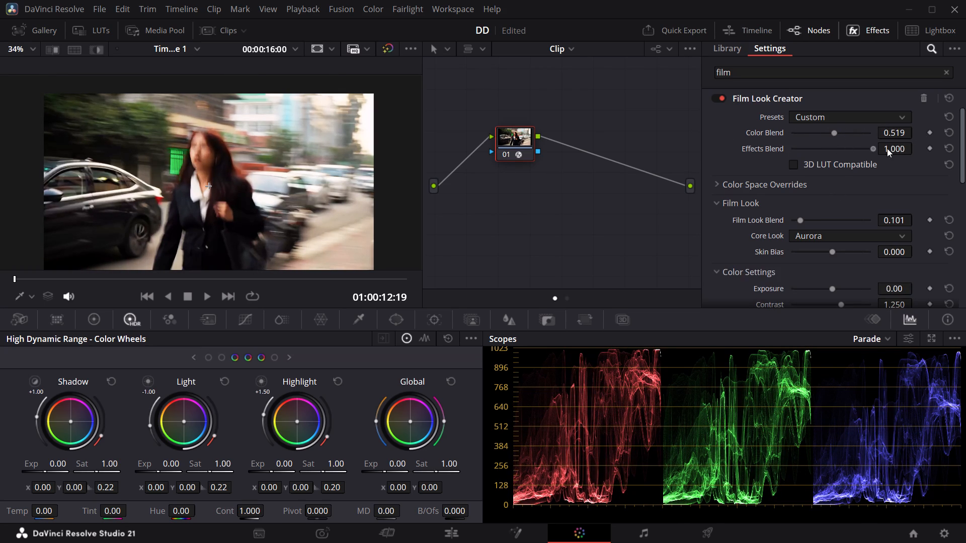
pyautogui.moveTo(887, 148); pyautogui.dragTo(830, 150)
pyautogui.moveTo(830, 150); pyautogui.dragTo(832, 149)
# Set the walking-feet street shot's Film Look Blend to about 0.488, Color Blend to about 0.612 and Effects Blend to about 0.550.
pyautogui.click(466, 538)
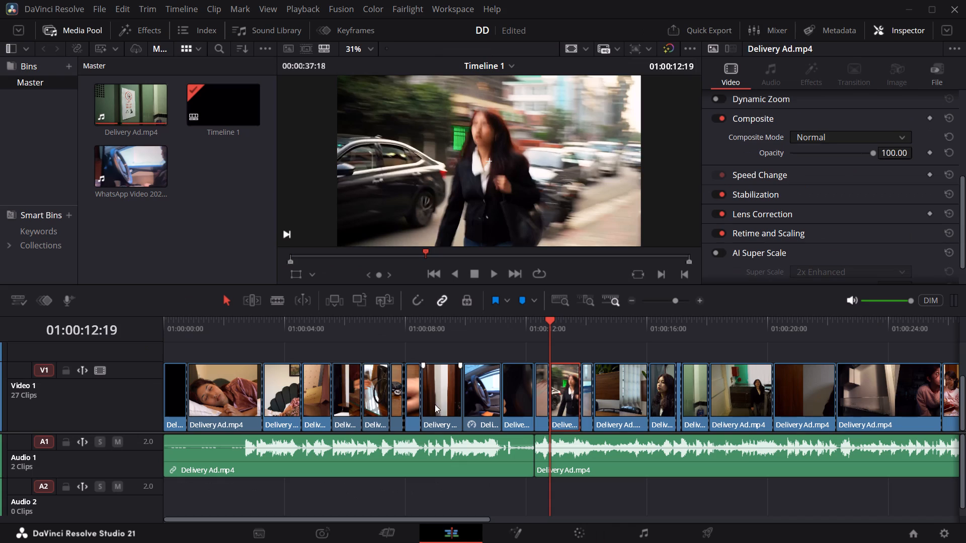
pyautogui.click(541, 323)
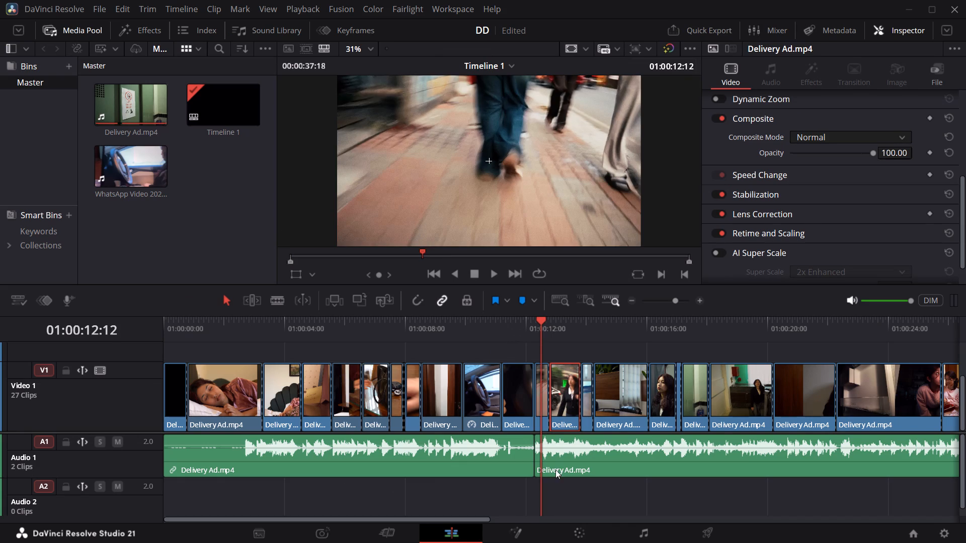
pyautogui.click(577, 532)
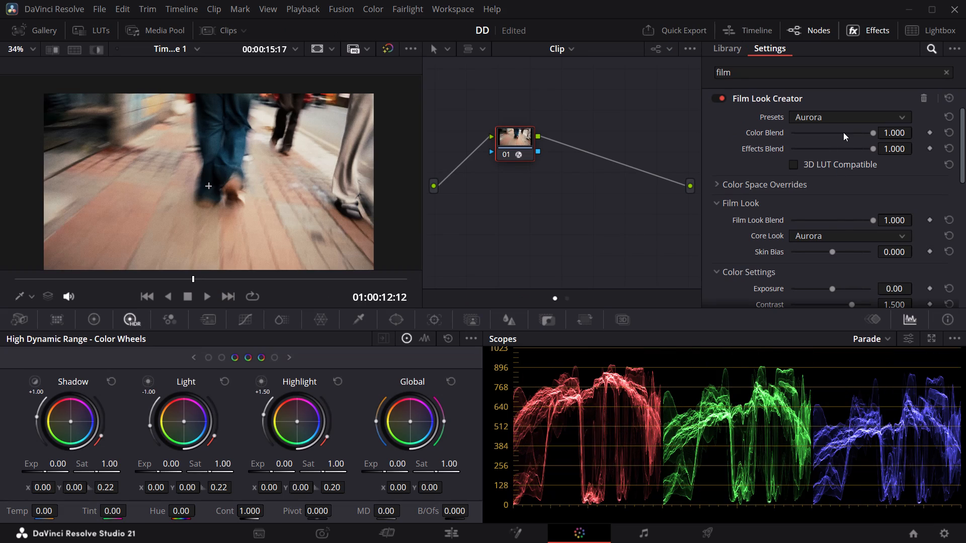
pyautogui.click(829, 132)
pyautogui.click(830, 150)
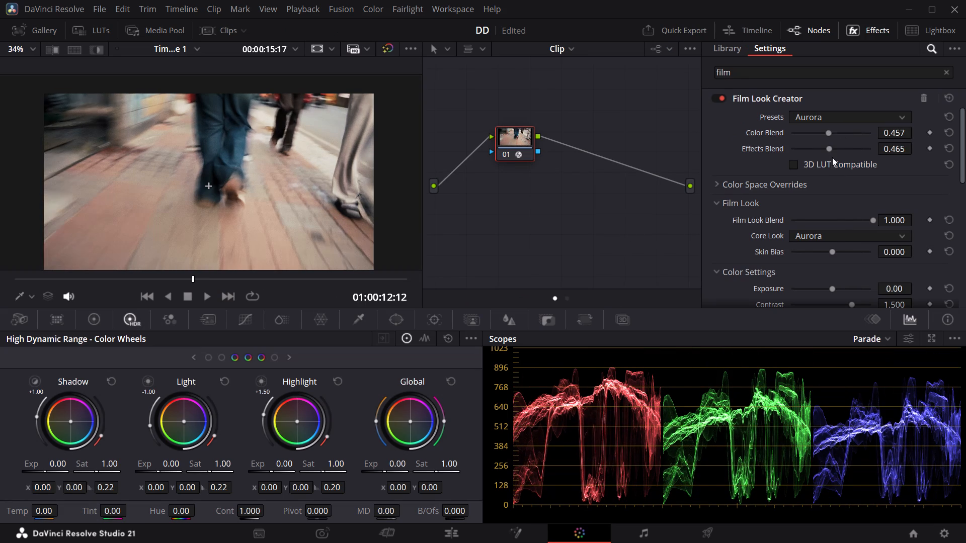
pyautogui.click(832, 222)
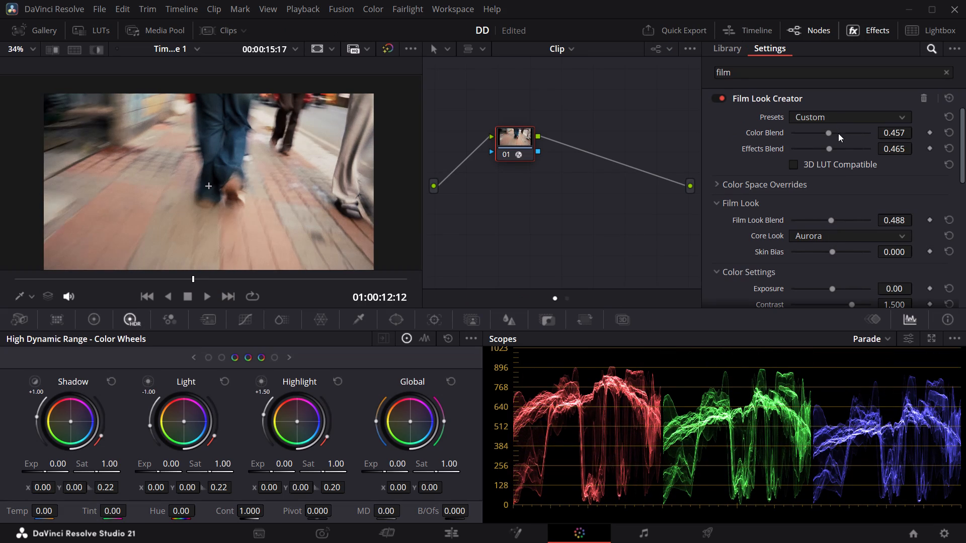
pyautogui.click(838, 133)
pyautogui.click(842, 134)
pyautogui.click(837, 148)
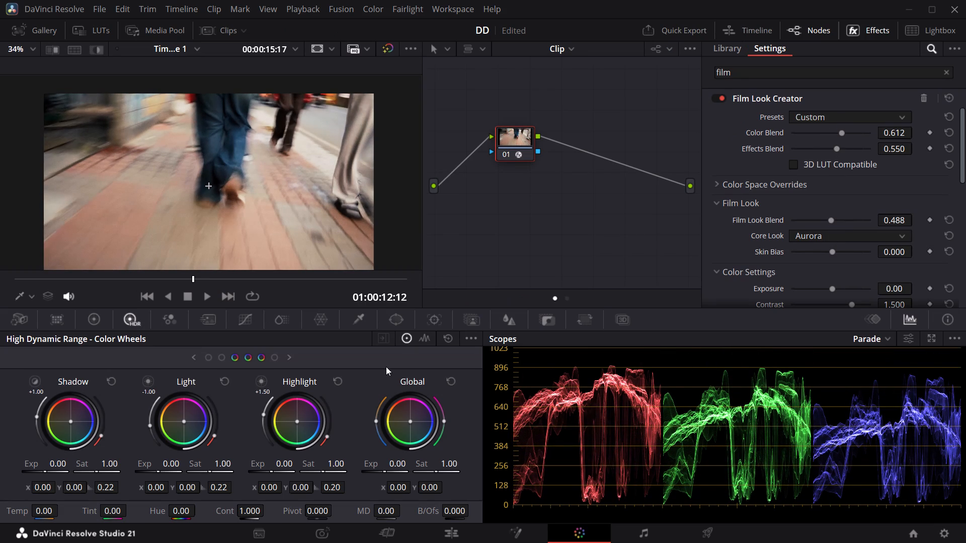
# Compare the woman's street shot with and without its grade, and play back the street shots and the shots after them.
pyautogui.click(439, 538)
pyautogui.click(569, 317)
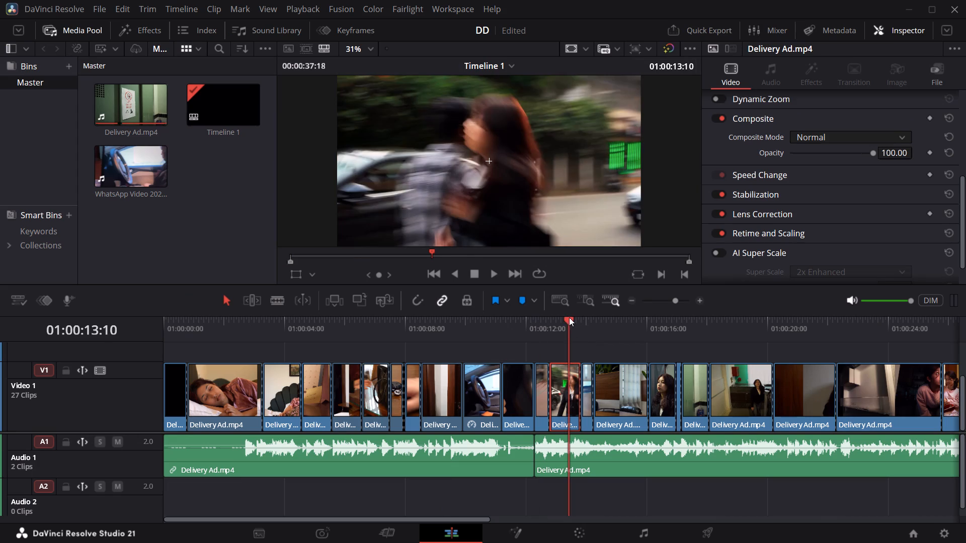
pyautogui.click(670, 51)
pyautogui.click(670, 51)
pyautogui.doubleClick(670, 51)
pyautogui.click(420, 335)
pyautogui.press('space')
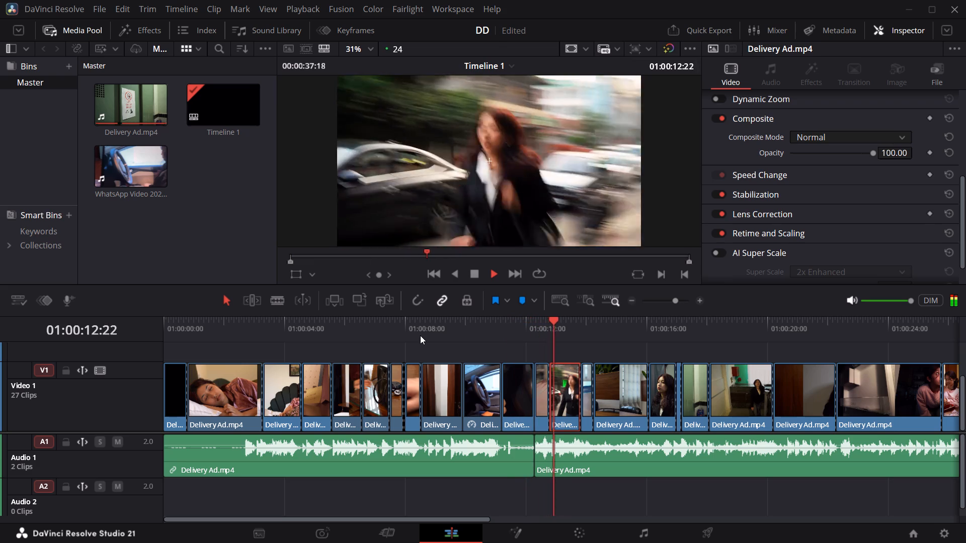
pyautogui.click(527, 322)
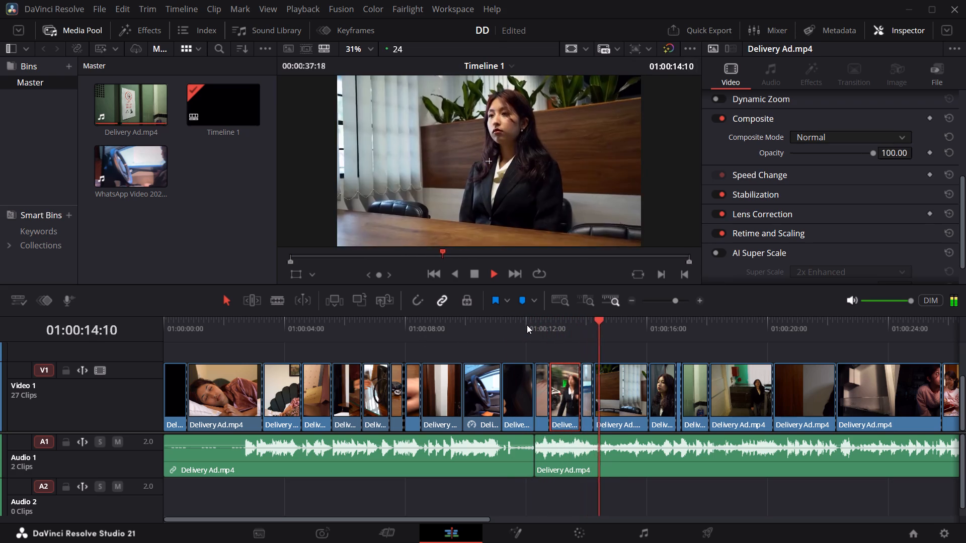
pyautogui.press('space')
pyautogui.click(619, 334)
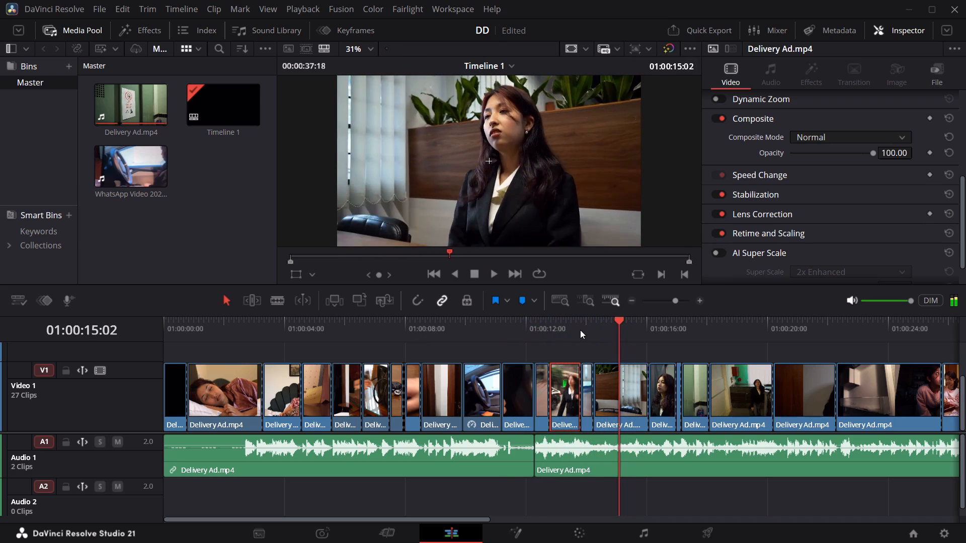
pyautogui.click(580, 330)
pyautogui.press('space')
pyautogui.press('space')
# Set the blue folder shot's HDR exposure to Highlight -0.21, Light -0.18 and Global -0.09, and raise its Shadow exposure.
pyautogui.moveTo(599, 326); pyautogui.dragTo(586, 339)
pyautogui.click(585, 407)
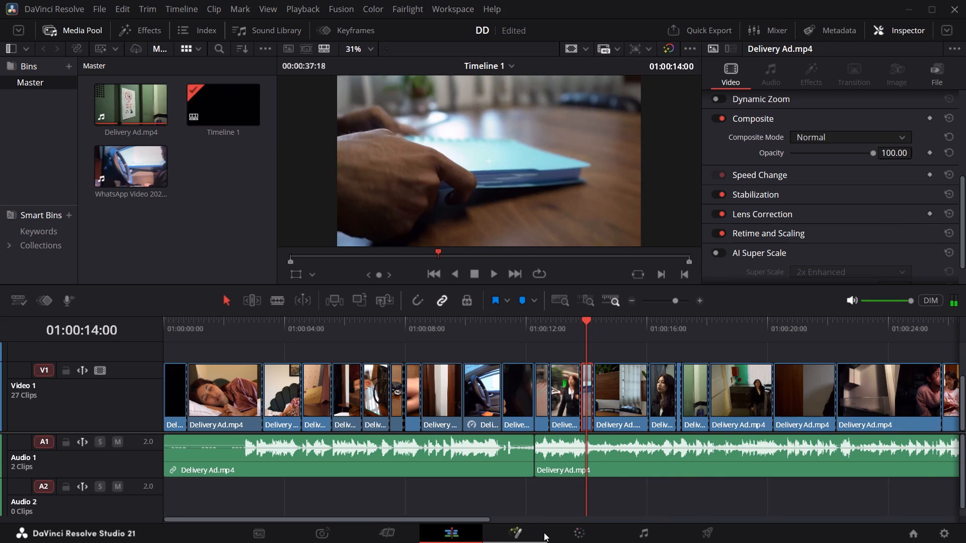
pyautogui.click(557, 533)
pyautogui.moveTo(270, 474); pyautogui.dragTo(218, 461)
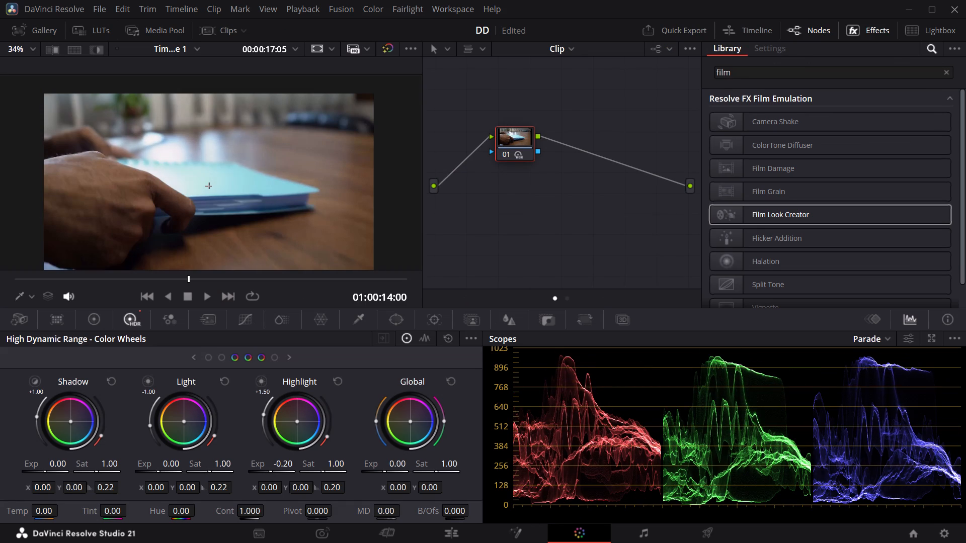
pyautogui.moveTo(218, 461); pyautogui.dragTo(214, 460)
pyautogui.moveTo(158, 472); pyautogui.dragTo(154, 471)
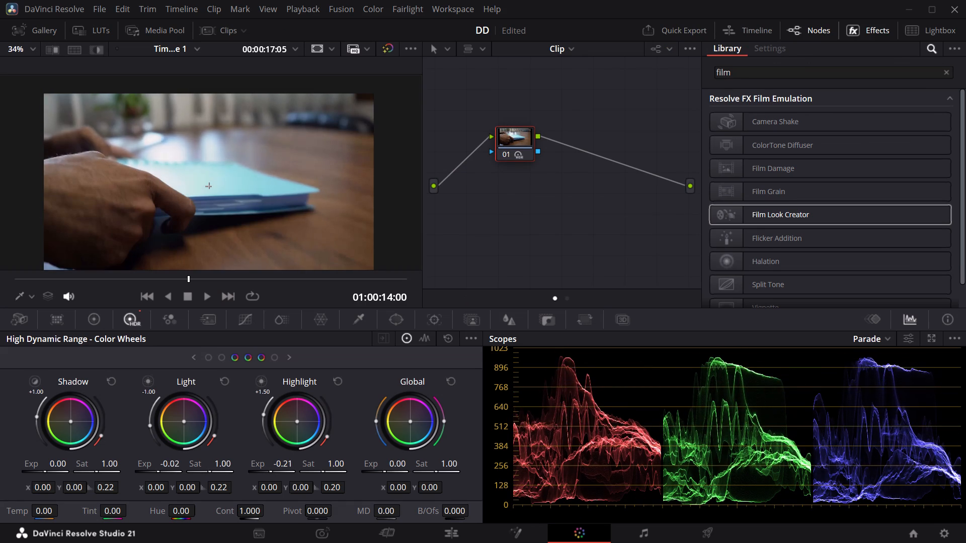
pyautogui.moveTo(154, 471); pyautogui.dragTo(113, 468)
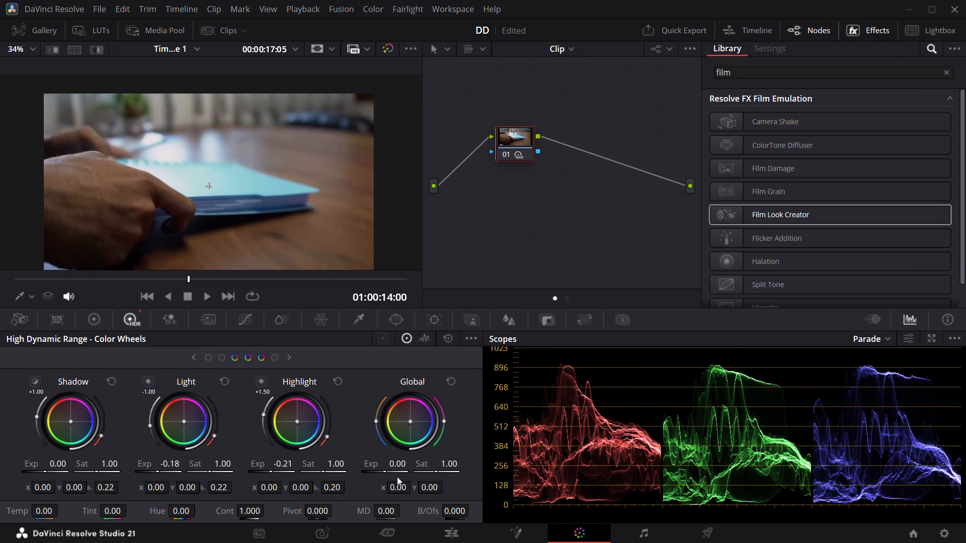
pyautogui.moveTo(388, 471); pyautogui.dragTo(365, 471)
pyautogui.moveTo(47, 474); pyautogui.dragTo(78, 474)
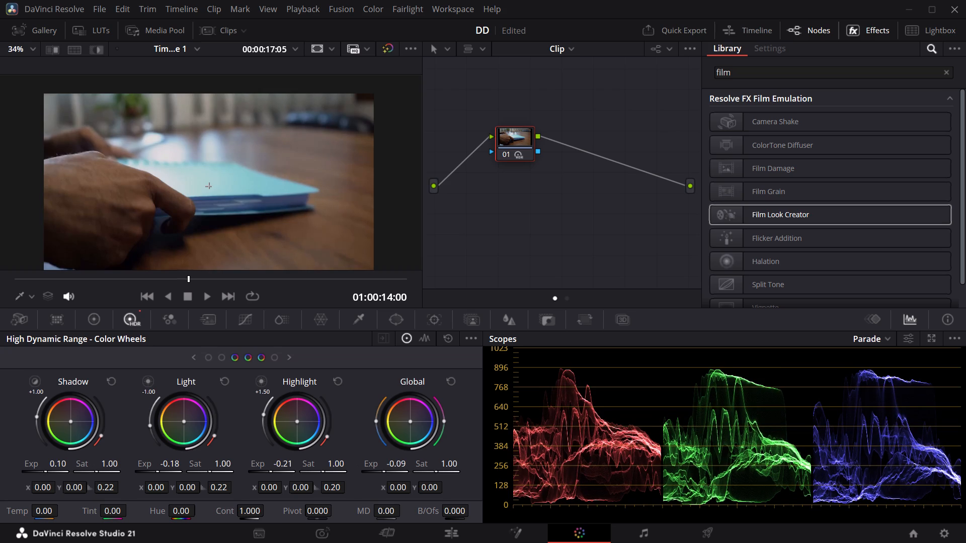
pyautogui.moveTo(78, 474); pyautogui.dragTo(592, 259)
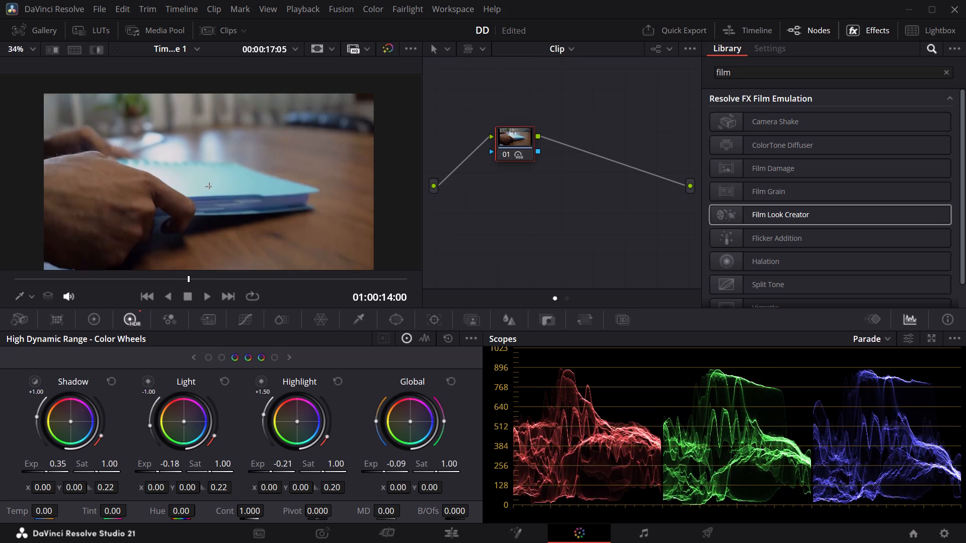
pyautogui.moveTo(592, 259); pyautogui.dragTo(446, 260)
# Set the blue folder shot's primary temperature to 10.0 and raise its saturation to about 55.
pyautogui.click(108, 325)
pyautogui.moveTo(119, 354); pyautogui.dragTo(127, 354)
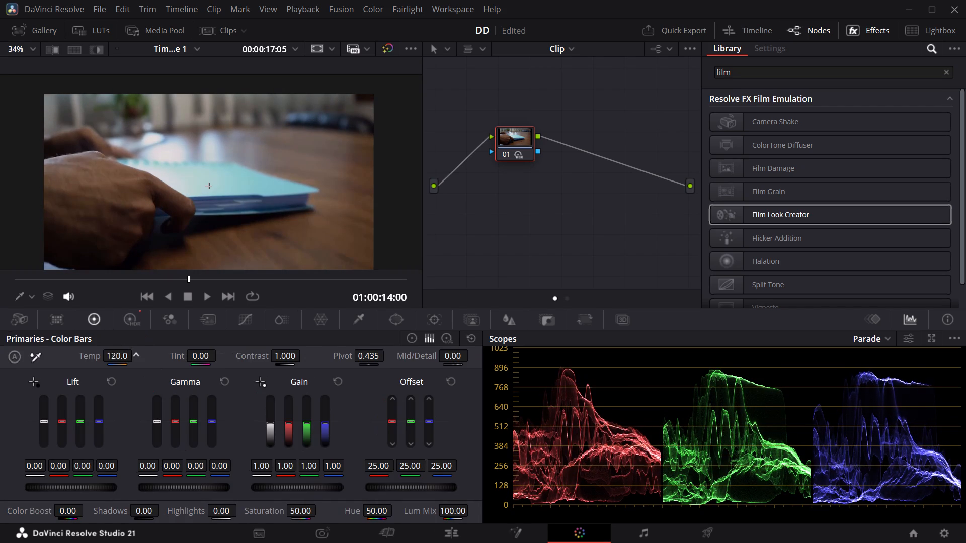
pyautogui.moveTo(127, 354); pyautogui.dragTo(135, 348)
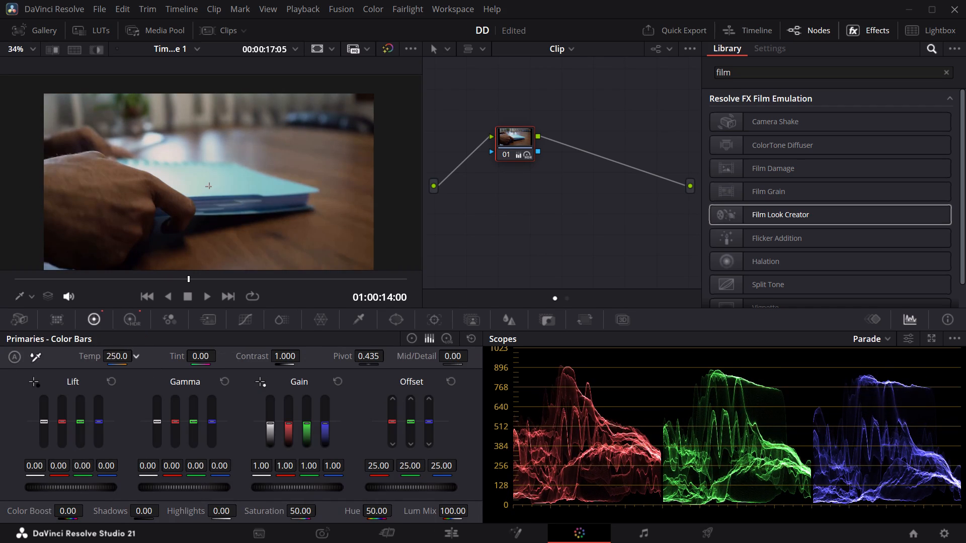
pyautogui.moveTo(135, 348); pyautogui.dragTo(119, 348)
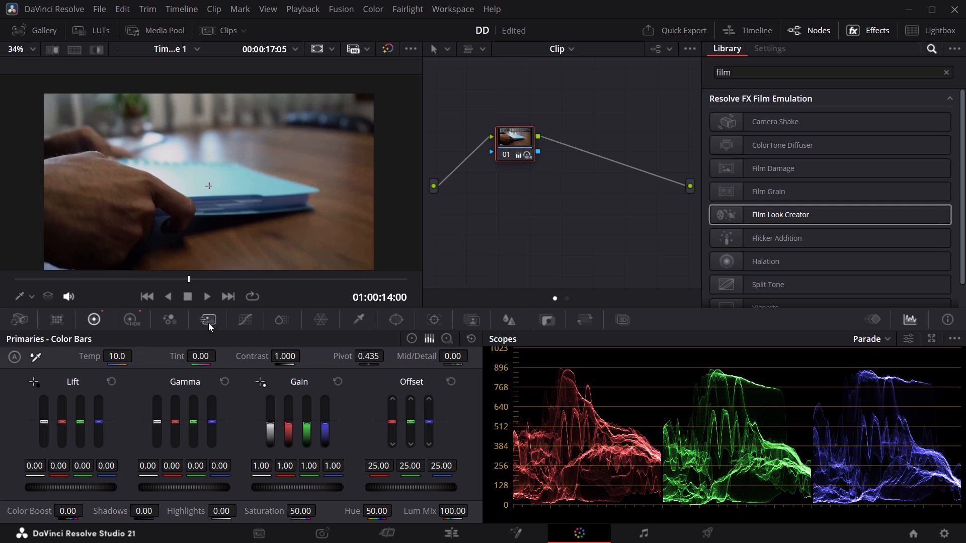
pyautogui.moveTo(302, 512); pyautogui.dragTo(317, 510)
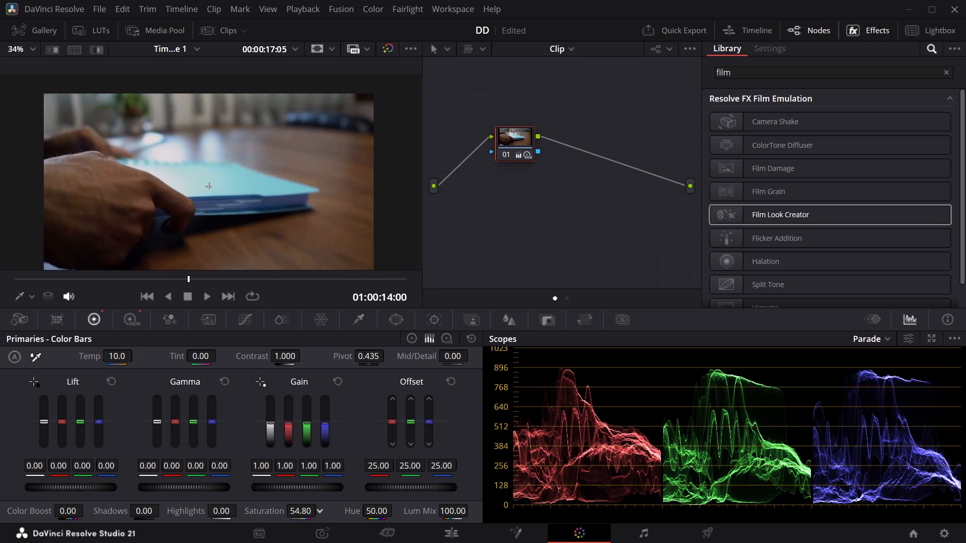
pyautogui.moveTo(317, 510); pyautogui.dragTo(321, 510)
# Play back the blue folder shot with its neighbouring shots and compare it with and without the grade.
pyautogui.click(464, 536)
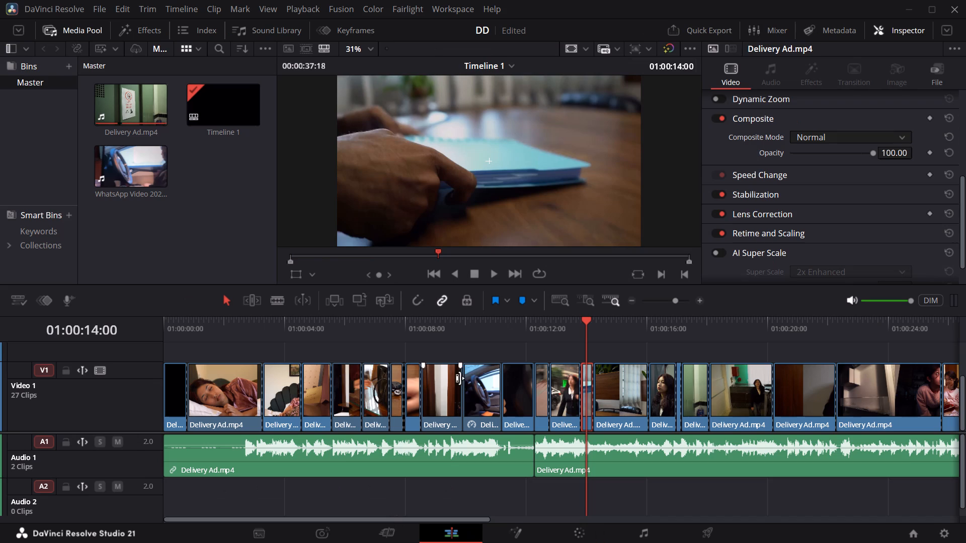
pyautogui.press('space')
pyautogui.press('space')
pyautogui.click(582, 329)
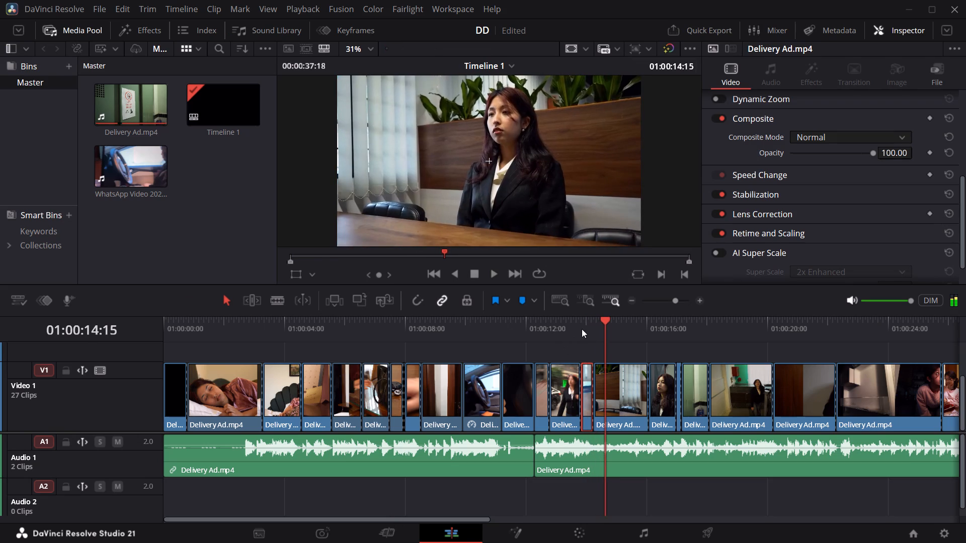
pyautogui.click(669, 45)
pyautogui.click(669, 45)
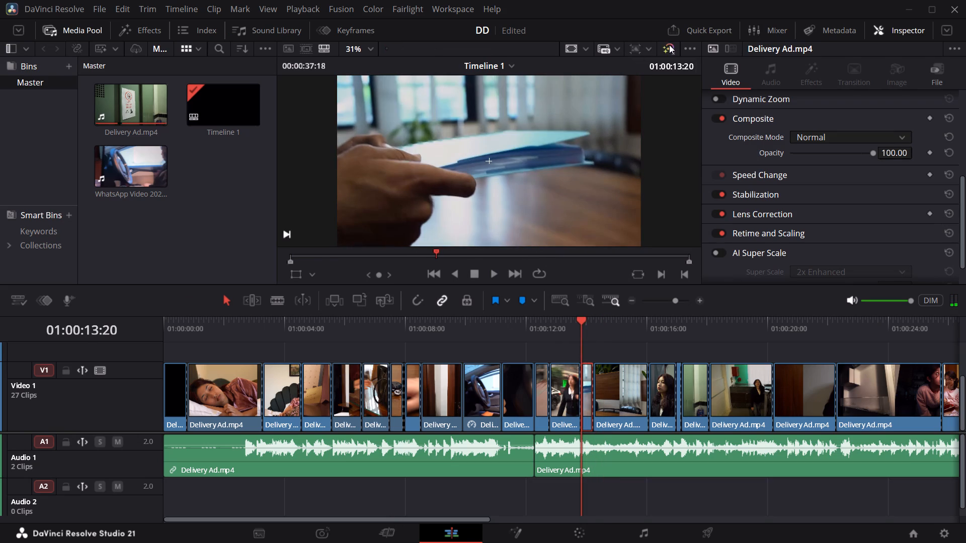
pyautogui.click(550, 334)
pyautogui.press('space')
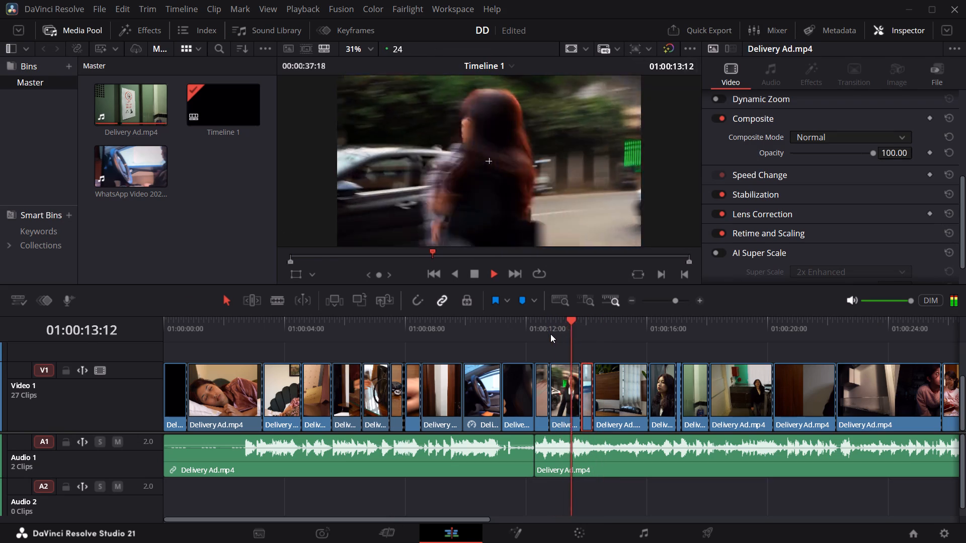
pyautogui.press('space')
pyautogui.press('space')
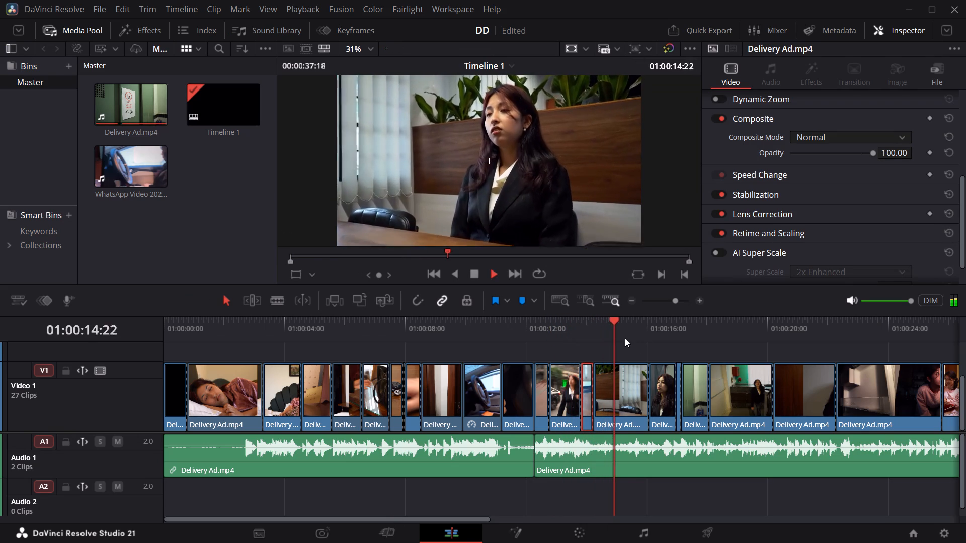
pyautogui.press('space')
# Stabilize the shot of the woman seated in the office using Similarity mode and play it back.
pyautogui.moveTo(631, 330); pyautogui.dragTo(587, 342)
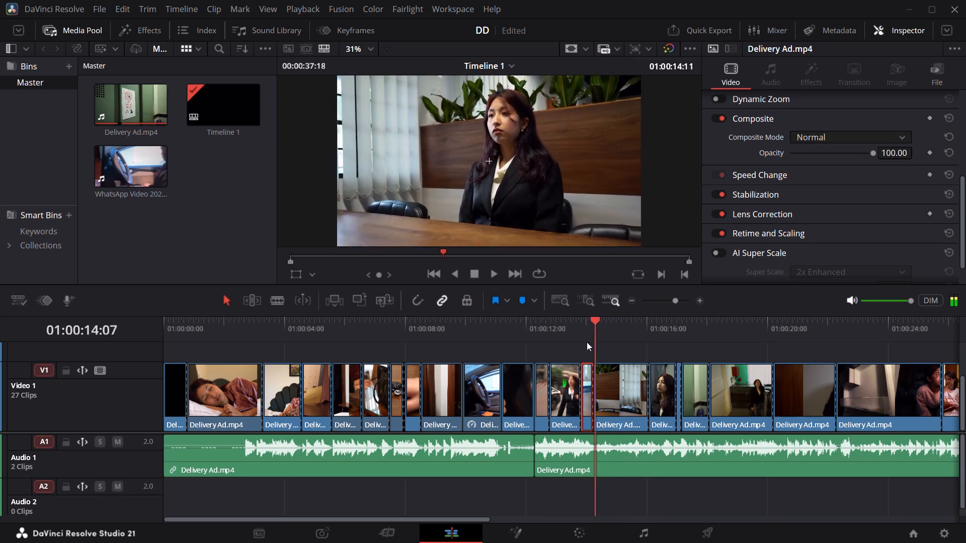
pyautogui.moveTo(587, 342); pyautogui.dragTo(620, 340)
pyautogui.click(615, 398)
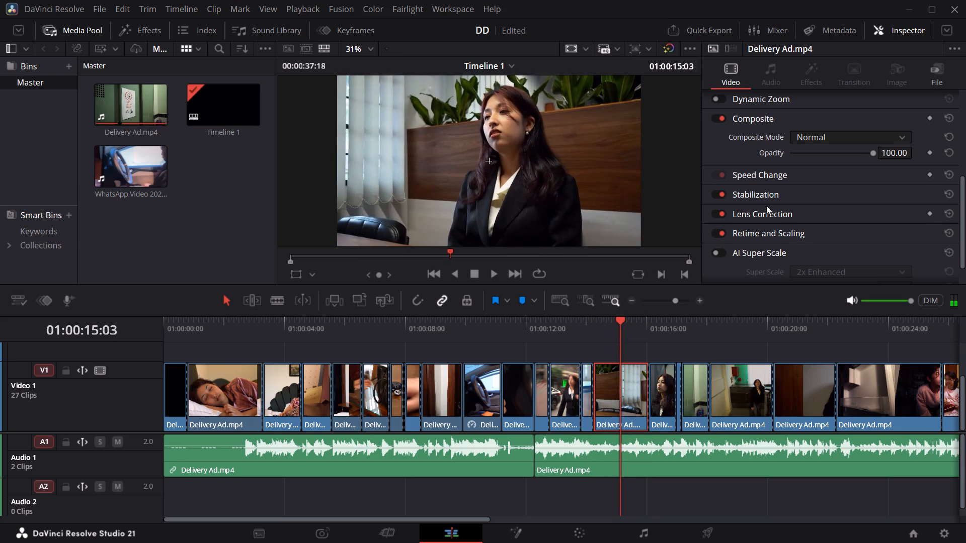
pyautogui.click(765, 196)
pyautogui.click(807, 231)
pyautogui.click(810, 257)
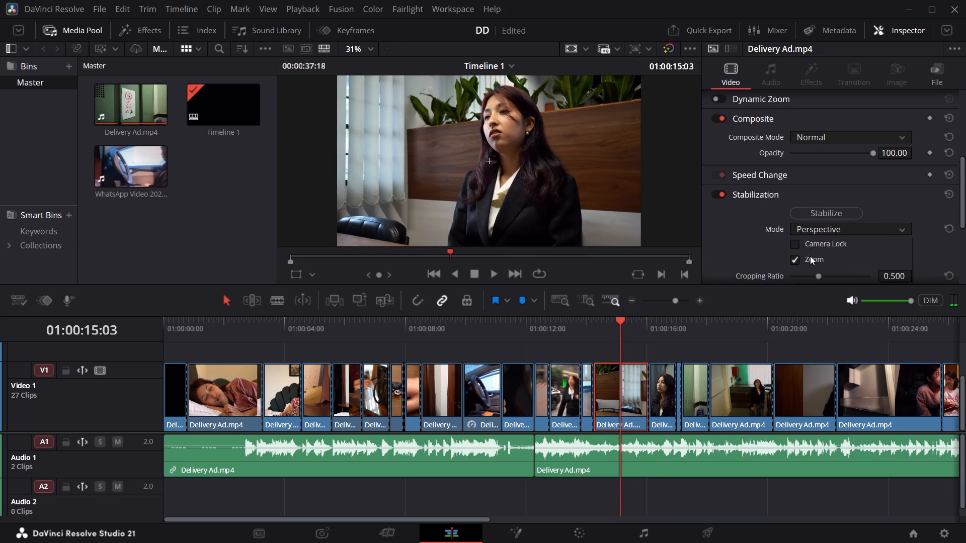
pyautogui.click(814, 216)
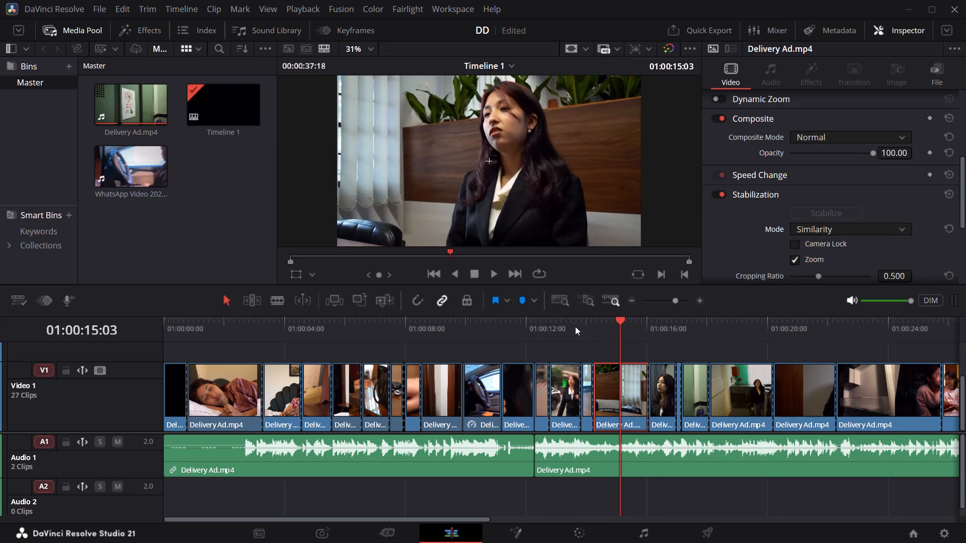
pyautogui.click(595, 327)
pyautogui.press('space')
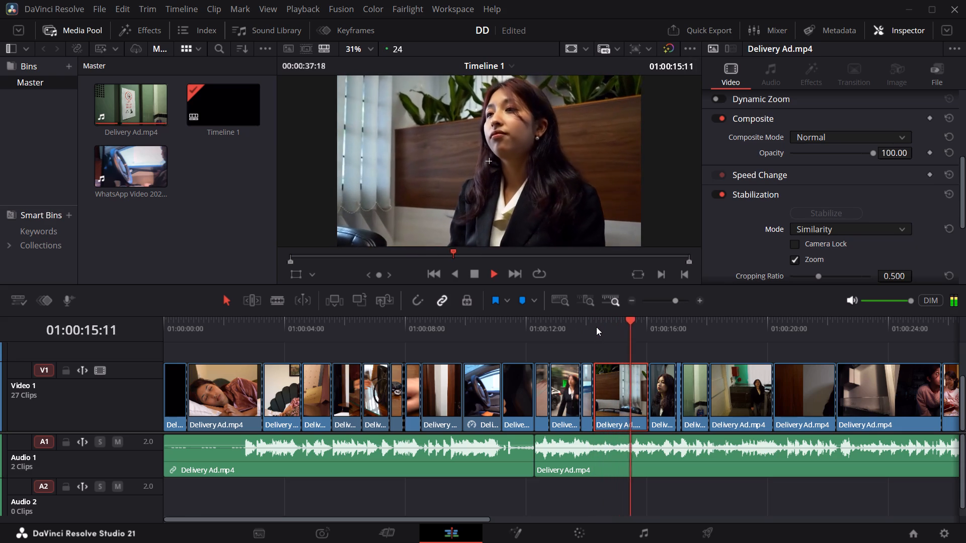
pyautogui.press('space')
# Undo the most recent timeline changes.
pyautogui.hotkey('ctrl', 'z')
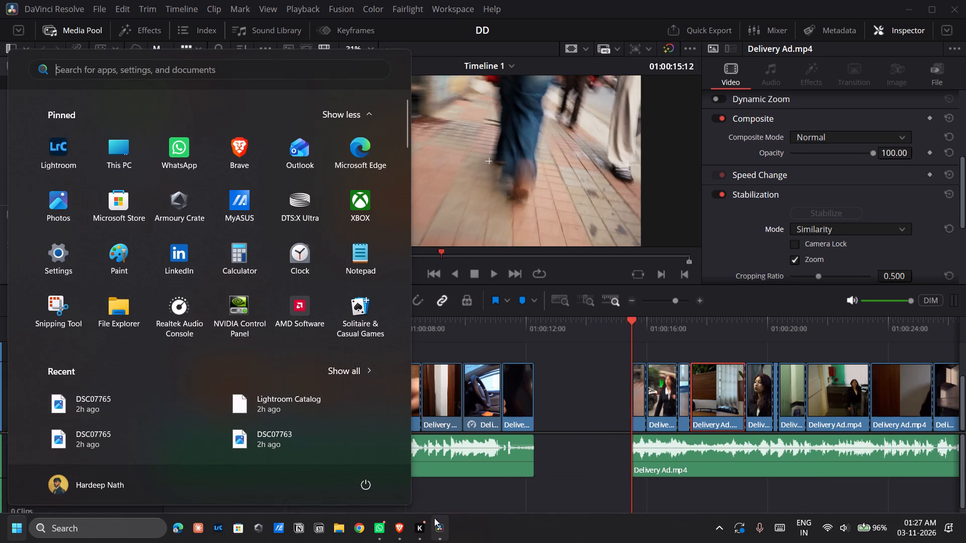
# Switch to the Brave browser and search the web in a new tab for "redo in davinci resolve".
pyautogui.click(400, 530)
pyautogui.click(463, 468)
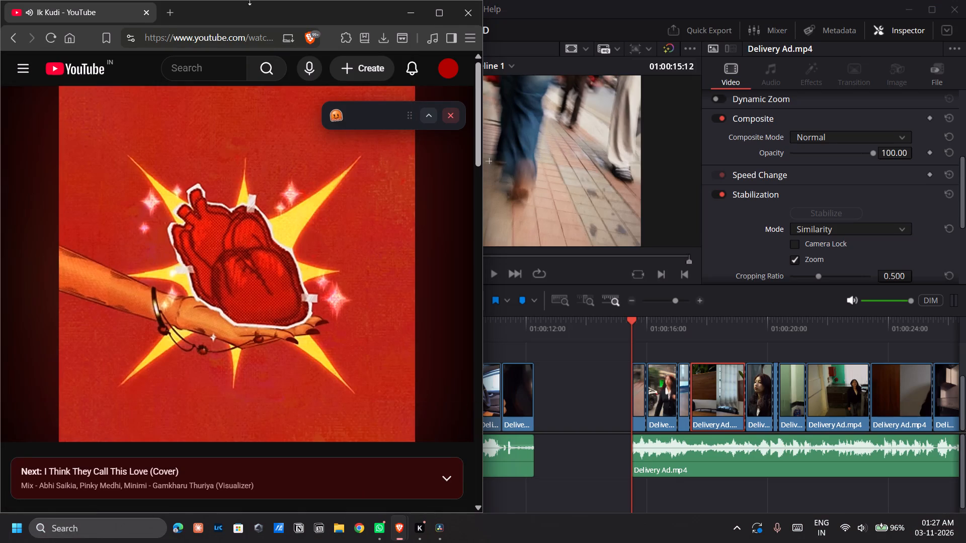
pyautogui.click(173, 12)
pyautogui.press('r')
pyautogui.press('e')
pyautogui.press('d')
pyautogui.press('o')
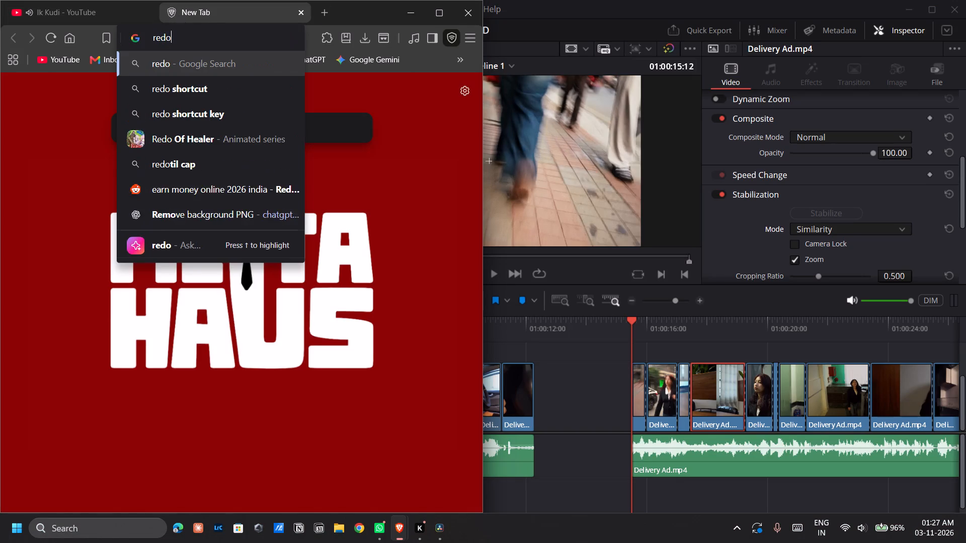
pyautogui.press('space')
pyautogui.press('i')
pyautogui.write('n da')
pyautogui.click(209, 53)
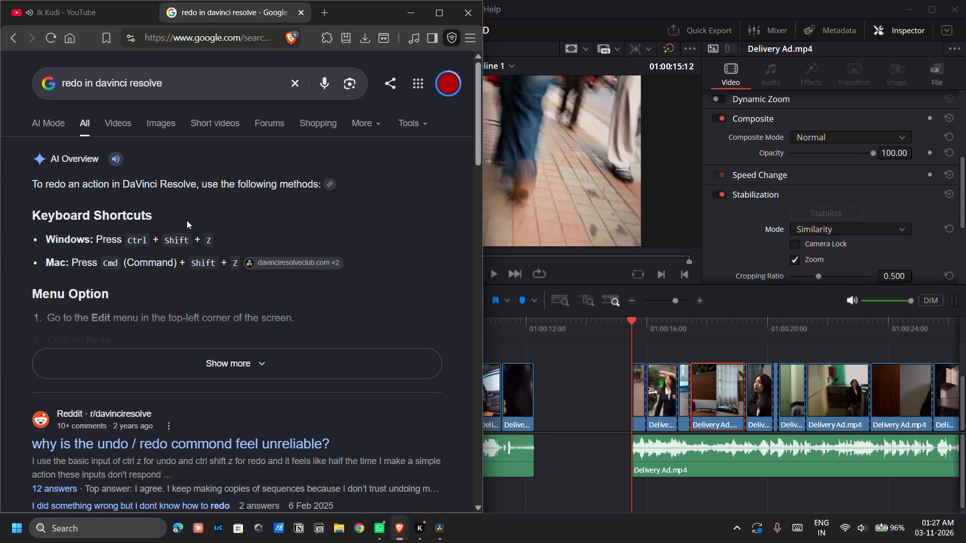
# Return from the browser to DaVinci Resolve and redo the undone timeline changes.
pyautogui.hotkey('ctrl', 'shift', 'z')
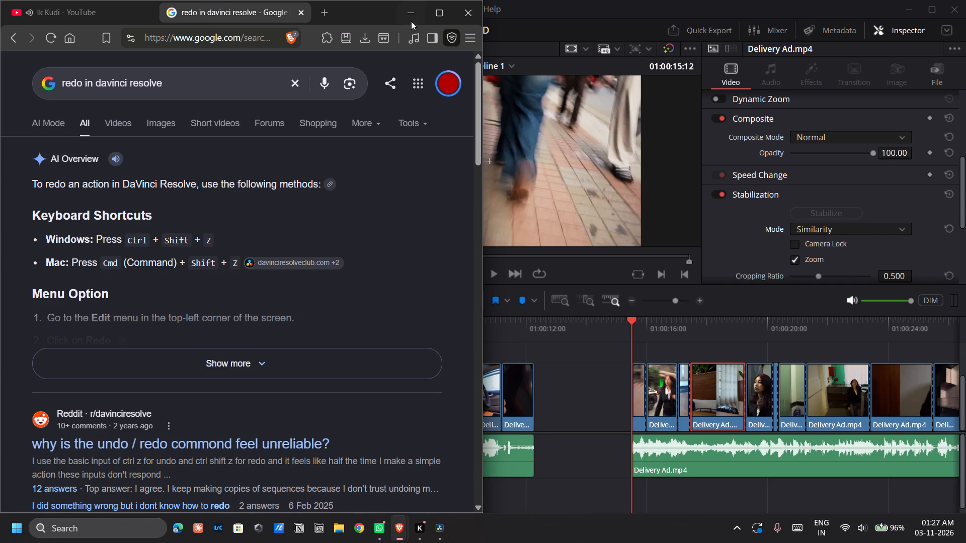
pyautogui.keyDown('ctrl'); pyautogui.click(407, 17); pyautogui.keyUp('ctrl')
pyautogui.hotkey('ctrl', 'shift', 'z')
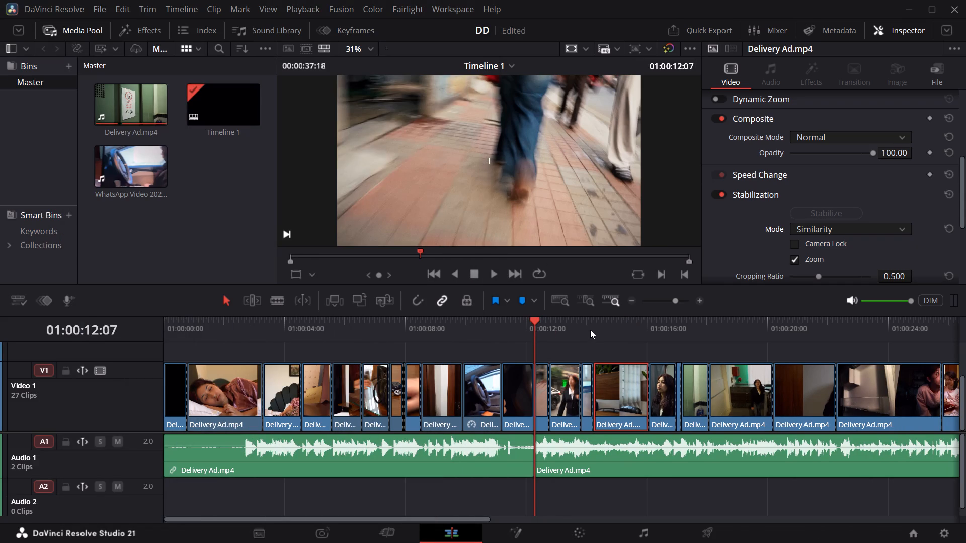
# Play back and scrub the stabilized shot of the woman seated in the office together with the cut before it.
pyautogui.click(590, 330)
pyautogui.click(609, 326)
pyautogui.click(583, 327)
pyautogui.press('space')
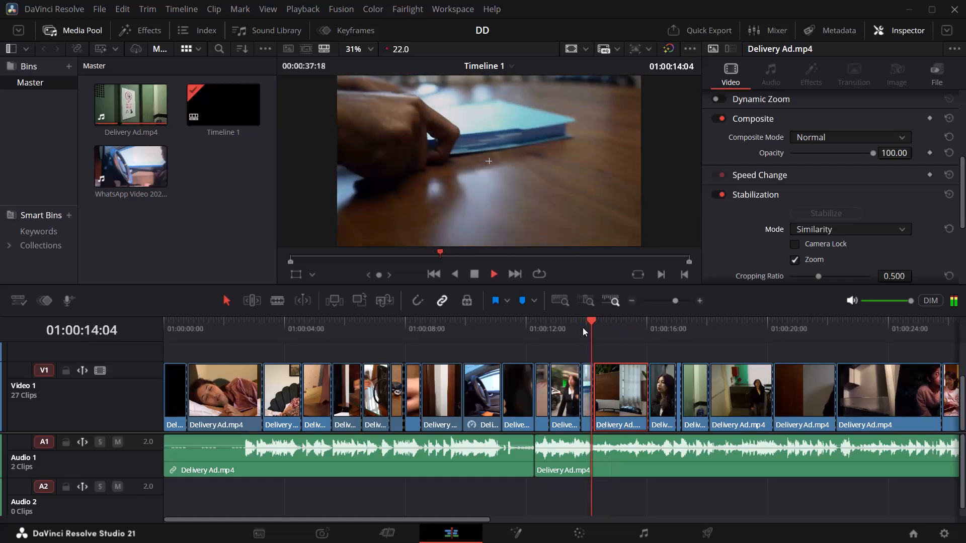
pyautogui.click(589, 326)
pyautogui.click(569, 326)
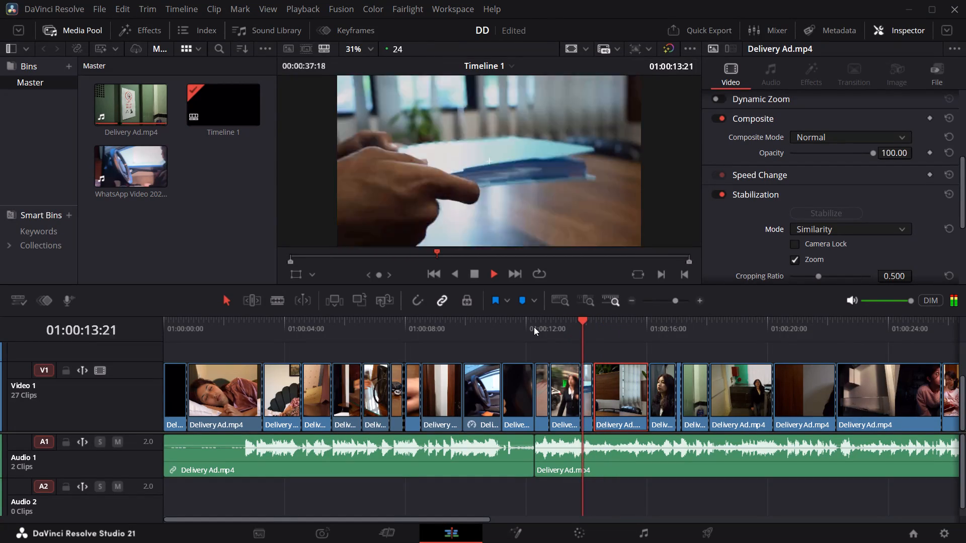
pyautogui.click(603, 324)
pyautogui.press('space')
pyautogui.moveTo(618, 324); pyautogui.dragTo(610, 330)
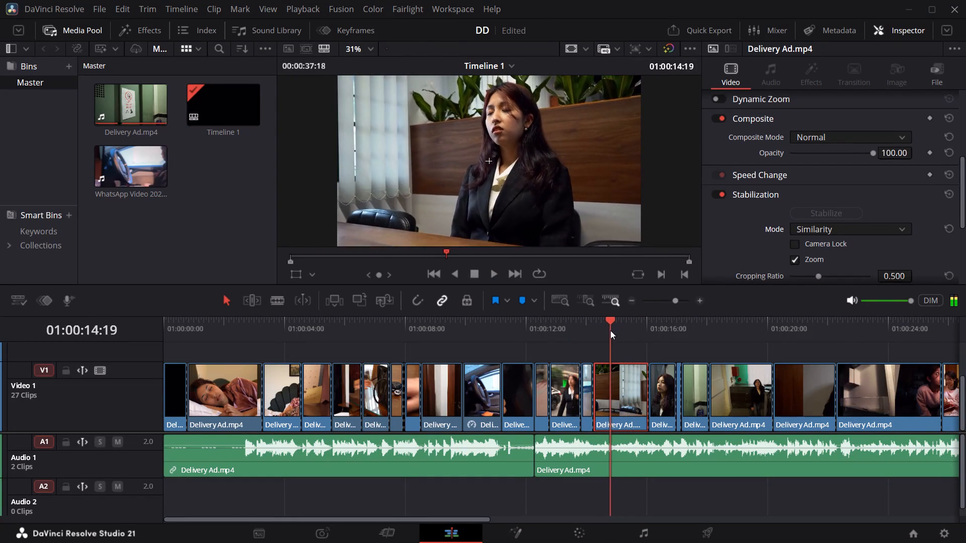
pyautogui.moveTo(610, 330); pyautogui.dragTo(623, 328)
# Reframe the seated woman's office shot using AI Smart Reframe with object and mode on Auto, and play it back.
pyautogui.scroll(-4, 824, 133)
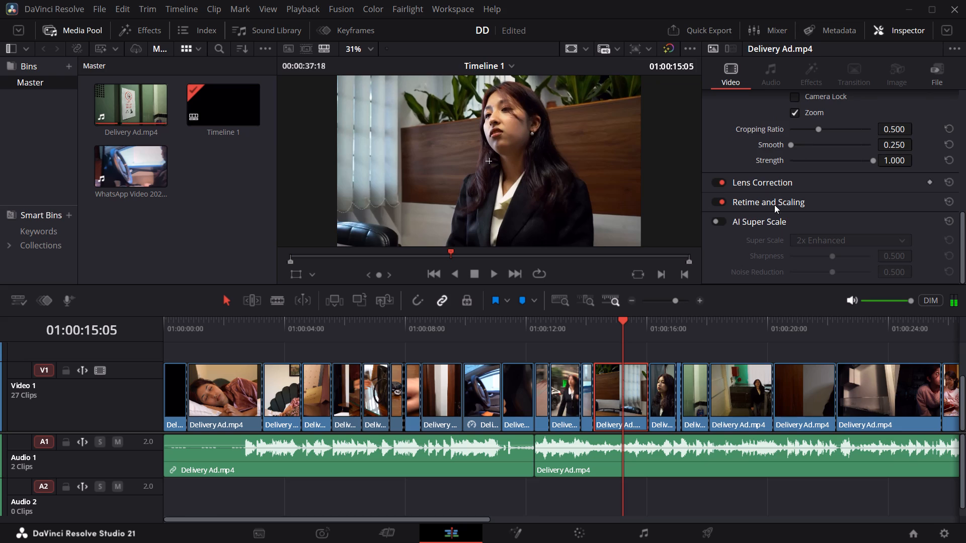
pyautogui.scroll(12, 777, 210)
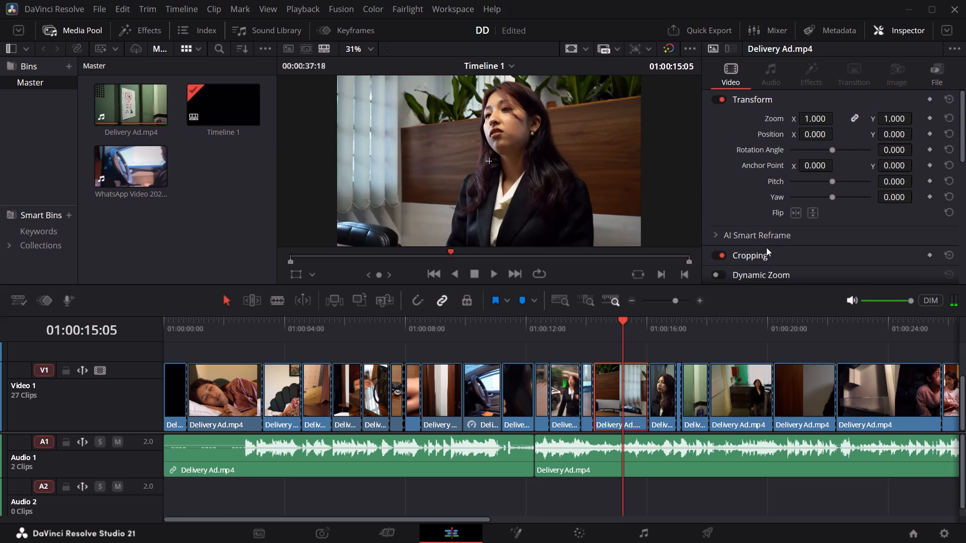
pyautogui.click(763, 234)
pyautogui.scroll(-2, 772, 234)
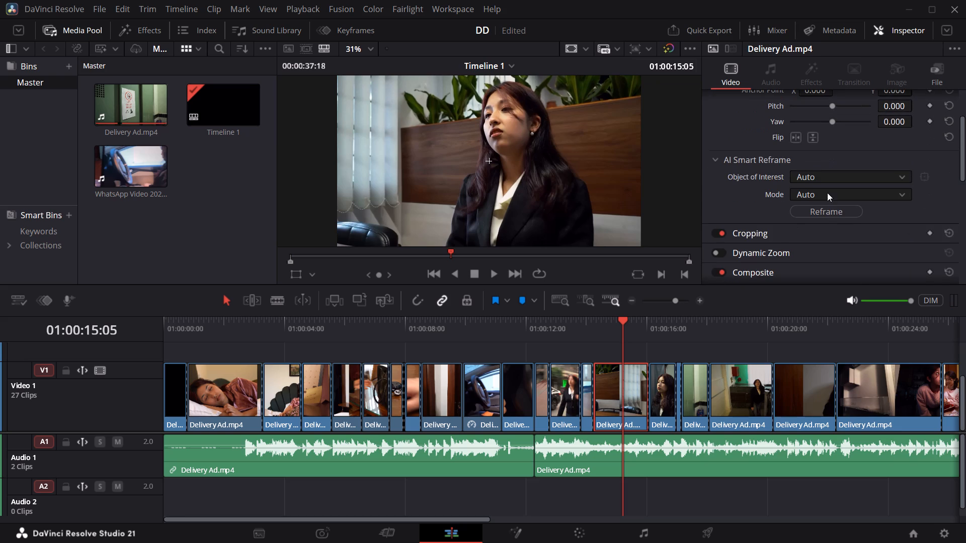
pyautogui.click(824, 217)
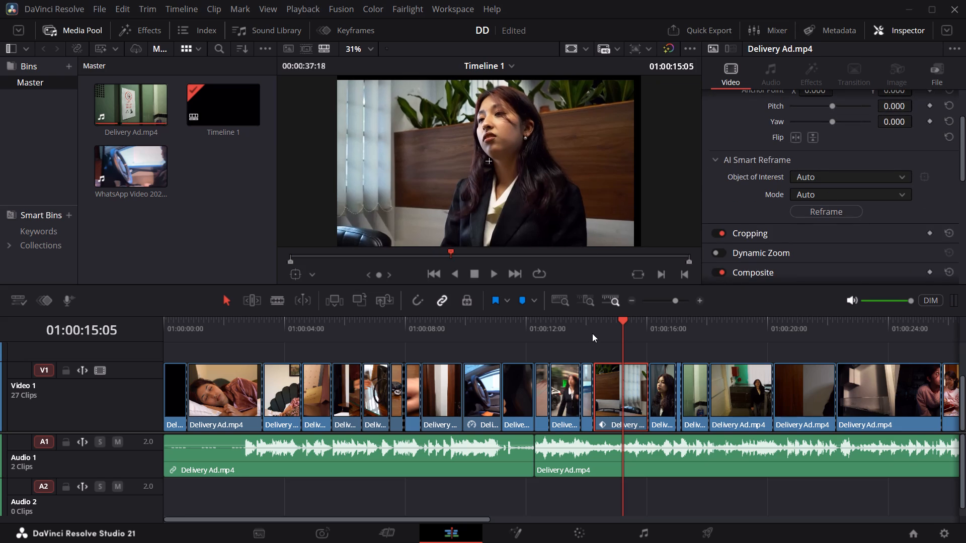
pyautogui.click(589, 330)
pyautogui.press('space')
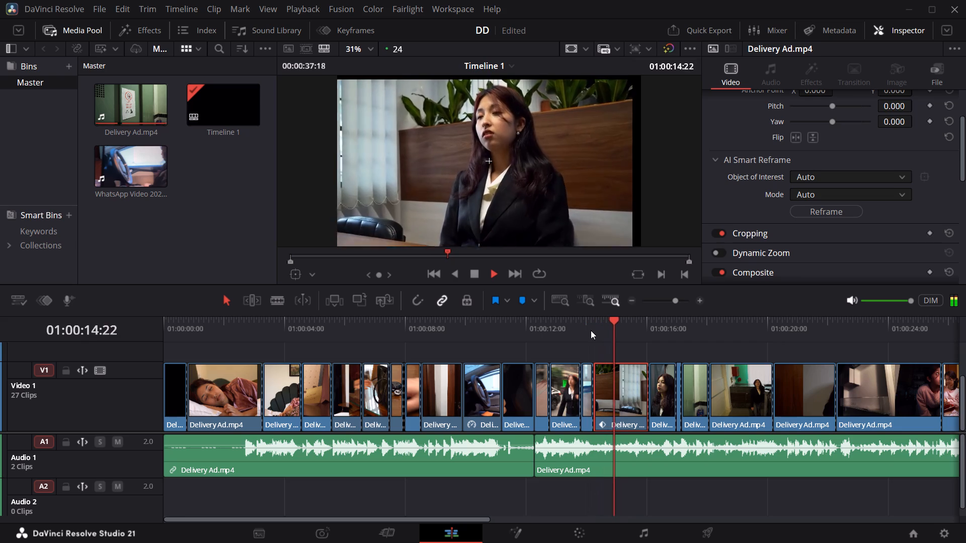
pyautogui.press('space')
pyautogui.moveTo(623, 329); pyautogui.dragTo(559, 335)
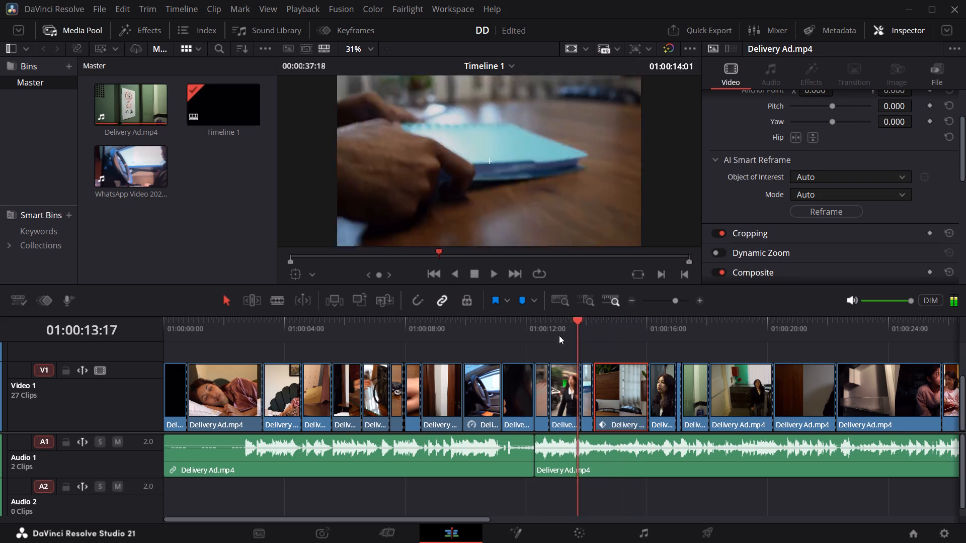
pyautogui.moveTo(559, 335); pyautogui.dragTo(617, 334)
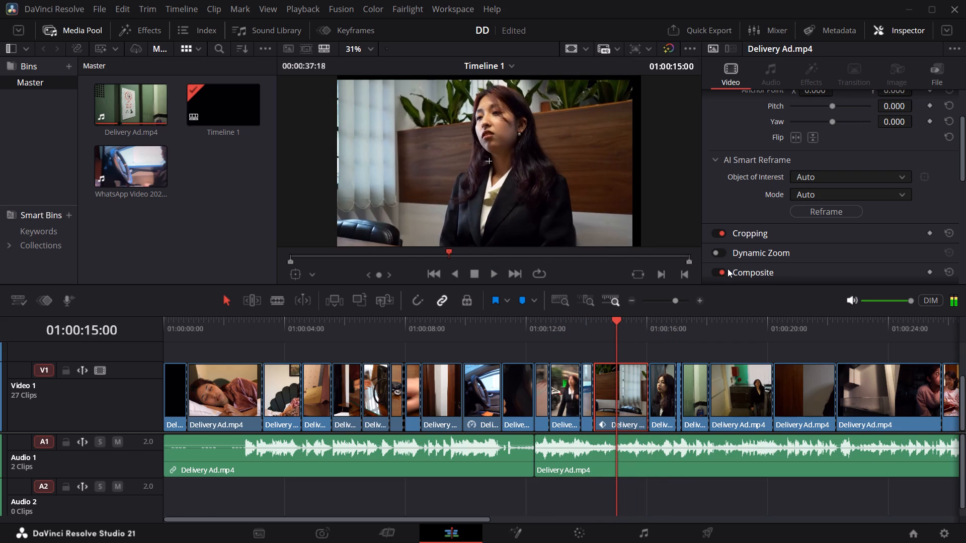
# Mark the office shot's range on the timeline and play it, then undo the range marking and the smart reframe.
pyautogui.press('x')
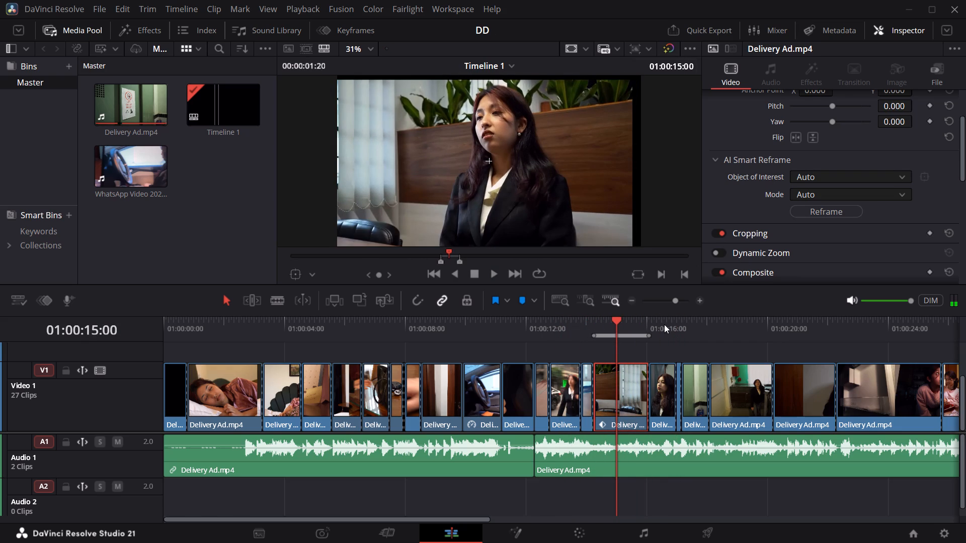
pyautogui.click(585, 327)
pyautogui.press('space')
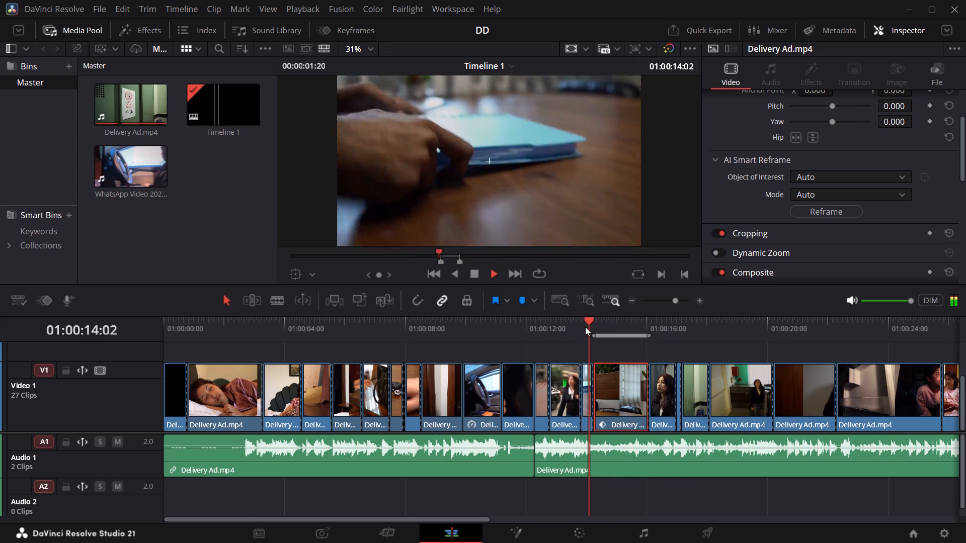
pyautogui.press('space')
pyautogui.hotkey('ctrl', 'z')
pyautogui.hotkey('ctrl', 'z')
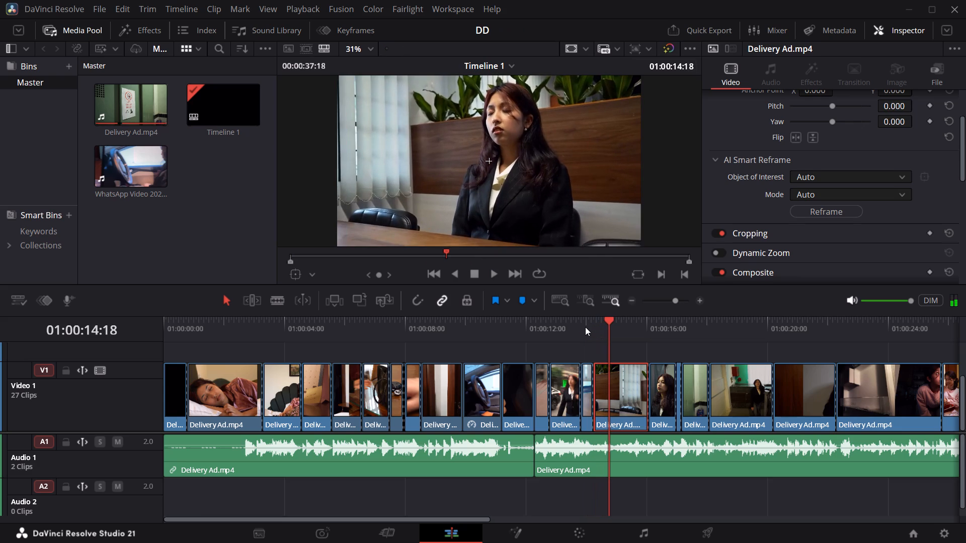
# Play back the seated woman's office shot and its neighbouring shots without the reframe.
pyautogui.click(589, 316)
pyautogui.click(573, 328)
pyautogui.press('space')
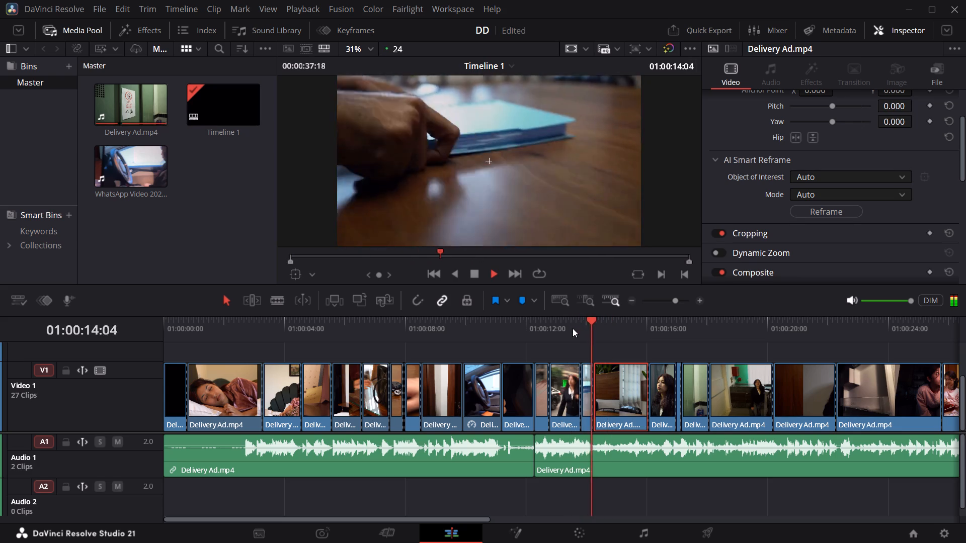
pyautogui.press('space')
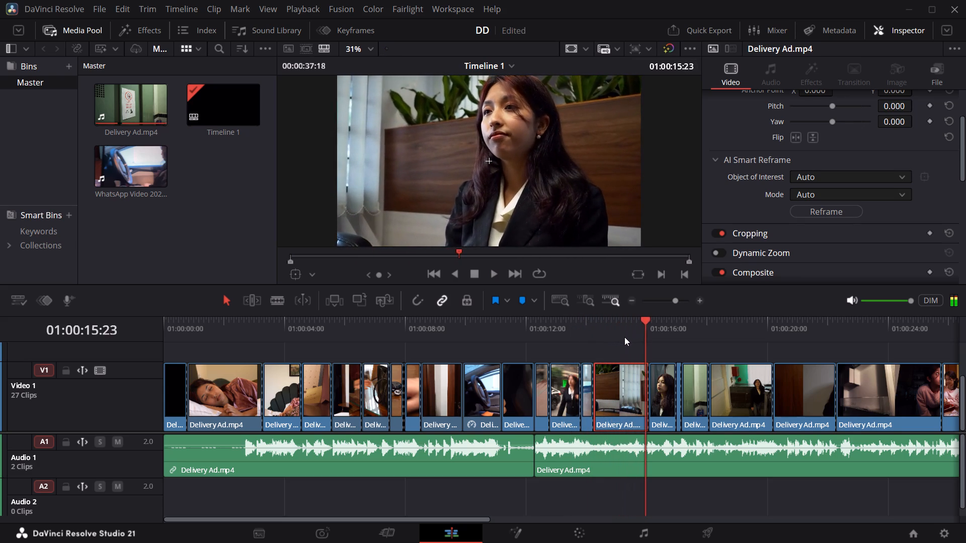
pyautogui.click(624, 337)
pyautogui.press('space')
pyautogui.press('space')
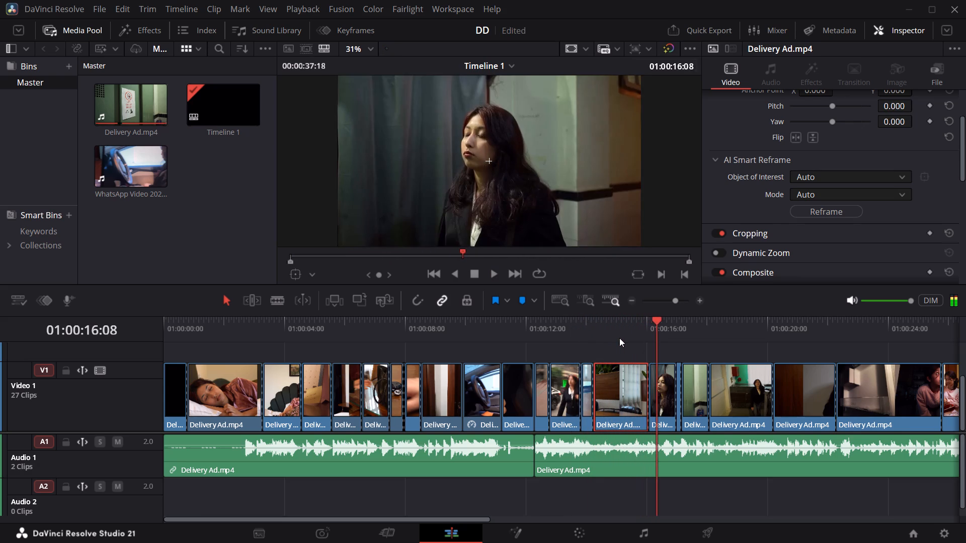
pyautogui.click(614, 338)
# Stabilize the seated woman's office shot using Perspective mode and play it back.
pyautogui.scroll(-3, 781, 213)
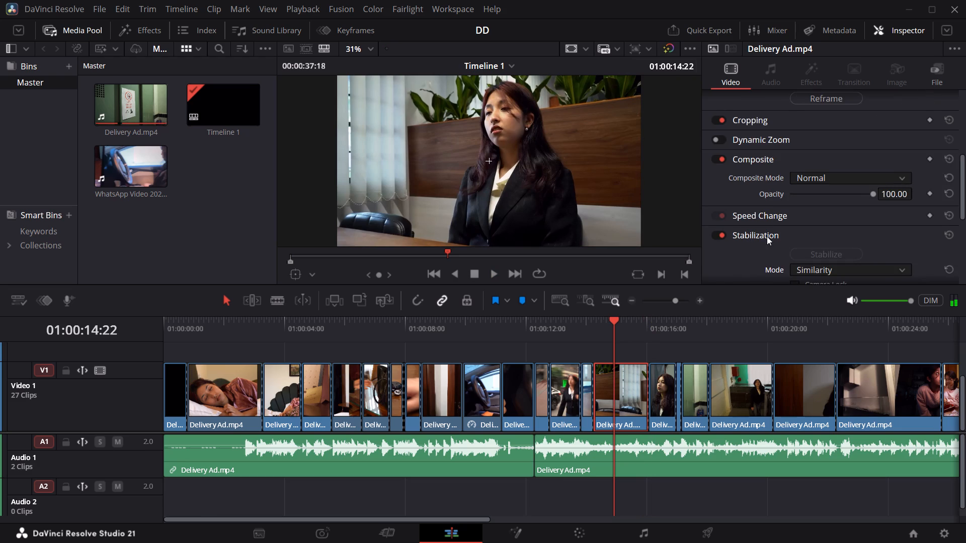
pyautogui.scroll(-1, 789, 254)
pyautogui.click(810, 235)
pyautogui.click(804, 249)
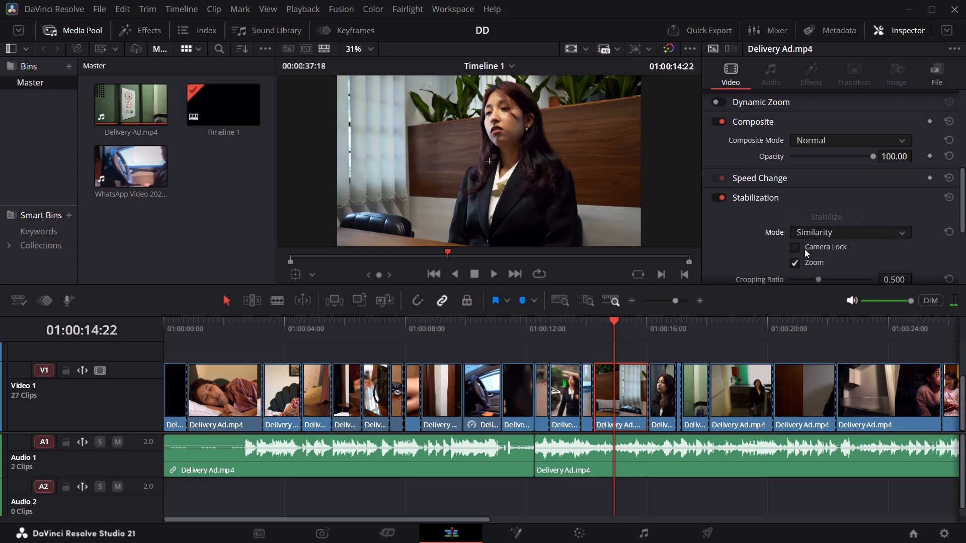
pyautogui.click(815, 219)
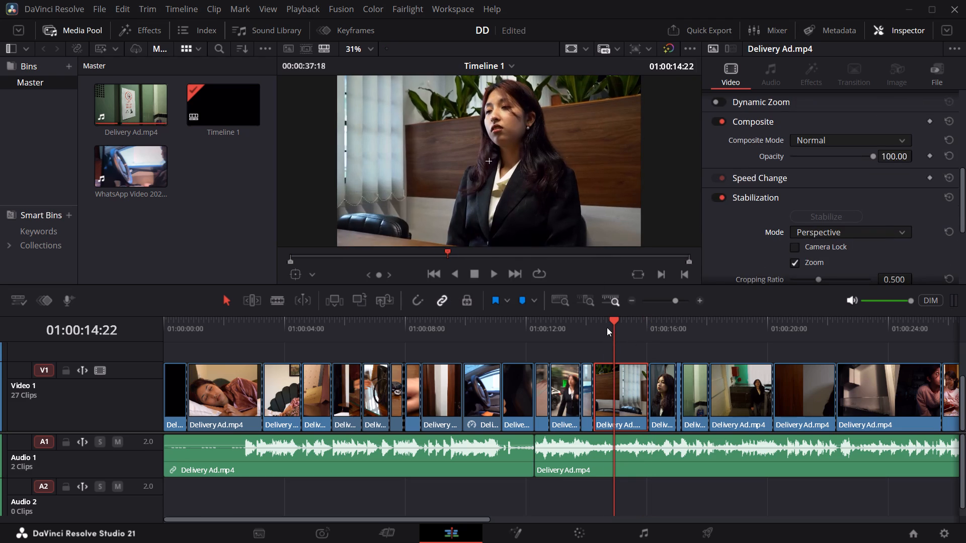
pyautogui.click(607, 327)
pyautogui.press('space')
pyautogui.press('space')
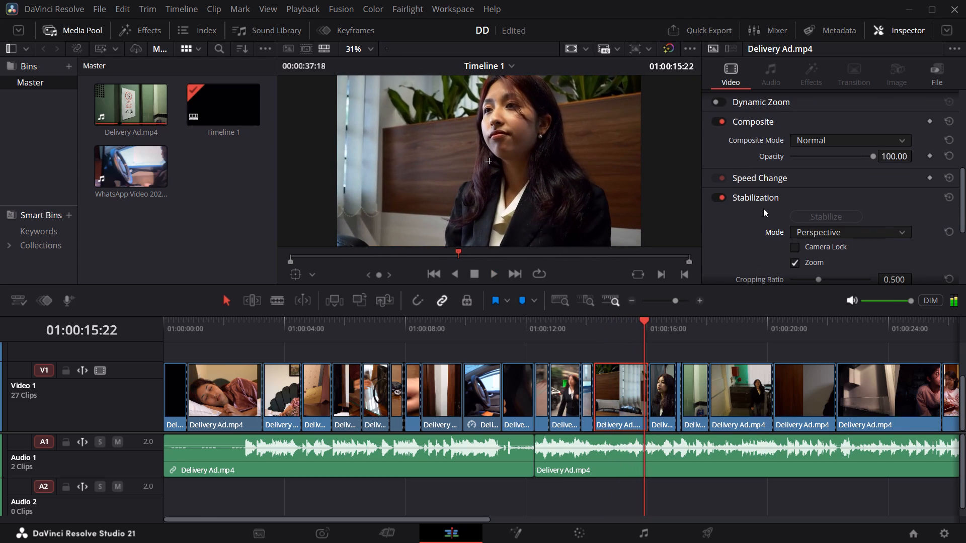
# Turn off stabilization for the seated woman's office shot.
pyautogui.click(714, 201)
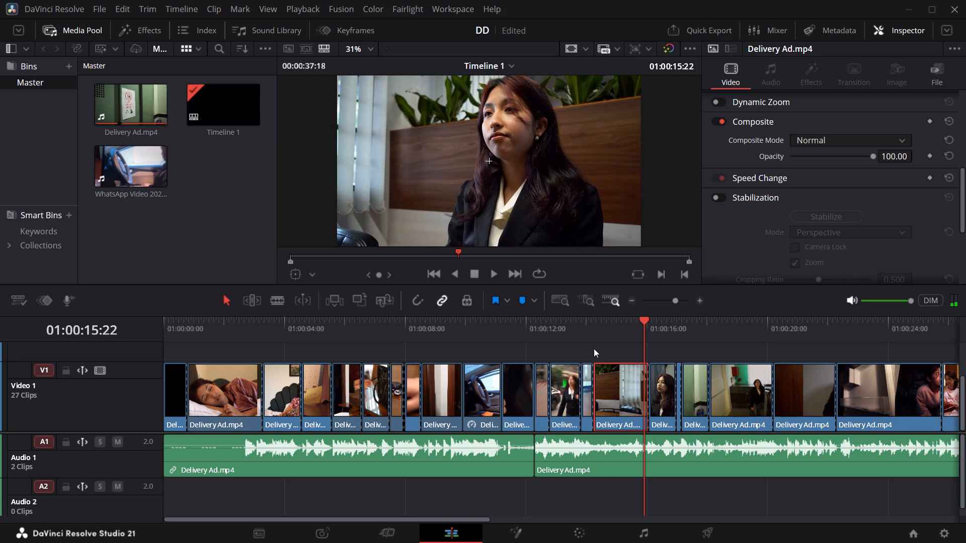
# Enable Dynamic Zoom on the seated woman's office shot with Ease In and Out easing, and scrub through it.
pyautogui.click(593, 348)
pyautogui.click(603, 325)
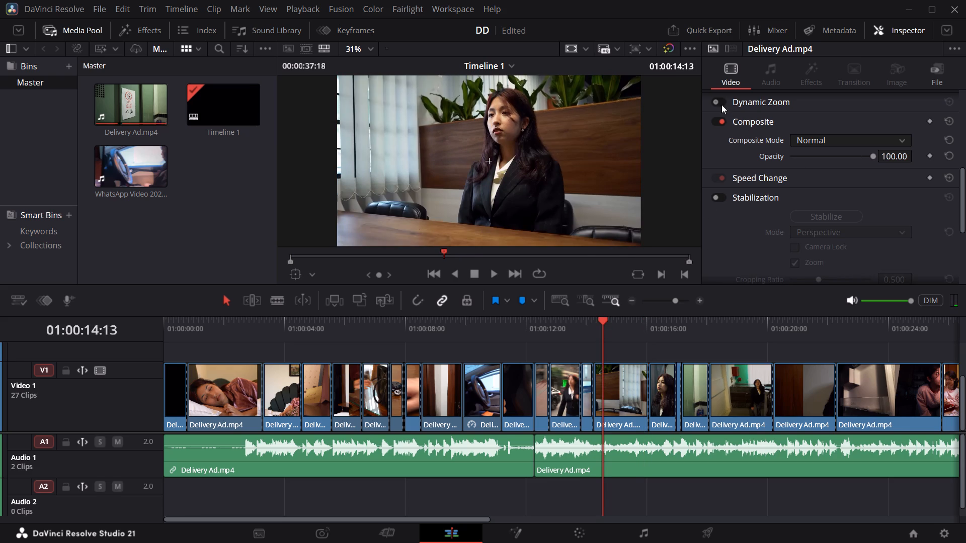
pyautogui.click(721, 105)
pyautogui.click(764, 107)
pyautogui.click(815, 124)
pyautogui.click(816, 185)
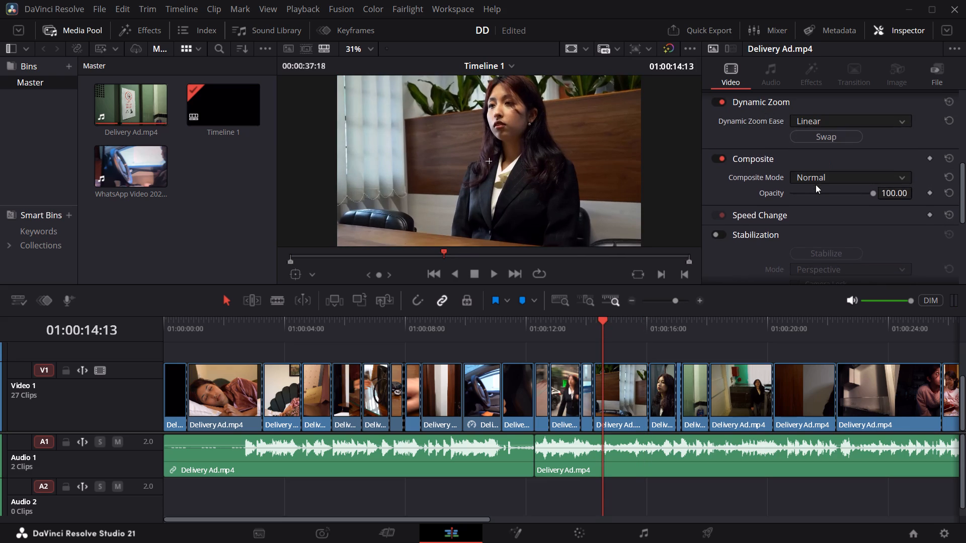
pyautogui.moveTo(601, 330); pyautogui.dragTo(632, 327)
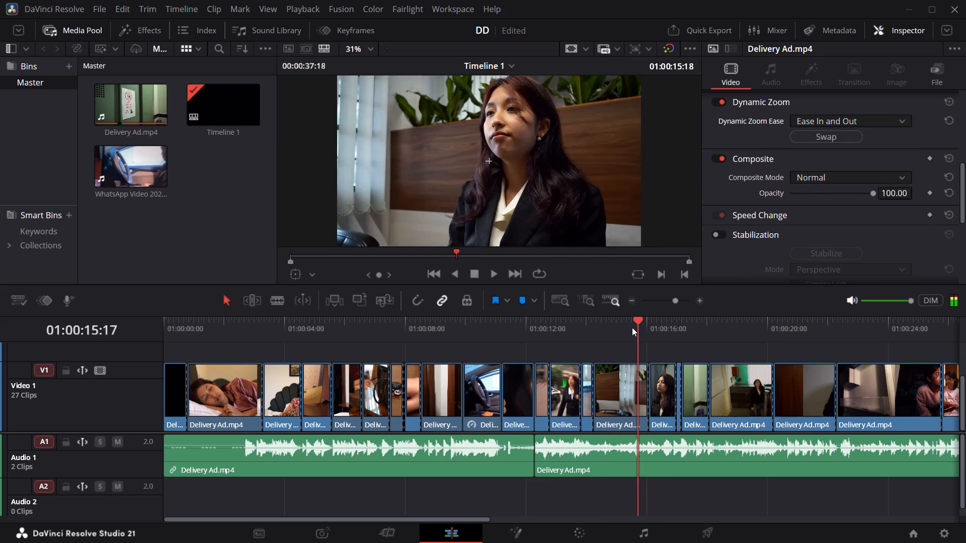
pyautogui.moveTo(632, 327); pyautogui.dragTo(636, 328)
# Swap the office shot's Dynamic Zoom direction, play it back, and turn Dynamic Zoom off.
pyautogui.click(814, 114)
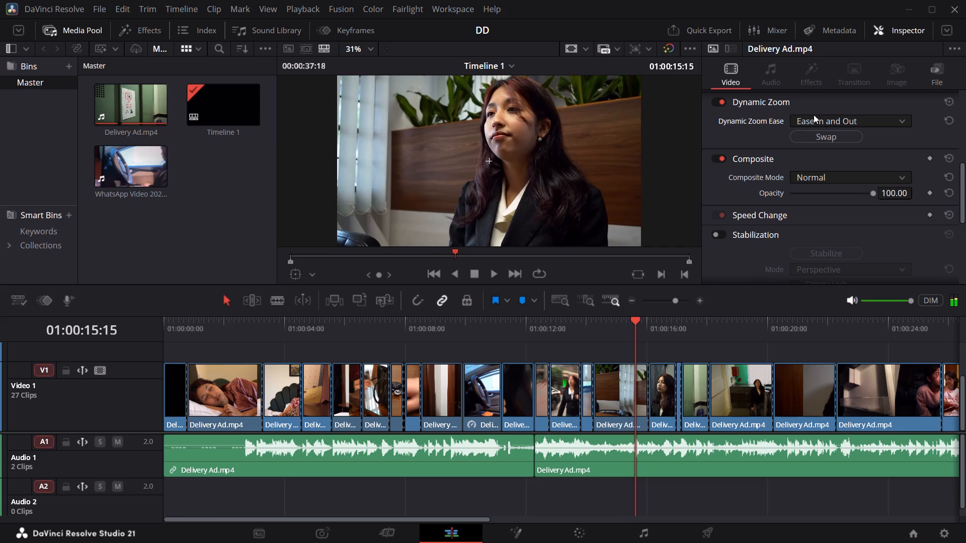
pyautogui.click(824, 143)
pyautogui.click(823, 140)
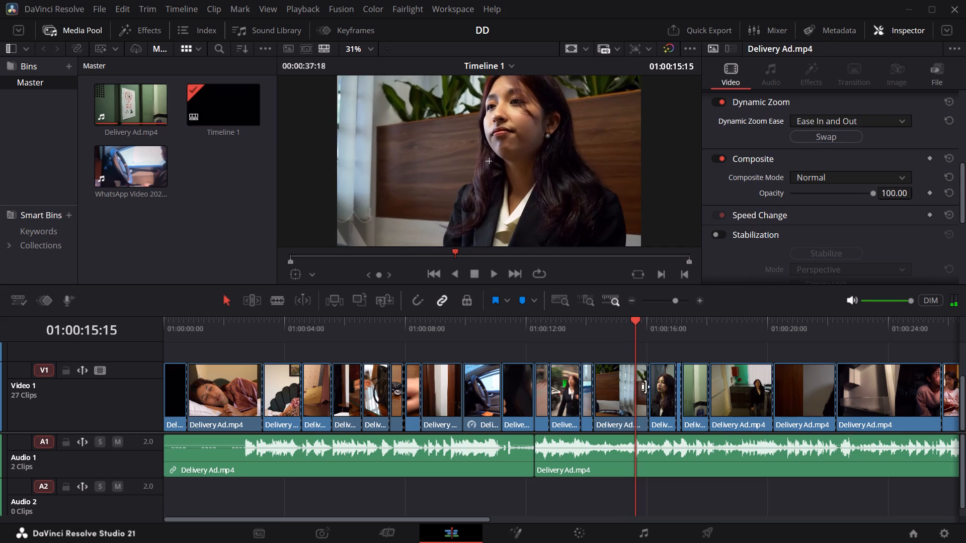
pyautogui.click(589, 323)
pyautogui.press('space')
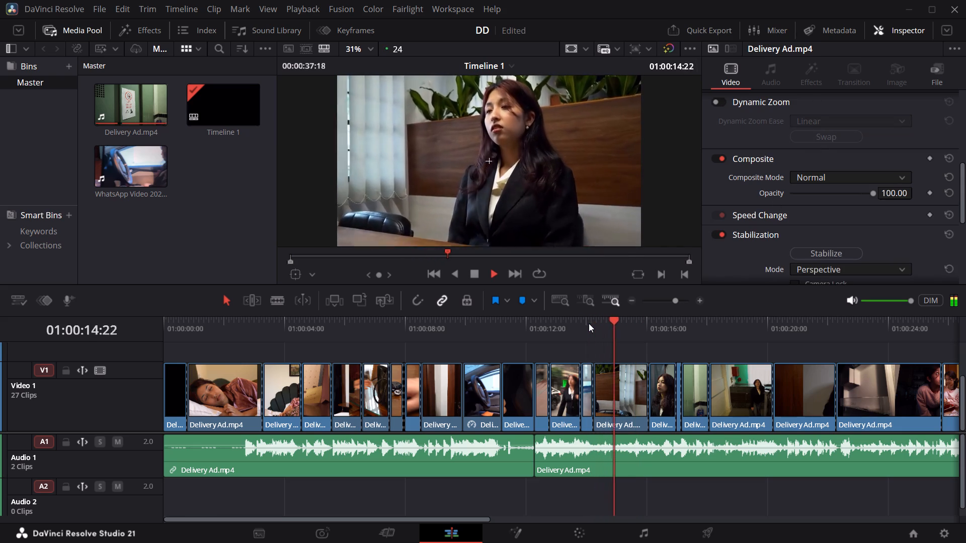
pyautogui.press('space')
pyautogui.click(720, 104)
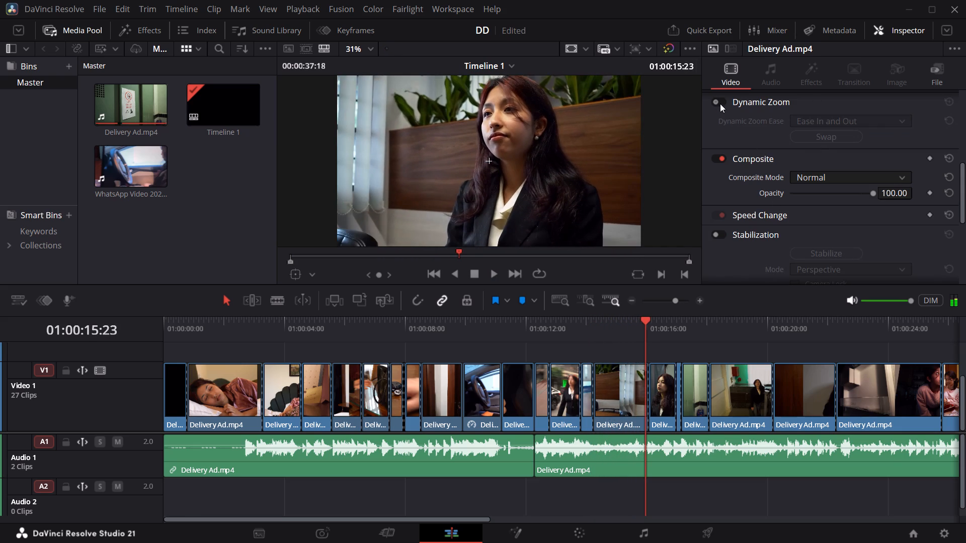
# Play back the sequence leading into the seated woman's office shot and review the shot without Dynamic Zoom.
pyautogui.moveTo(596, 325); pyautogui.dragTo(596, 330)
pyautogui.click(504, 323)
pyautogui.press('space')
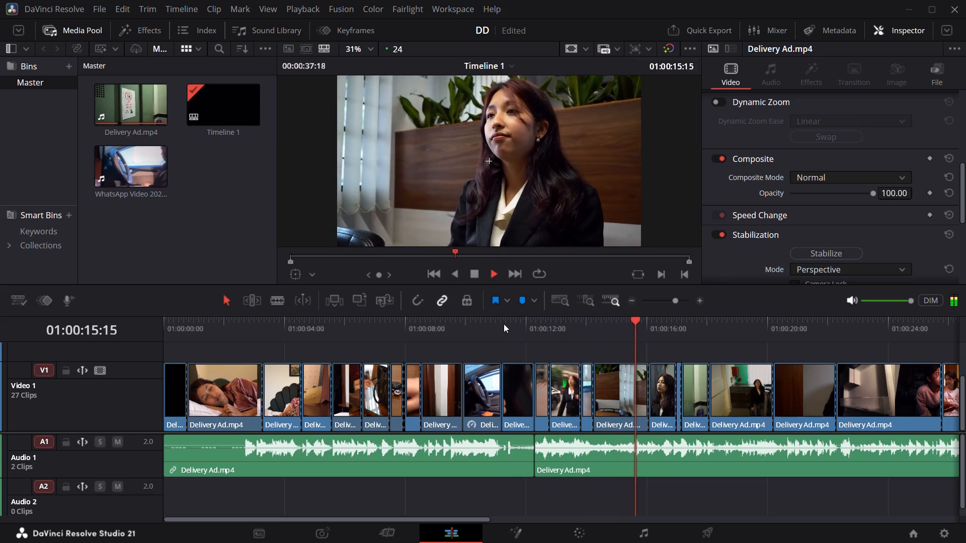
pyautogui.press('space')
pyautogui.moveTo(655, 328); pyautogui.dragTo(629, 335)
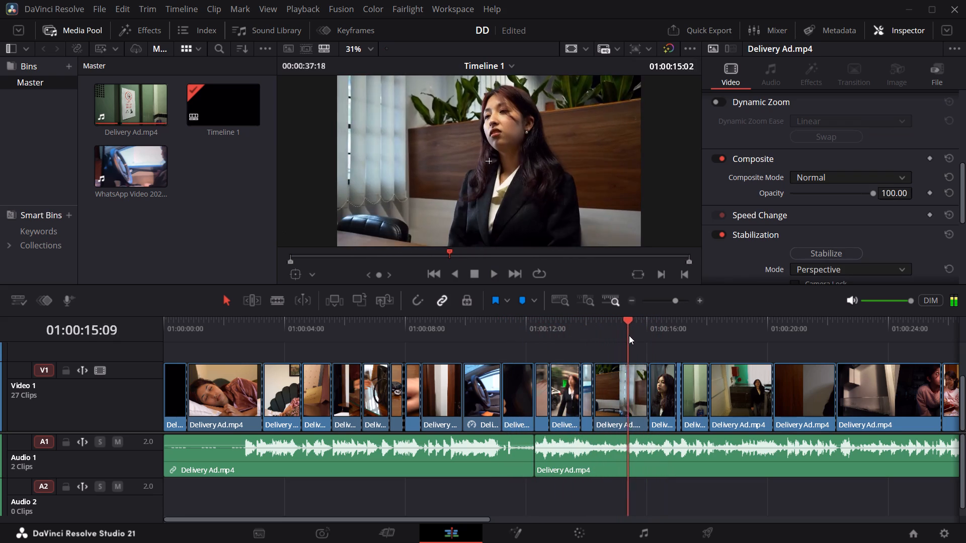
pyautogui.moveTo(629, 335); pyautogui.dragTo(623, 337)
# Open the seated woman's office shot at 01:00:15:05 for grading with the HDR color wheels.
pyautogui.click(625, 394)
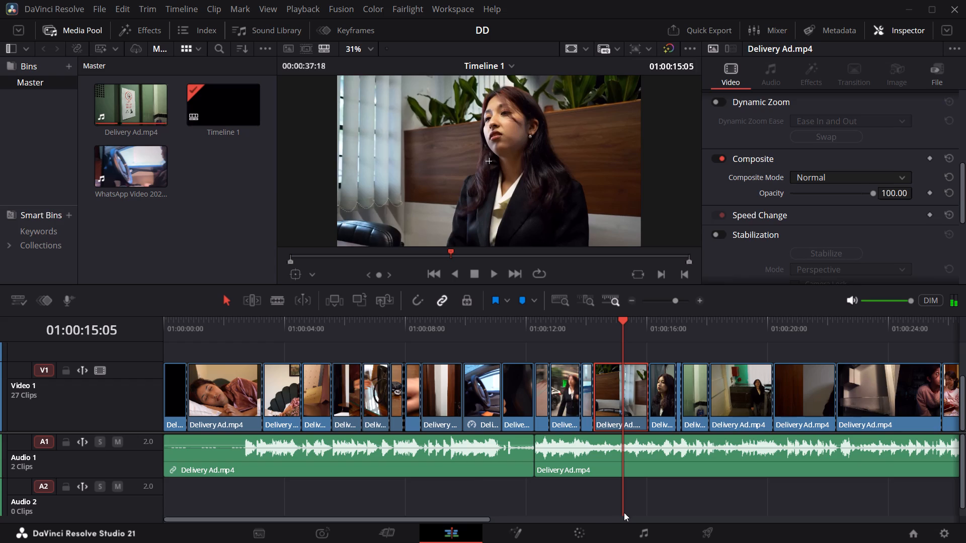
pyautogui.click(598, 529)
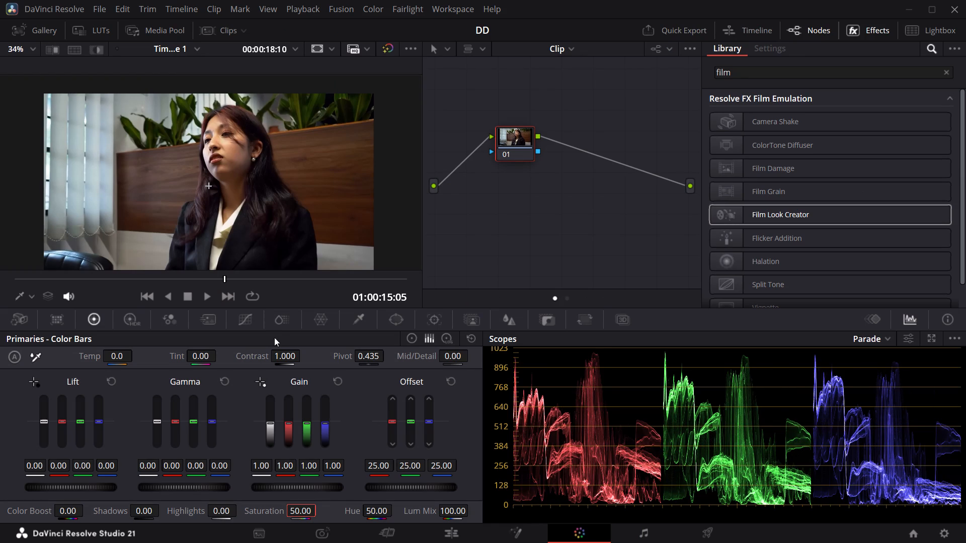
pyautogui.click(118, 321)
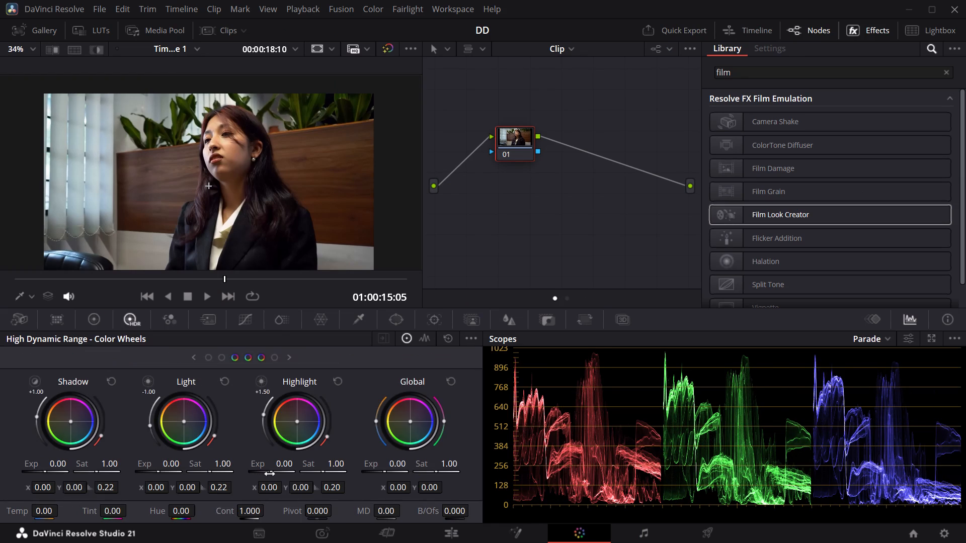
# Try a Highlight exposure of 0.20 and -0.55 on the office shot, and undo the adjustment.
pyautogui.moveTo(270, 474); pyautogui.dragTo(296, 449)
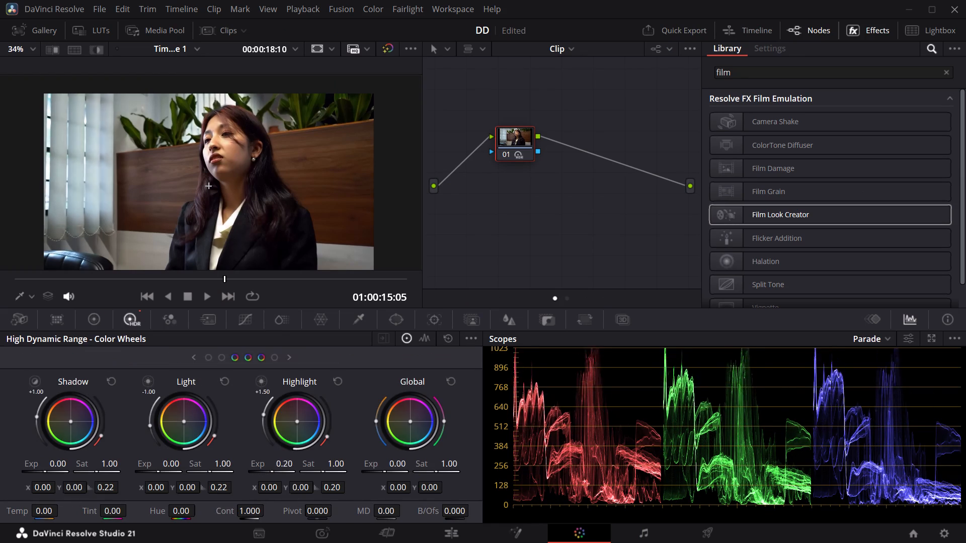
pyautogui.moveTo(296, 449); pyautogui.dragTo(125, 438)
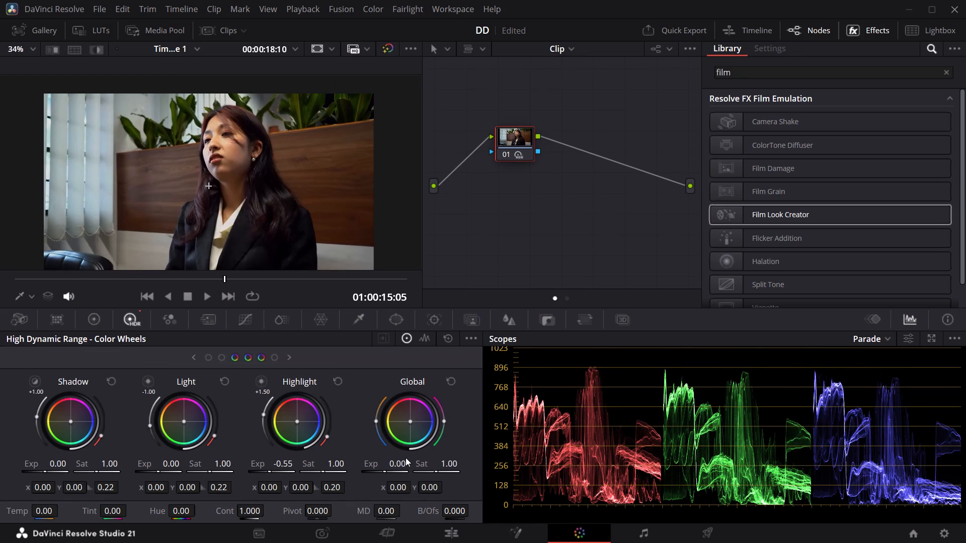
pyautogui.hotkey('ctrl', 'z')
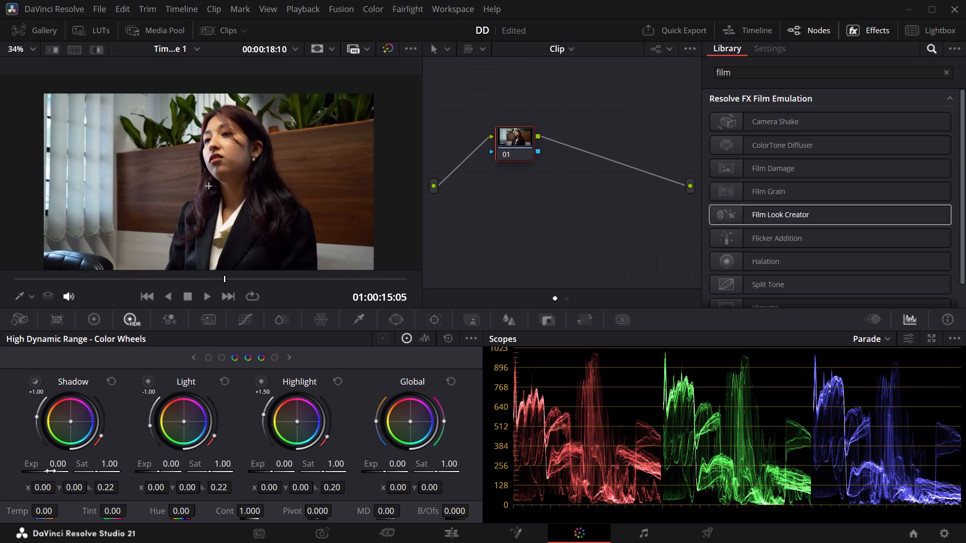
# Darken the office shot with HDR exposure of -0.23 for Shadow and -0.10 for Global, keeping Light at 0.00.
pyautogui.moveTo(46, 474); pyautogui.dragTo(456, 265)
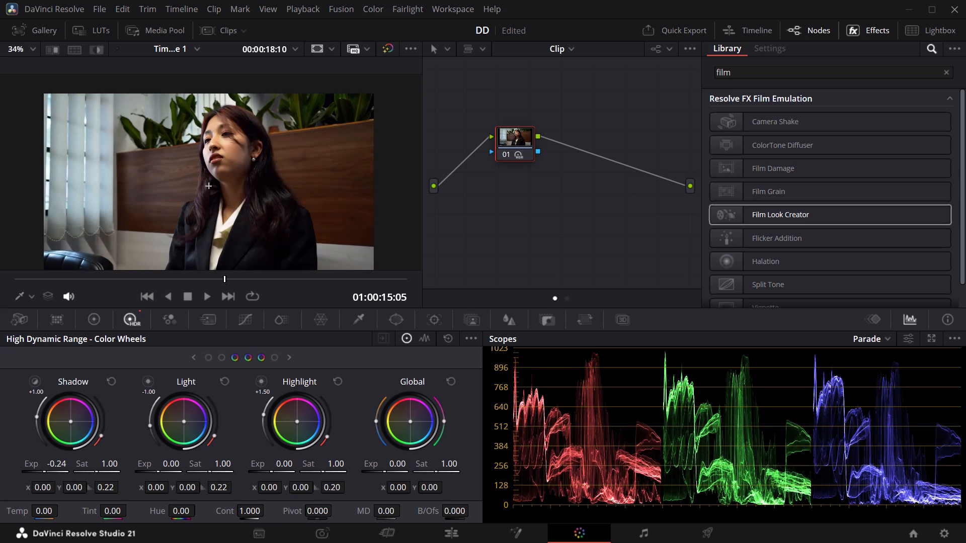
pyautogui.moveTo(456, 265); pyautogui.dragTo(458, 264)
pyautogui.moveTo(156, 473); pyautogui.dragTo(159, 473)
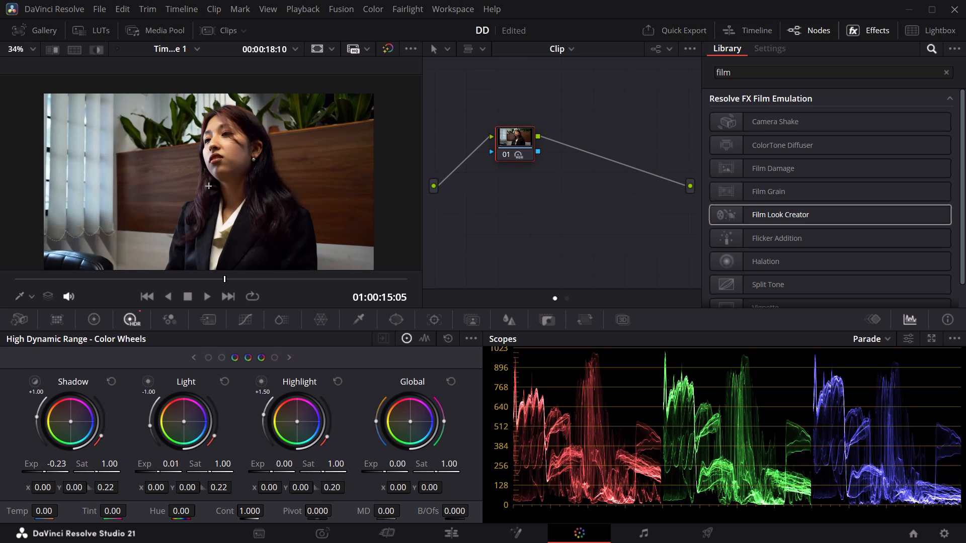
pyautogui.moveTo(159, 473); pyautogui.dragTo(149, 467)
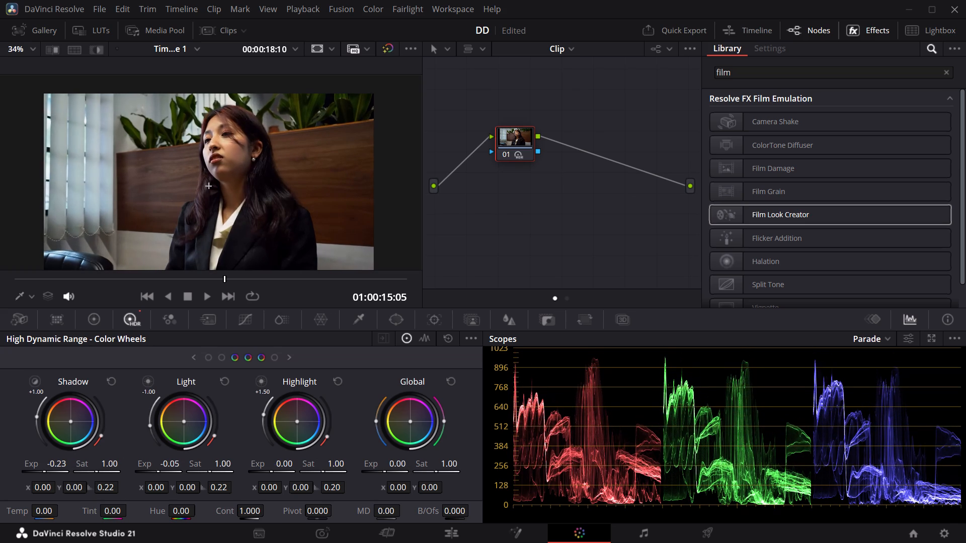
pyautogui.moveTo(149, 467); pyautogui.dragTo(158, 467)
pyautogui.moveTo(385, 476); pyautogui.dragTo(348, 473)
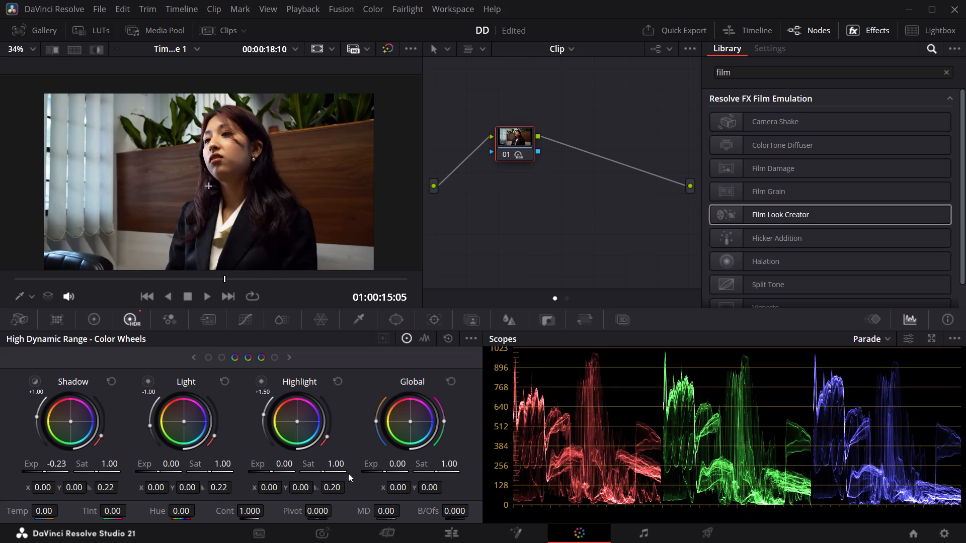
pyautogui.moveTo(348, 473); pyautogui.dragTo(310, 473)
pyautogui.moveTo(383, 472); pyautogui.dragTo(335, 472)
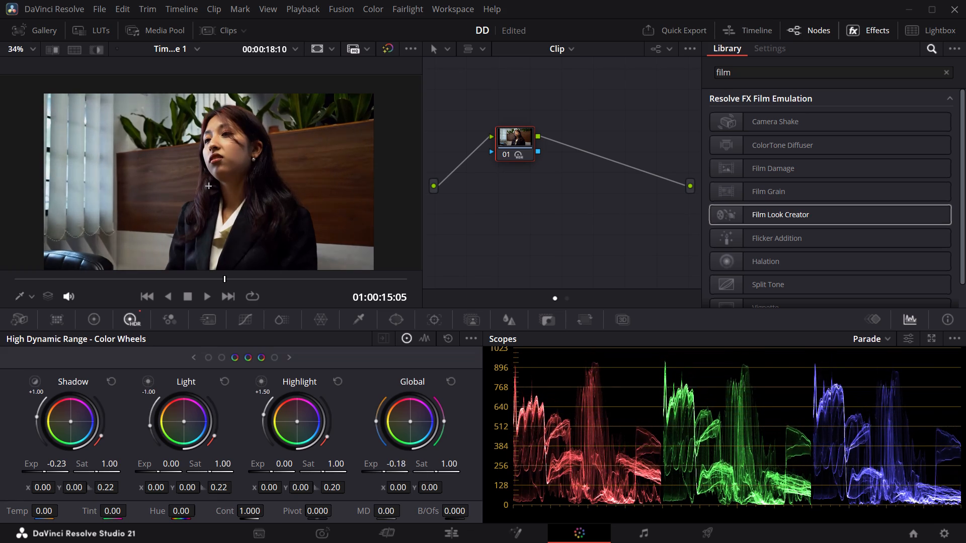
pyautogui.moveTo(335, 472); pyautogui.dragTo(356, 473)
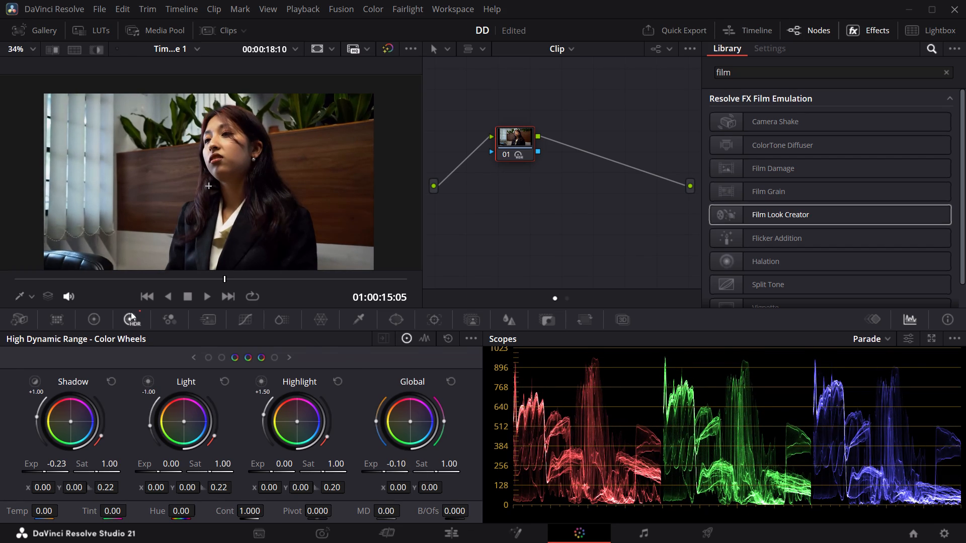
# Cool the office shot to a Primaries Temp of -180 and scrub through the shot to check the grade.
pyautogui.click(103, 315)
pyautogui.moveTo(121, 354); pyautogui.dragTo(107, 357)
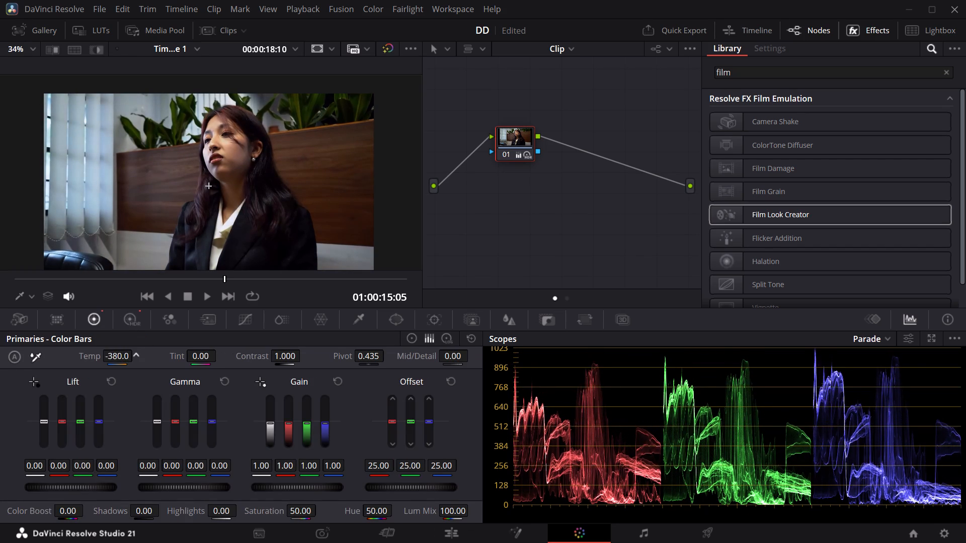
pyautogui.moveTo(107, 357); pyautogui.dragTo(116, 360)
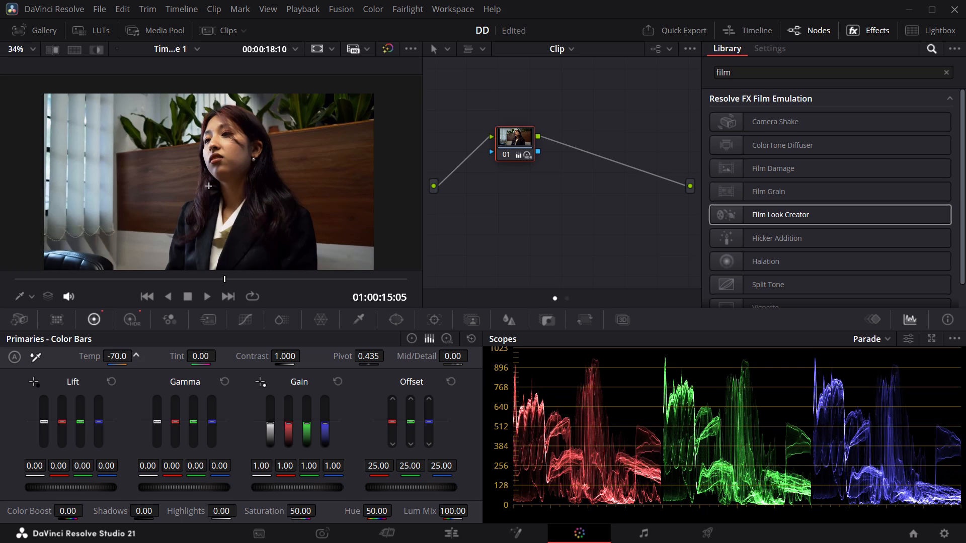
pyautogui.moveTo(116, 360); pyautogui.dragTo(111, 360)
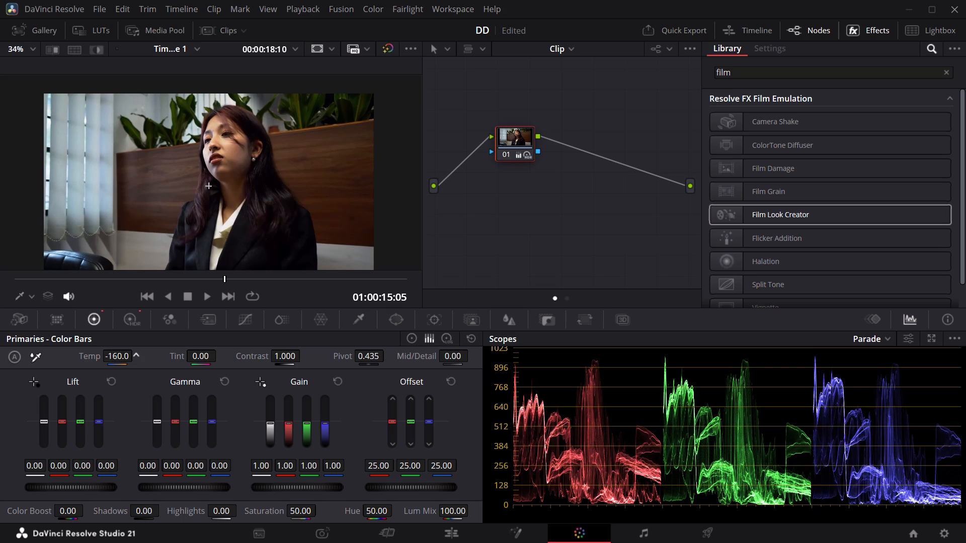
pyautogui.moveTo(111, 360); pyautogui.dragTo(110, 361)
pyautogui.moveTo(211, 279); pyautogui.dragTo(85, 285)
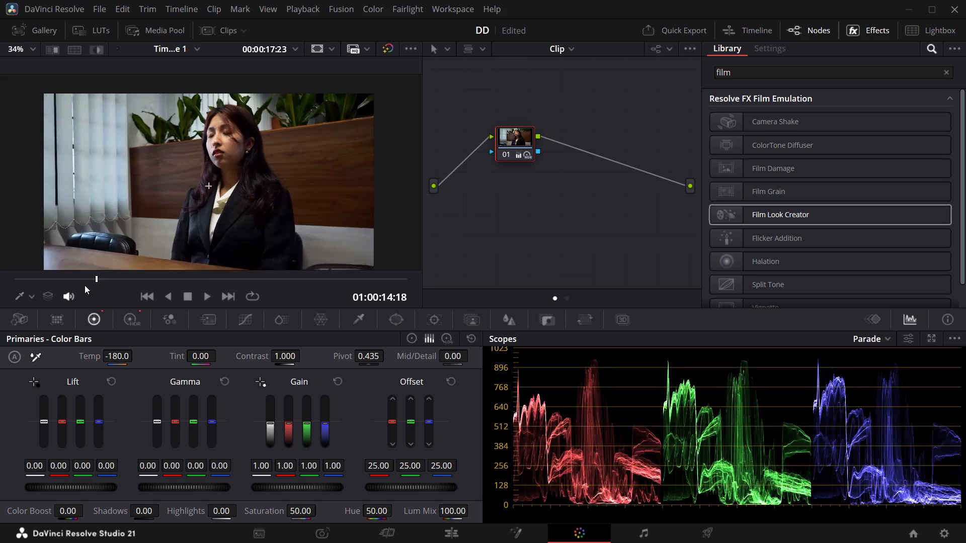
pyautogui.moveTo(85, 285); pyautogui.dragTo(284, 288)
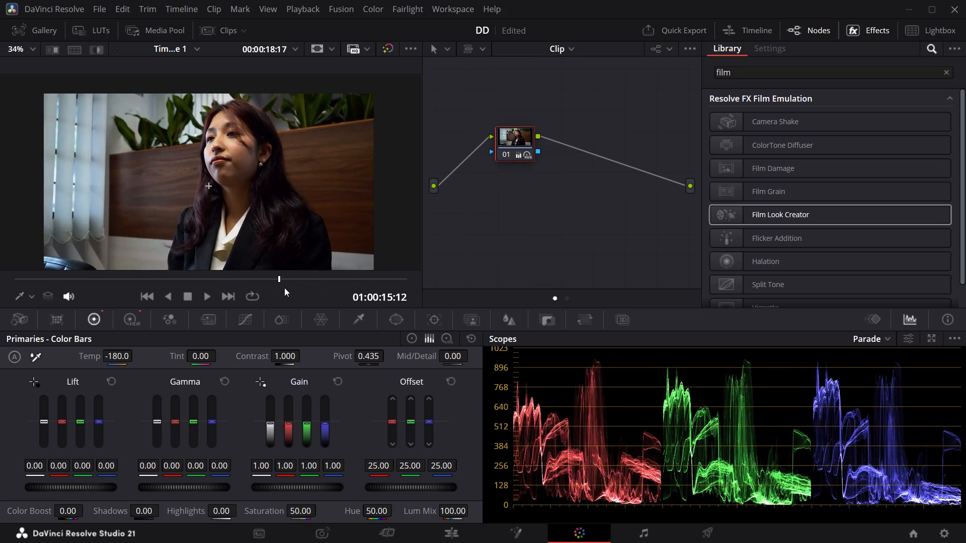
pyautogui.moveTo(284, 288); pyautogui.dragTo(360, 288)
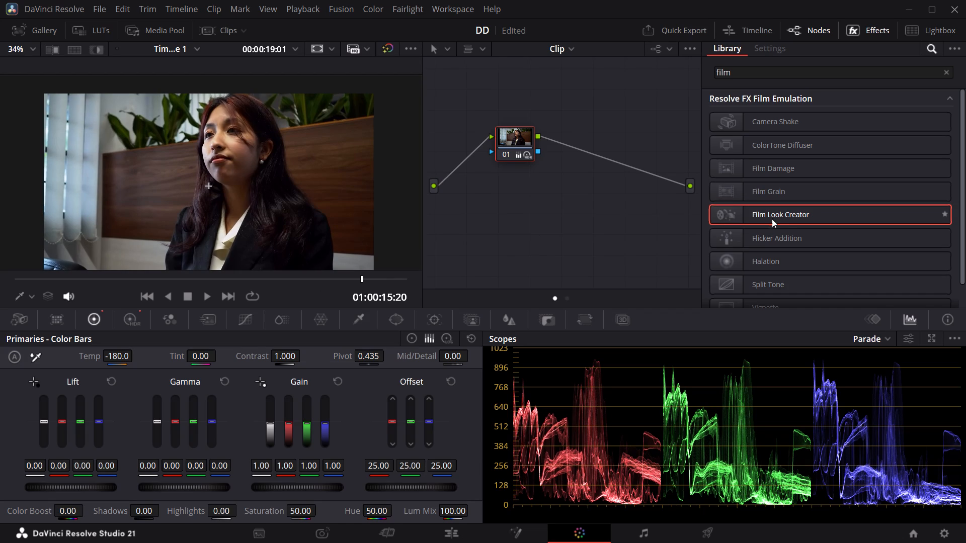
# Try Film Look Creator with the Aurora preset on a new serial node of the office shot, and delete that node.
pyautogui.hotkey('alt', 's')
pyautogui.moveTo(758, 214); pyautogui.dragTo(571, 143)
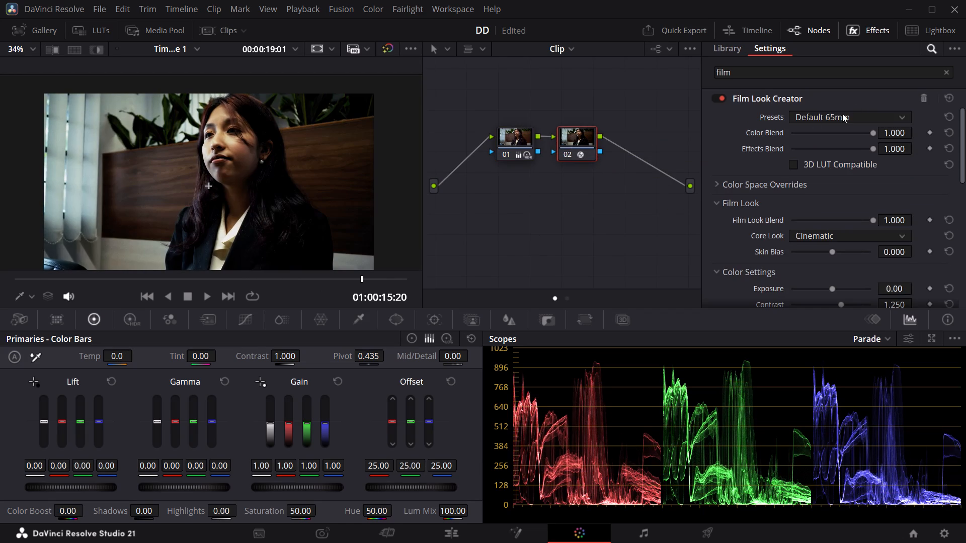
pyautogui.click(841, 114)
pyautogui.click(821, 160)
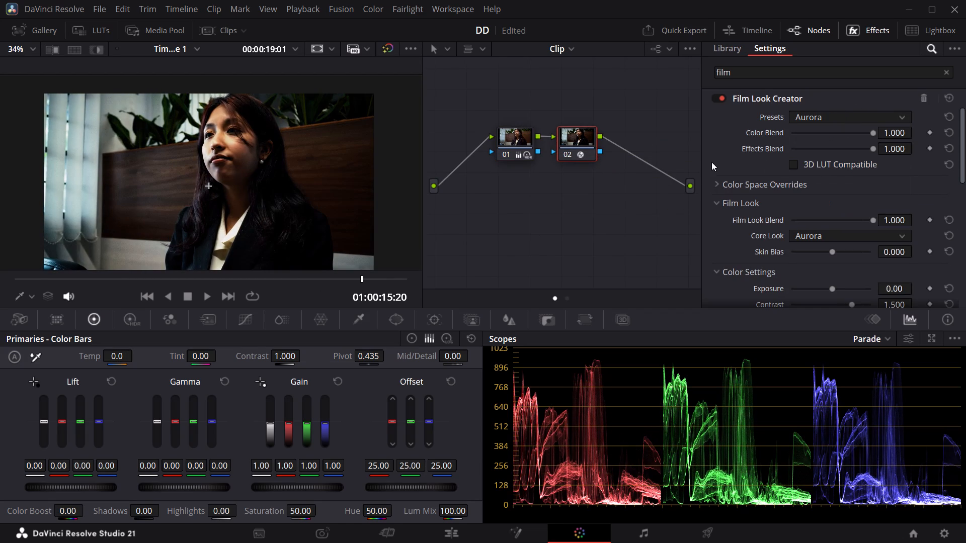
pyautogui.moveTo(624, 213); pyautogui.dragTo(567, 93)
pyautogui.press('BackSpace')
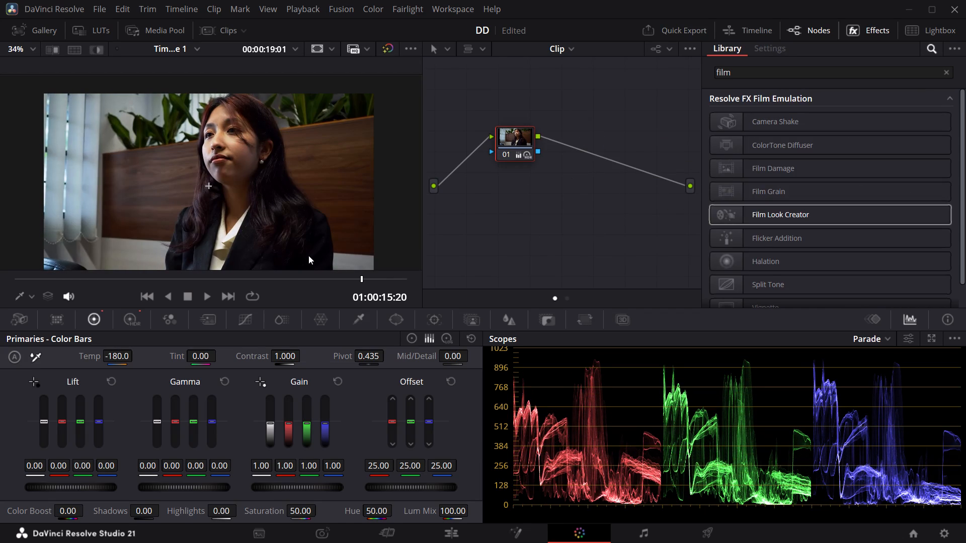
# Set the office shot's saturation to 56.20 and play it back from its start into the following shot.
pyautogui.moveTo(300, 508); pyautogui.dragTo(309, 508)
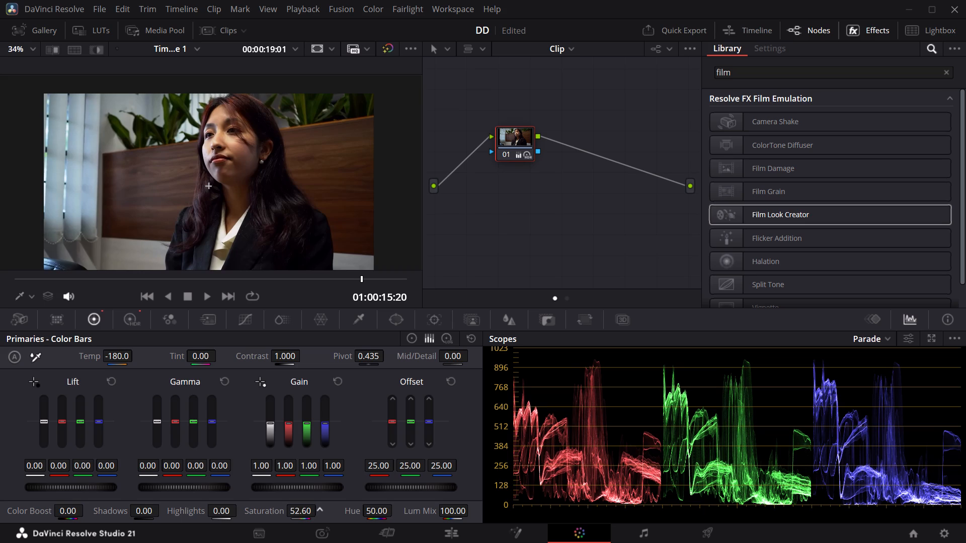
pyautogui.moveTo(309, 508); pyautogui.dragTo(320, 507)
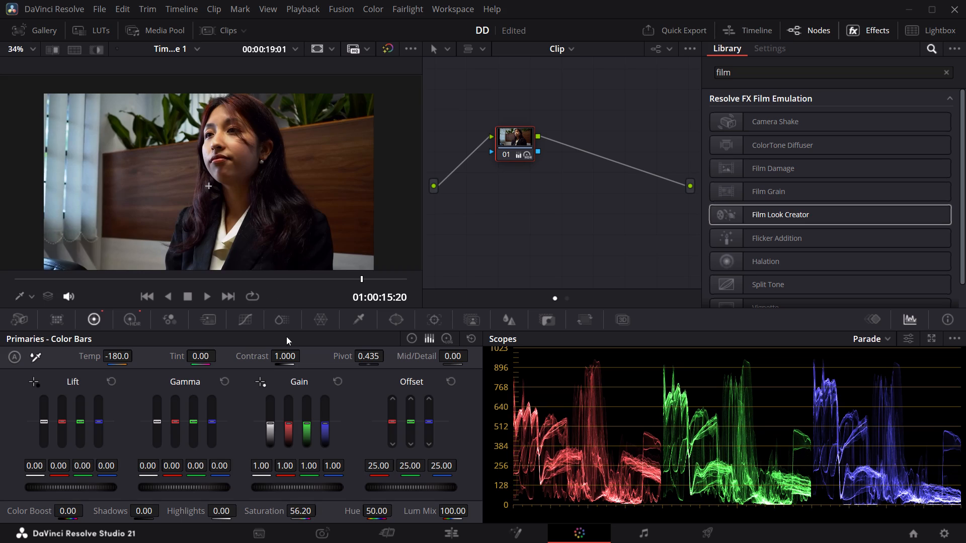
pyautogui.moveTo(279, 282); pyautogui.dragTo(0, 285)
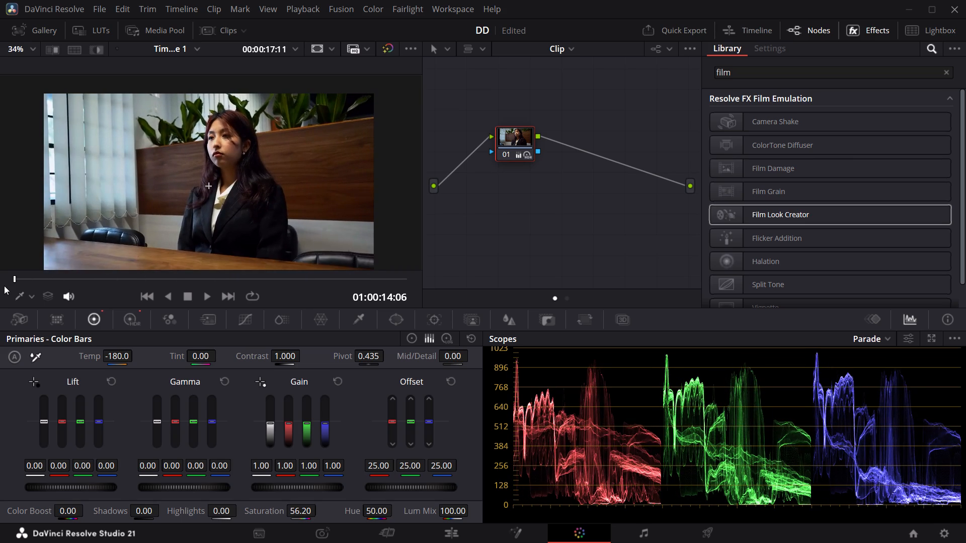
pyautogui.press('space')
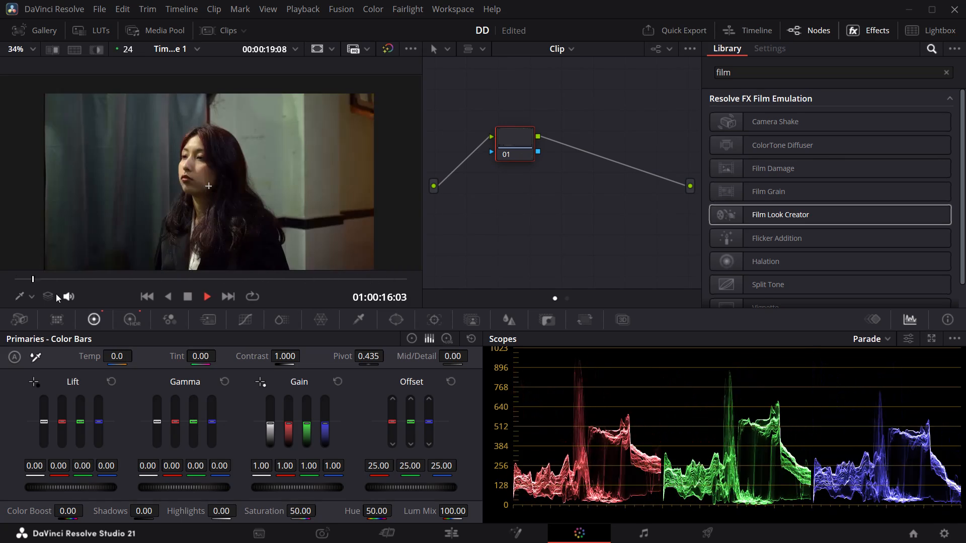
pyautogui.press('space')
# Scrub through the following shot of the woman by the dark curtain, ending on its first frame.
pyautogui.moveTo(268, 280); pyautogui.dragTo(236, 281)
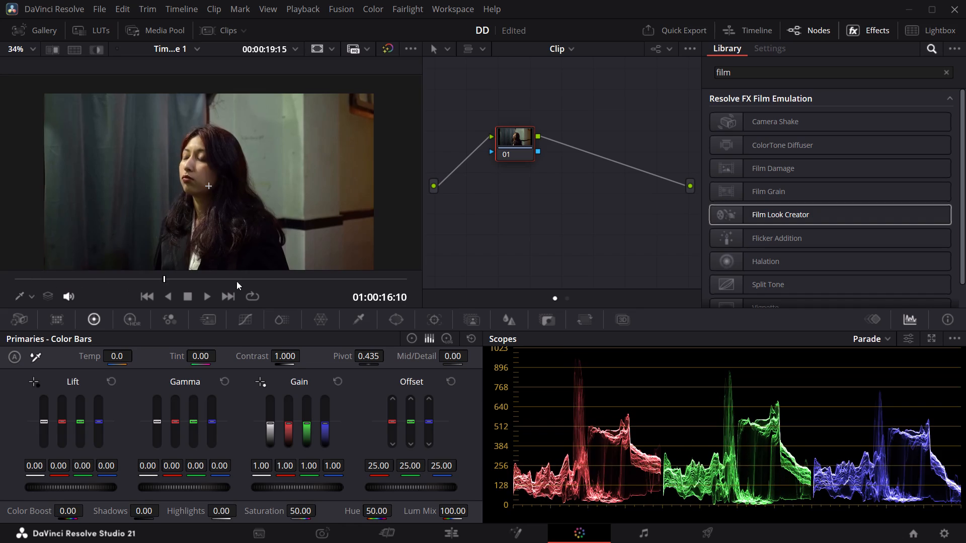
pyautogui.moveTo(236, 281); pyautogui.dragTo(516, 273)
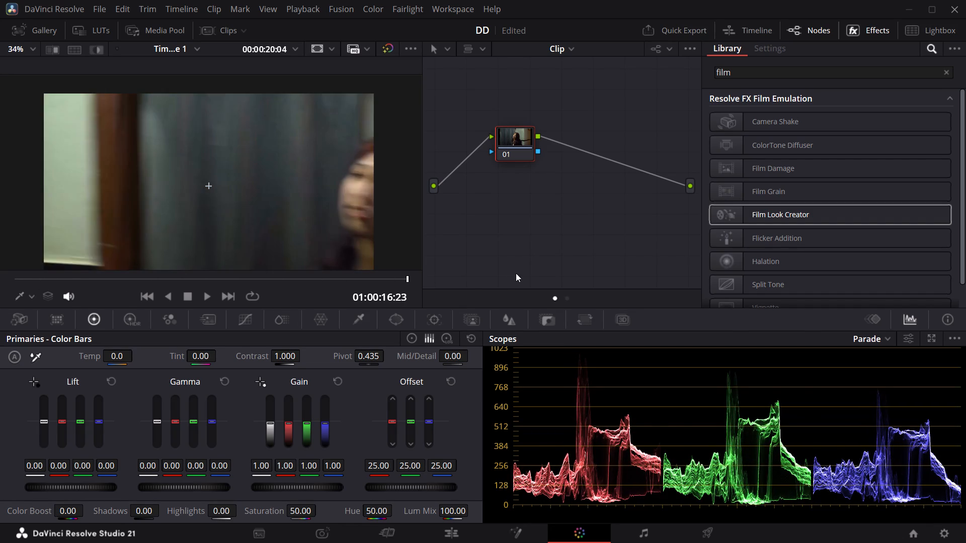
pyautogui.moveTo(516, 273); pyautogui.dragTo(165, 276)
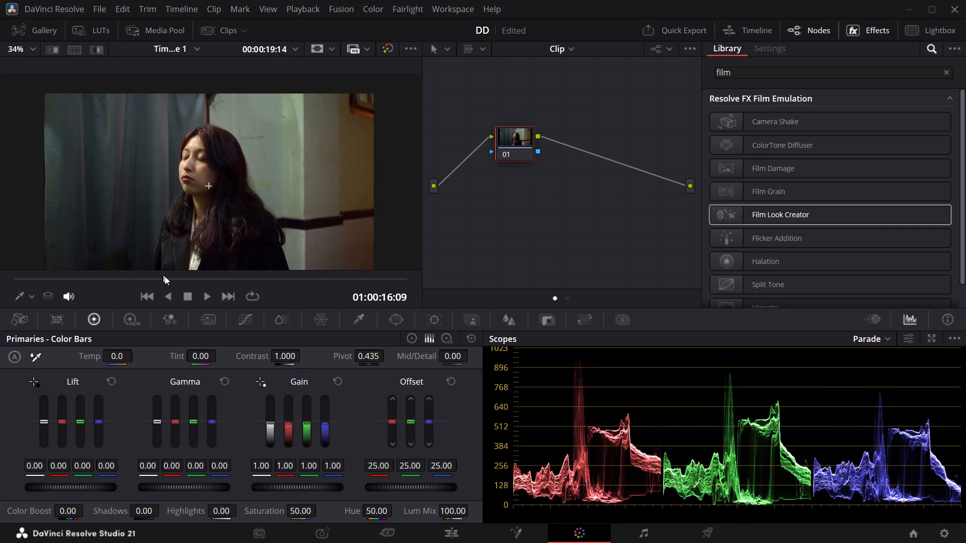
pyautogui.moveTo(165, 276); pyautogui.dragTo(115, 276)
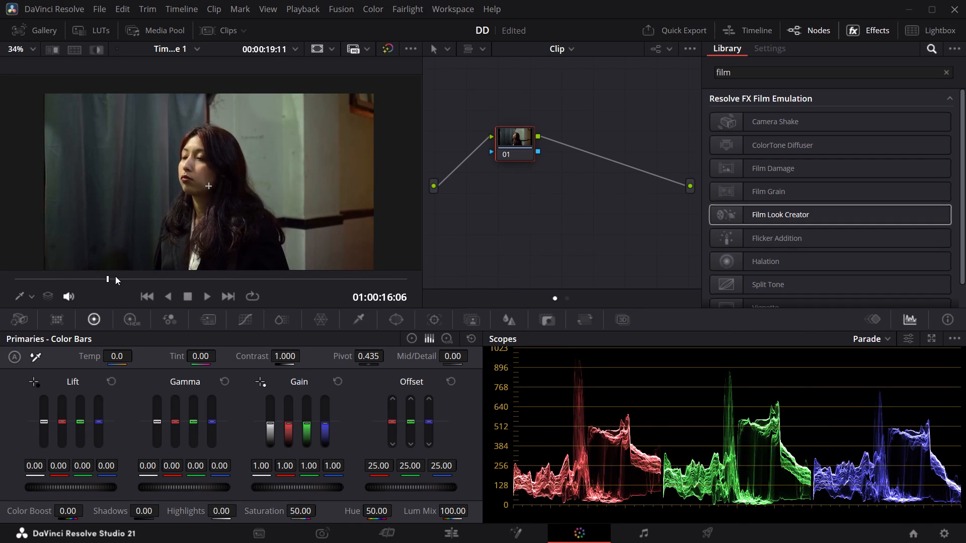
pyautogui.moveTo(115, 276); pyautogui.dragTo(22, 278)
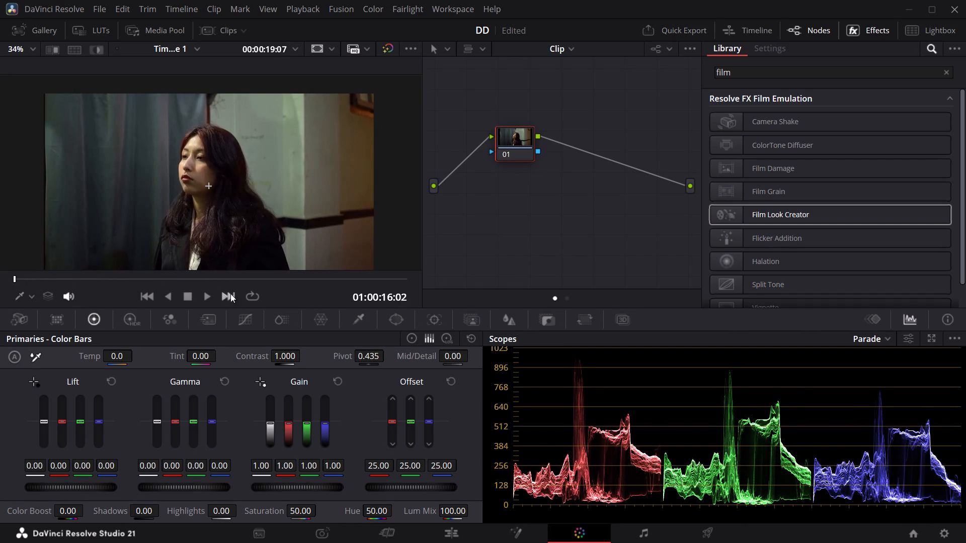
# Add two serial nodes after node 01 on the shot of the woman by the dark curtain.
pyautogui.hotkey('alt', 's')
pyautogui.hotkey('alt', 's')
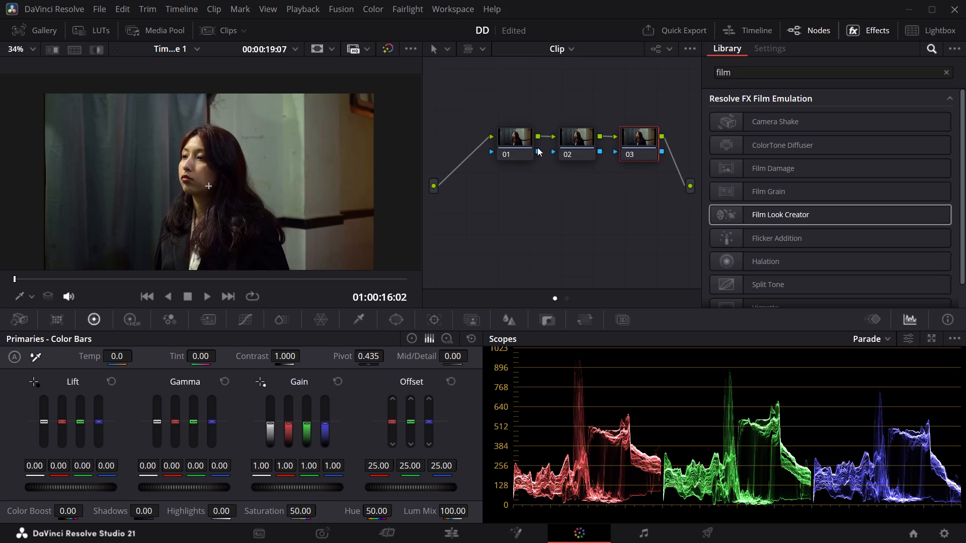
# Open the HDR color wheels for node 01 of the curtain shot.
pyautogui.click(503, 145)
pyautogui.click(126, 322)
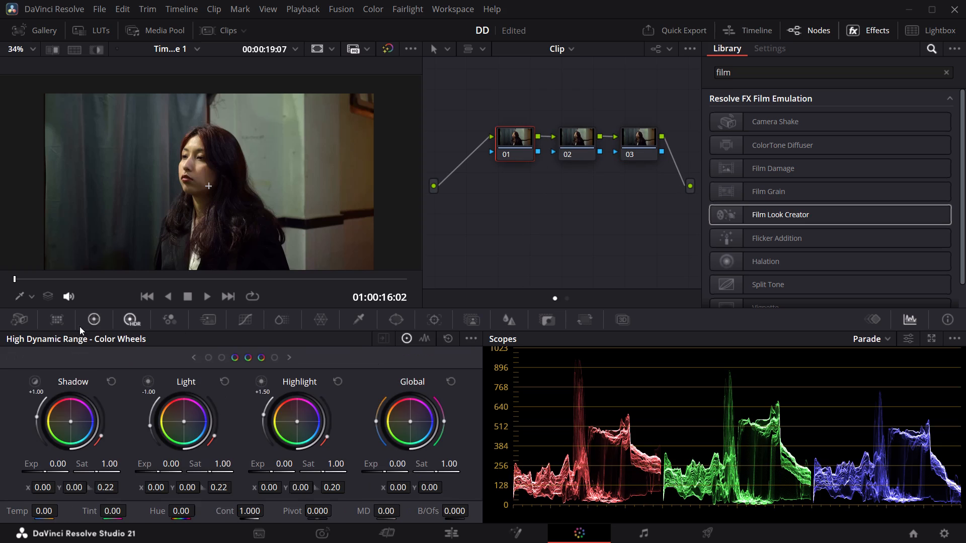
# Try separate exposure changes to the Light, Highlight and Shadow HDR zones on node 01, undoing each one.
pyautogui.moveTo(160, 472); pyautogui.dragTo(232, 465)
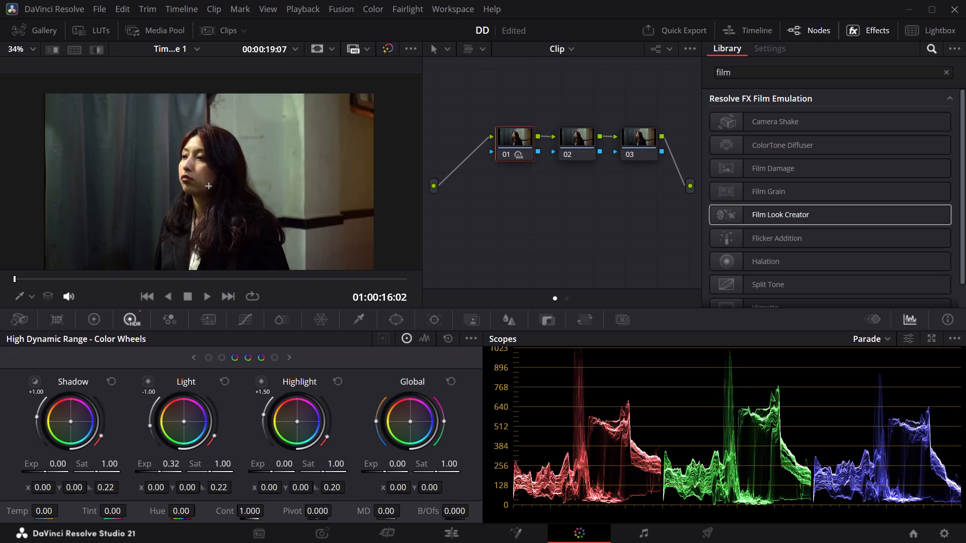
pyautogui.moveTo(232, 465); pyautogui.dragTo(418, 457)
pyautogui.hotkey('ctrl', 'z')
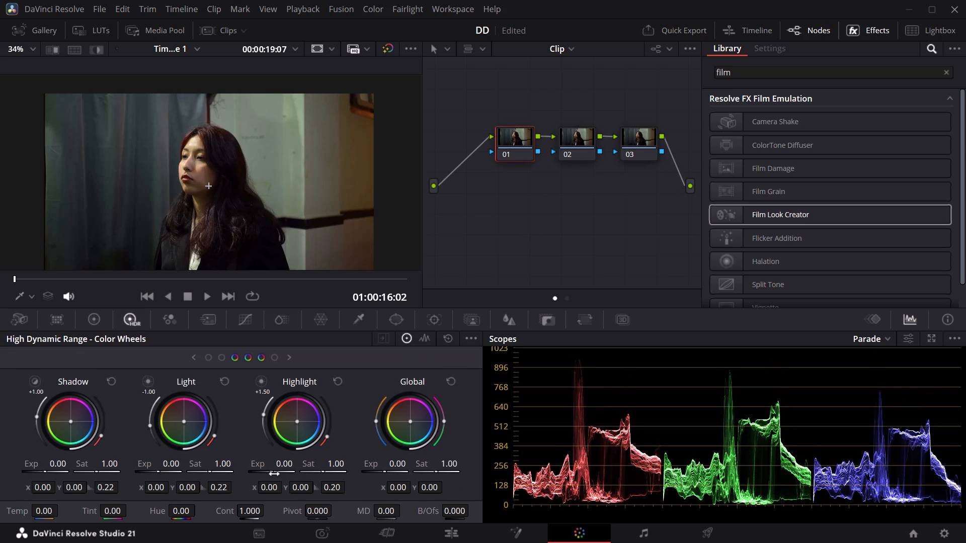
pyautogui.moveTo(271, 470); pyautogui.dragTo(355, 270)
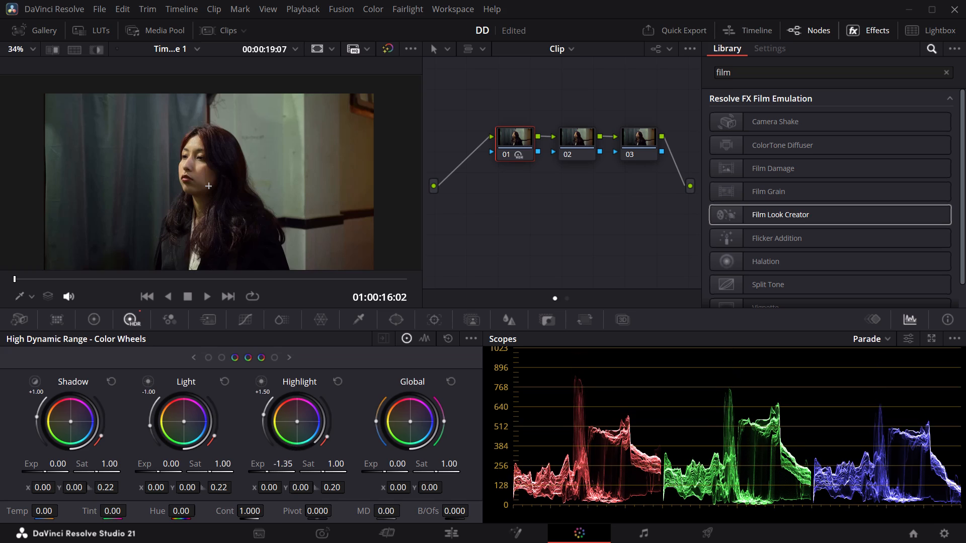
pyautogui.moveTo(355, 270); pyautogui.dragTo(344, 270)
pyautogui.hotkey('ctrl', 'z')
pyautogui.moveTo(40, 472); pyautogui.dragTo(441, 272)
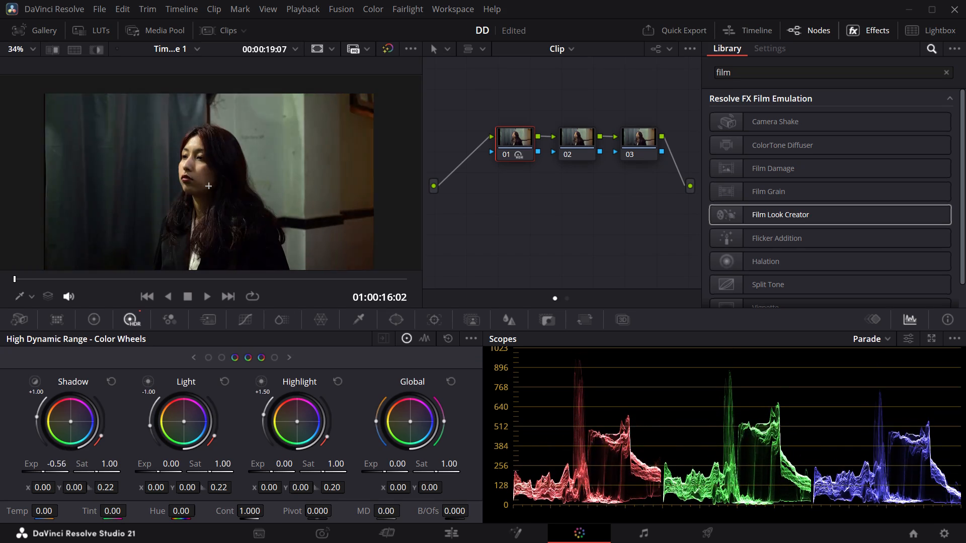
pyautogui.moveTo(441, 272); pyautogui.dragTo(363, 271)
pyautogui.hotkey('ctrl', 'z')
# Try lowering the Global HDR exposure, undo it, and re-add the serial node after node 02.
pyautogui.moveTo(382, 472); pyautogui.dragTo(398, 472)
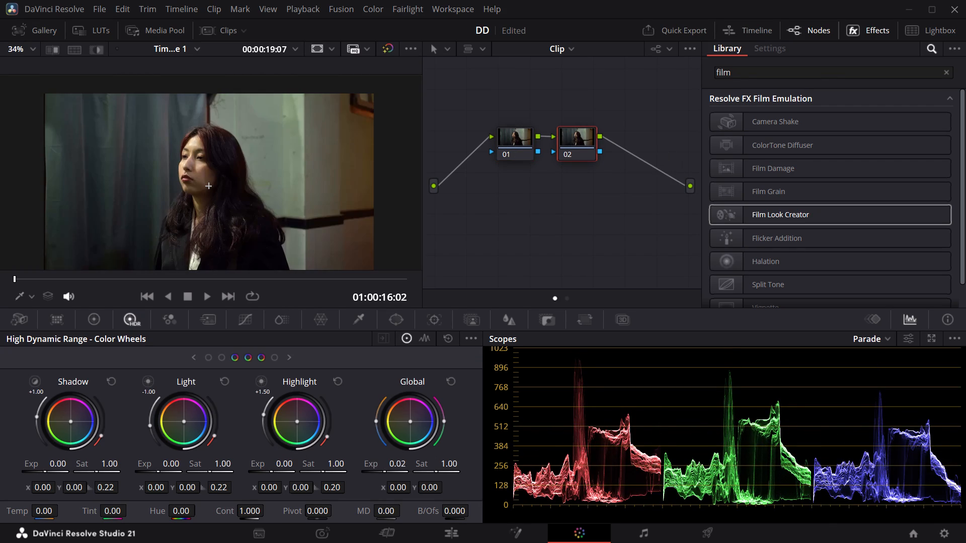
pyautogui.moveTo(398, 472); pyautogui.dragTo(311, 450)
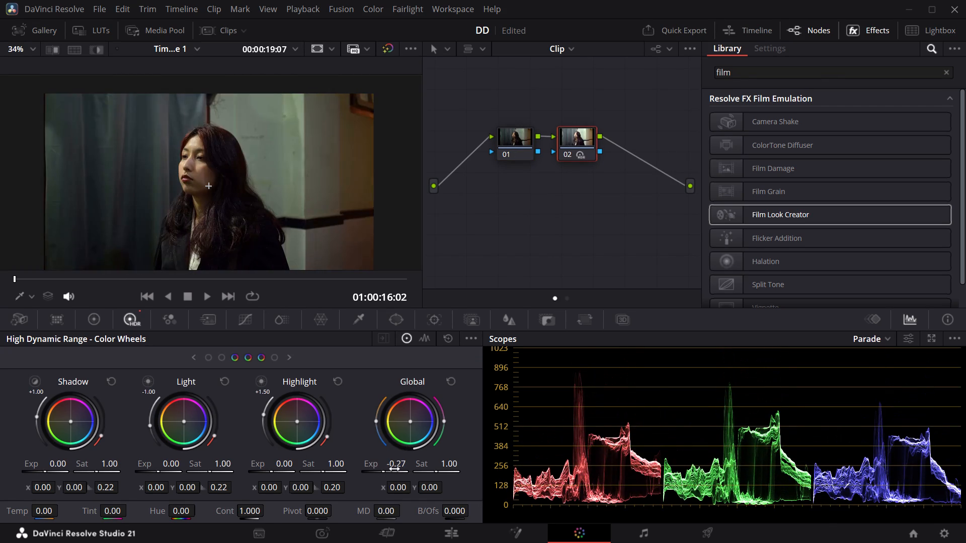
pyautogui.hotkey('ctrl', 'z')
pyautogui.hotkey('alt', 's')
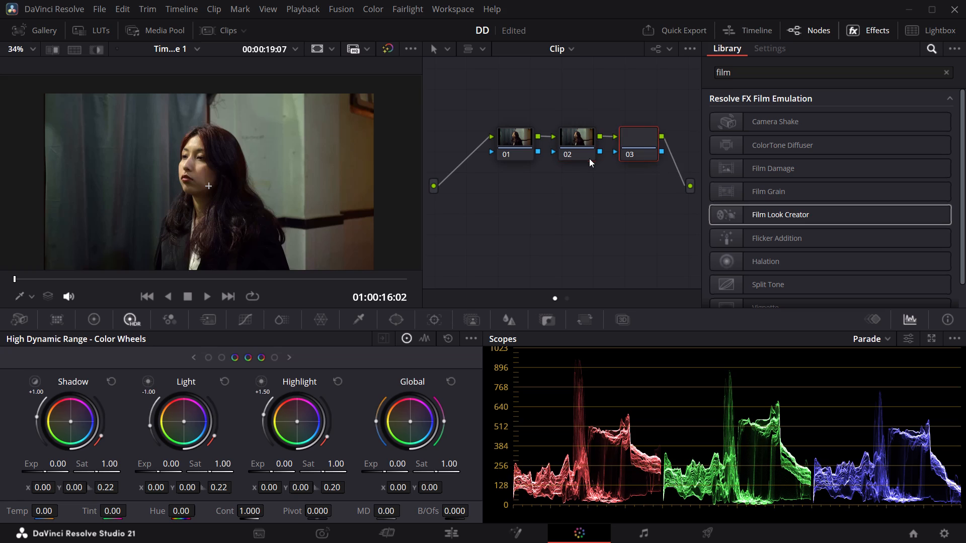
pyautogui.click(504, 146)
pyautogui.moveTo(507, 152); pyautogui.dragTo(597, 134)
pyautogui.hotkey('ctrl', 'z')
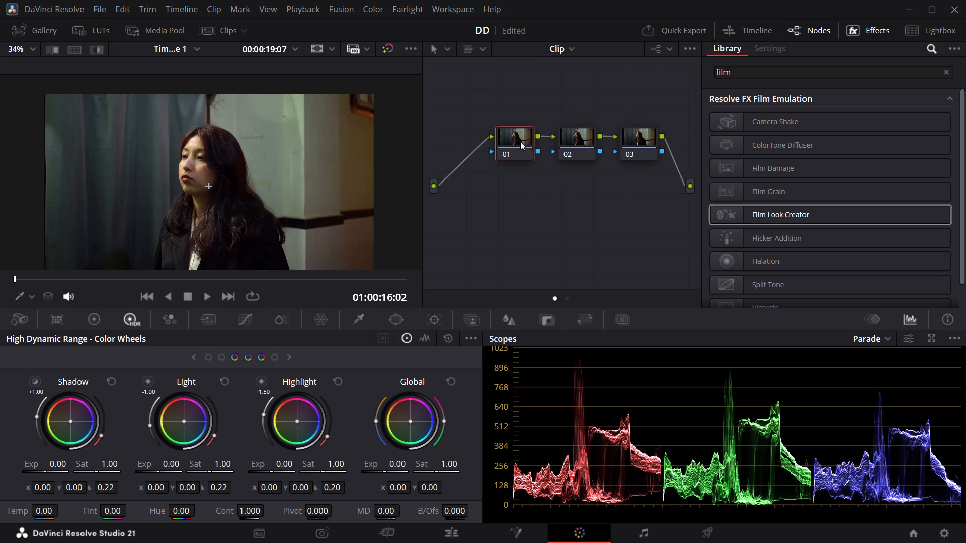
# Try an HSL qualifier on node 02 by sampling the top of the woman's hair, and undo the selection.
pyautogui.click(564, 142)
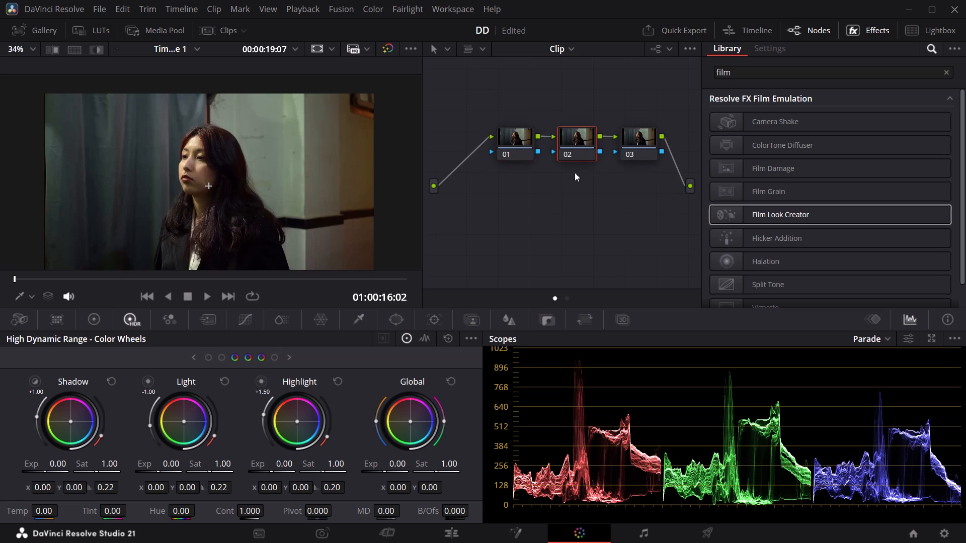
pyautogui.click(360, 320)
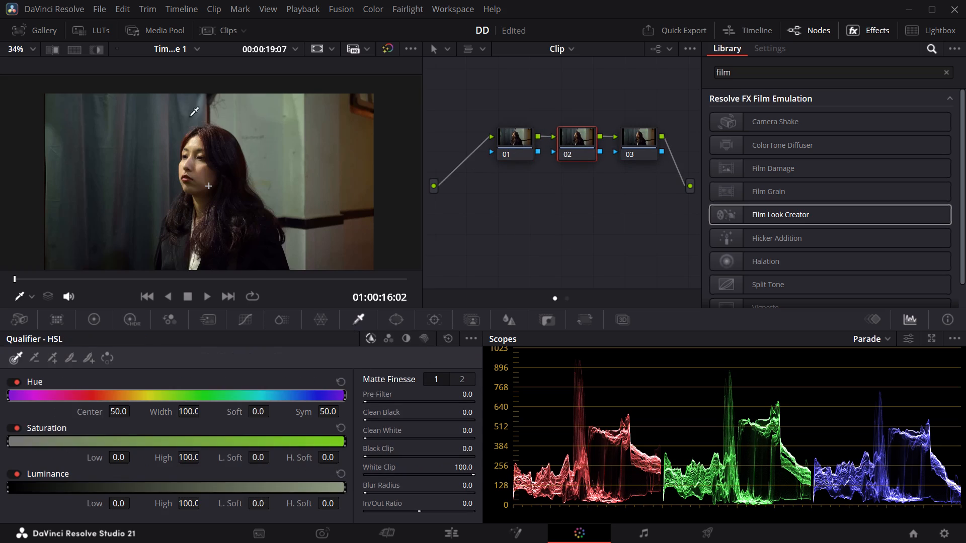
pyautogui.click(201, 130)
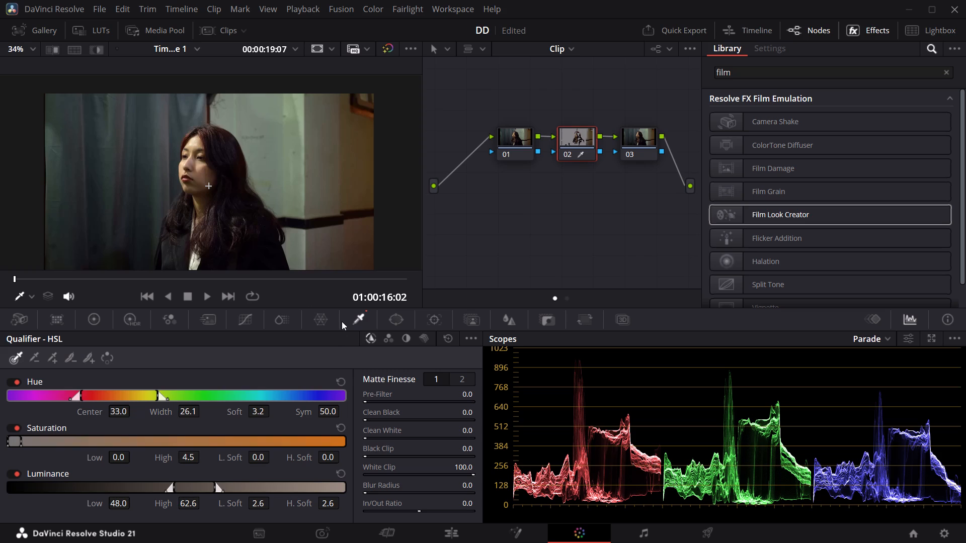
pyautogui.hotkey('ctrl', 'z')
# Open AI Magic Mask for node 02 with its tool for adding mask points active.
pyautogui.click(433, 322)
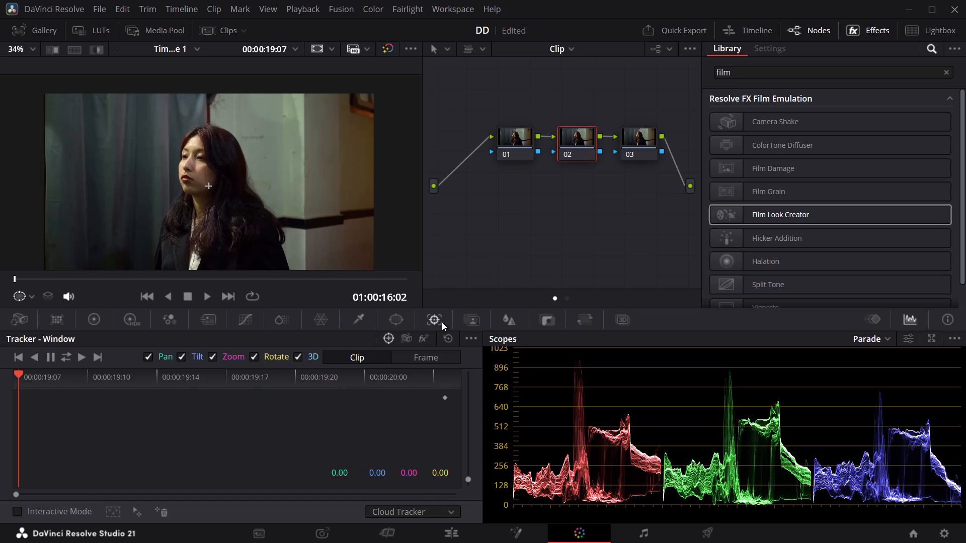
pyautogui.click(467, 319)
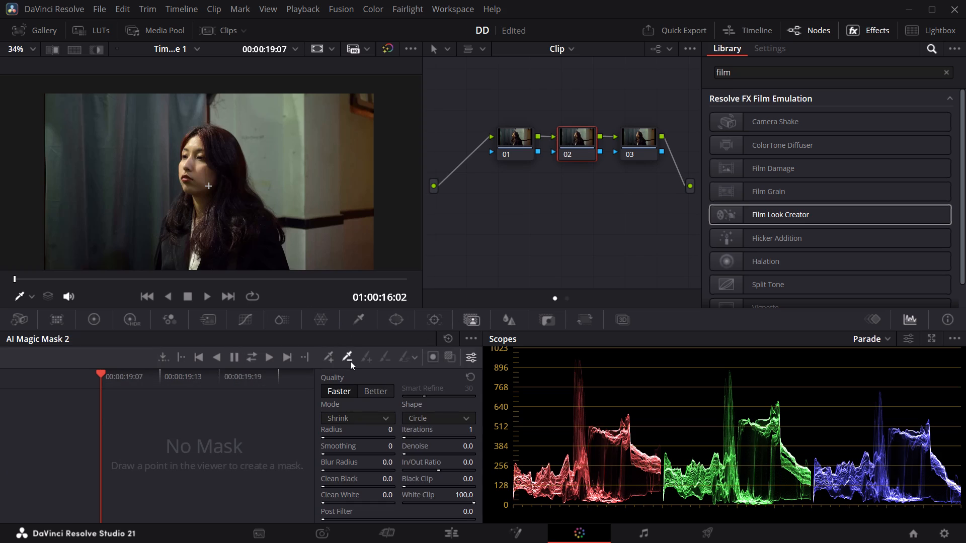
pyautogui.click(330, 357)
pyautogui.click(552, 320)
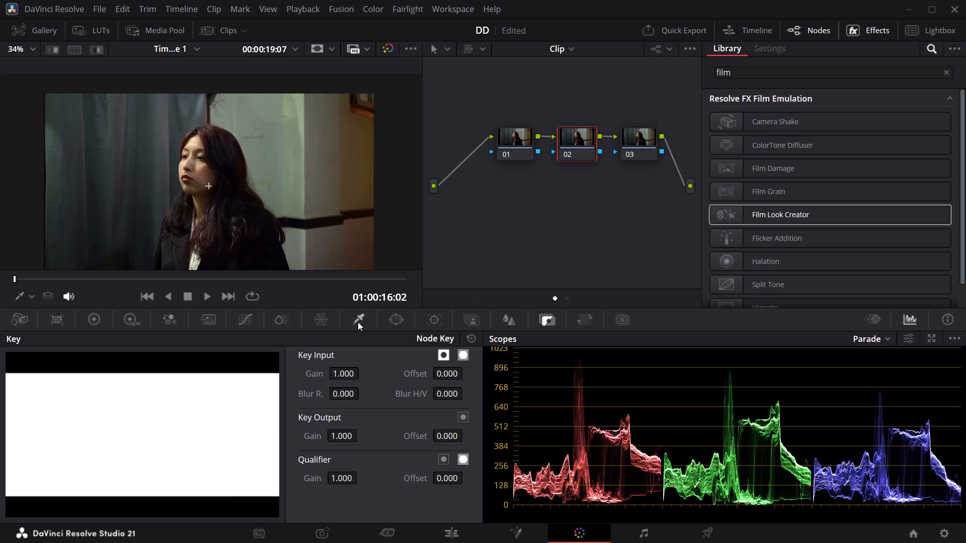
pyautogui.click(465, 323)
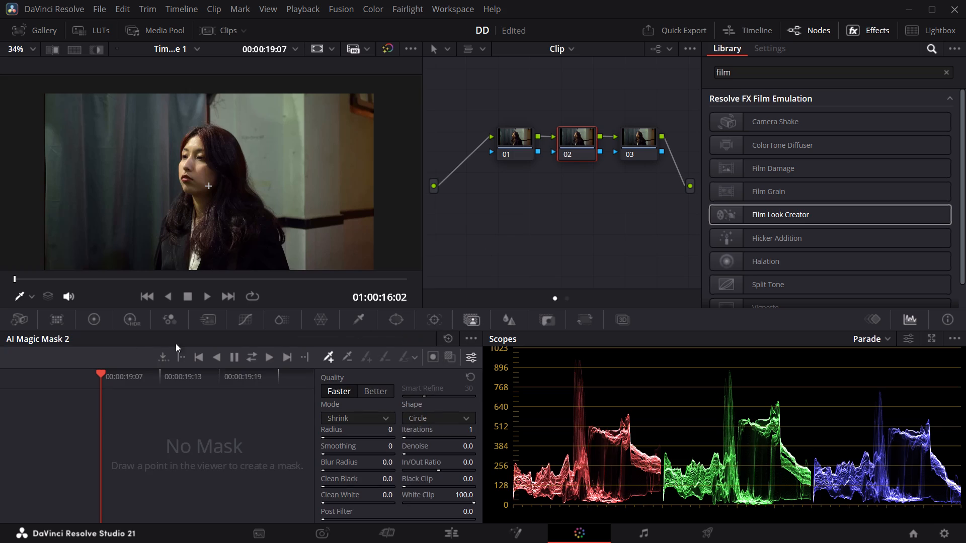
# Place Magic Mask points on the woman's head, face and neck, down her front and along the frame's lower edge.
pyautogui.click(201, 131)
pyautogui.click(183, 165)
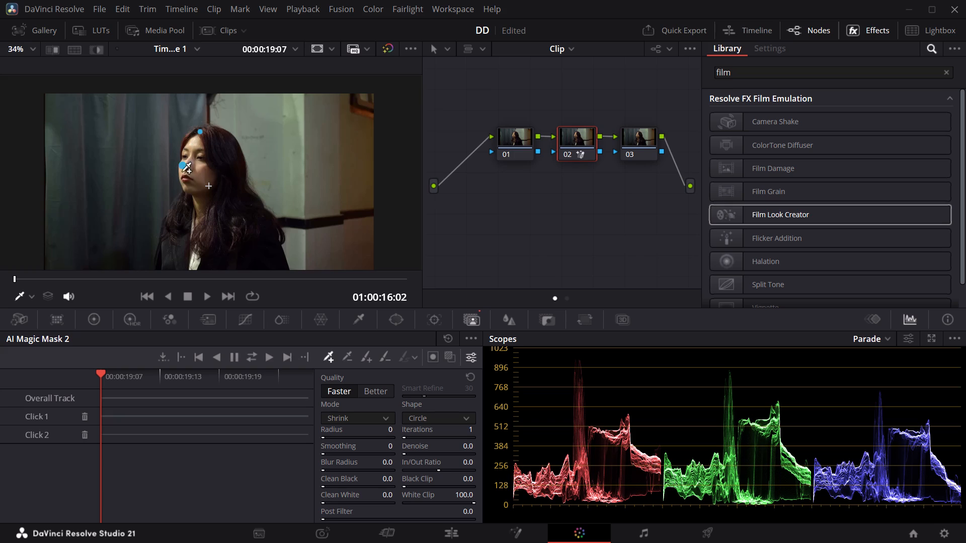
pyautogui.click(200, 204)
pyautogui.click(182, 216)
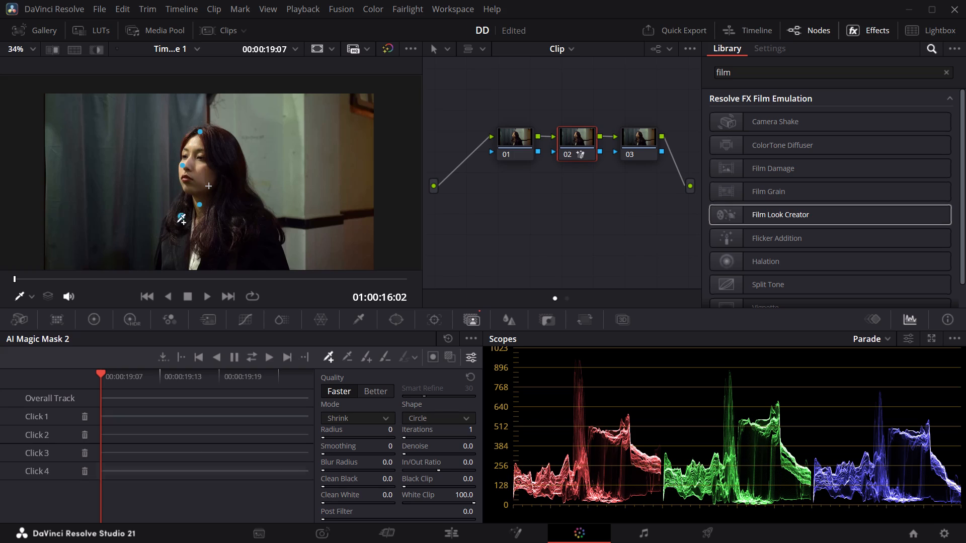
pyautogui.click(168, 246)
pyautogui.click(159, 268)
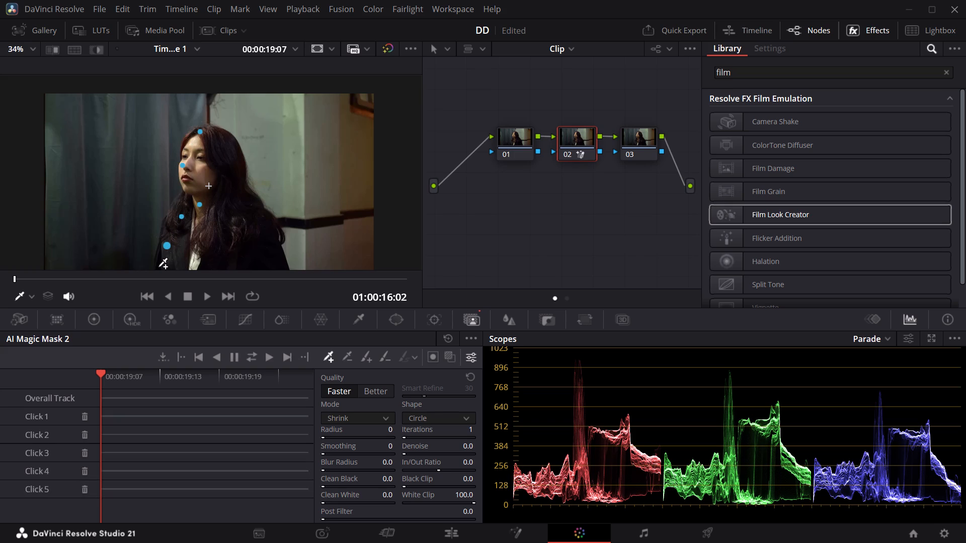
pyautogui.click(198, 267)
pyautogui.click(233, 267)
pyautogui.click(262, 269)
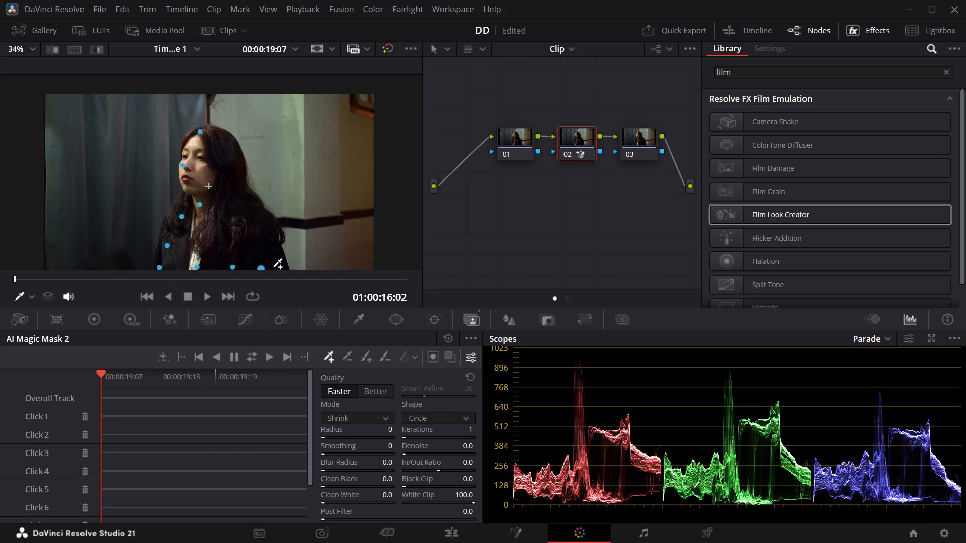
pyautogui.click(287, 269)
pyautogui.click(284, 268)
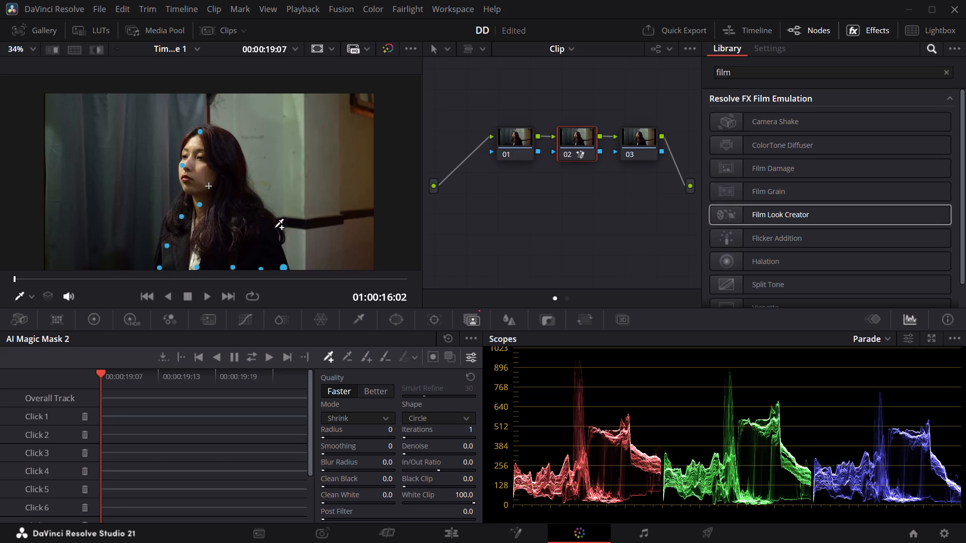
# Add Magic Mask points up the woman's shoulder and outer hair, and across her cheek, inner hair, shirt and jacket.
pyautogui.click(275, 223)
pyautogui.click(252, 198)
pyautogui.click(243, 165)
pyautogui.click(222, 137)
pyautogui.click(216, 170)
pyautogui.click(222, 218)
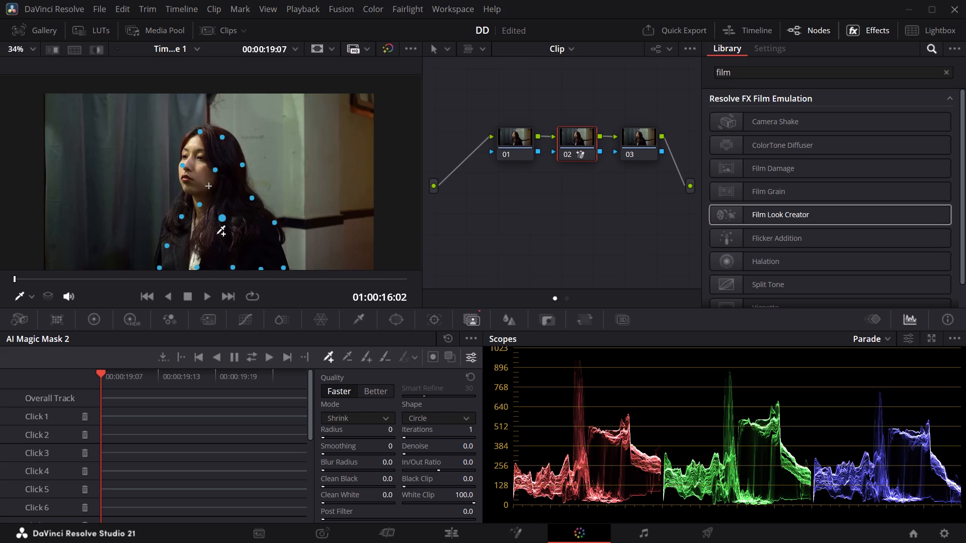
pyautogui.click(196, 258)
pyautogui.click(243, 255)
# Track the woman's Magic Mask through the whole shot and return to the shot's first frame.
pyautogui.click(248, 355)
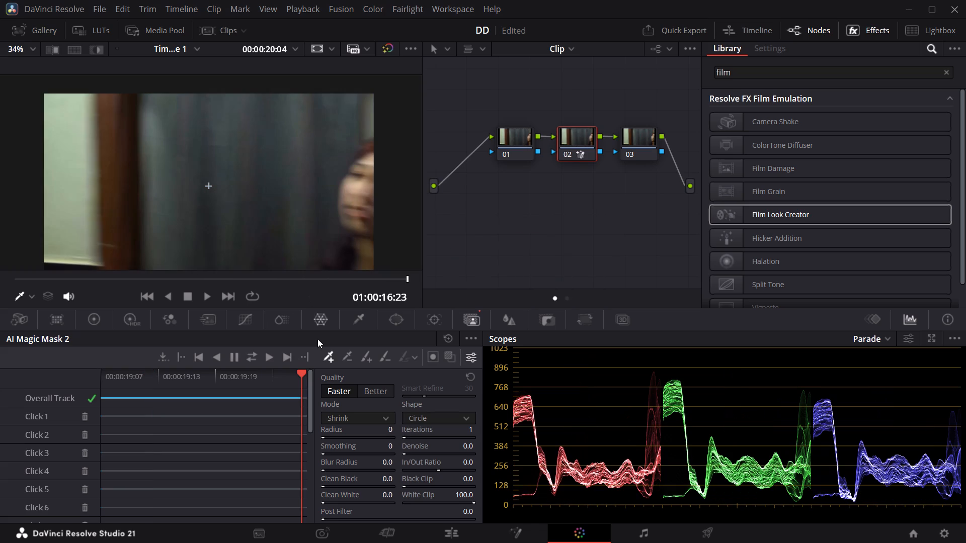
pyautogui.moveTo(292, 377); pyautogui.dragTo(99, 374)
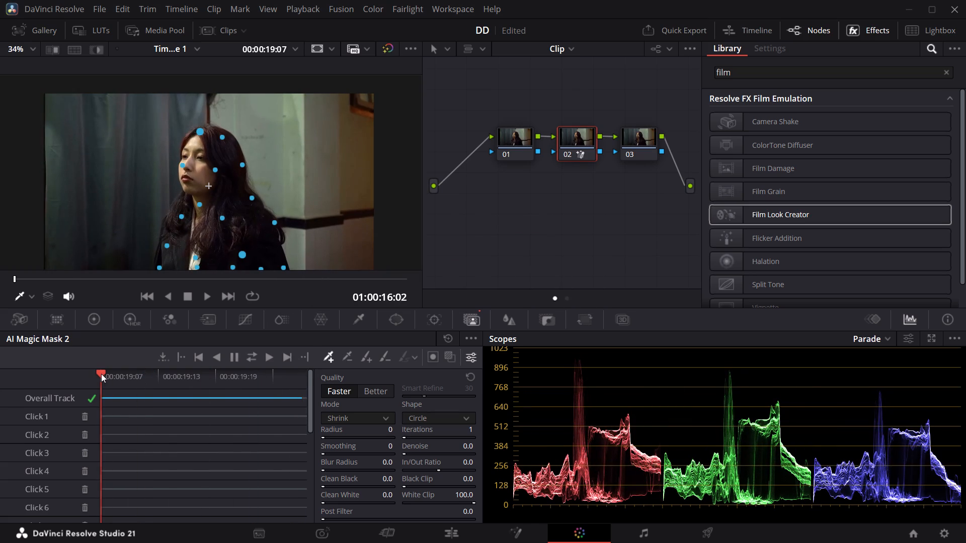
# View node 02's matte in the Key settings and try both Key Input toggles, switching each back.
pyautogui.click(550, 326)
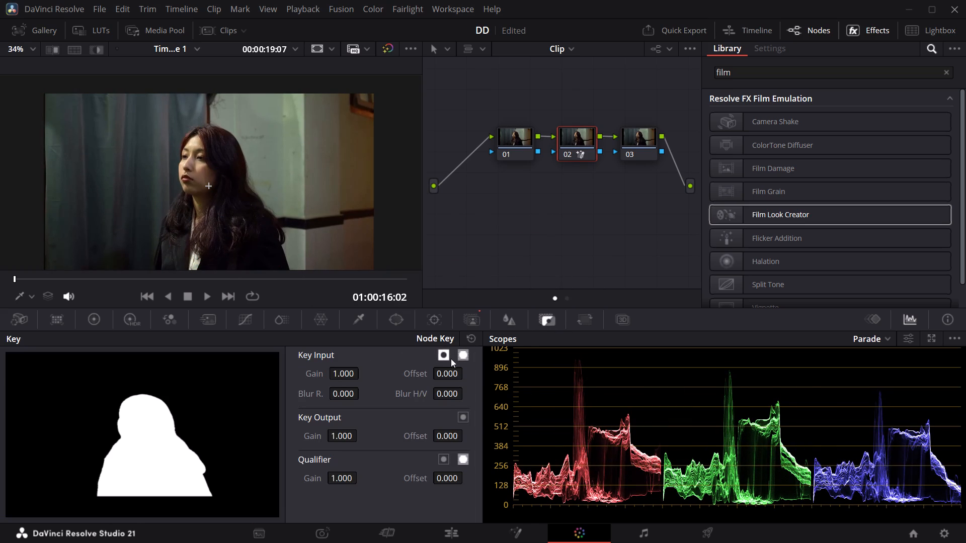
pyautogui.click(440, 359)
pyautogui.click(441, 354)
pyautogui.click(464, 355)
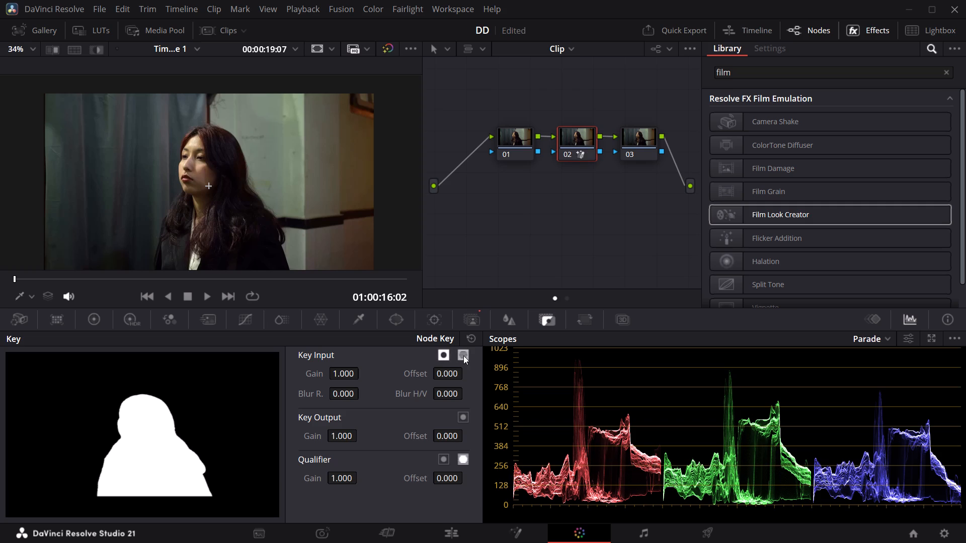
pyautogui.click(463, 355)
# Turn on the Magic Mask overlay and scrub the early part of the shot to check the woman's mask, ending at 00:00:19:09.
pyautogui.click(470, 319)
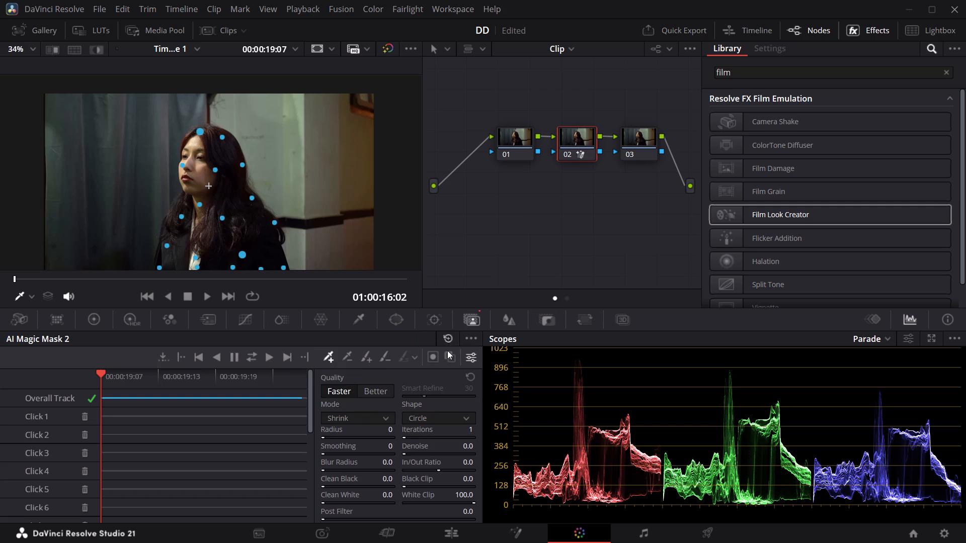
pyautogui.click(431, 358)
pyautogui.click(431, 358)
pyautogui.click(445, 358)
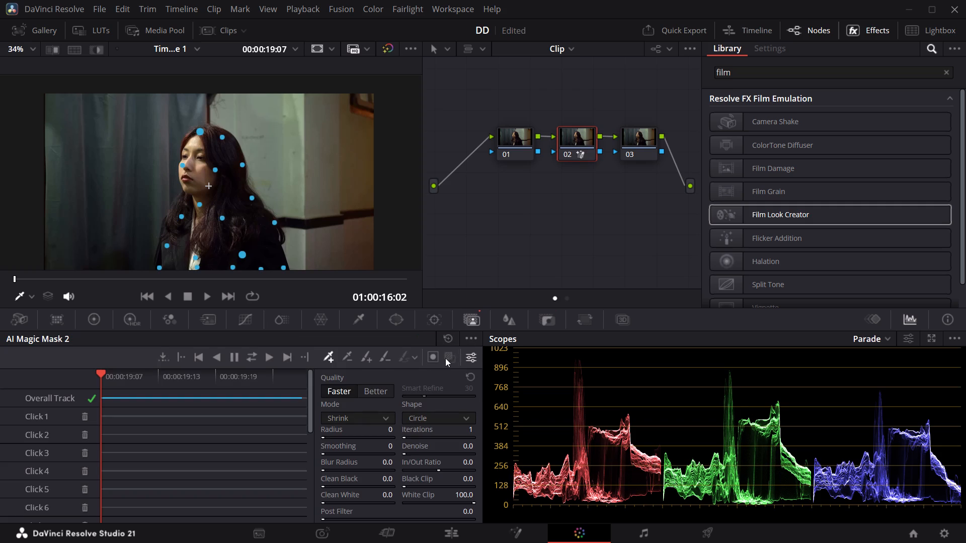
pyautogui.doubleClick(448, 357)
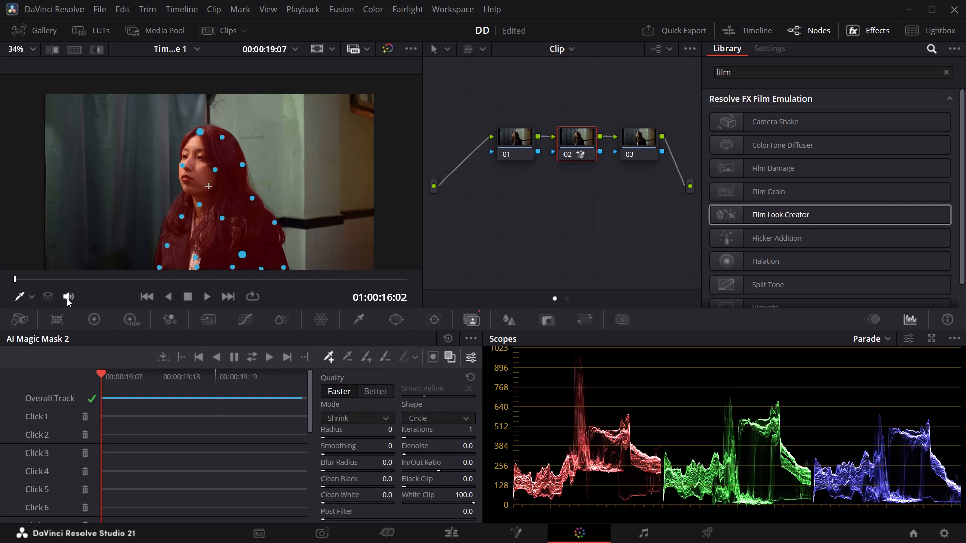
pyautogui.moveTo(70, 284); pyautogui.dragTo(52, 272)
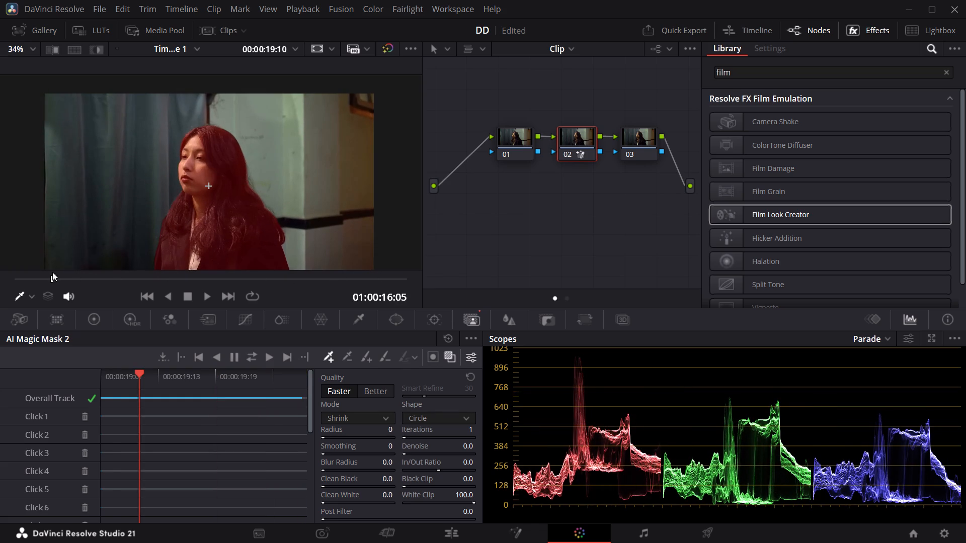
pyautogui.moveTo(52, 272); pyautogui.dragTo(27, 273)
pyautogui.moveTo(145, 281); pyautogui.dragTo(128, 282)
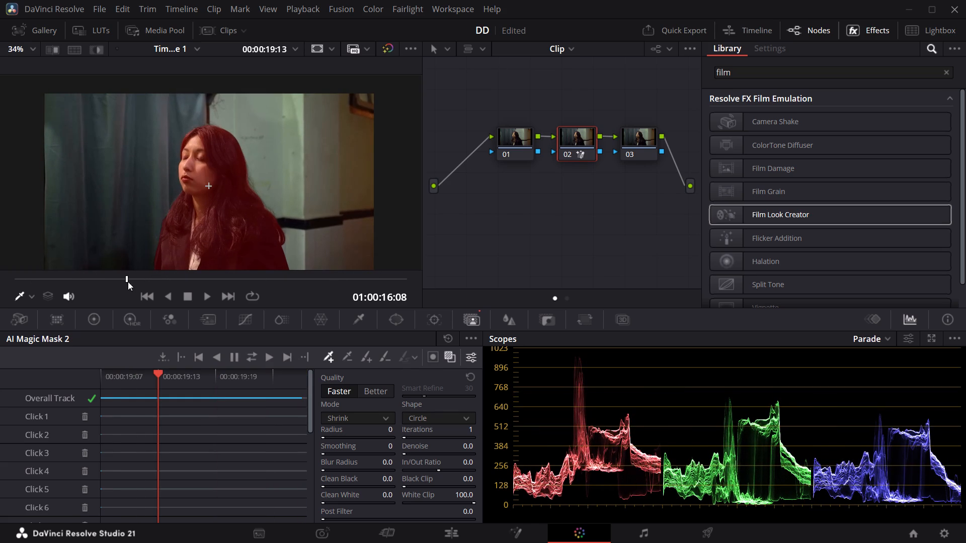
pyautogui.moveTo(128, 282); pyautogui.dragTo(52, 281)
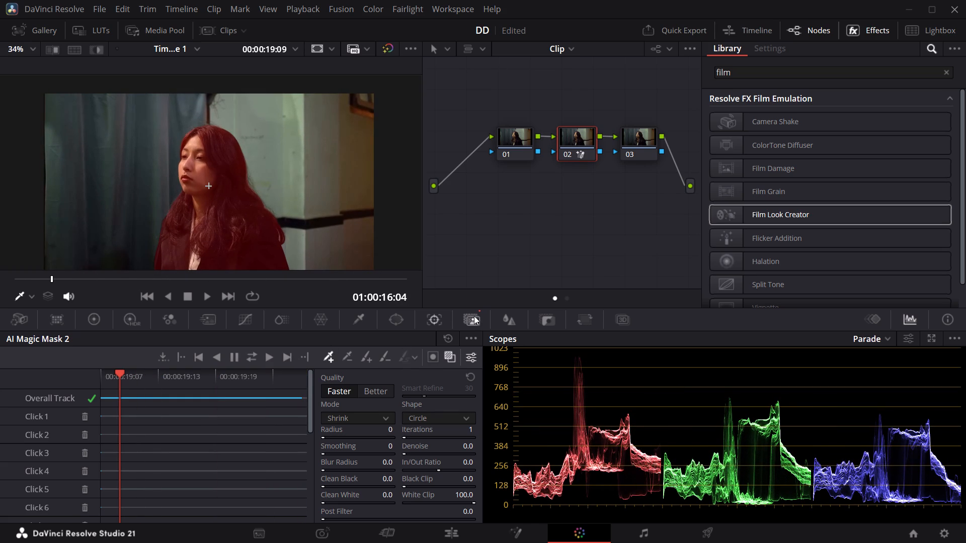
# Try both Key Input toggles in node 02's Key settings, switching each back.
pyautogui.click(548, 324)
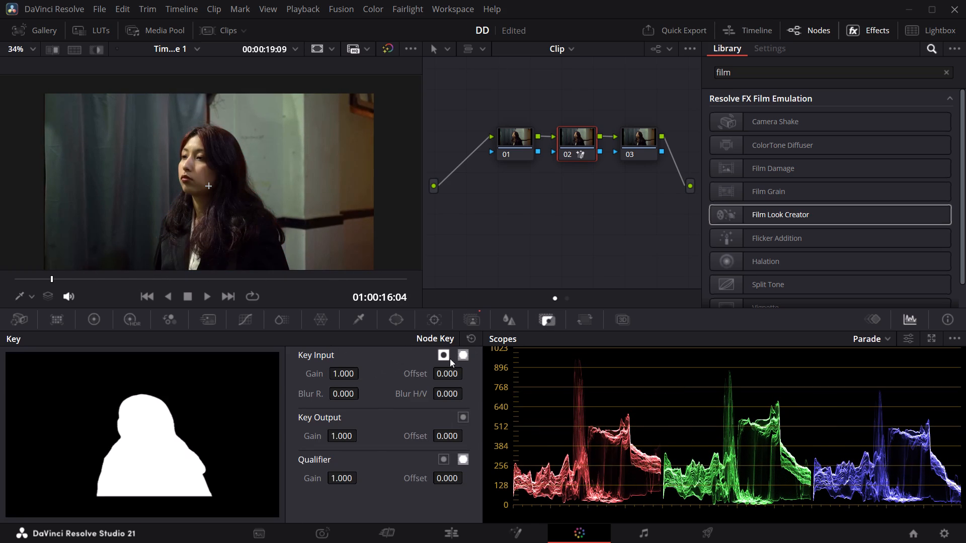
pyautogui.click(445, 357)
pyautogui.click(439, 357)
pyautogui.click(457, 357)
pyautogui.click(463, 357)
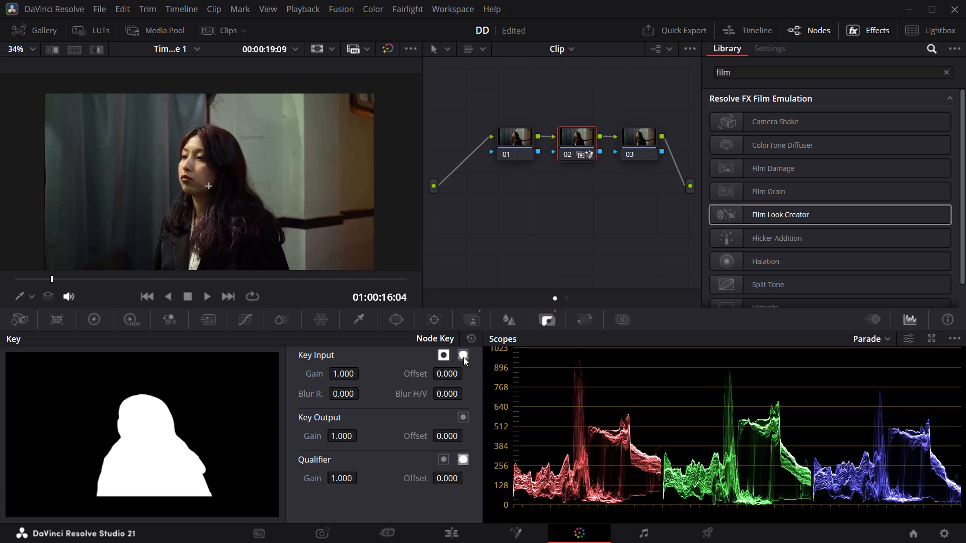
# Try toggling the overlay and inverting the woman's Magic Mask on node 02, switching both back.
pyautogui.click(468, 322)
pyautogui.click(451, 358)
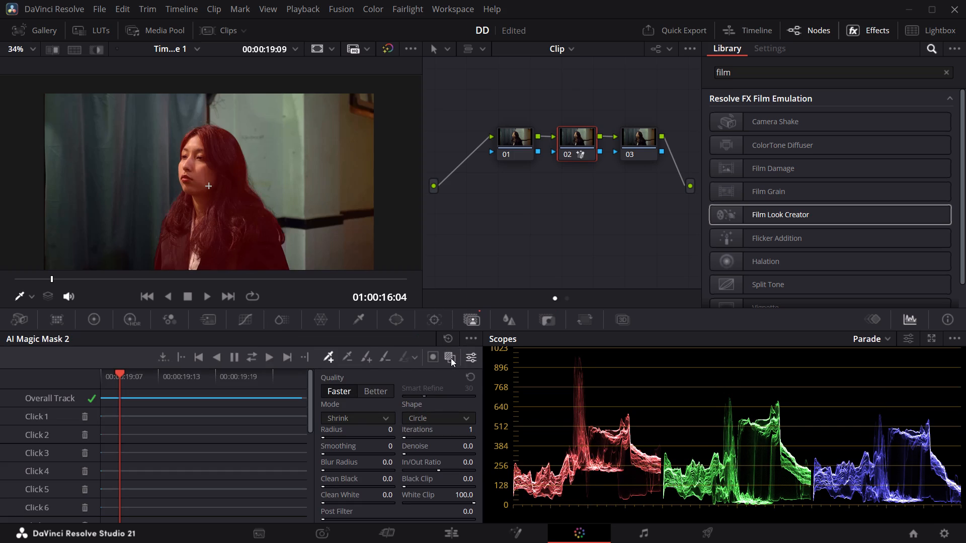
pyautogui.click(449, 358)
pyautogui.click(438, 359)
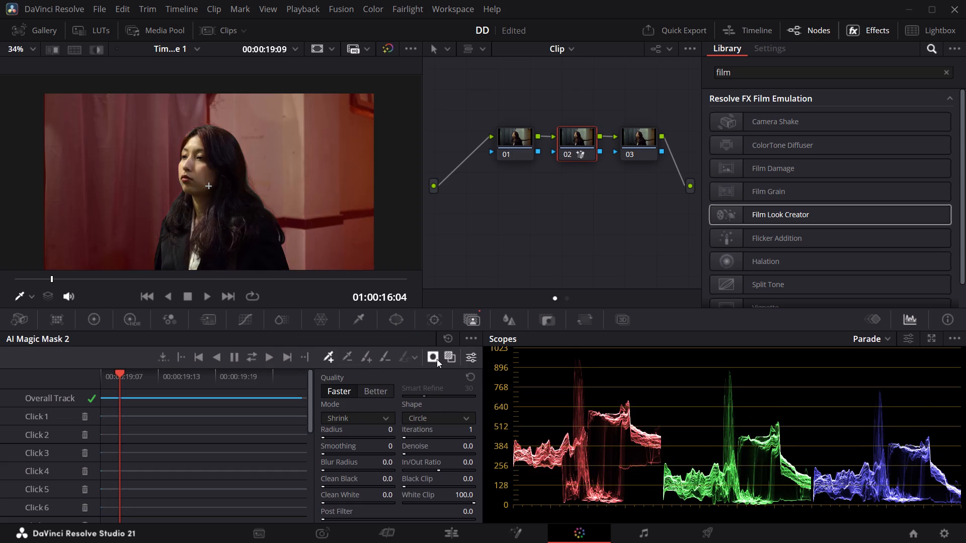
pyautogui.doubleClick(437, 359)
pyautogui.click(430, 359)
# Connect node 02's key output to node 03's key input.
pyautogui.moveTo(597, 152); pyautogui.dragTo(630, 150)
# Switch on mask inversion in node 03's Magic Mask settings, toggling the mask overlay off and on along the way.
pyautogui.click(642, 140)
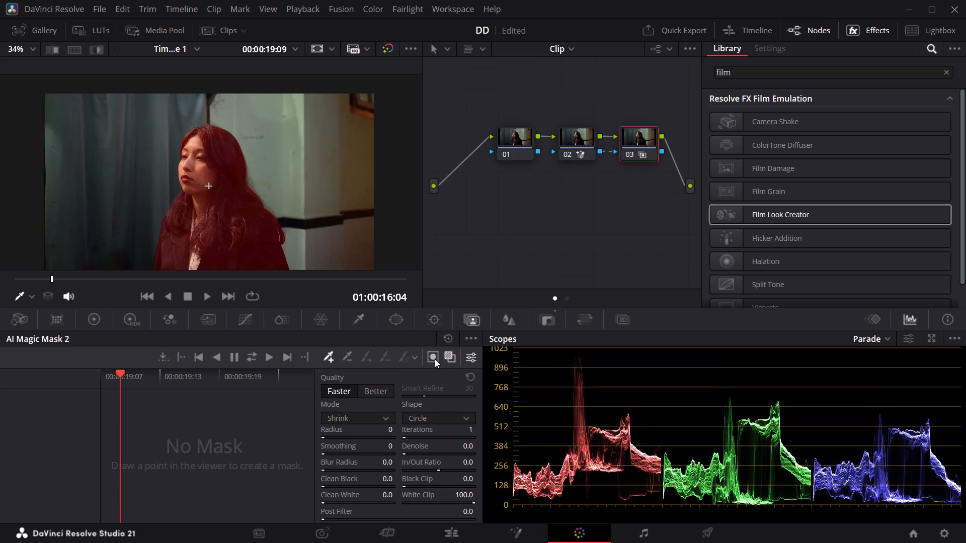
pyautogui.click(435, 359)
pyautogui.click(435, 360)
pyautogui.click(443, 358)
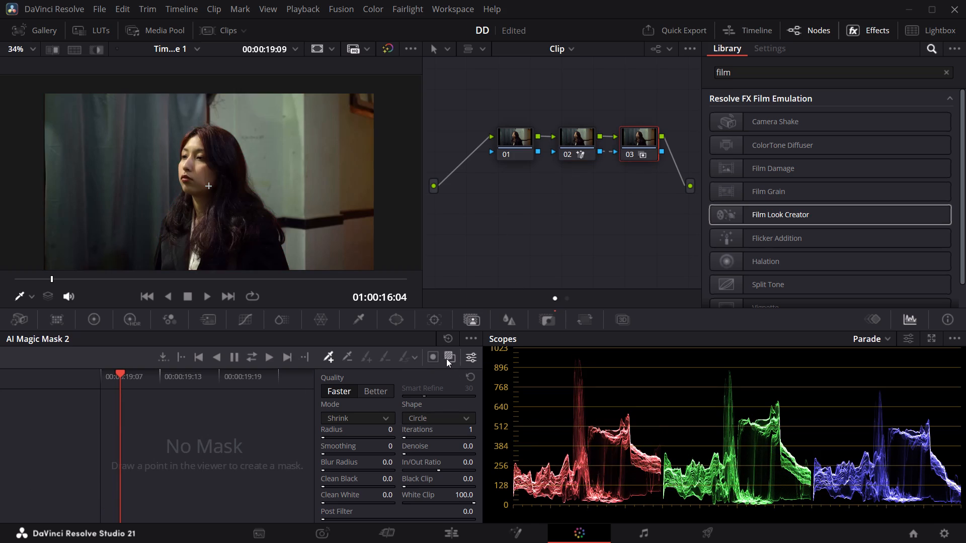
pyautogui.click(446, 358)
pyautogui.click(432, 358)
pyautogui.doubleClick(432, 358)
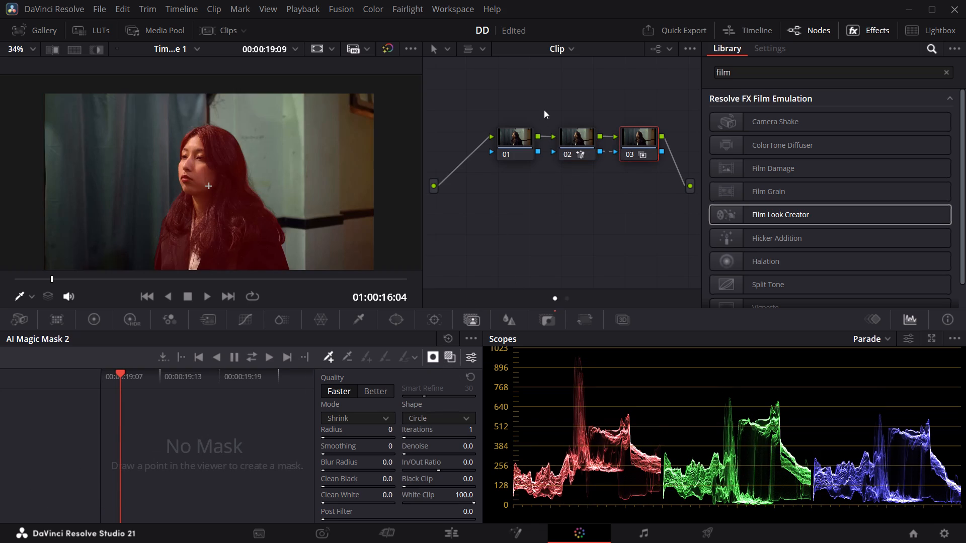
# Invert node 02's Magic Mask so it isolates the background, and hide the mask overlay.
pyautogui.click(565, 127)
pyautogui.click(433, 355)
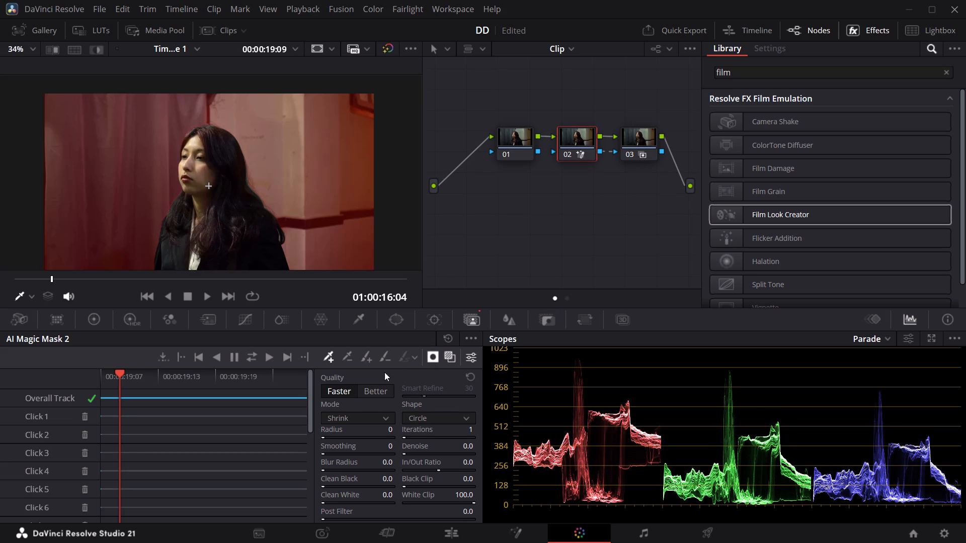
pyautogui.click(128, 323)
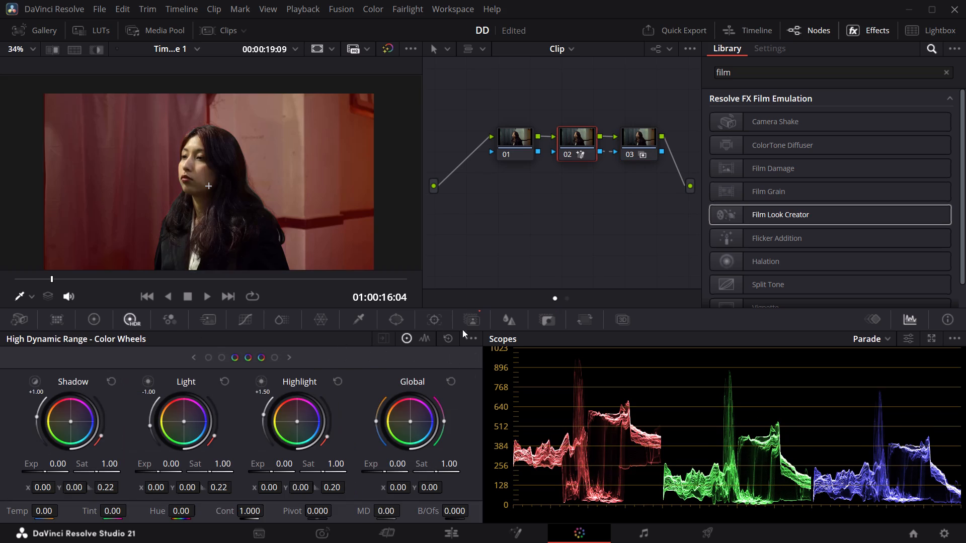
pyautogui.click(470, 323)
pyautogui.click(432, 357)
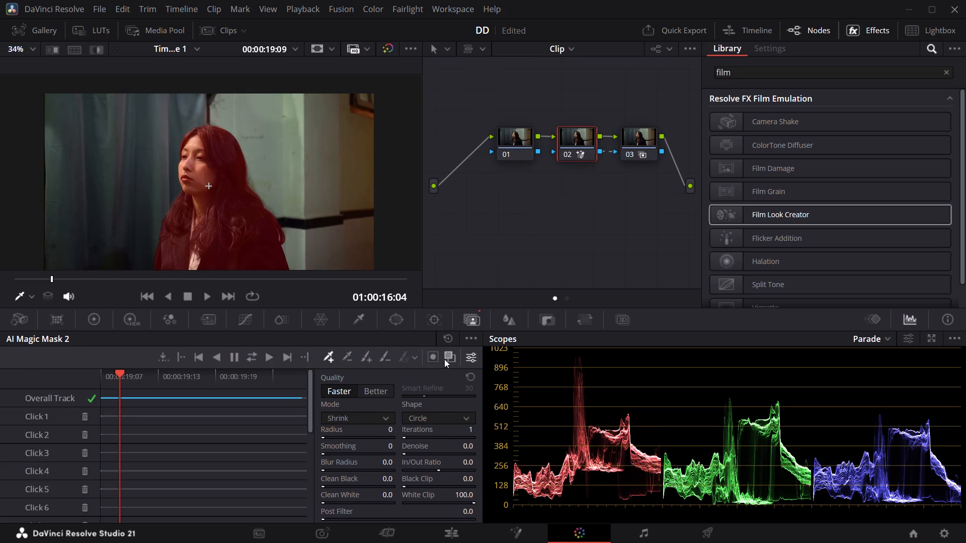
pyautogui.click(438, 359)
pyautogui.click(457, 359)
pyautogui.click(452, 359)
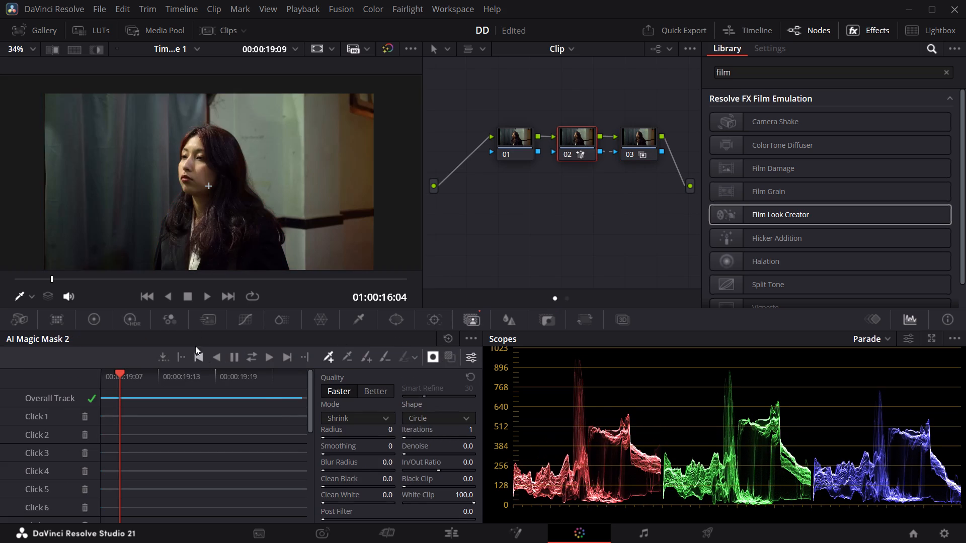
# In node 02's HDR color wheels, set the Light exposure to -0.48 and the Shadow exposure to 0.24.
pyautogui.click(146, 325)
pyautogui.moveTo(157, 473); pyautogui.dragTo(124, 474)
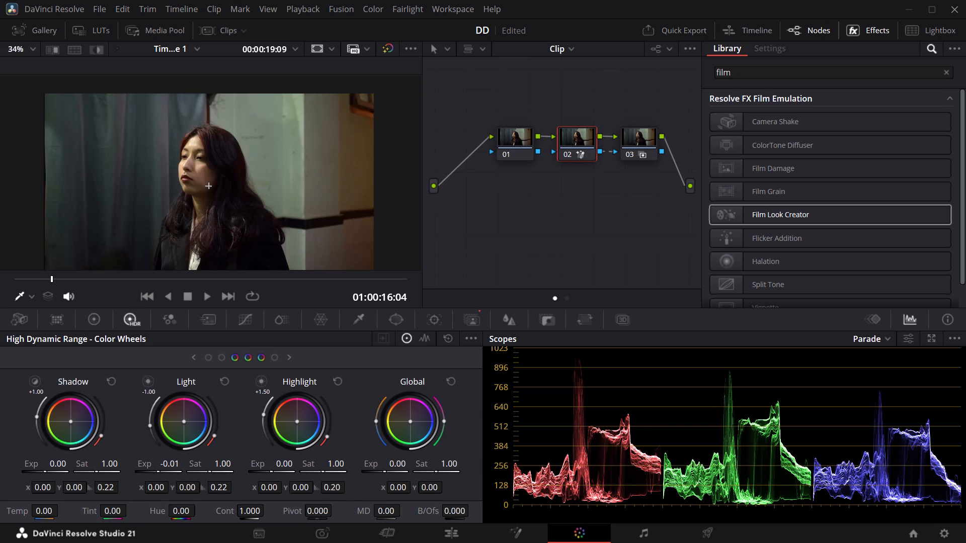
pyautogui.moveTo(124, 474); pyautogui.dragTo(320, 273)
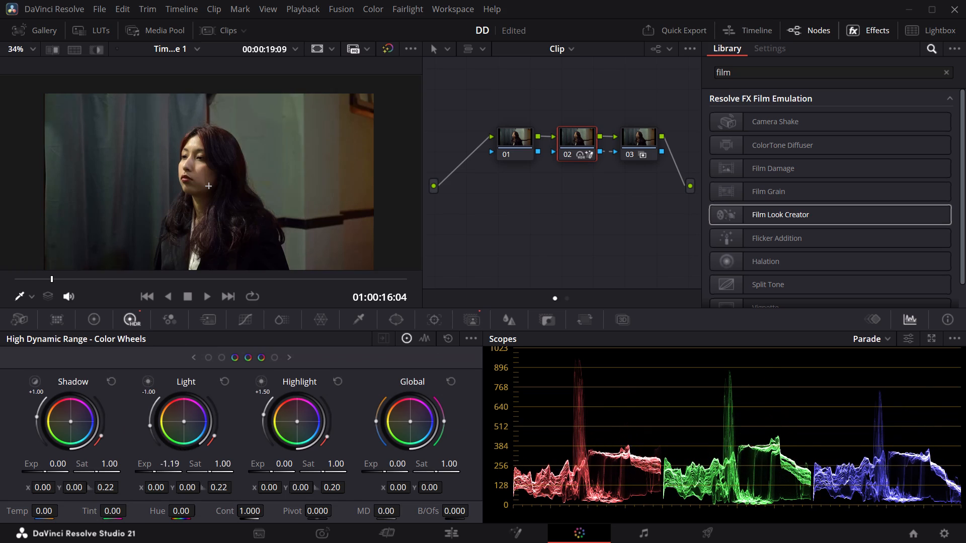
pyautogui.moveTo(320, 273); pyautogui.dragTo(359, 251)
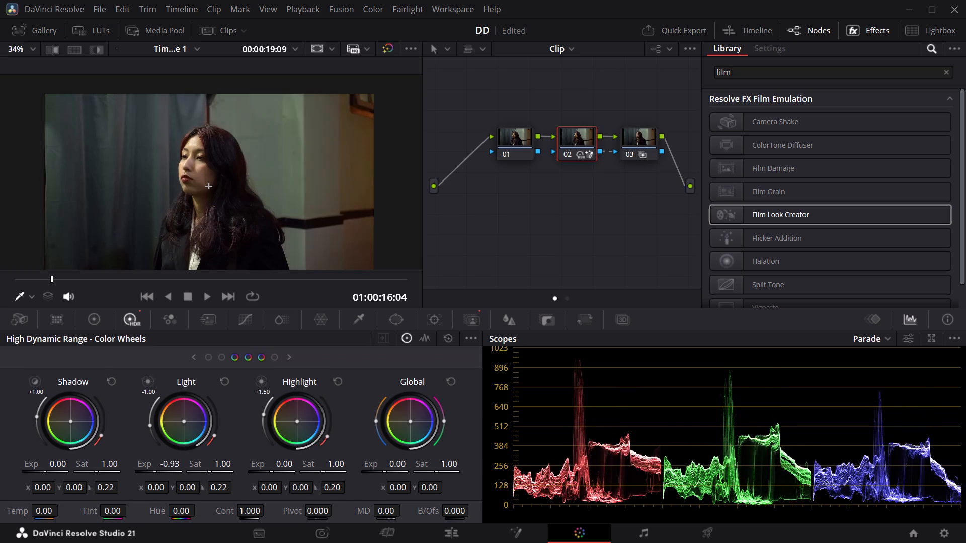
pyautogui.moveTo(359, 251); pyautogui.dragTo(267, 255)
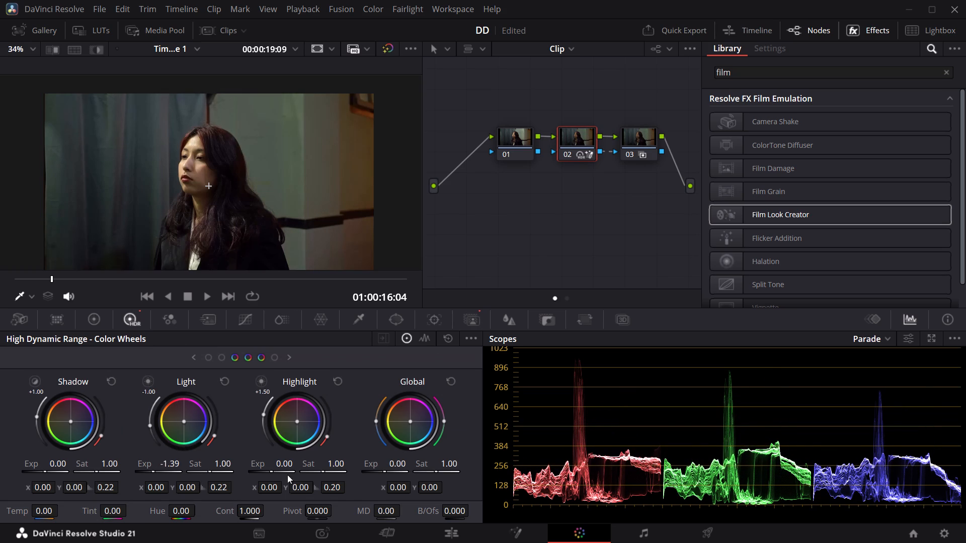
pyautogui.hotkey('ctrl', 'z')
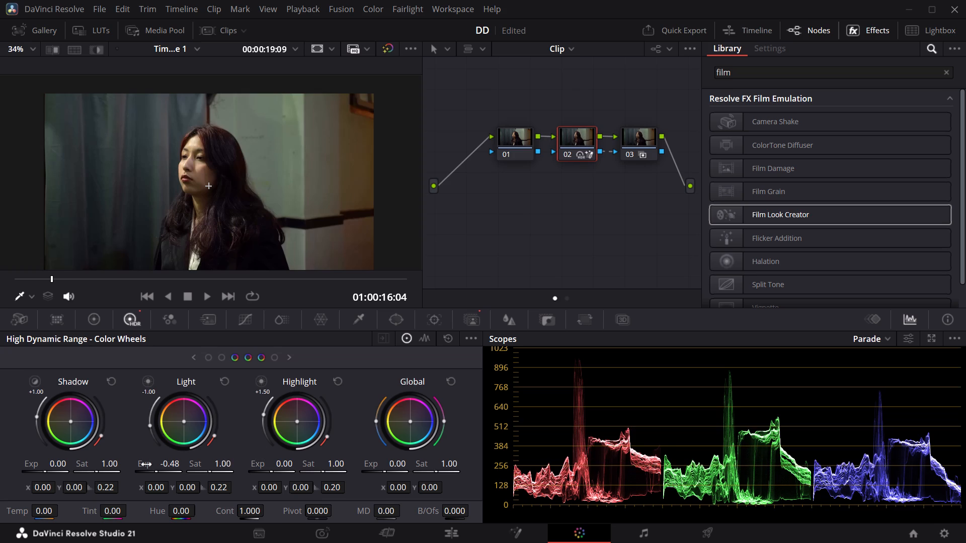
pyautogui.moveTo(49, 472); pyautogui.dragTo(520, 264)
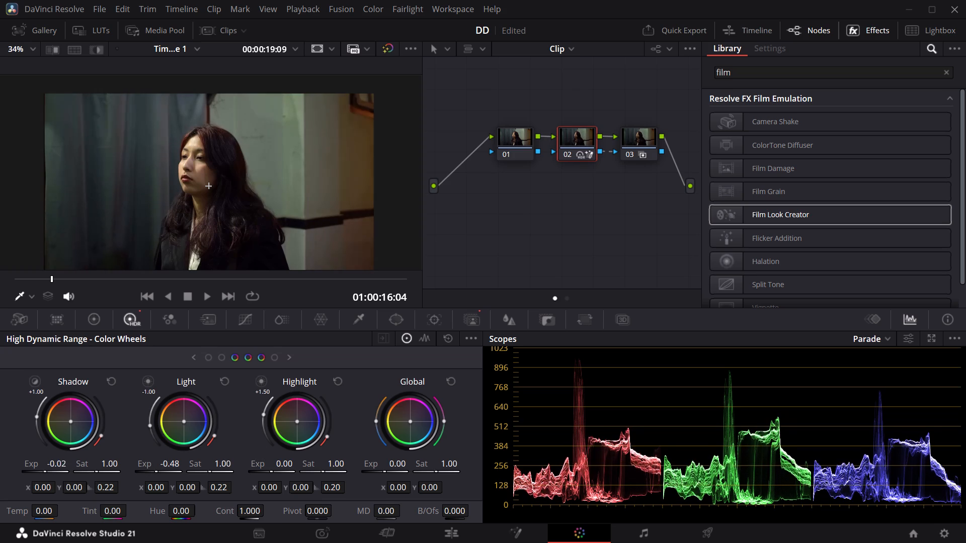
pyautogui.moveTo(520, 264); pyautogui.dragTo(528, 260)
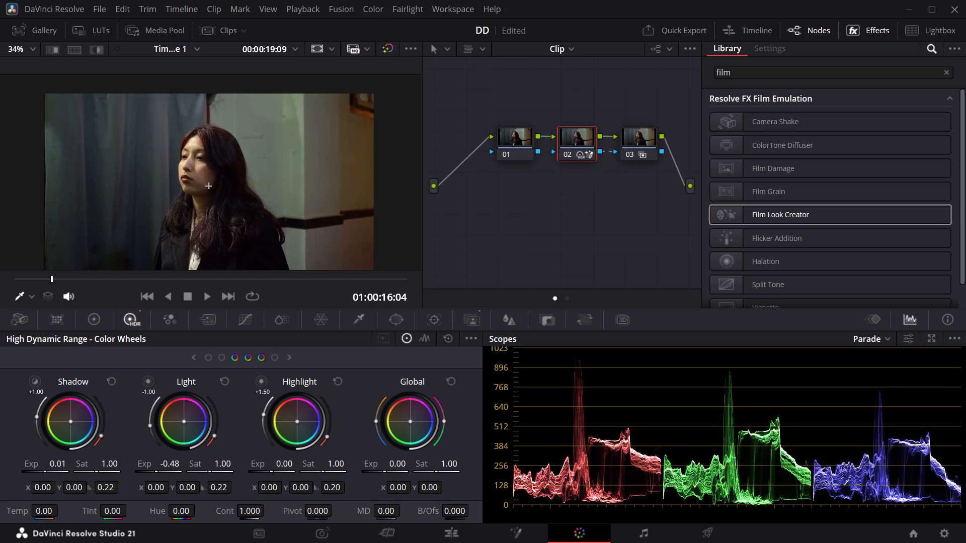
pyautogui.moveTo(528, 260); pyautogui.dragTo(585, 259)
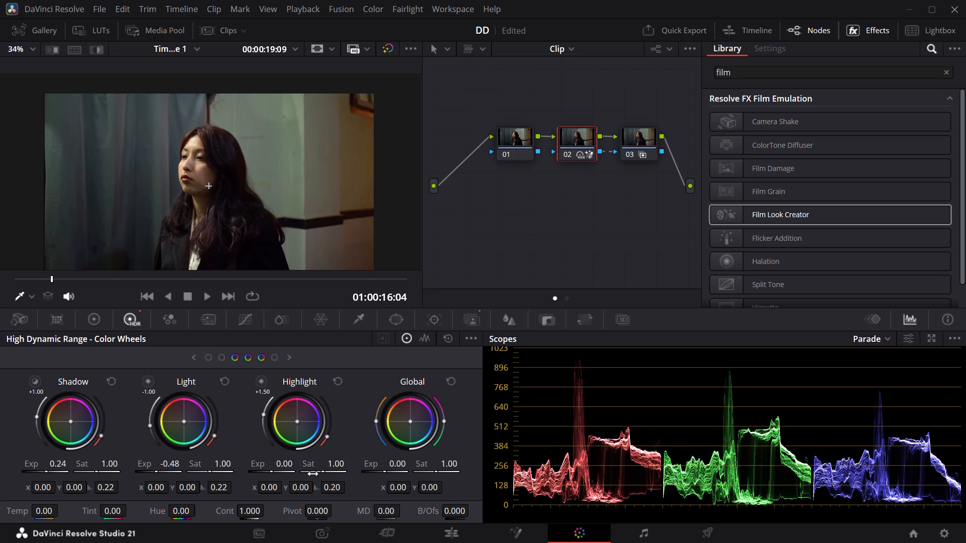
# Set node 02's HDR Highlight exposure to -1.20 and Global exposure to 0.78.
pyautogui.moveTo(274, 473); pyautogui.dragTo(267, 473)
pyautogui.moveTo(271, 474); pyautogui.dragTo(801, 263)
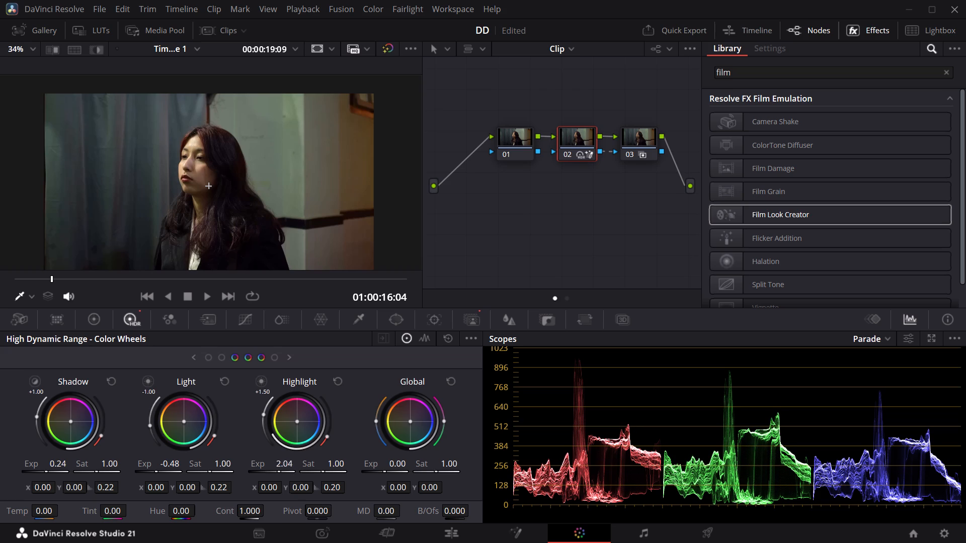
pyautogui.moveTo(801, 263); pyautogui.dragTo(311, 277)
pyautogui.hotkey('ctrl', 'z')
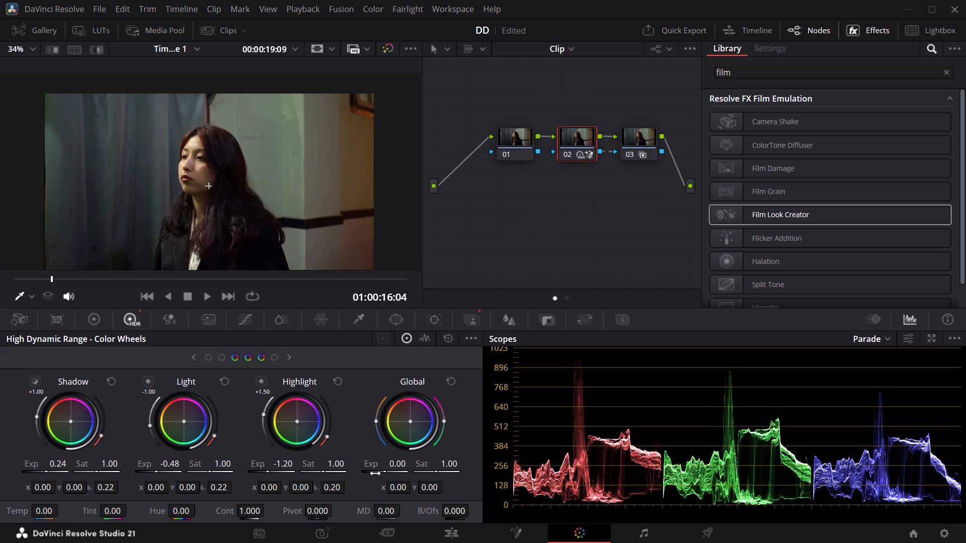
pyautogui.moveTo(383, 472); pyautogui.dragTo(379, 466)
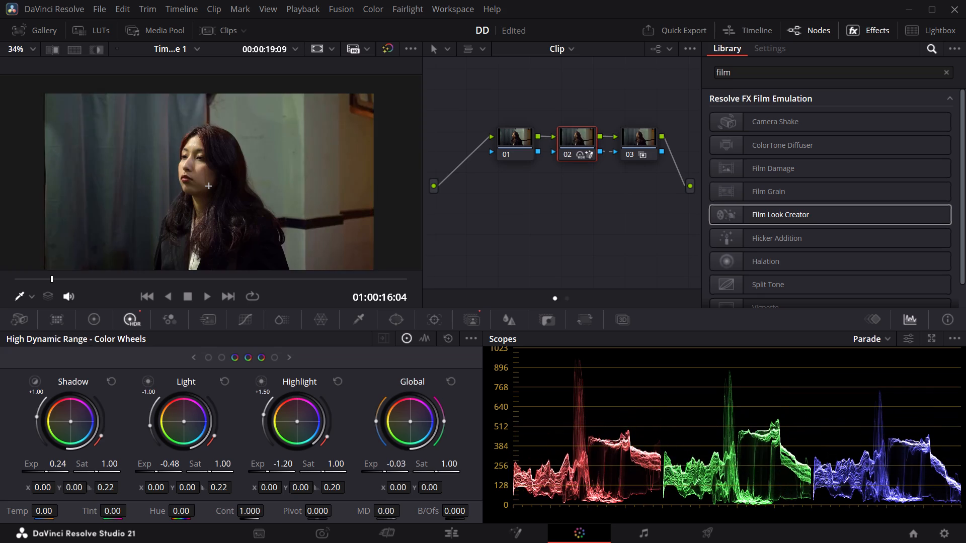
pyautogui.moveTo(379, 466); pyautogui.dragTo(609, 447)
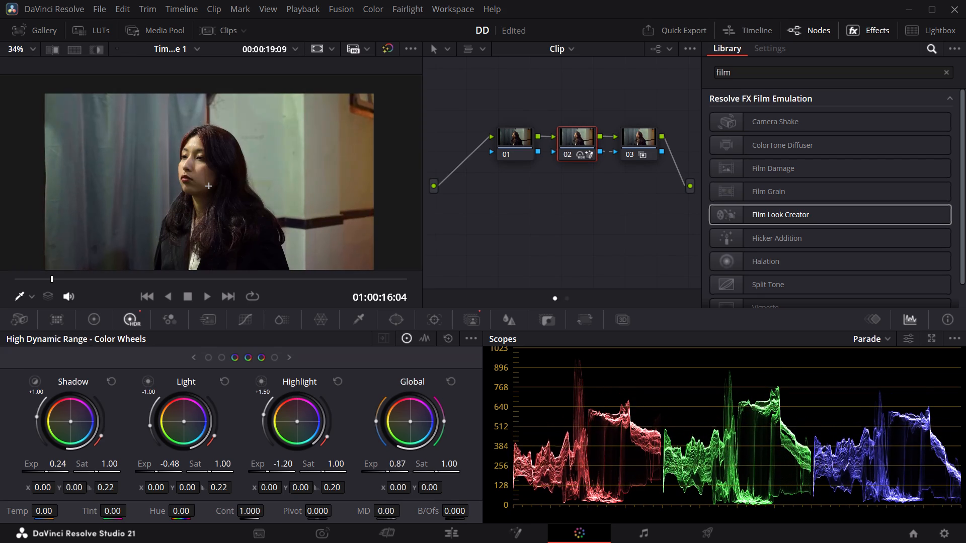
pyautogui.moveTo(609, 447); pyautogui.dragTo(587, 447)
# Set node 02's HDR Light exposure to -0.26 and Shadow exposure to 0.70 to brighten the background.
pyautogui.moveTo(159, 473); pyautogui.dragTo(214, 466)
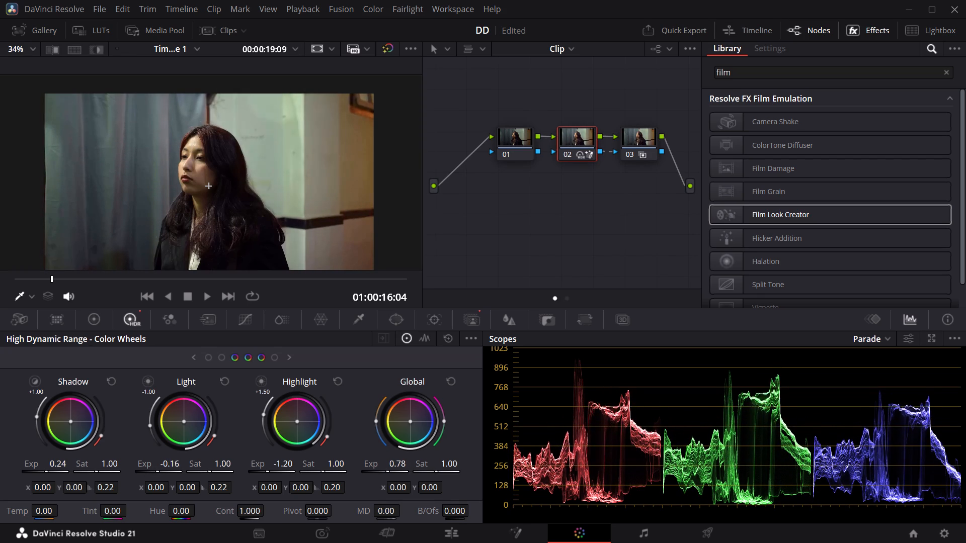
pyautogui.moveTo(214, 466); pyautogui.dragTo(252, 453)
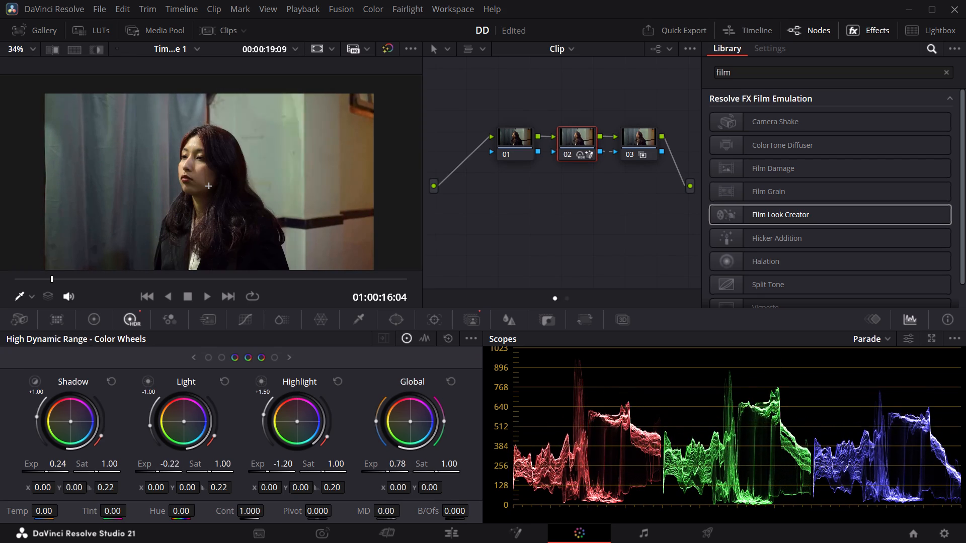
pyautogui.moveTo(252, 453); pyautogui.dragTo(193, 451)
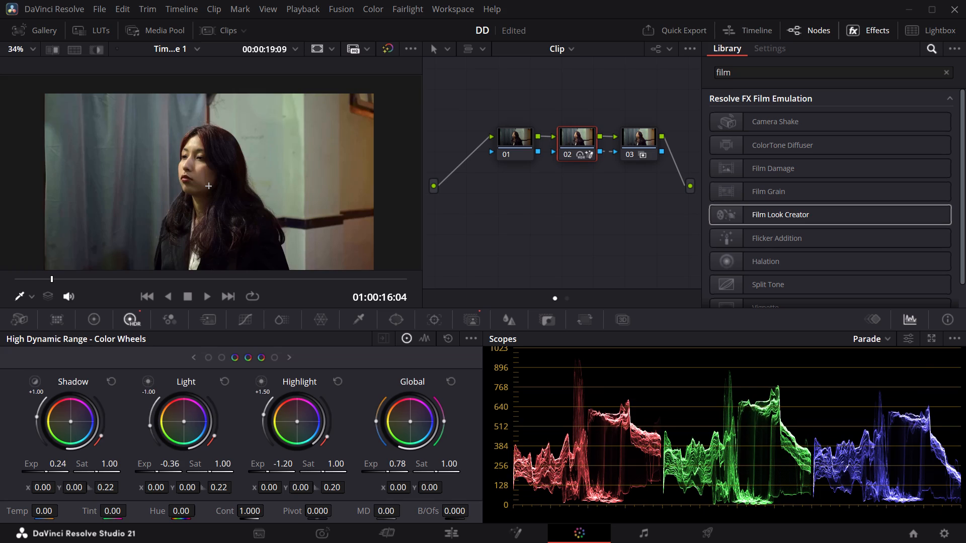
pyautogui.moveTo(193, 451); pyautogui.dragTo(218, 450)
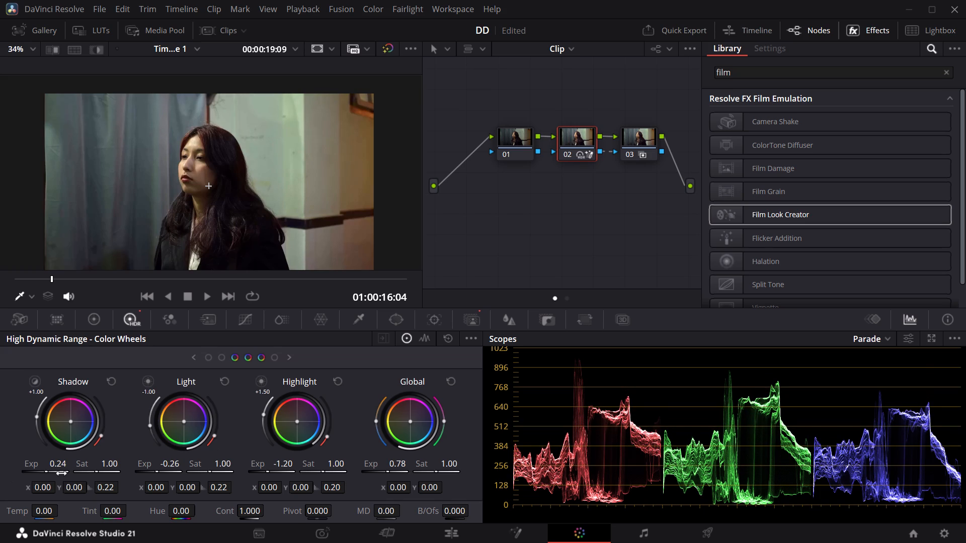
pyautogui.moveTo(47, 473); pyautogui.dragTo(239, 460)
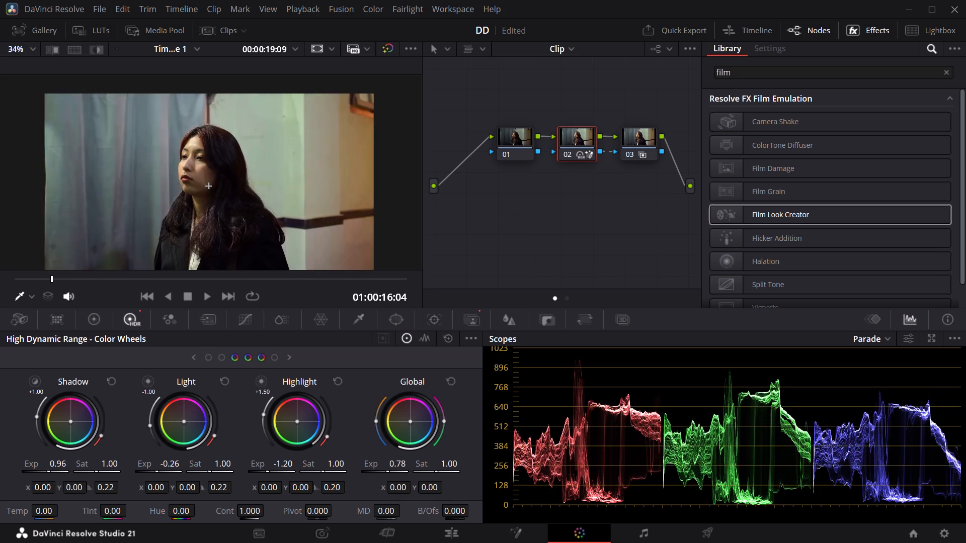
pyautogui.moveTo(239, 460); pyautogui.dragTo(76, 457)
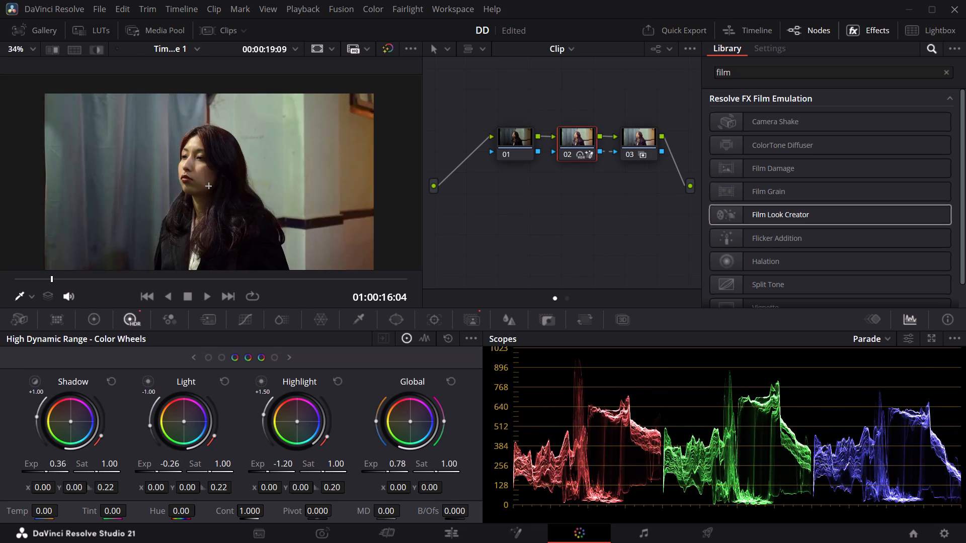
pyautogui.moveTo(76, 457); pyautogui.dragTo(165, 451)
# In node 02's primaries, set the background's Temp to -20.0 and Saturation to 34.80.
pyautogui.click(98, 332)
pyautogui.click(78, 314)
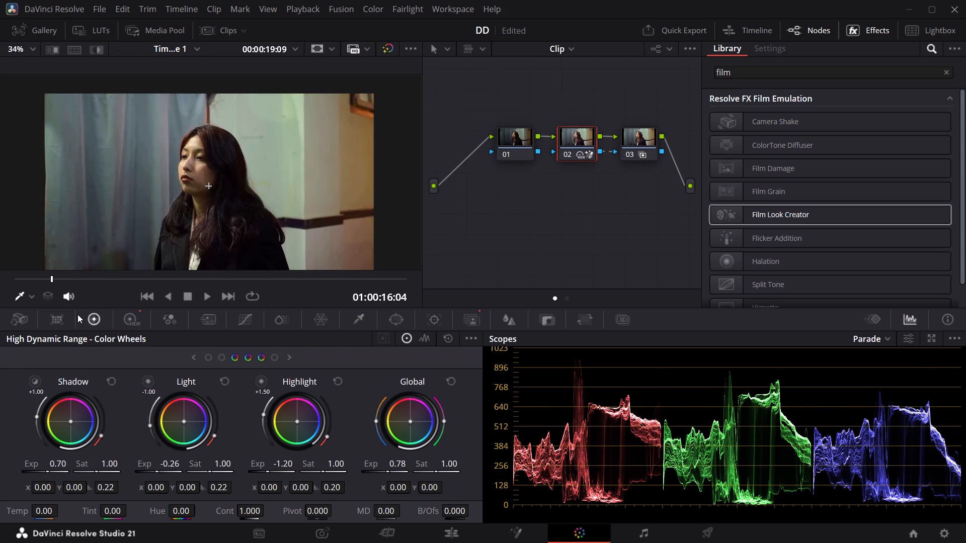
pyautogui.moveTo(113, 357); pyautogui.dragTo(102, 352)
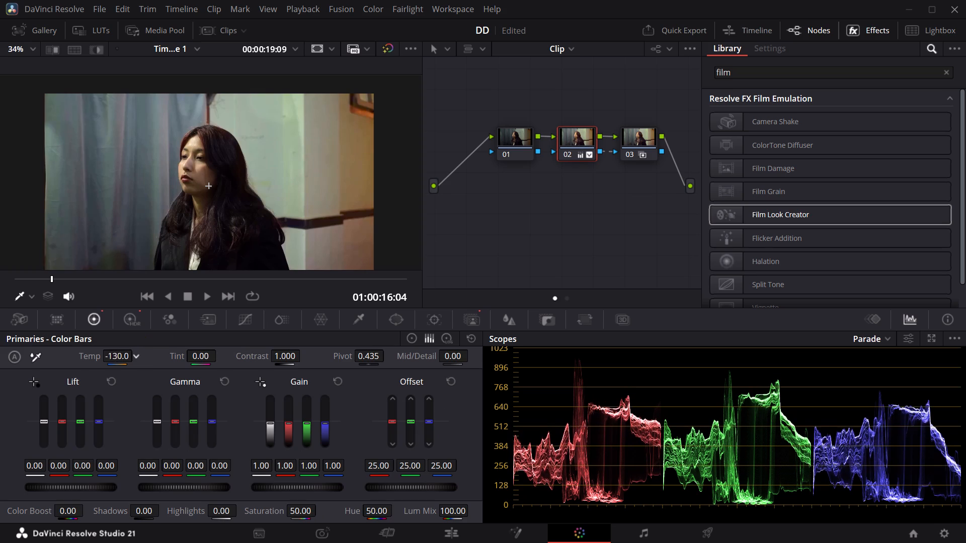
pyautogui.moveTo(102, 352); pyautogui.dragTo(130, 343)
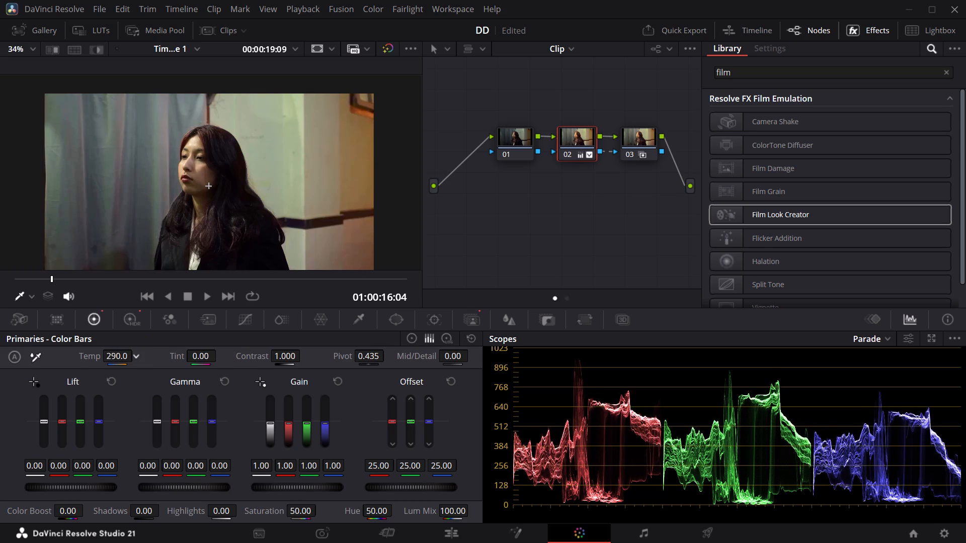
pyautogui.moveTo(130, 343); pyautogui.dragTo(121, 336)
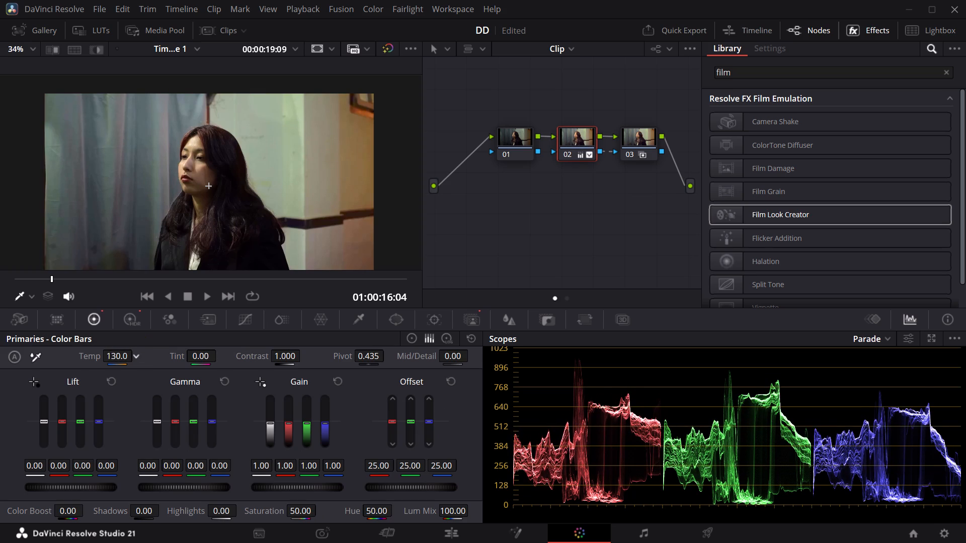
pyautogui.moveTo(121, 336); pyautogui.dragTo(110, 337)
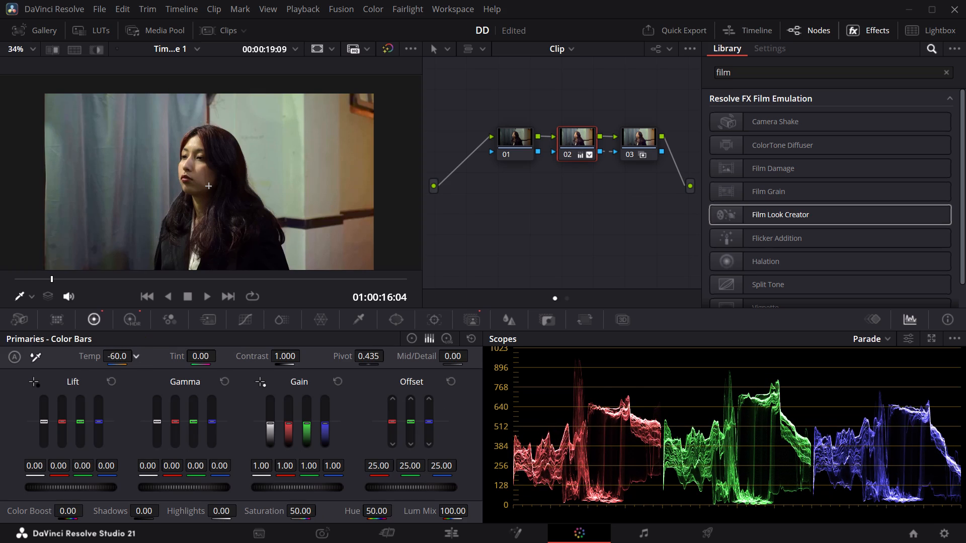
pyautogui.moveTo(110, 337); pyautogui.dragTo(112, 337)
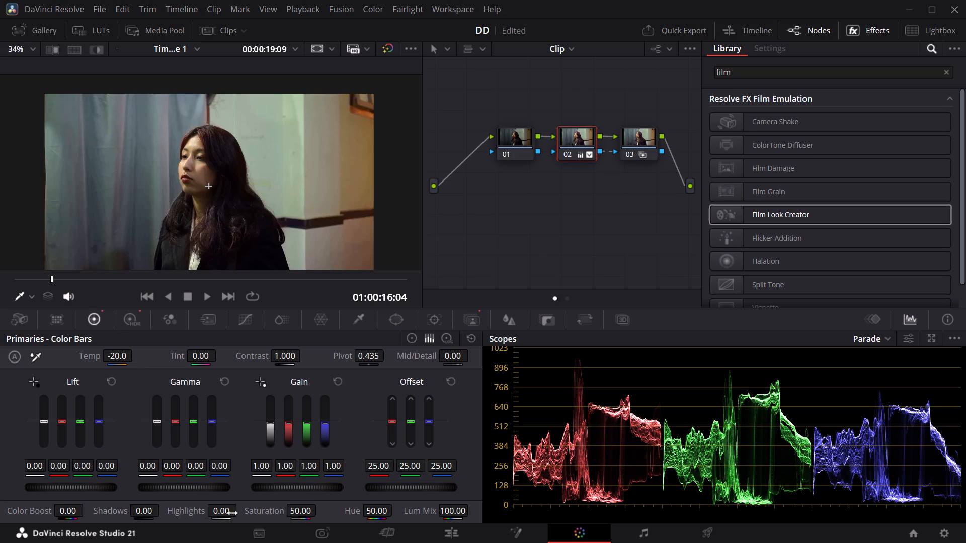
pyautogui.moveTo(299, 515); pyautogui.dragTo(284, 507)
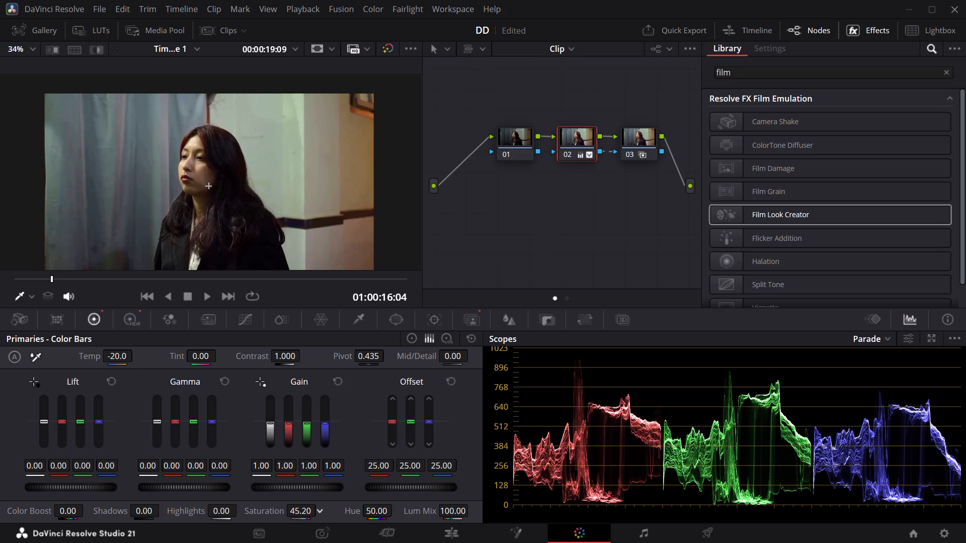
pyautogui.moveTo(284, 507); pyautogui.dragTo(229, 500)
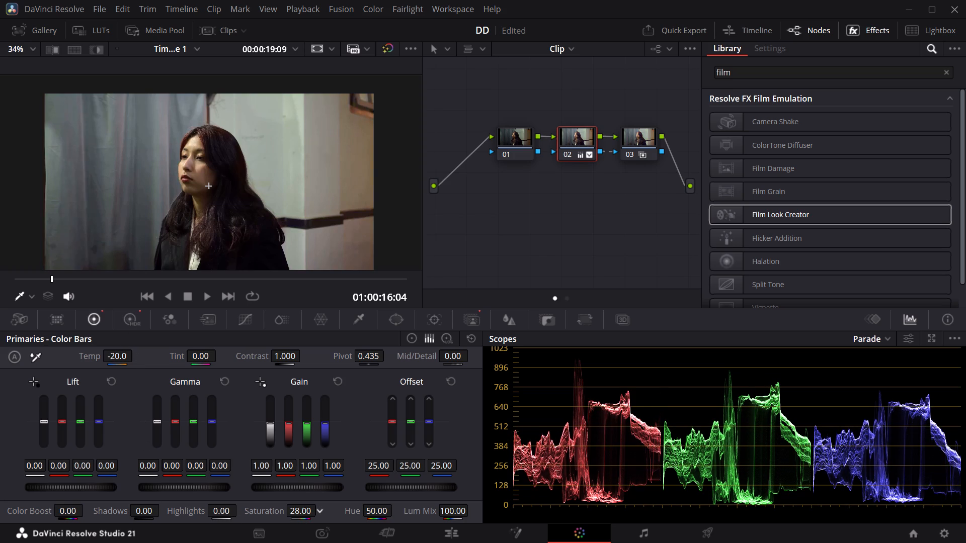
pyautogui.moveTo(229, 500); pyautogui.dragTo(252, 497)
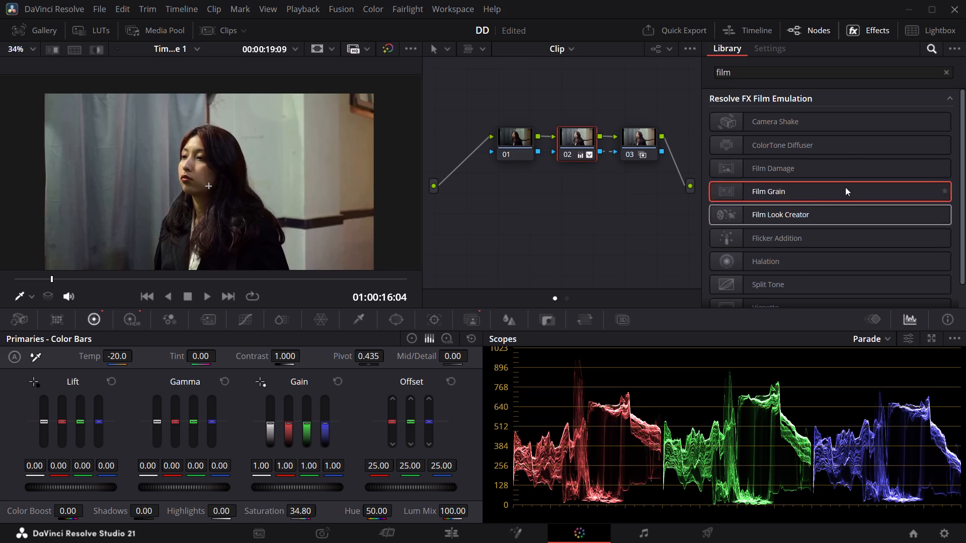
# Apply Film Look Creator to node 03, try the Aurora preset, and settle on the Default No Effects preset.
pyautogui.moveTo(808, 215); pyautogui.dragTo(648, 143)
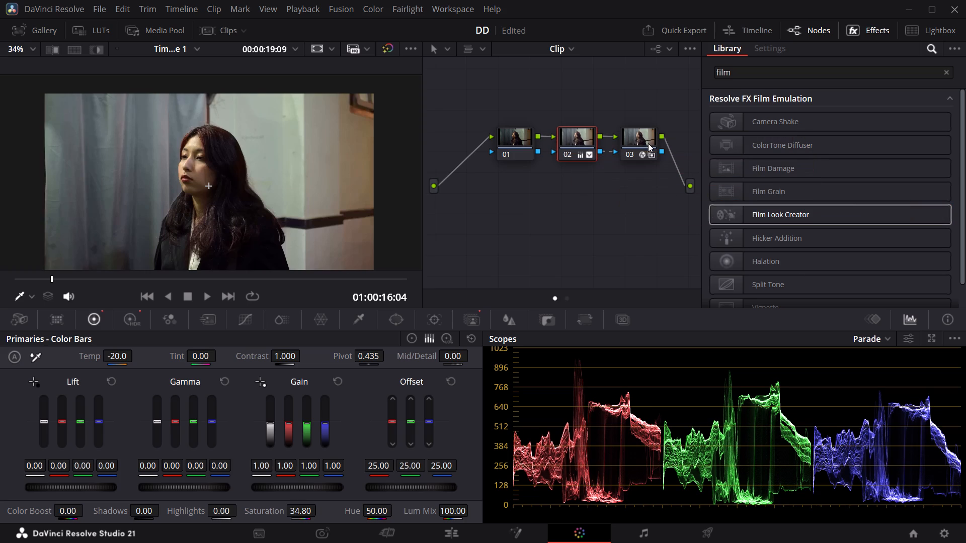
pyautogui.click(650, 143)
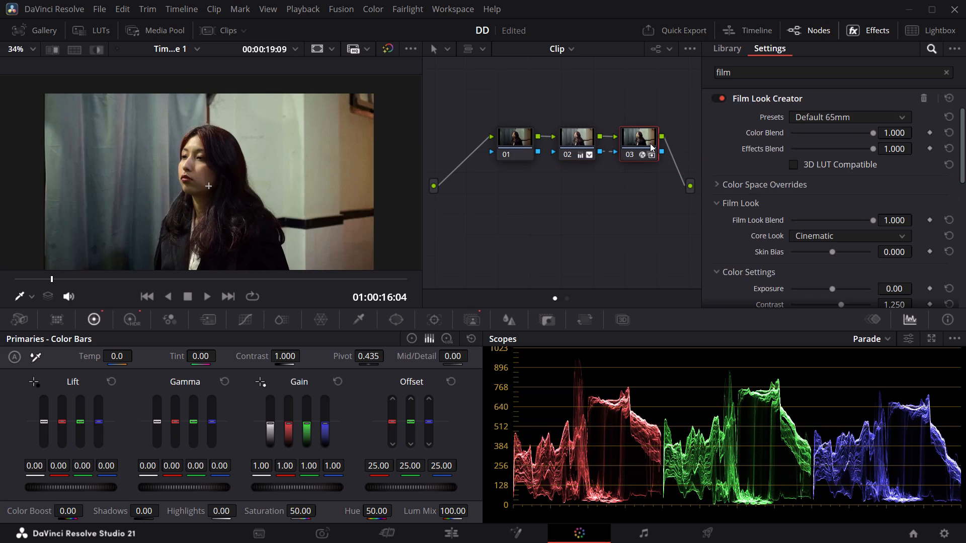
pyautogui.click(831, 118)
pyautogui.click(826, 154)
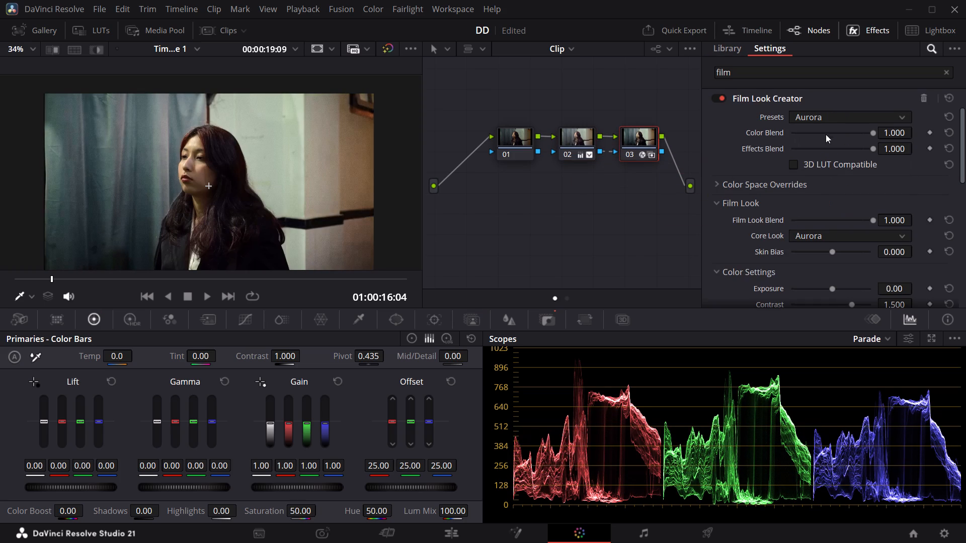
pyautogui.click(823, 117)
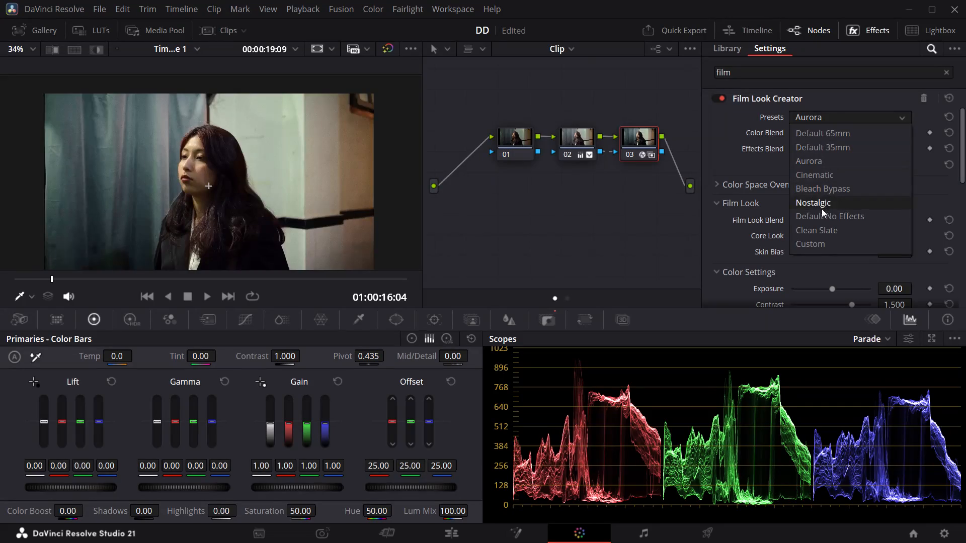
pyautogui.click(822, 212)
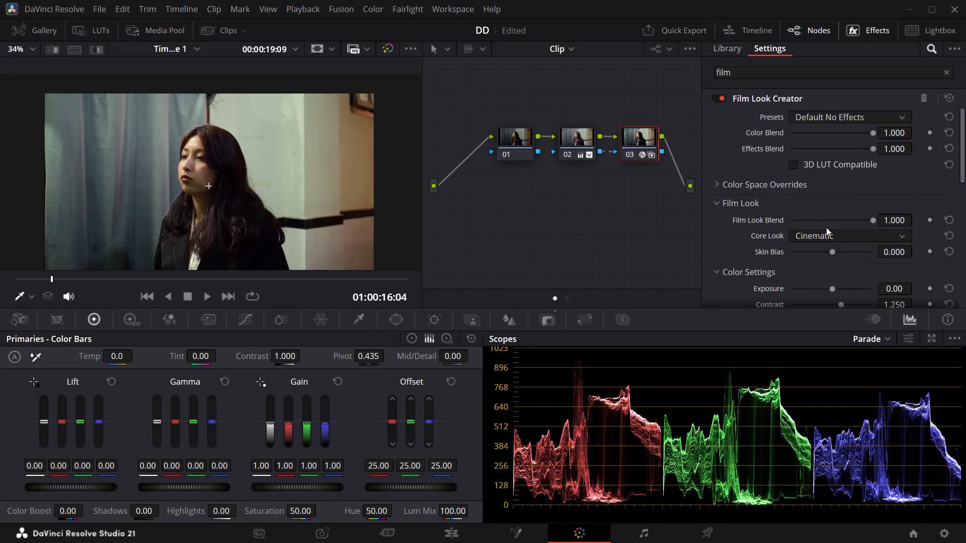
# Try the Rochester, Akasaka, Vintage and Aurora core looks in node 03's Film Look Creator, and settle on Vintage.
pyautogui.click(826, 227)
pyautogui.click(826, 230)
pyautogui.click(825, 264)
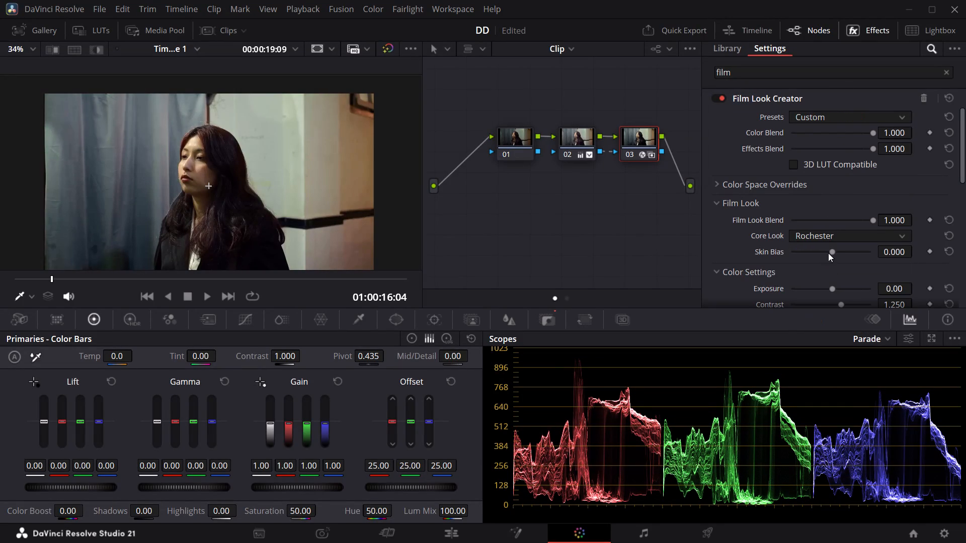
pyautogui.click(827, 235)
pyautogui.click(819, 278)
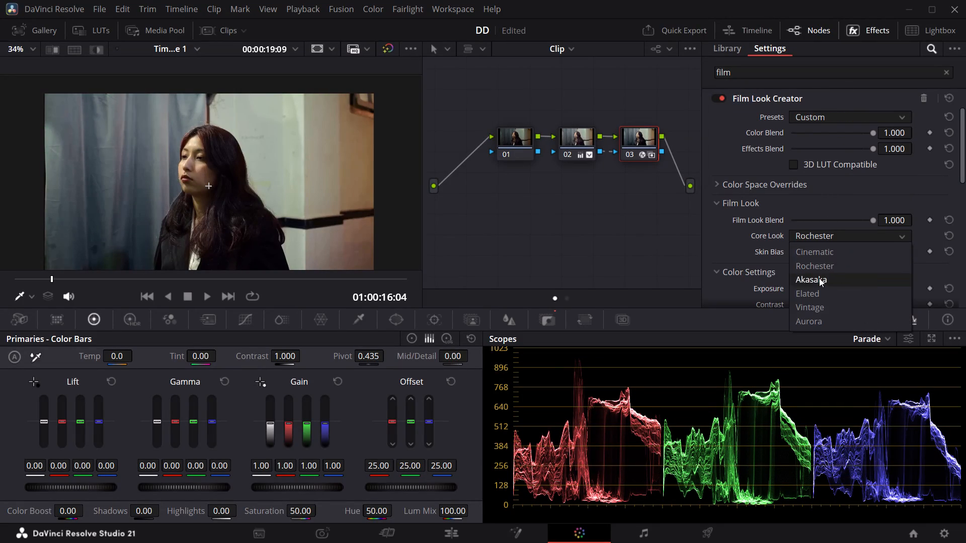
pyautogui.click(821, 240)
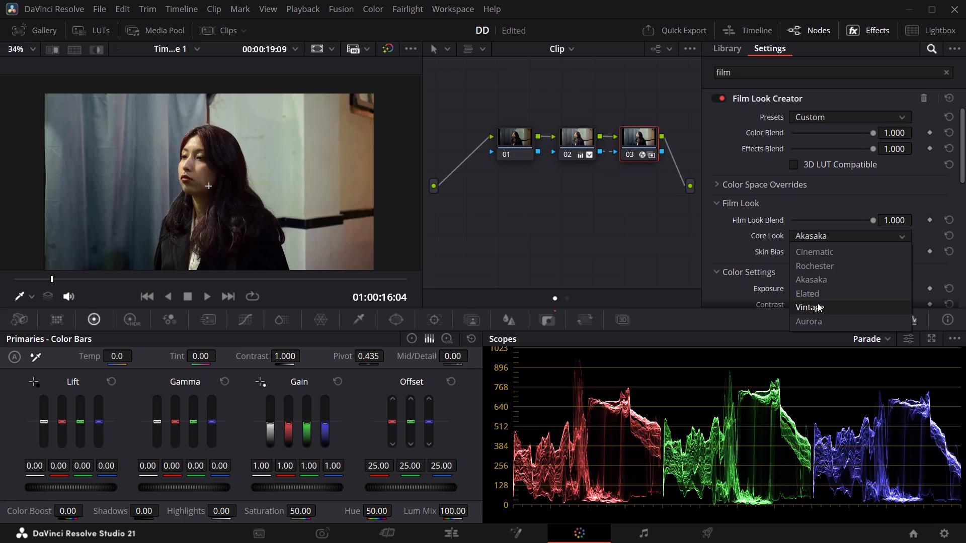
pyautogui.click(818, 303)
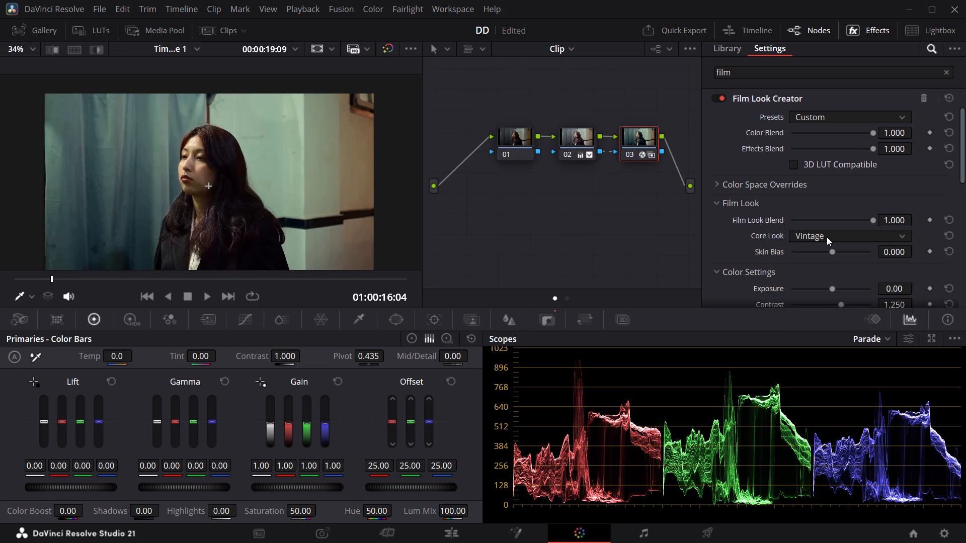
pyautogui.click(827, 237)
pyautogui.click(821, 323)
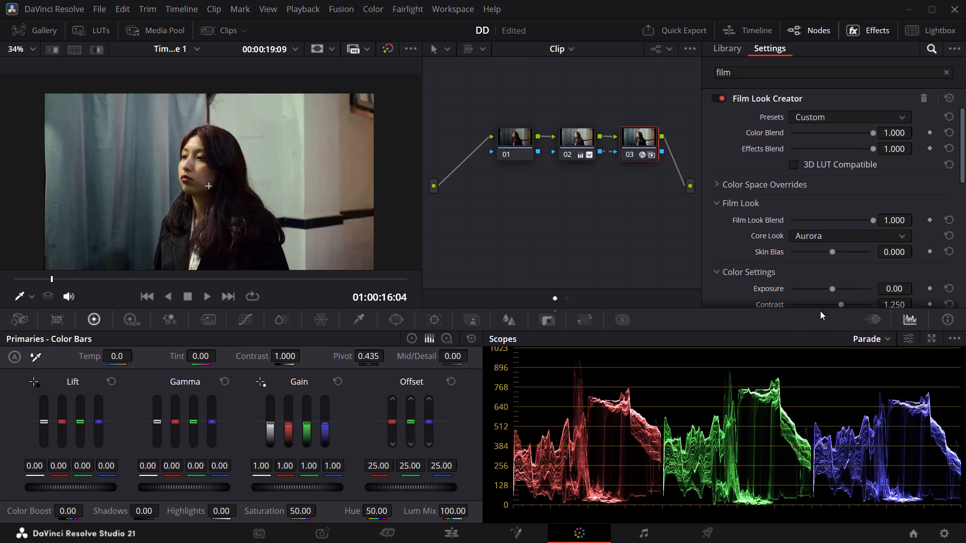
pyautogui.click(833, 239)
pyautogui.click(823, 309)
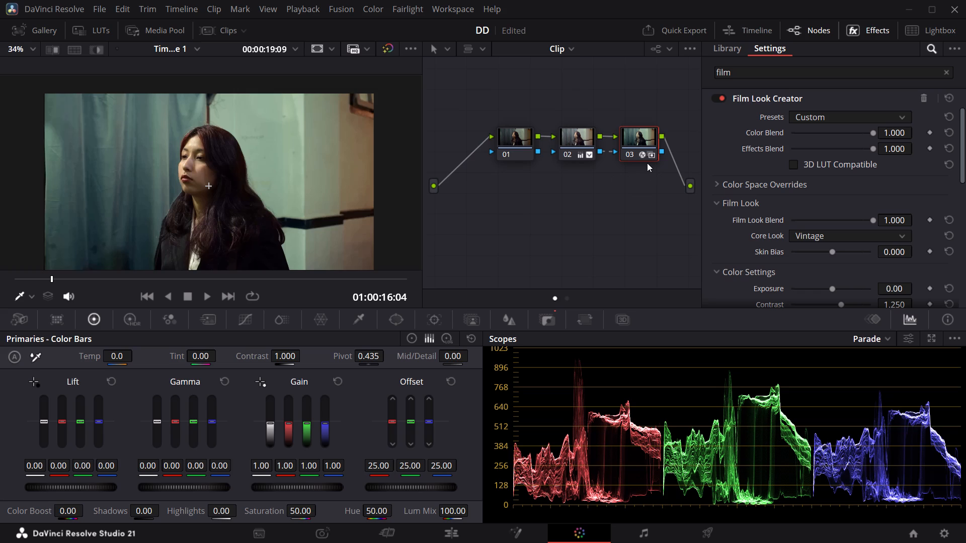
# Toggle node 03 off and on repeatedly to compare the shot with and without the film look.
pyautogui.hotkey('ctrl', 'd')
pyautogui.hotkey('ctrl', 'd')
pyautogui.hotkey('ctrl', 'd')
pyautogui.hotkey('ctrl', 'd')
pyautogui.hotkey('ctrl', 'd')
pyautogui.hotkey('ctrl', 'd')
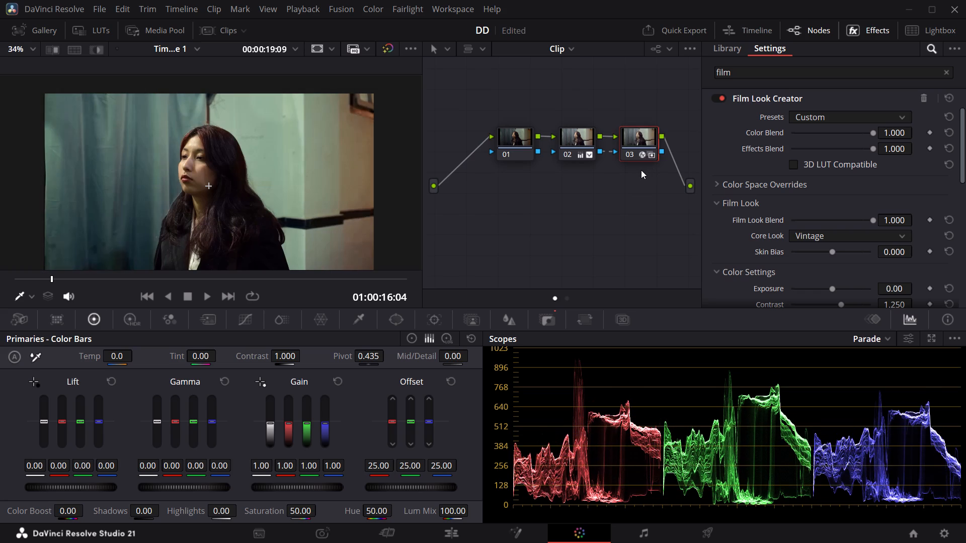
pyautogui.hotkey('ctrl', 'd')
pyautogui.hotkey('ctrl', 'd')
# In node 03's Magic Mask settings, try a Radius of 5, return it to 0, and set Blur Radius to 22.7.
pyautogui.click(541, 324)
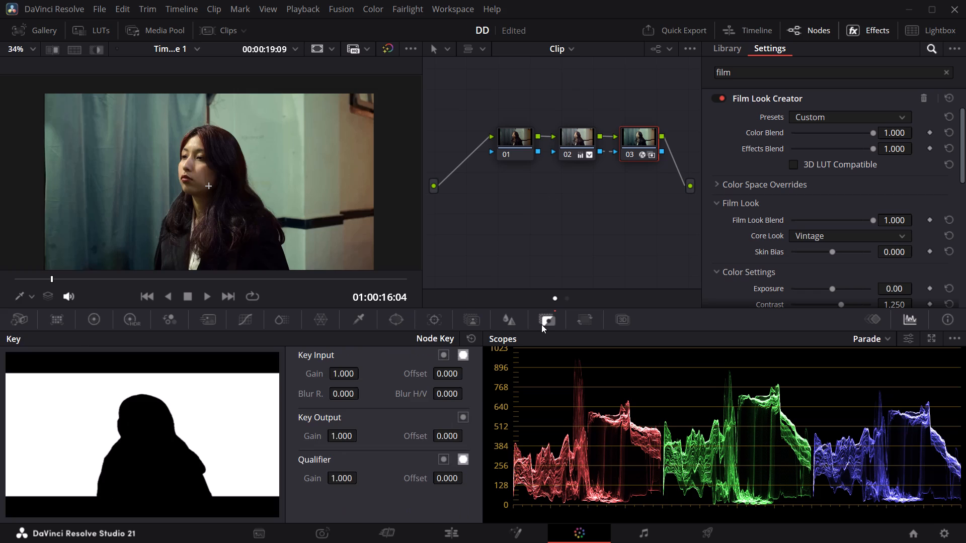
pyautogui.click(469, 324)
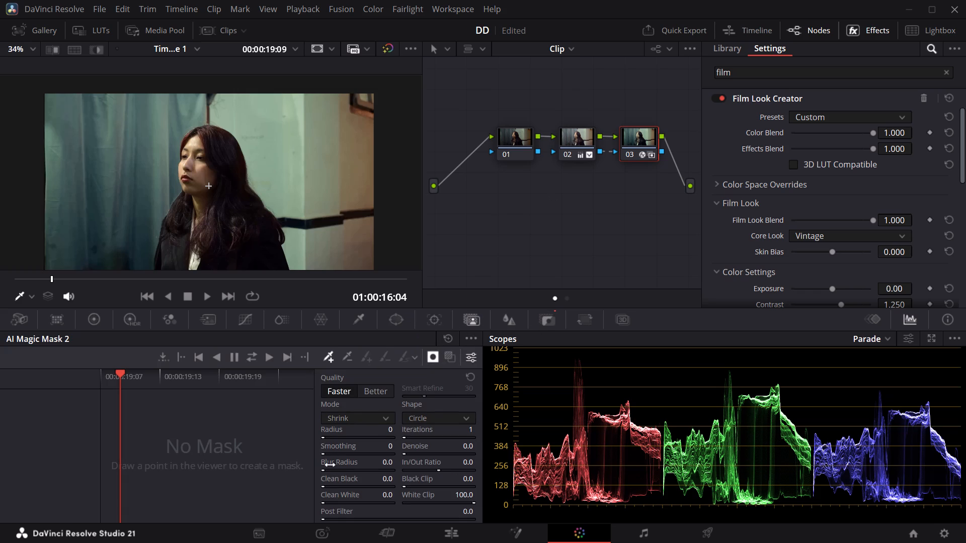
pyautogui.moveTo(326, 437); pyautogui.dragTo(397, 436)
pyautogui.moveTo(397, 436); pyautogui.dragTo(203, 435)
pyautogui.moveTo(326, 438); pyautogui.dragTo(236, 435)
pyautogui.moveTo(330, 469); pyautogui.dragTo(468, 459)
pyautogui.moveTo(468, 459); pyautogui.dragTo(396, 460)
# Increase the Key Input blur radius in node 03's key settings.
pyautogui.click(542, 322)
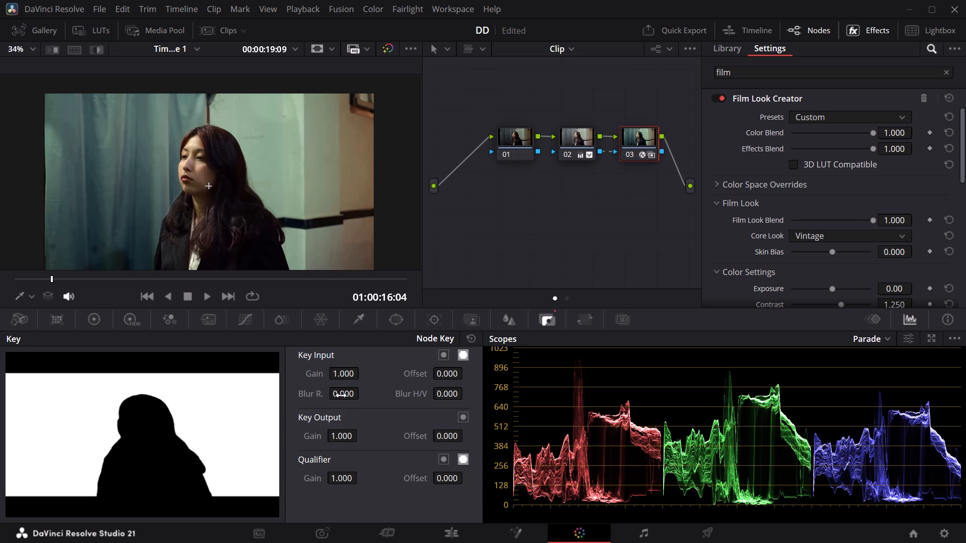
pyautogui.moveTo(341, 396); pyautogui.dragTo(465, 390)
pyautogui.moveTo(465, 390); pyautogui.dragTo(525, 374)
# Set the Magic Mask Blur Radius on node 03 to 18.7.
pyautogui.click(471, 316)
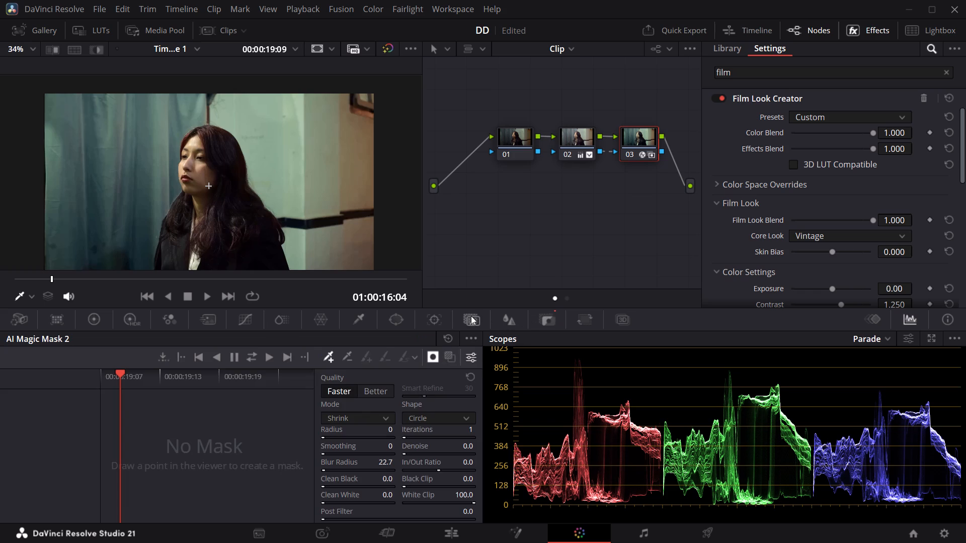
pyautogui.moveTo(329, 470); pyautogui.dragTo(330, 470)
pyautogui.moveTo(330, 470); pyautogui.dragTo(303, 475)
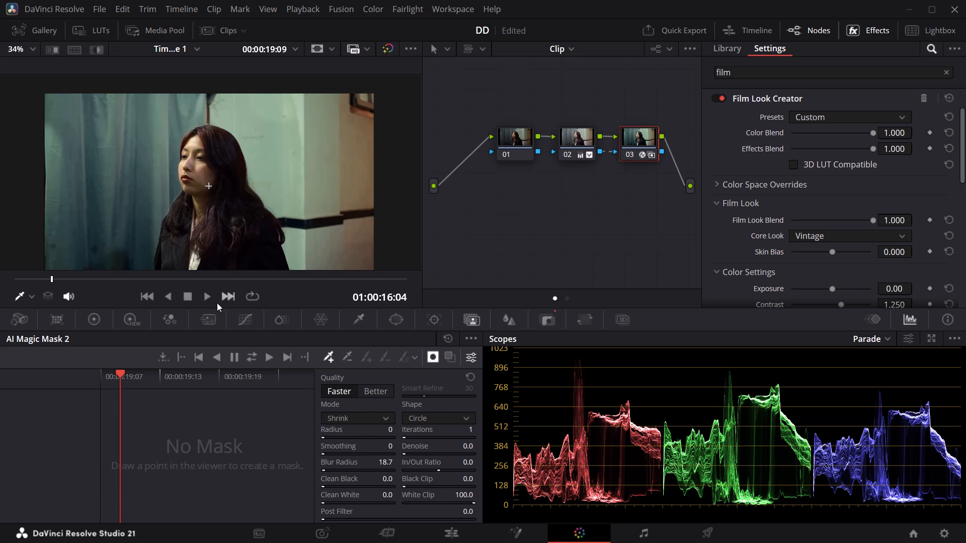
# Scrub the opening frames of the curtain shot and add two serial nodes, 04 and 05.
pyautogui.moveTo(146, 282); pyautogui.dragTo(44, 267)
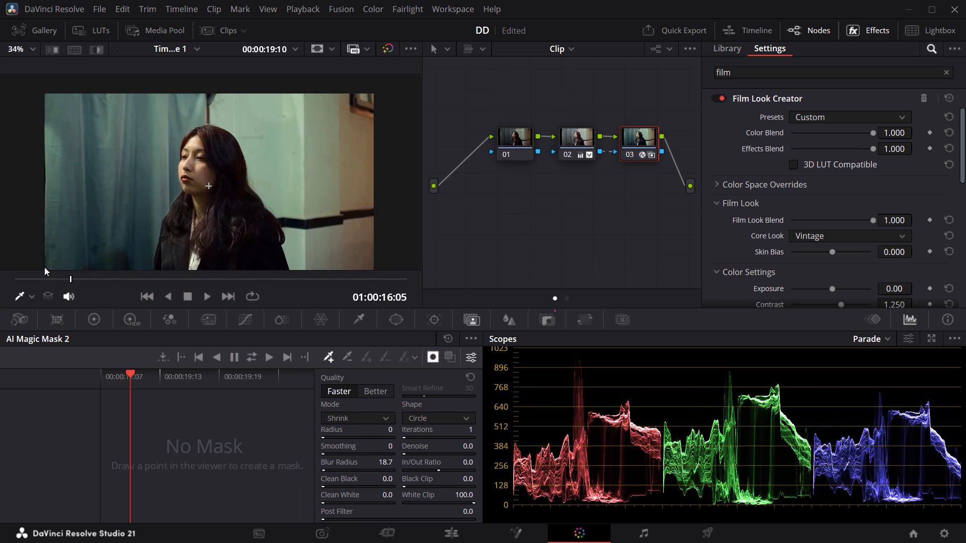
pyautogui.moveTo(44, 267); pyautogui.dragTo(30, 264)
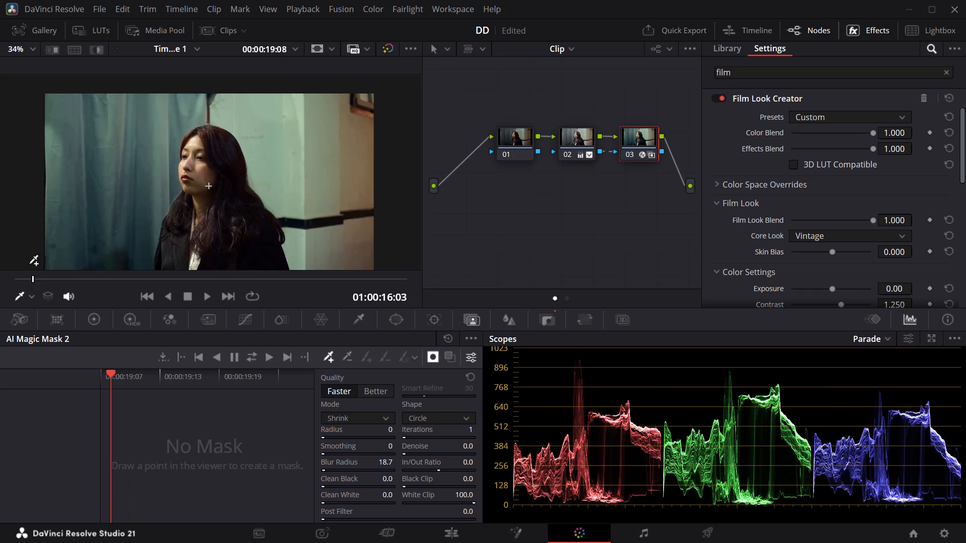
pyautogui.hotkey('alt', 's')
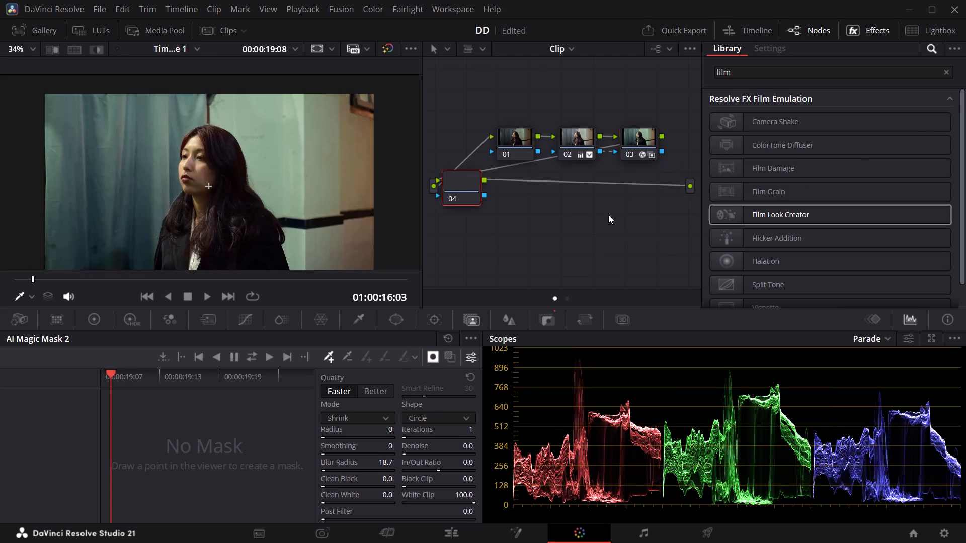
pyautogui.hotkey('alt', 's')
# On node 04, mark the woman with Magic Mask points across her hair, face and jacket.
pyautogui.click(470, 197)
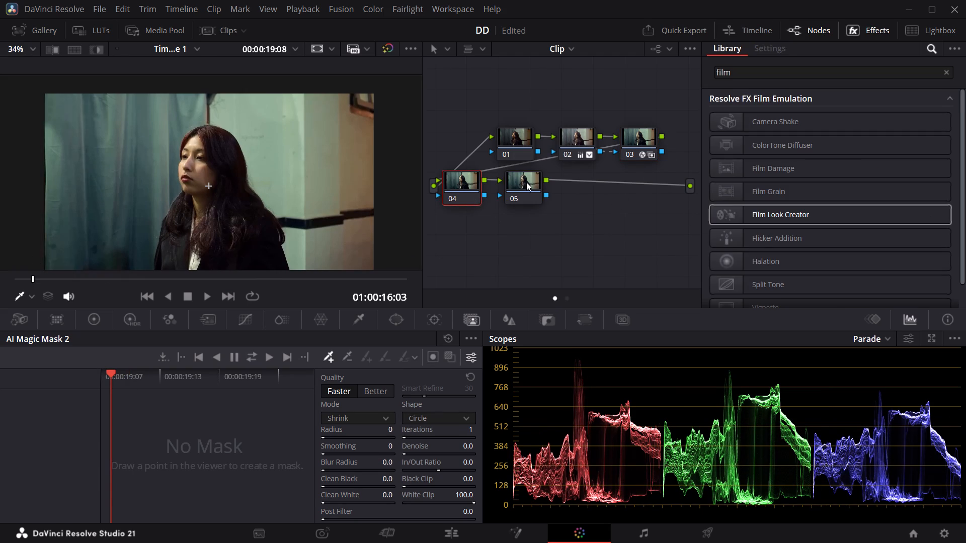
pyautogui.click(474, 320)
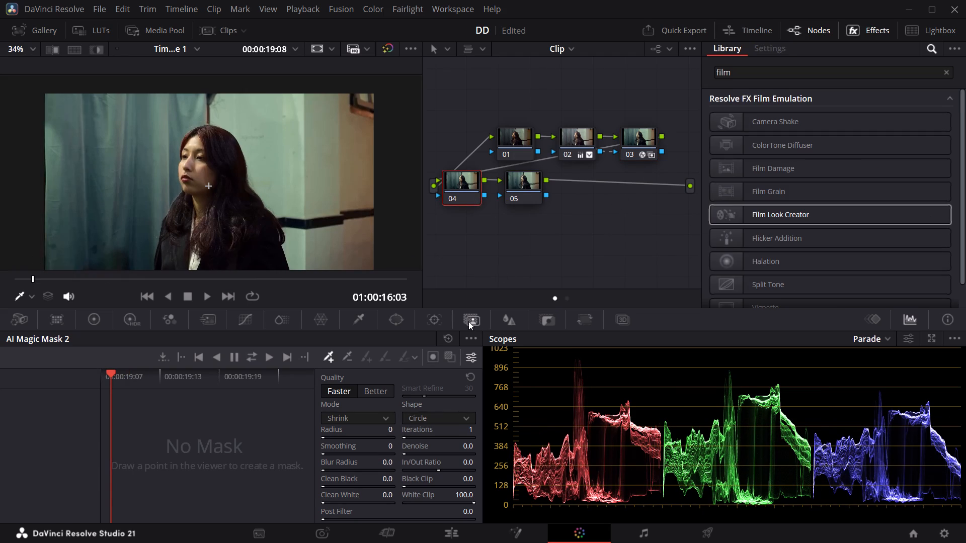
pyautogui.click(468, 321)
pyautogui.click(465, 319)
pyautogui.click(203, 130)
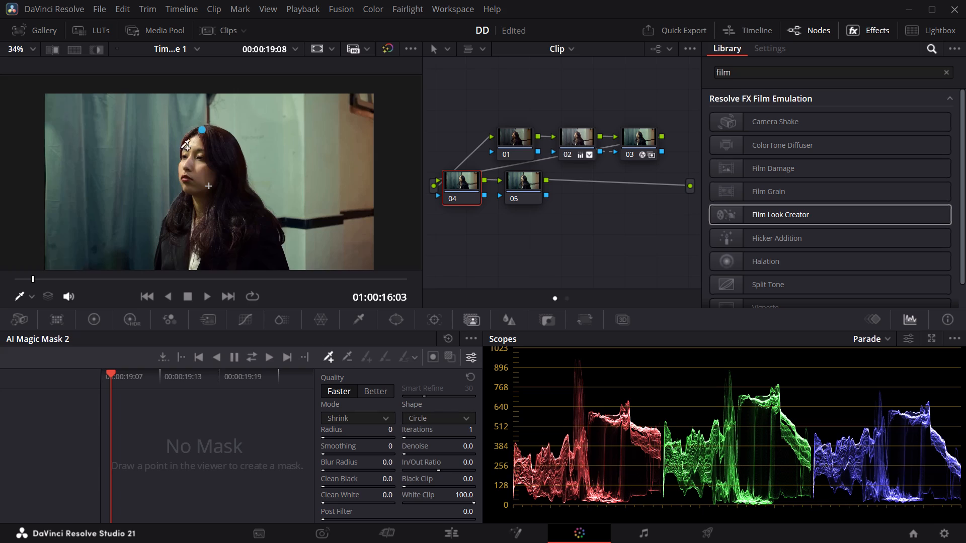
pyautogui.click(188, 157)
pyautogui.click(180, 212)
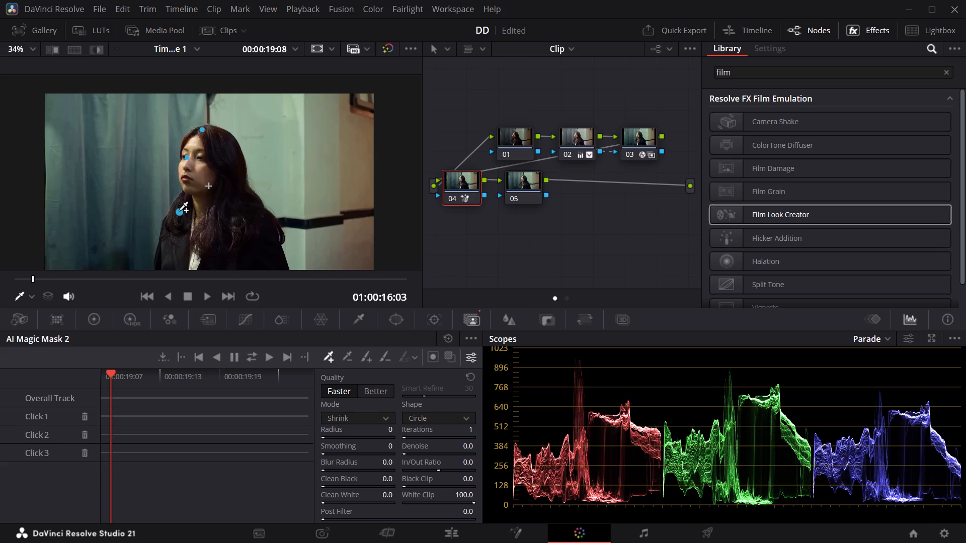
pyautogui.click(170, 264)
pyautogui.click(208, 264)
pyautogui.click(272, 265)
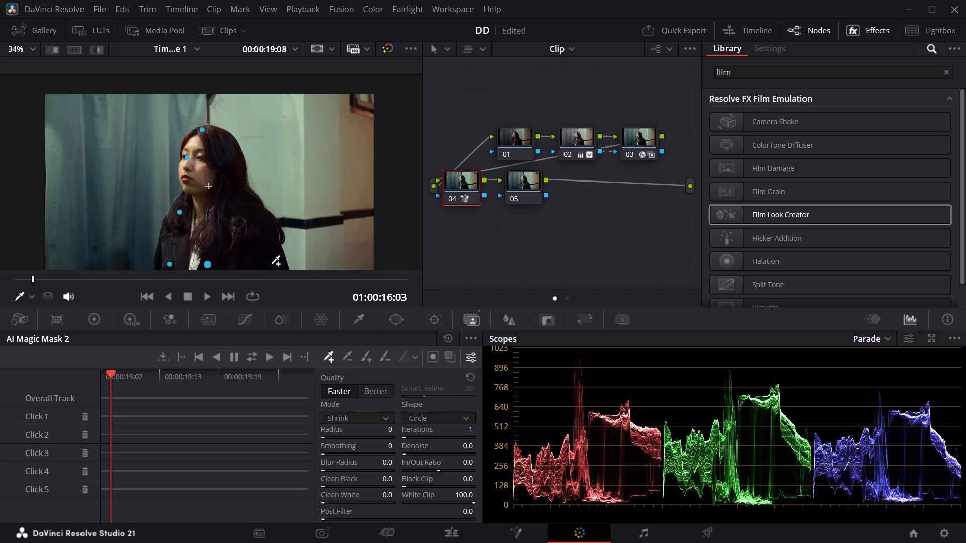
pyautogui.click(261, 238)
pyautogui.click(248, 201)
pyautogui.click(239, 168)
pyautogui.click(226, 140)
pyautogui.click(217, 193)
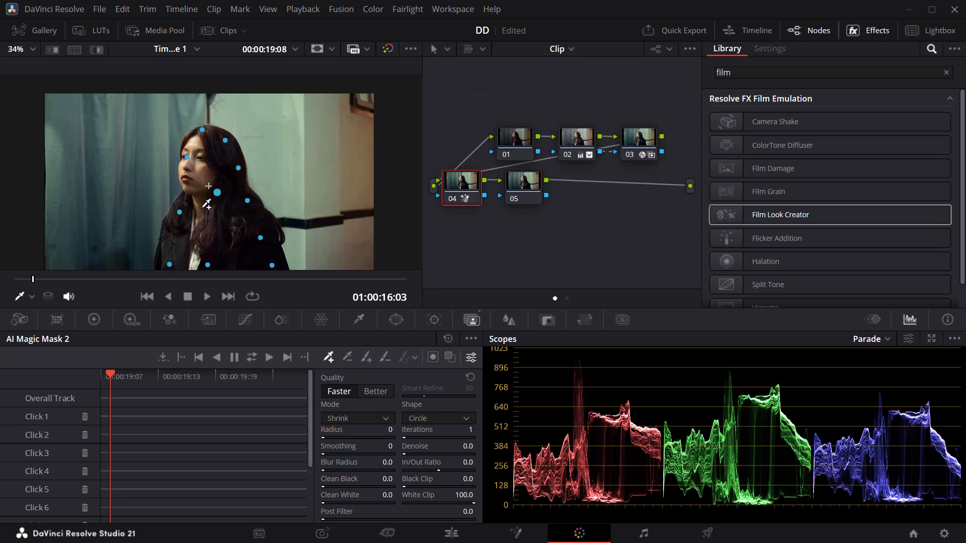
pyautogui.click(205, 209)
pyautogui.click(221, 258)
pyautogui.click(228, 231)
# Track the woman's Magic Mask forward and backward through the shot.
pyautogui.click(253, 361)
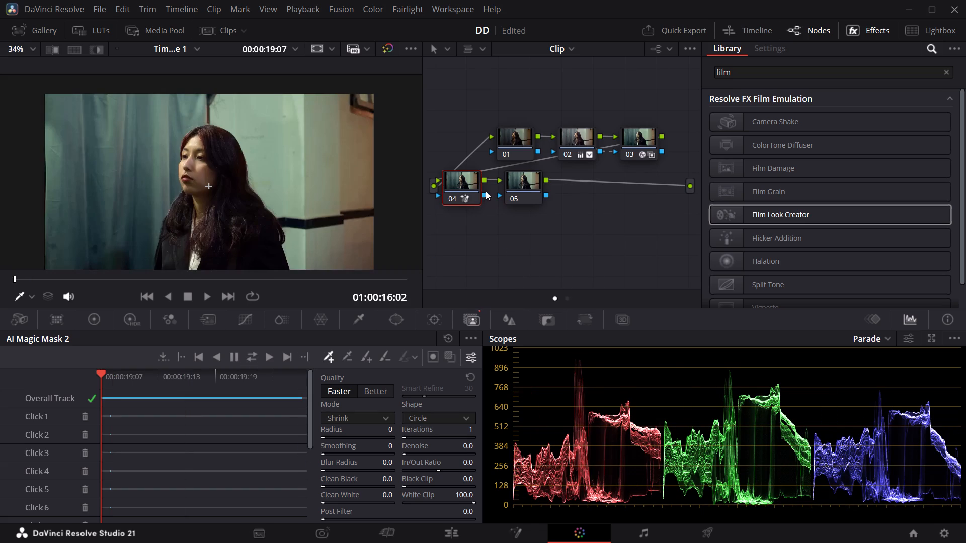
# Toggle the mask overlay and Invert Mask on node 04 to check the woman's mask, leaving both off.
pyautogui.click(433, 358)
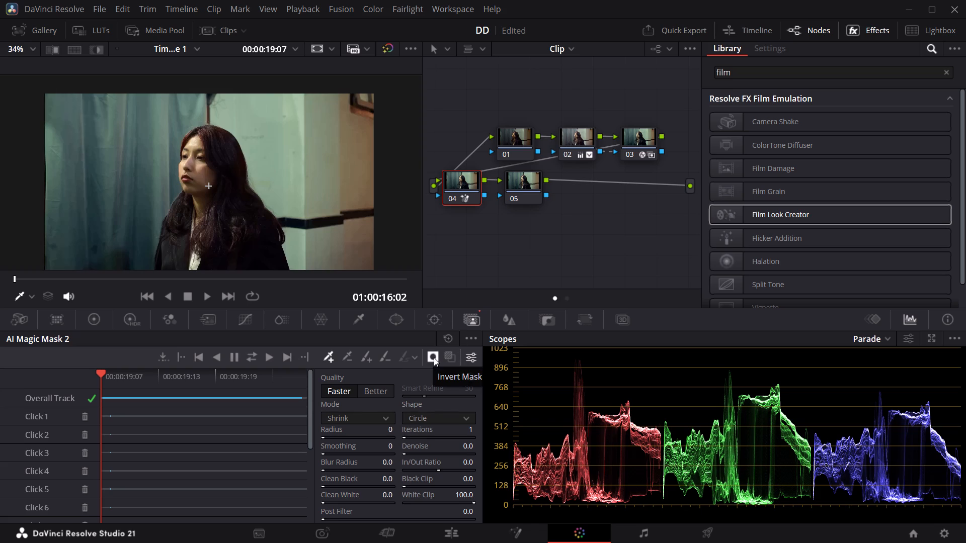
pyautogui.click(434, 357)
pyautogui.click(449, 356)
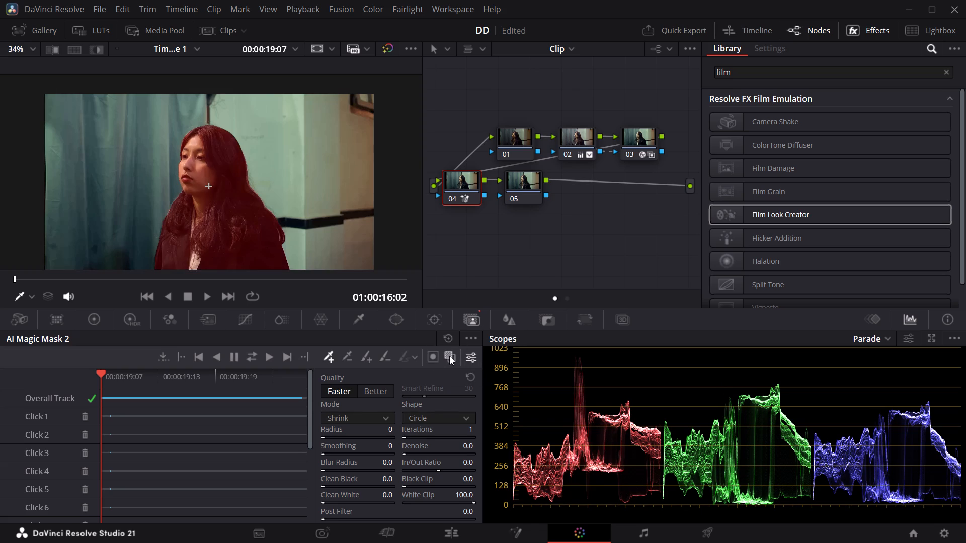
pyautogui.click(449, 356)
pyautogui.click(449, 356)
pyautogui.click(449, 356)
pyautogui.click(431, 356)
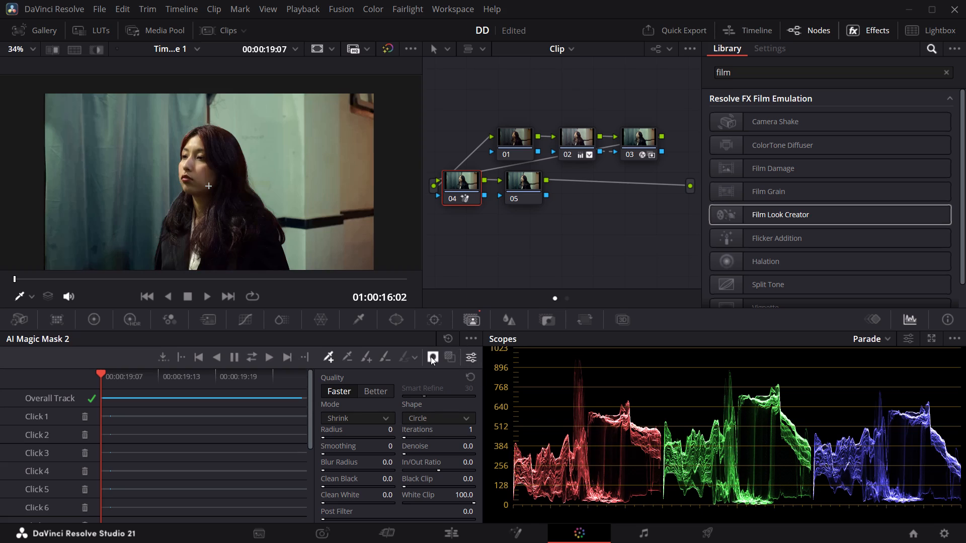
pyautogui.click(442, 356)
pyautogui.click(450, 356)
pyautogui.click(450, 356)
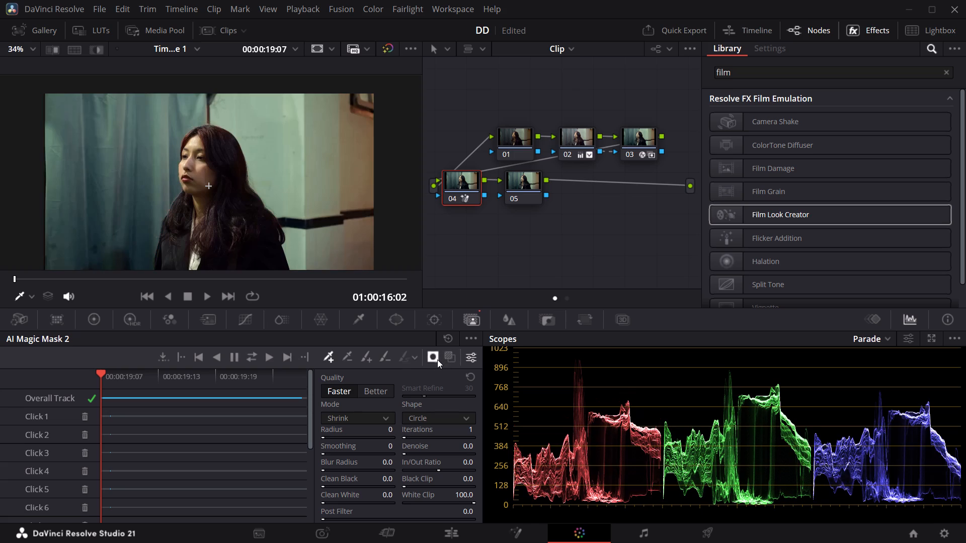
pyautogui.click(437, 359)
pyautogui.click(444, 359)
pyautogui.click(444, 359)
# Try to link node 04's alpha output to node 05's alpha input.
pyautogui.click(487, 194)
# Set the HDR Light wheel's exposure on node 04 to -0.17.
pyautogui.click(466, 186)
pyautogui.click(102, 328)
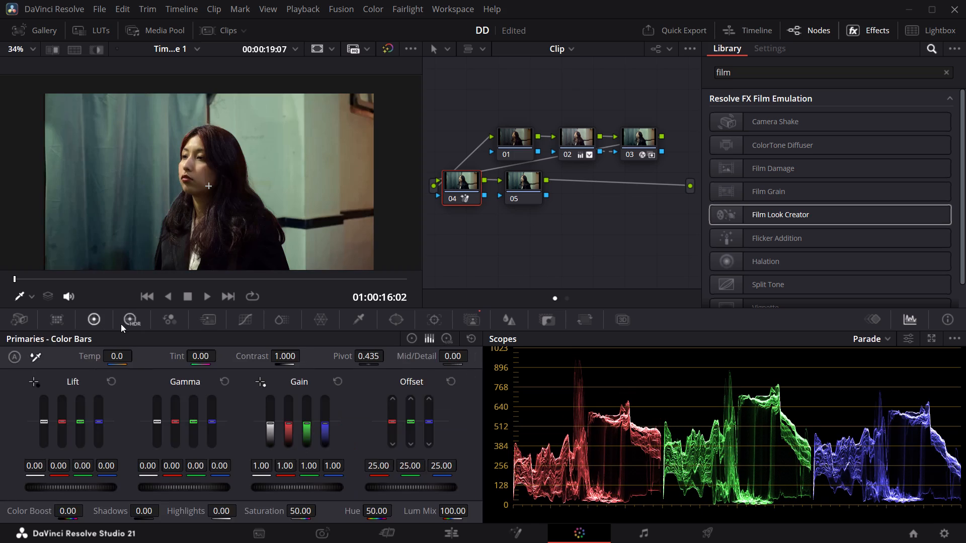
pyautogui.click(121, 323)
pyautogui.moveTo(159, 474); pyautogui.dragTo(201, 481)
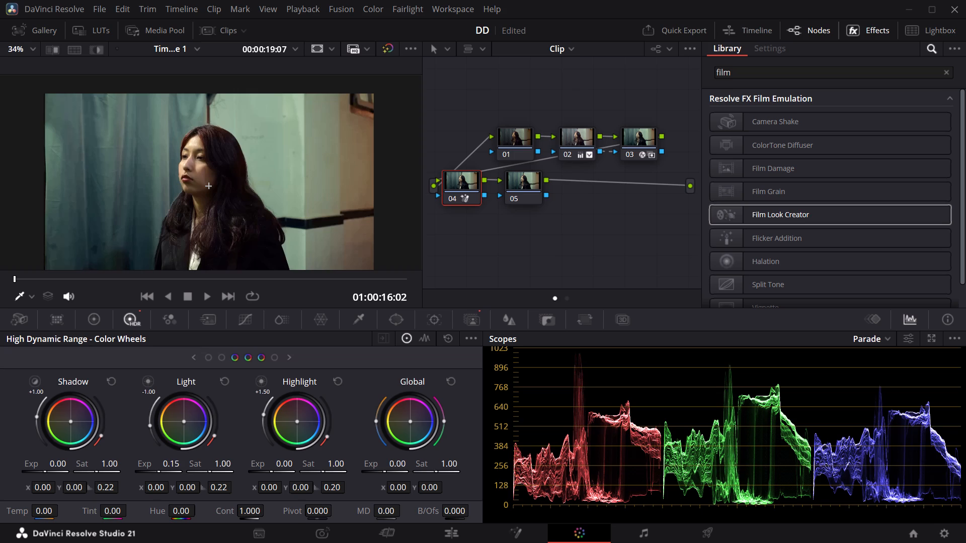
pyautogui.moveTo(201, 481); pyautogui.dragTo(165, 458)
pyautogui.moveTo(165, 458); pyautogui.dragTo(116, 428)
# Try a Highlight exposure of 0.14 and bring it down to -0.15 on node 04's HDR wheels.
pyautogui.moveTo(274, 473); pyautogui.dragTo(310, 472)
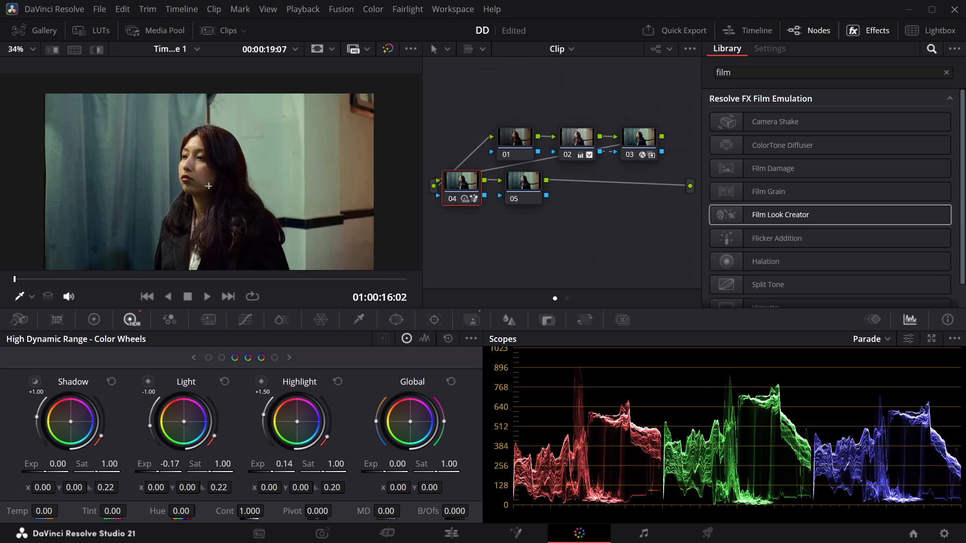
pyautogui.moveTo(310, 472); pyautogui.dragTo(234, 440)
# Lower the HDR Global exposure on node 04 to -0.37.
pyautogui.moveTo(388, 473); pyautogui.dragTo(384, 463)
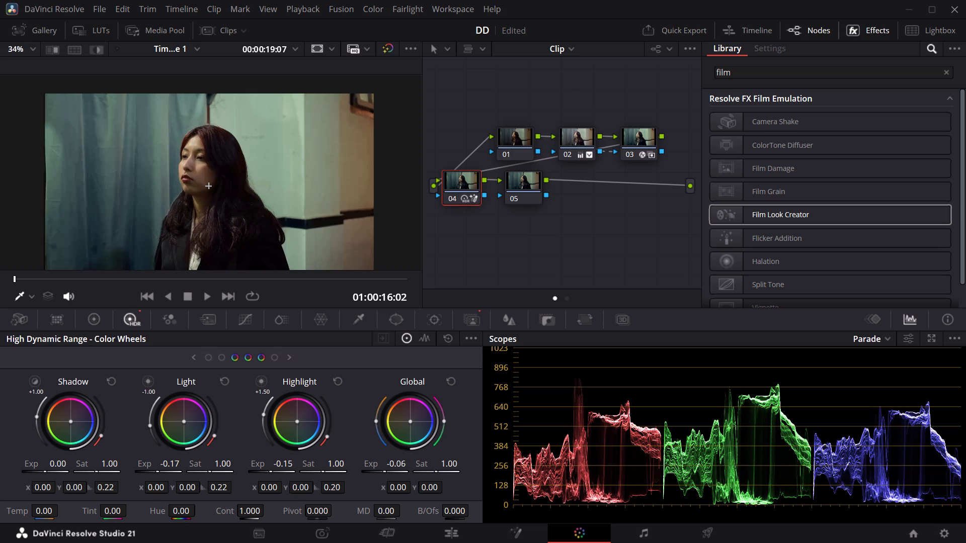
pyautogui.moveTo(384, 463); pyautogui.dragTo(328, 455)
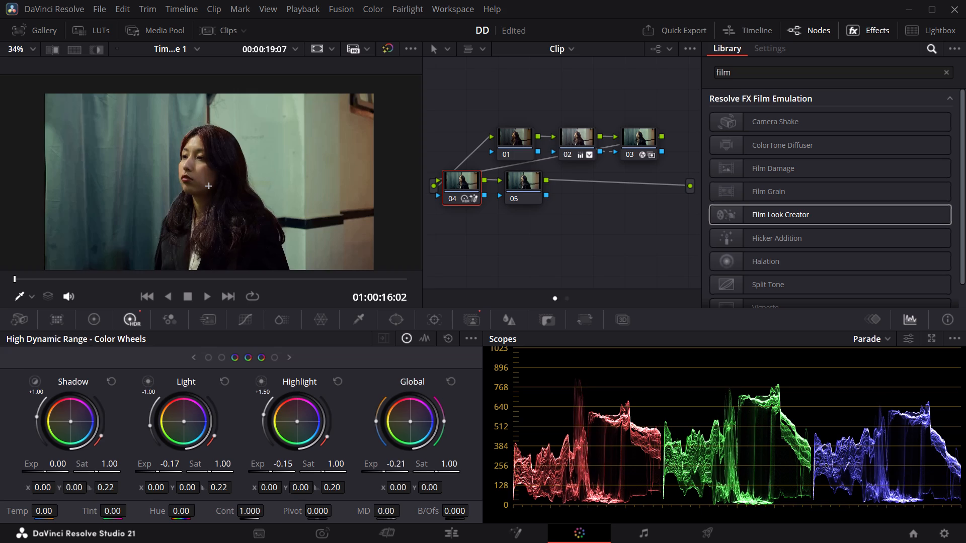
pyautogui.moveTo(328, 455); pyautogui.dragTo(291, 442)
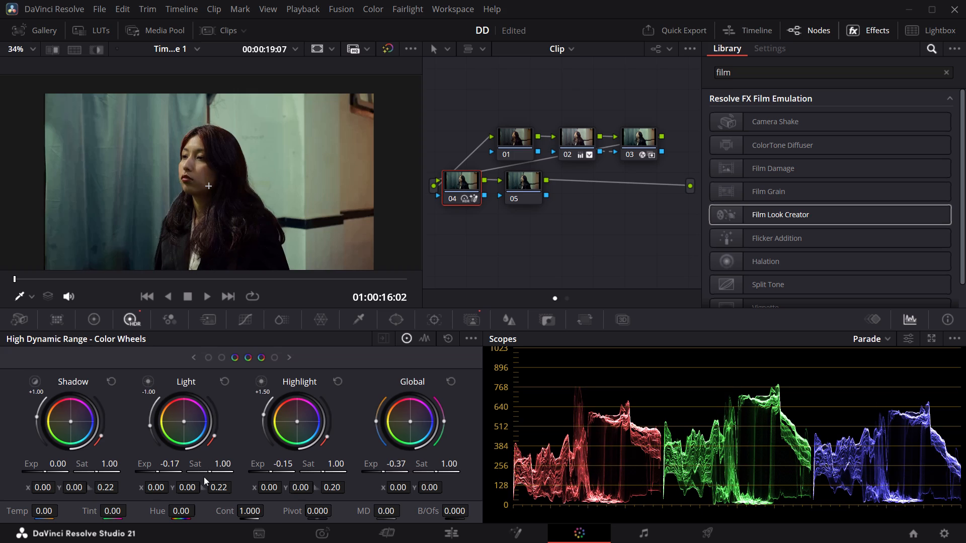
# Set the HDR Shadow exposure on node 04 to -0.17.
pyautogui.moveTo(50, 471); pyautogui.dragTo(600, 255)
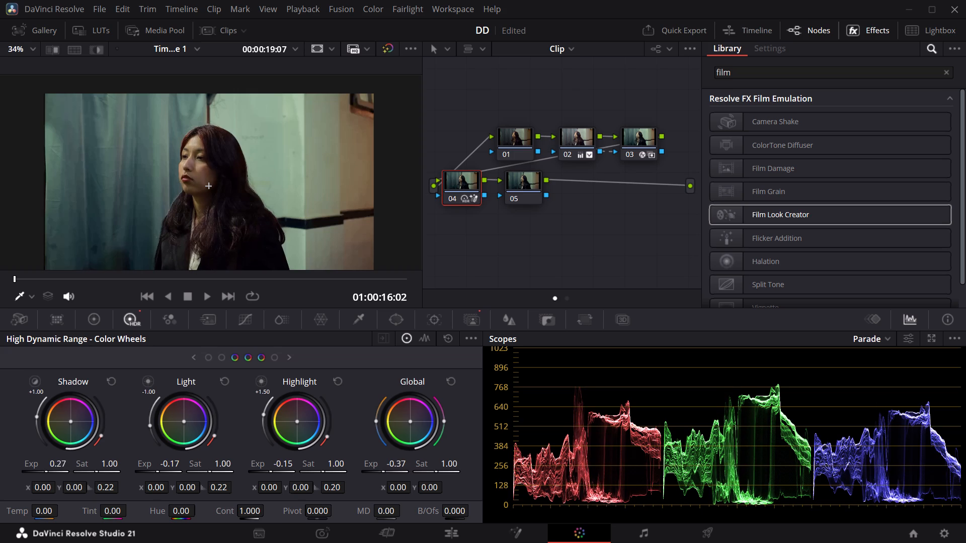
pyautogui.moveTo(600, 255); pyautogui.dragTo(486, 262)
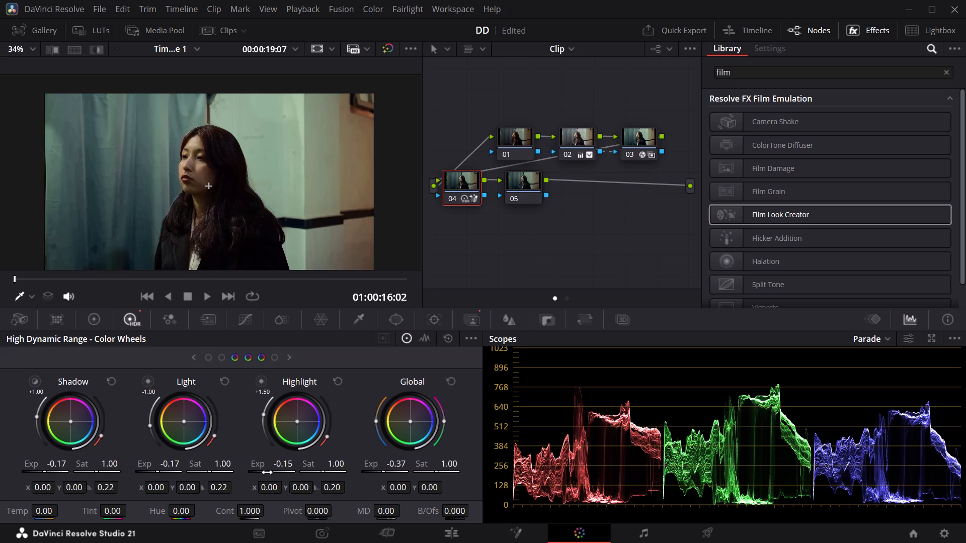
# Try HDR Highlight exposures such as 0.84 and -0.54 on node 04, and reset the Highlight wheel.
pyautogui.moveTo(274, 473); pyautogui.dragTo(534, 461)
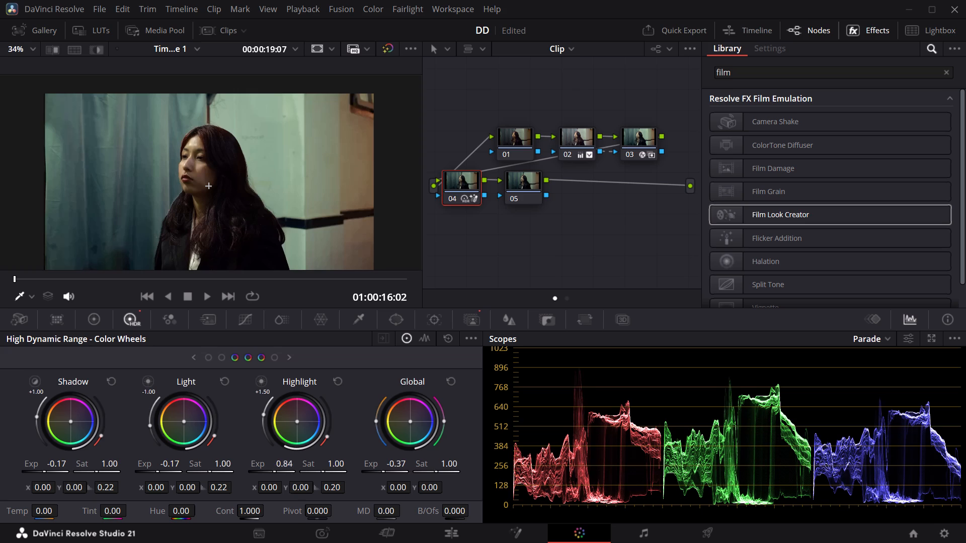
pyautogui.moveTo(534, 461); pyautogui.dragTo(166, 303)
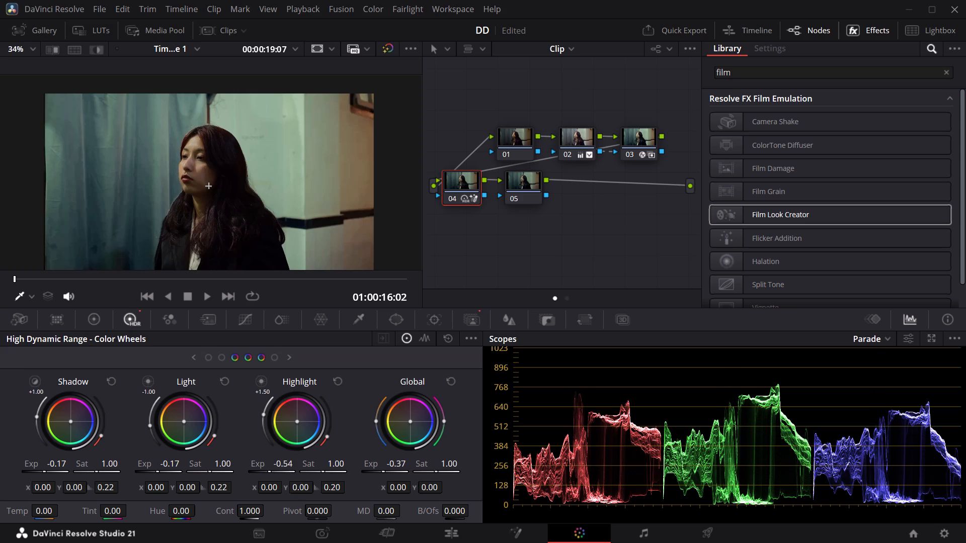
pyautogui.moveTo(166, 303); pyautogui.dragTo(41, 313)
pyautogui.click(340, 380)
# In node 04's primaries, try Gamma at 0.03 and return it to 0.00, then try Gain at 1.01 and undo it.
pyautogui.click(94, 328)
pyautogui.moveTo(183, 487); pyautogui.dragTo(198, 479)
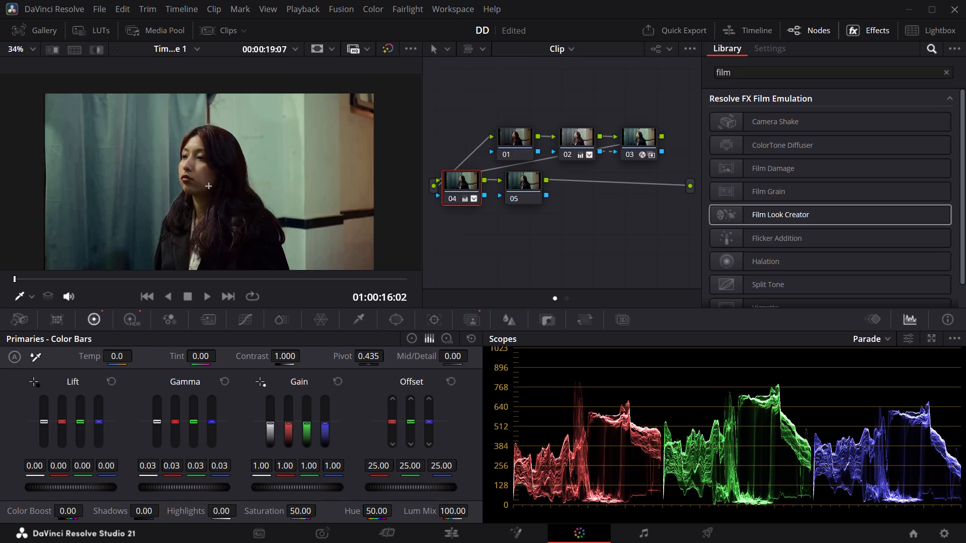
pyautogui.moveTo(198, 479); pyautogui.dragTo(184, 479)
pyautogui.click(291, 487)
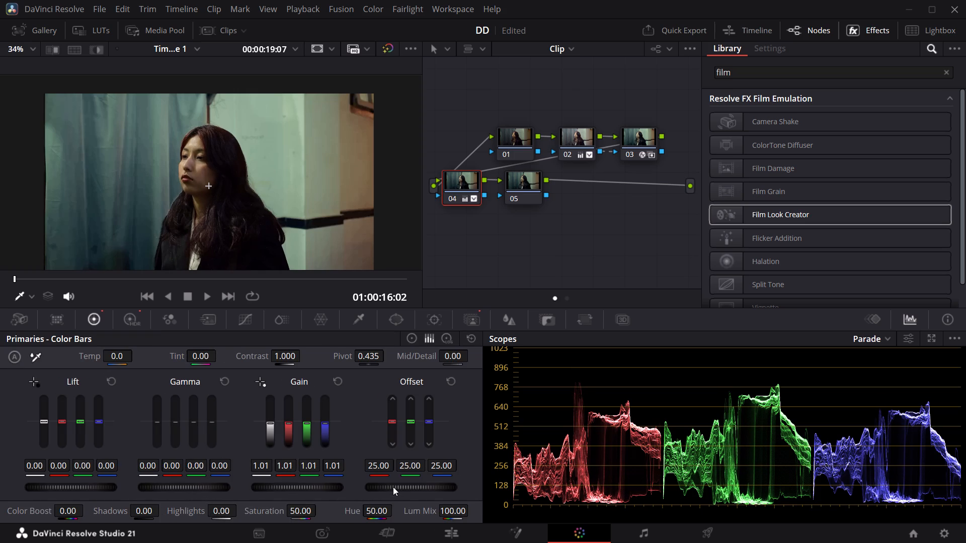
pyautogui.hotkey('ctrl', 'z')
# Raise the primaries Offset on node 04 to 27.00 for all three channels.
pyautogui.moveTo(400, 486); pyautogui.dragTo(463, 482)
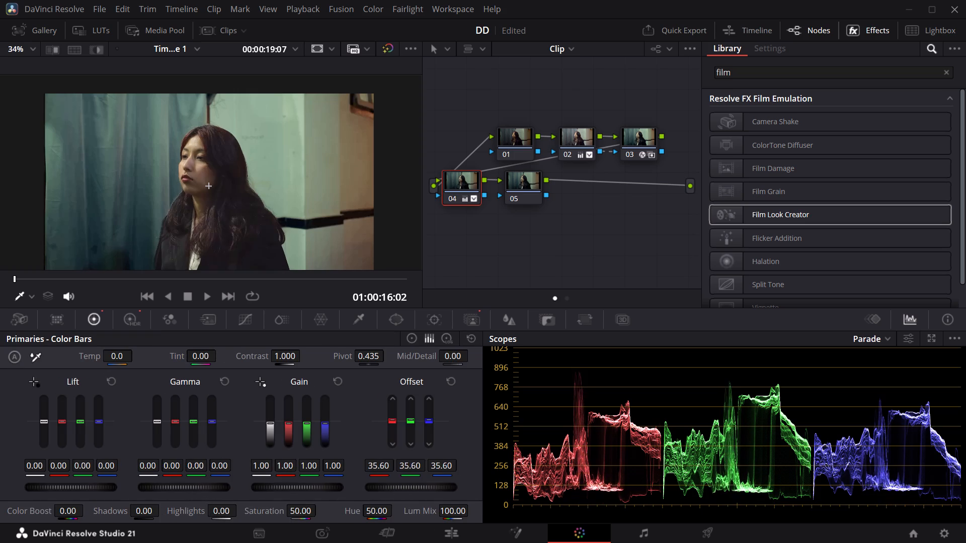
pyautogui.moveTo(463, 482); pyautogui.dragTo(413, 487)
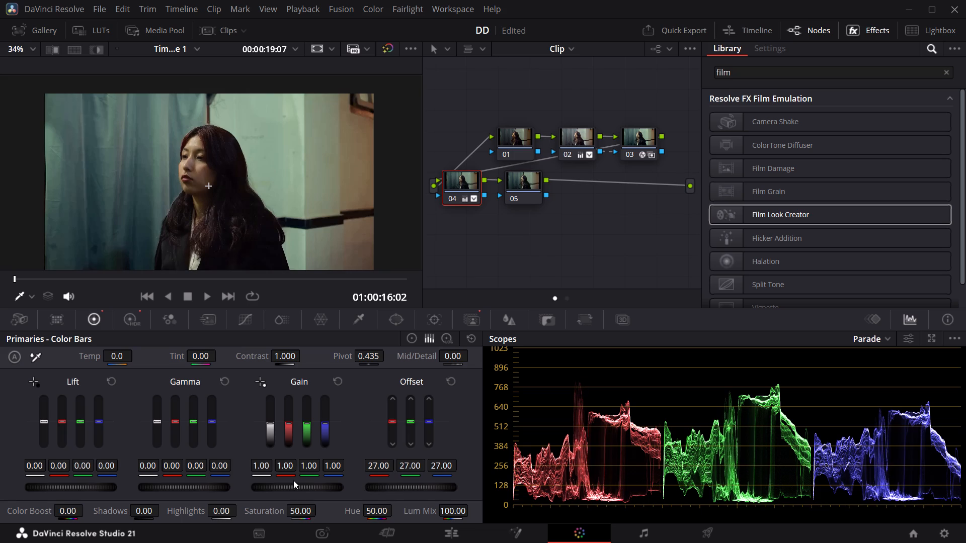
# Undo the last Offset change on node 04.
pyautogui.hotkey('ctrl', 'z')
# Set node 04's primaries Saturation to 52.20 and Temp to 250, and scrub through the curtain shot.
pyautogui.moveTo(293, 513); pyautogui.dragTo(300, 513)
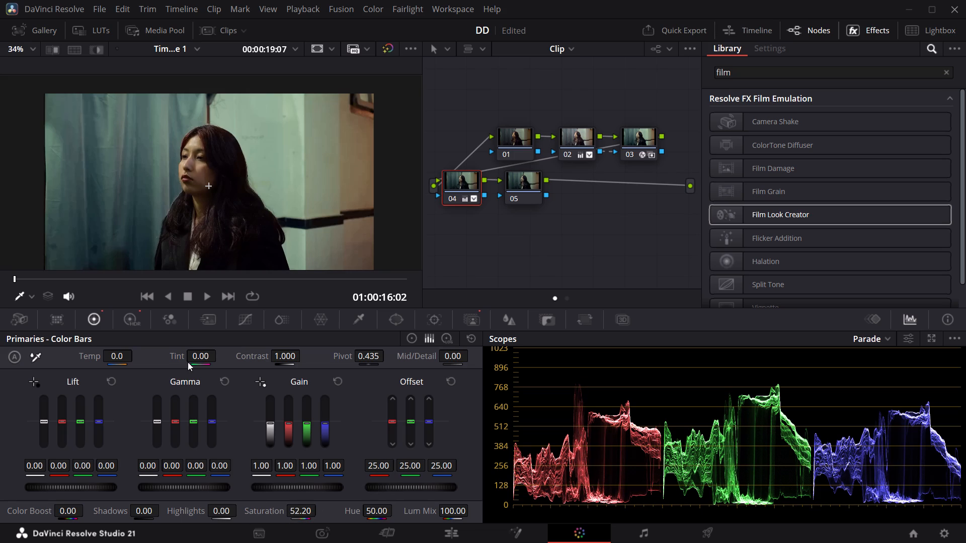
pyautogui.moveTo(119, 362); pyautogui.dragTo(176, 358)
pyautogui.moveTo(176, 358); pyautogui.dragTo(176, 358)
pyautogui.moveTo(119, 355); pyautogui.dragTo(154, 352)
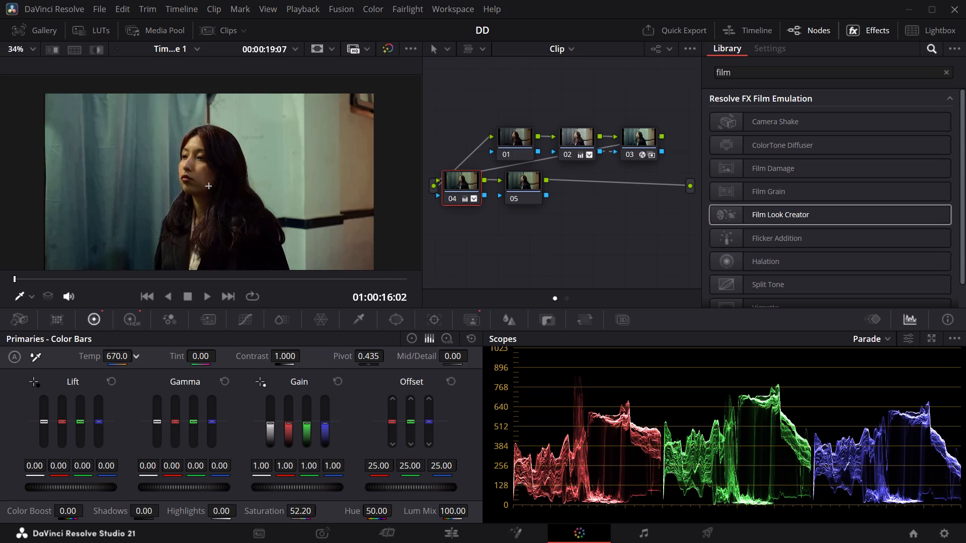
pyautogui.moveTo(154, 352); pyautogui.dragTo(134, 351)
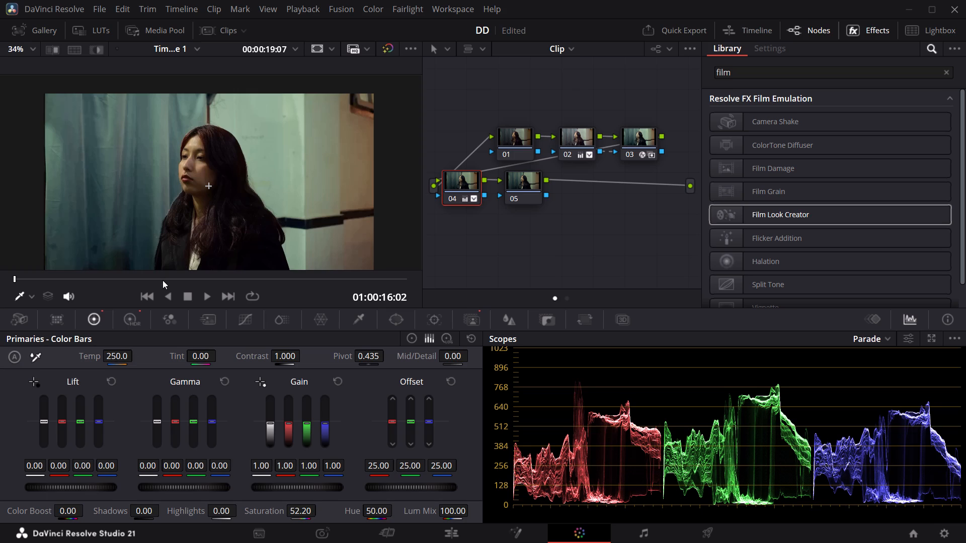
pyautogui.moveTo(163, 281); pyautogui.dragTo(455, 257)
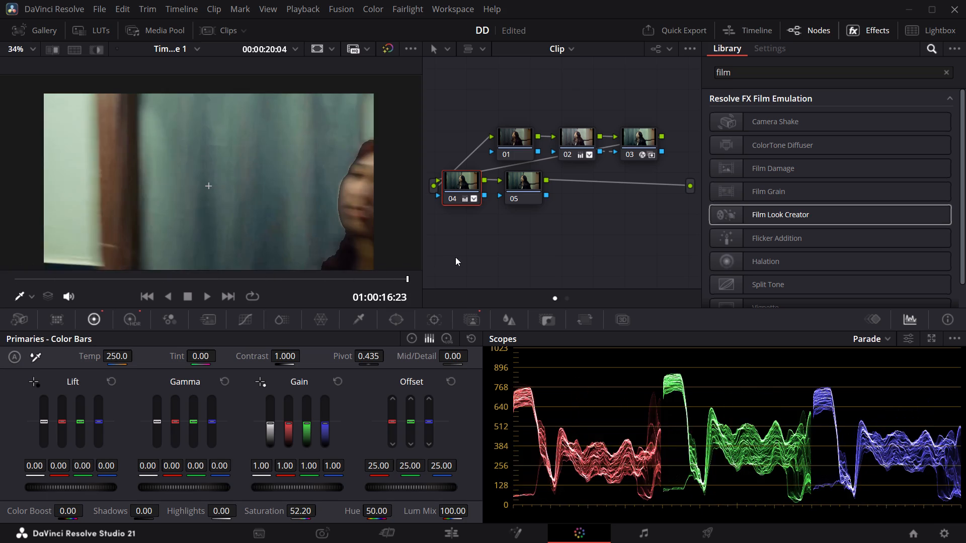
pyautogui.moveTo(455, 257); pyautogui.dragTo(0, 267)
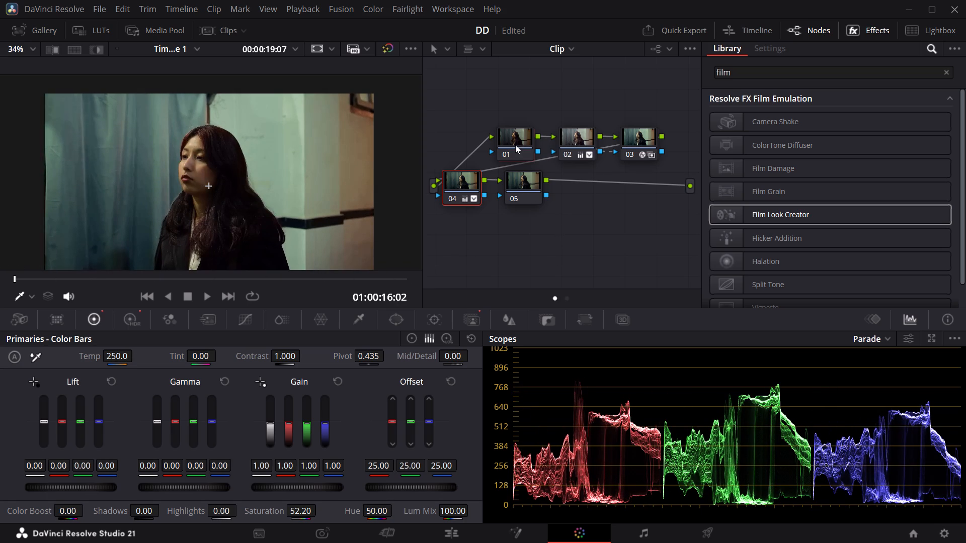
# On node 01, raise the HDR Global exposure to 0.36.
pyautogui.click(515, 145)
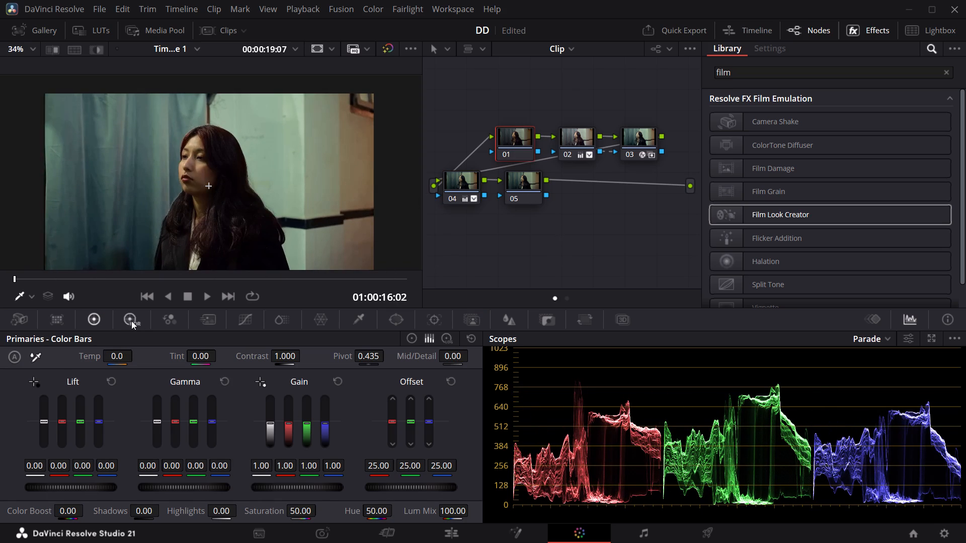
pyautogui.click(131, 321)
pyautogui.moveTo(381, 473); pyautogui.dragTo(450, 468)
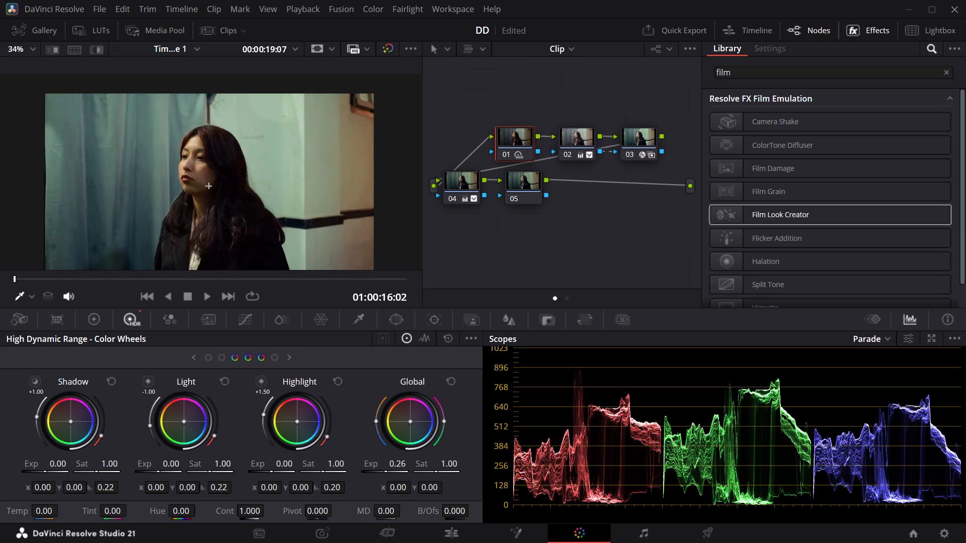
pyautogui.moveTo(450, 468); pyautogui.dragTo(465, 442)
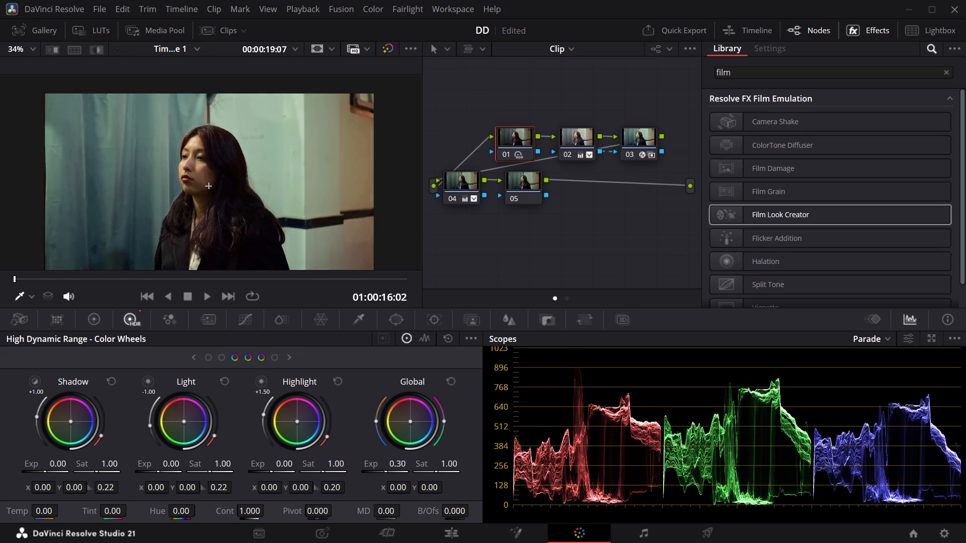
pyautogui.moveTo(465, 442); pyautogui.dragTo(476, 443)
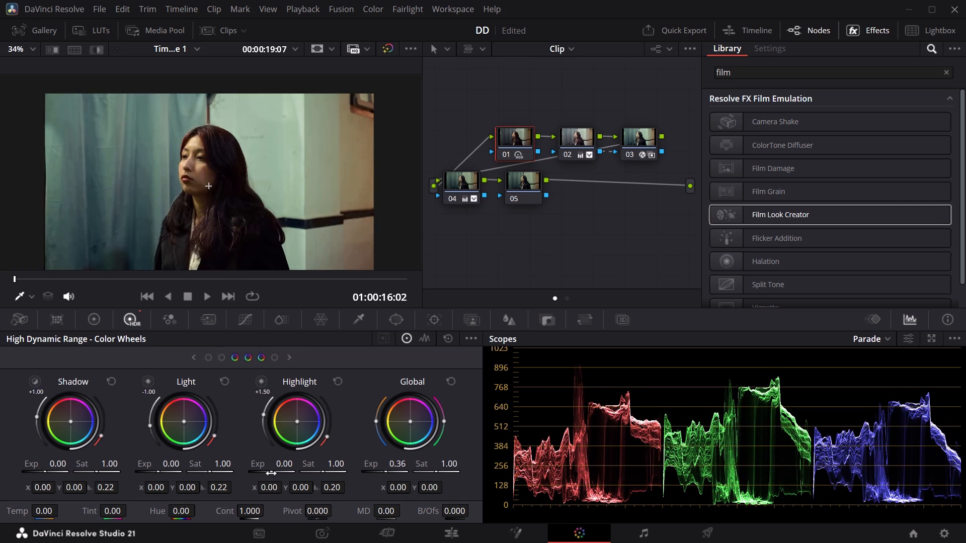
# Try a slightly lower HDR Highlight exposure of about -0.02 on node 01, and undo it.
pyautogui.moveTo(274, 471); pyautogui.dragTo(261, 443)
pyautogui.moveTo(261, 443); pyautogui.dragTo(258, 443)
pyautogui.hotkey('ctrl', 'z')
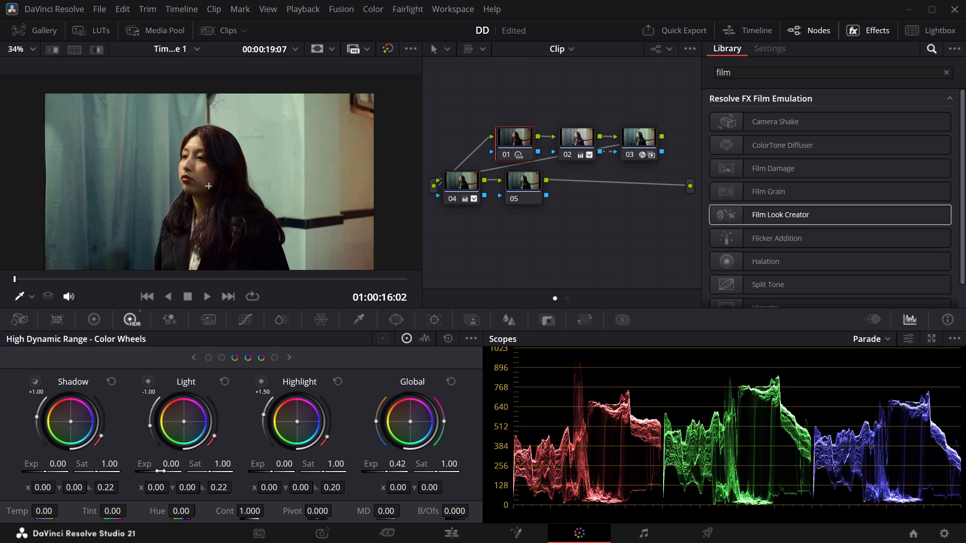
# Set node 01's HDR Light exposure to 0.20 and scrub through the shot to check it.
pyautogui.moveTo(160, 470); pyautogui.dragTo(231, 475)
pyautogui.moveTo(168, 473); pyautogui.dragTo(217, 476)
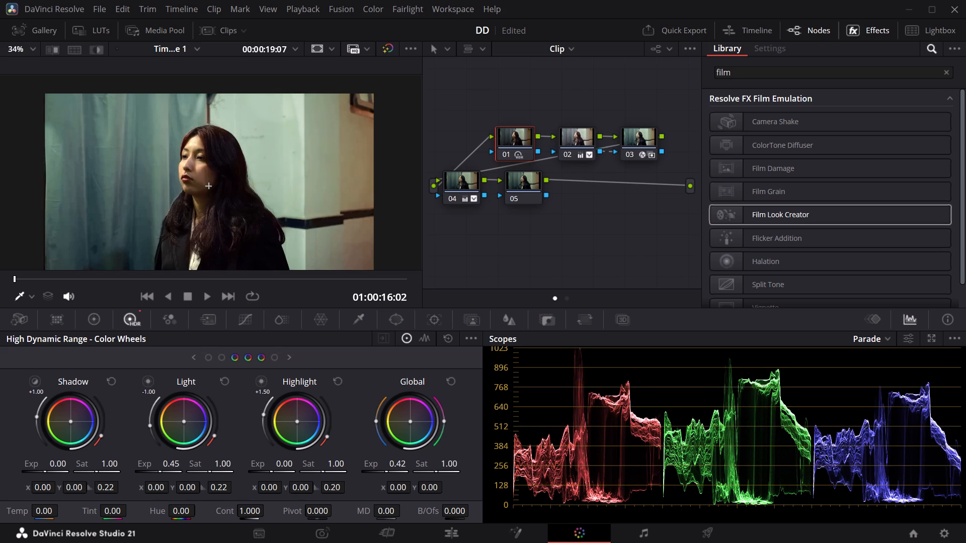
pyautogui.moveTo(217, 476); pyautogui.dragTo(168, 457)
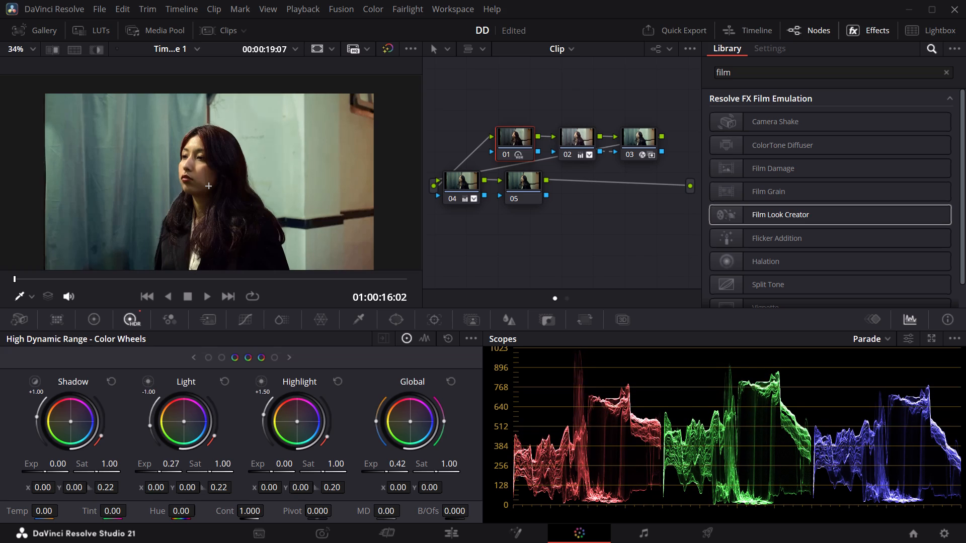
pyautogui.moveTo(168, 457); pyautogui.dragTo(150, 457)
pyautogui.moveTo(110, 275); pyautogui.dragTo(384, 294)
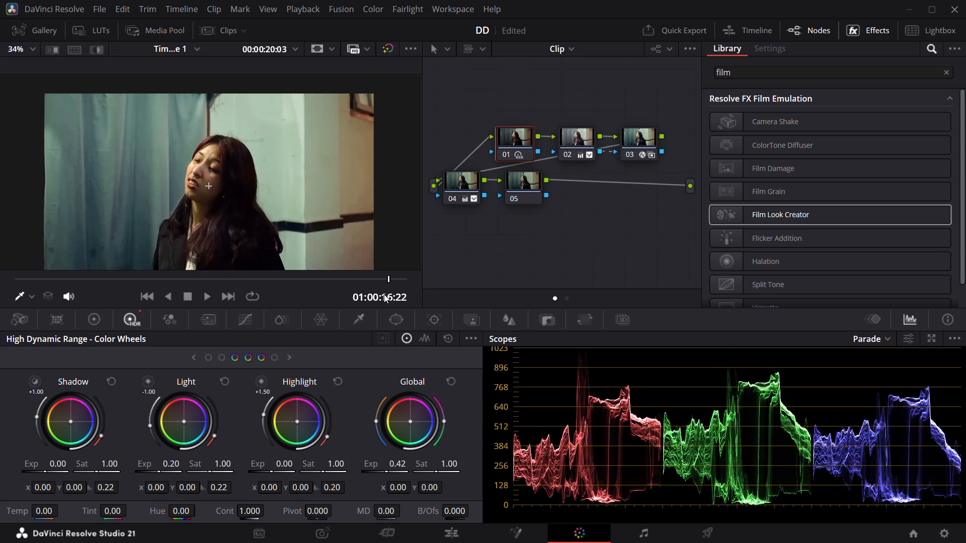
pyautogui.moveTo(384, 294); pyautogui.dragTo(69, 287)
# On the Edit page, enable Dynamic Zoom for the office clip before the curtain shot and play across both clips.
pyautogui.click(467, 530)
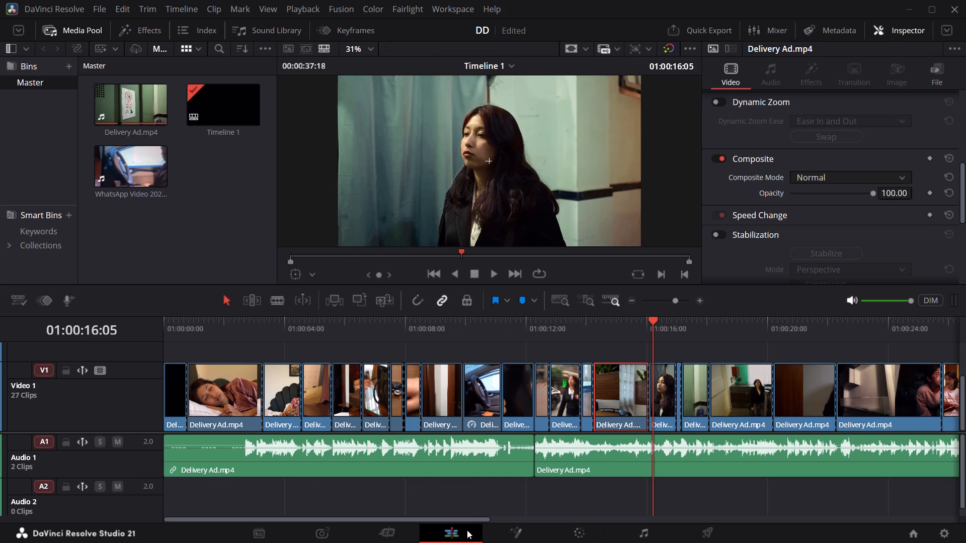
pyautogui.click(599, 337)
pyautogui.press('space')
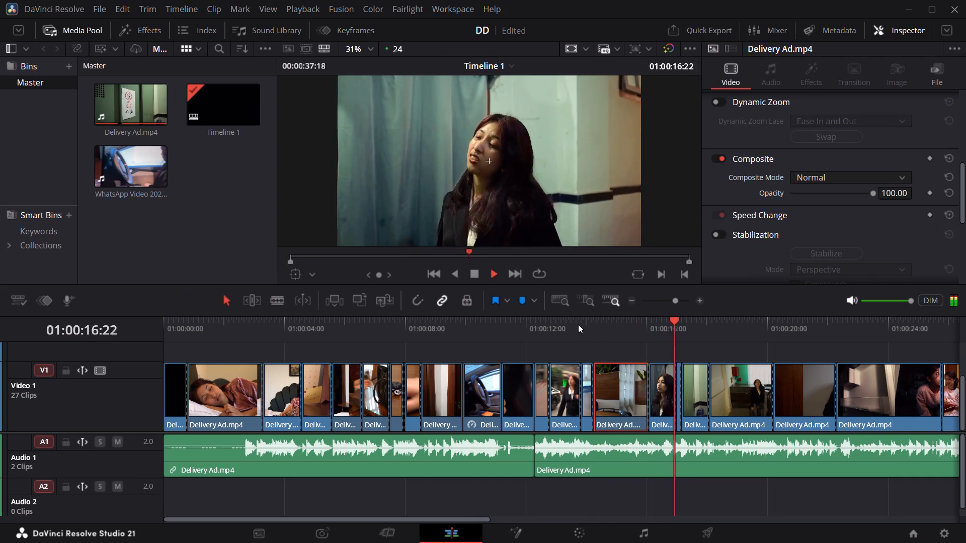
pyautogui.press('space')
pyautogui.click(654, 328)
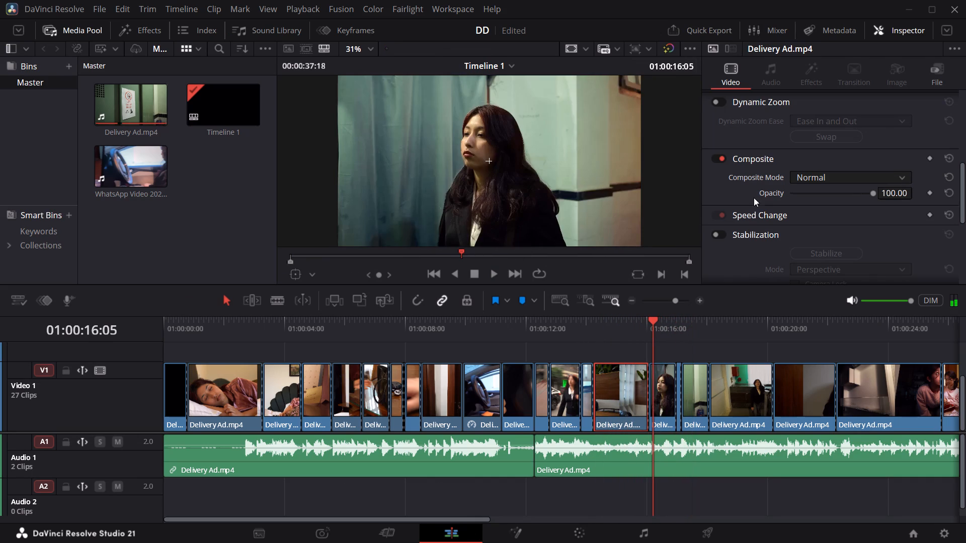
pyautogui.click(717, 100)
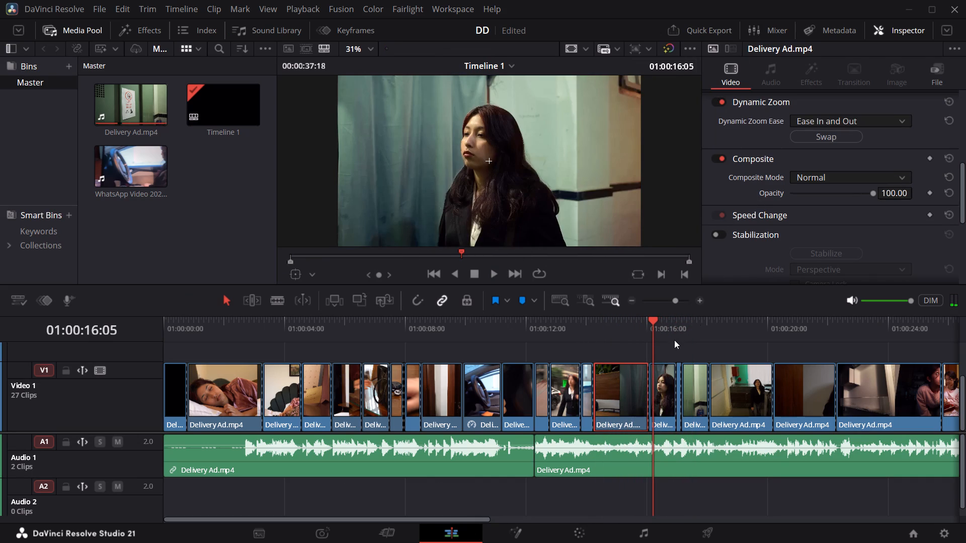
pyautogui.moveTo(654, 329); pyautogui.dragTo(635, 322)
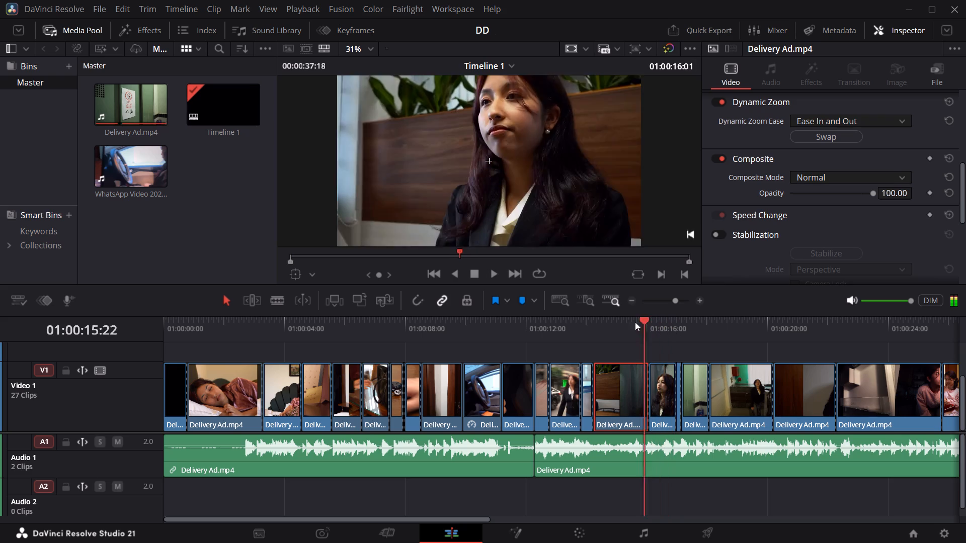
pyautogui.moveTo(635, 322); pyautogui.dragTo(625, 321)
pyautogui.press('space')
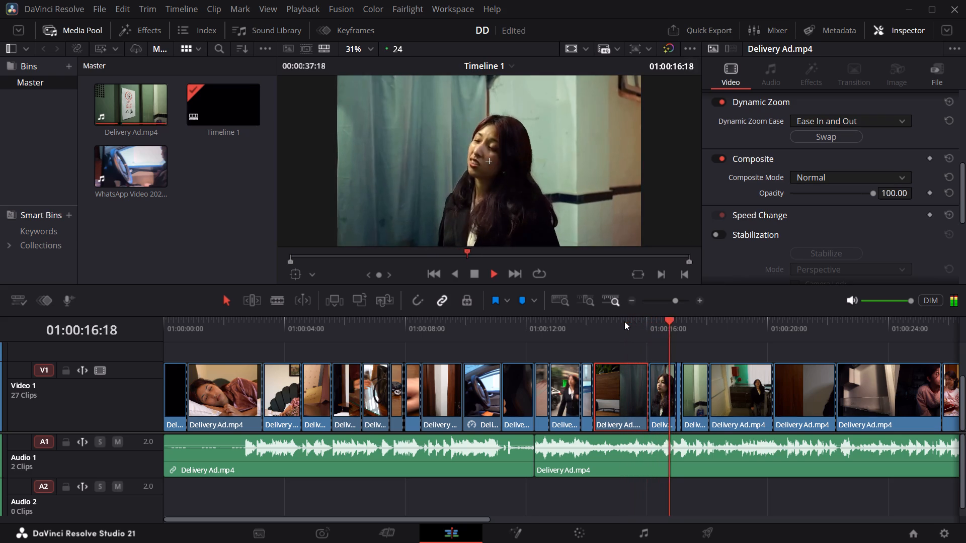
pyautogui.press('space')
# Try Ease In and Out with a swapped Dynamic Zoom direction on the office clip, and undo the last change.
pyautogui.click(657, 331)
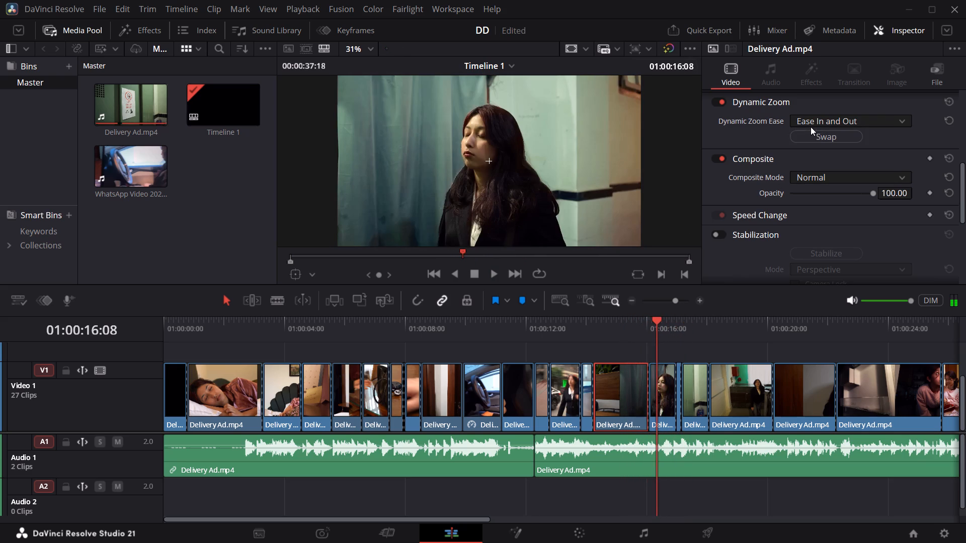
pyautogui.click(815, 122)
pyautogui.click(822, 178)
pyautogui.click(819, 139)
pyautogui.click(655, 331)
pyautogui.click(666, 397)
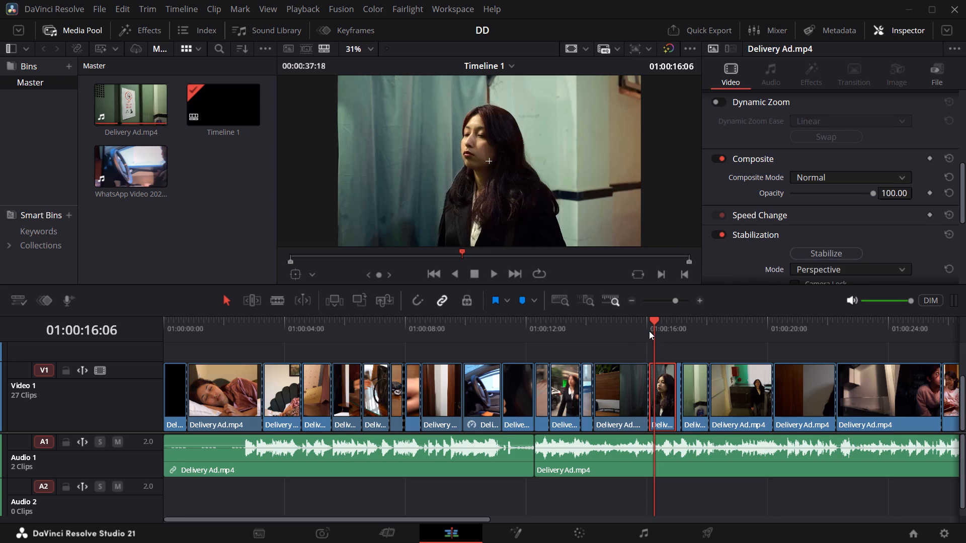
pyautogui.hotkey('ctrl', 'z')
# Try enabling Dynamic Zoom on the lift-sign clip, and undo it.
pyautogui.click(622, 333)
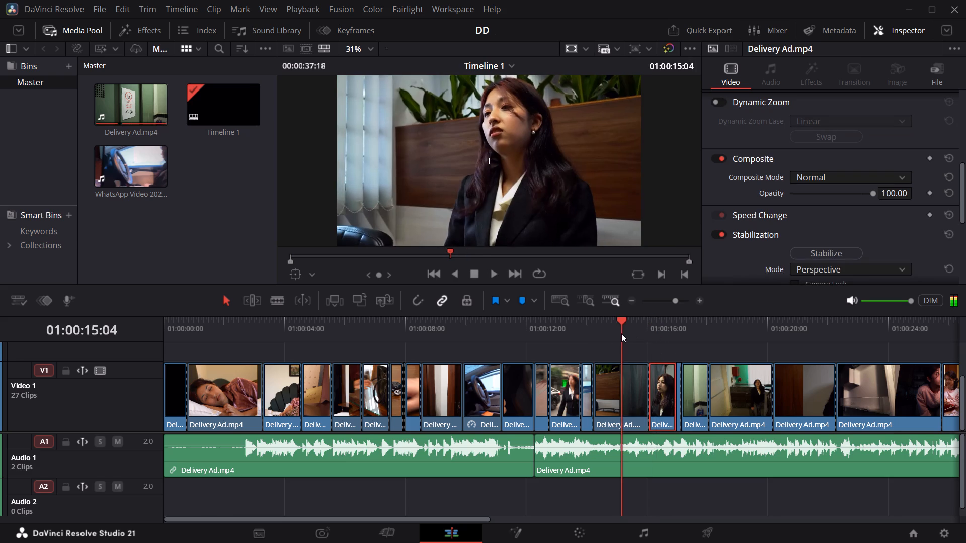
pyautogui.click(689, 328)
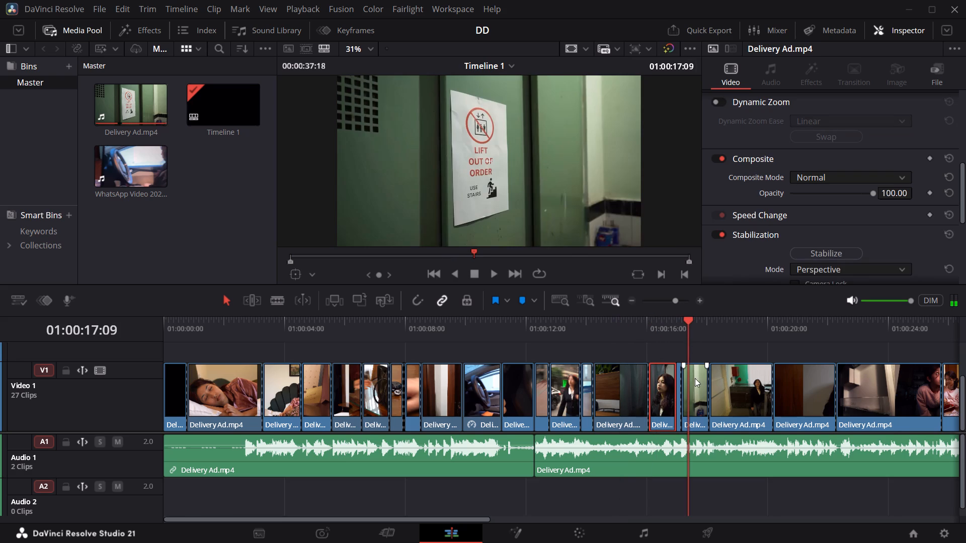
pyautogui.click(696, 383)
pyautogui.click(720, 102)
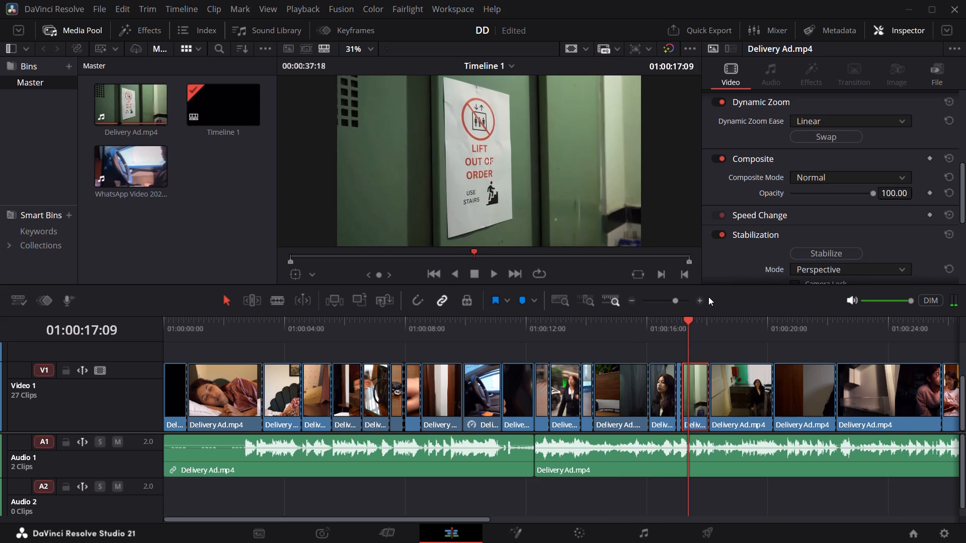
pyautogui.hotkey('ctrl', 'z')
# Enable Dynamic Zoom on the curtain clip of the woman and play the clip back.
pyautogui.moveTo(684, 325); pyautogui.dragTo(659, 335)
pyautogui.click(660, 389)
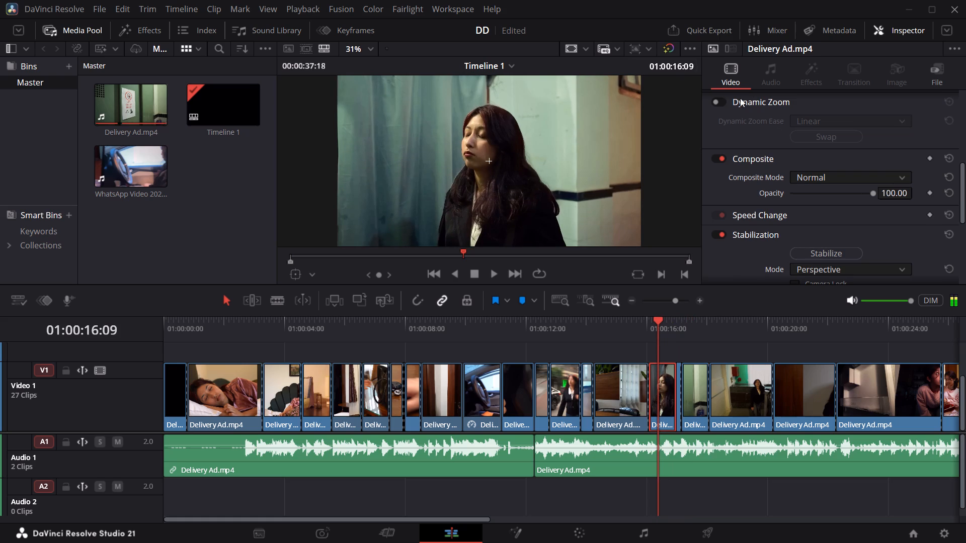
pyautogui.click(713, 105)
pyautogui.click(816, 125)
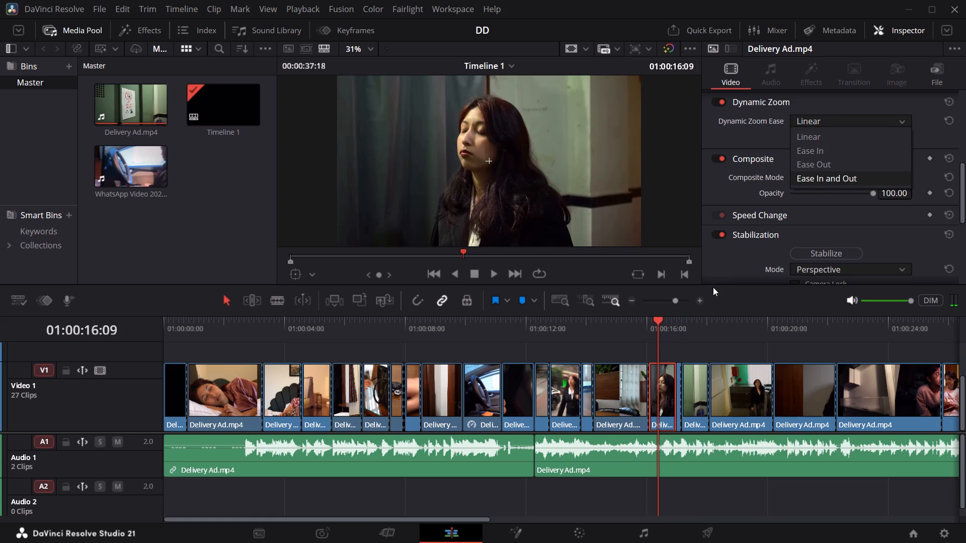
pyautogui.moveTo(660, 321); pyautogui.dragTo(660, 320)
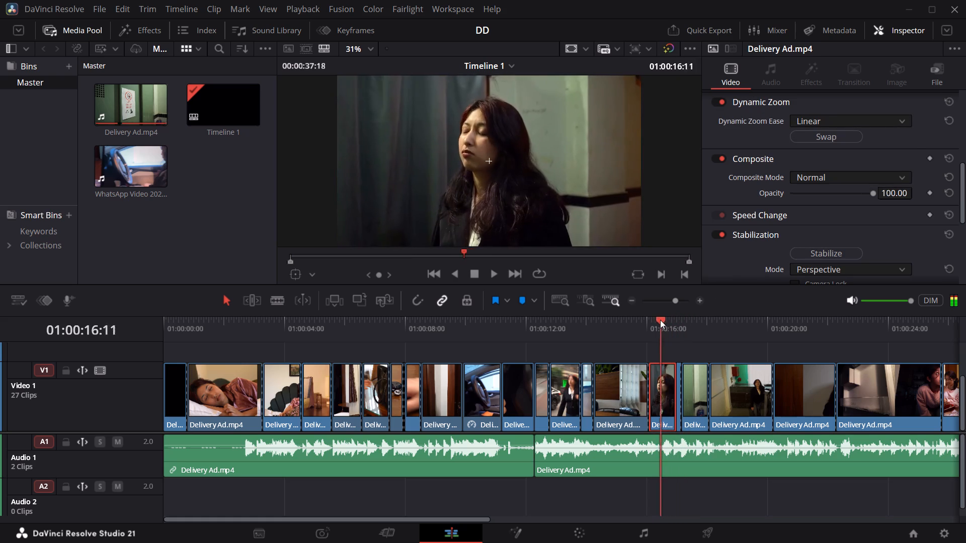
pyautogui.moveTo(660, 320); pyautogui.dragTo(659, 315)
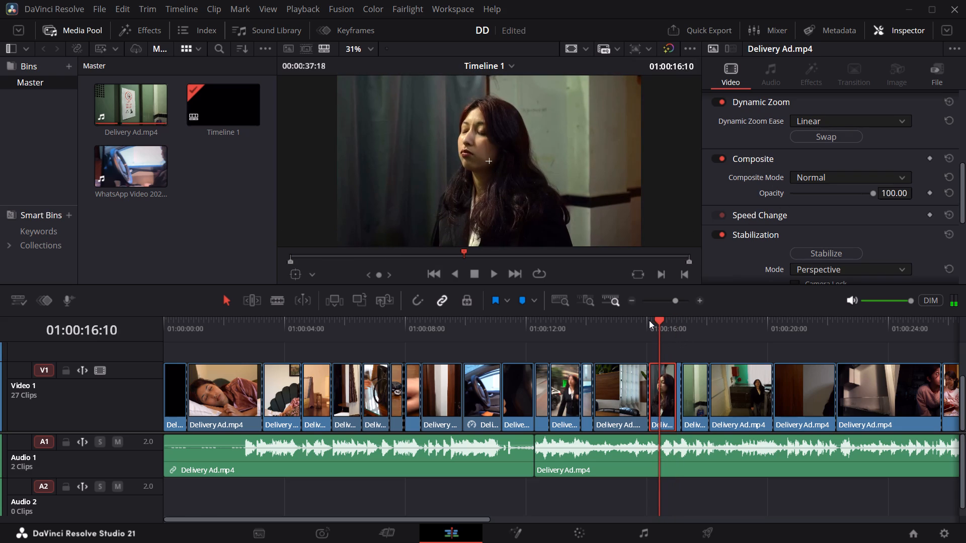
pyautogui.click(649, 320)
pyautogui.press('space')
pyautogui.click(649, 320)
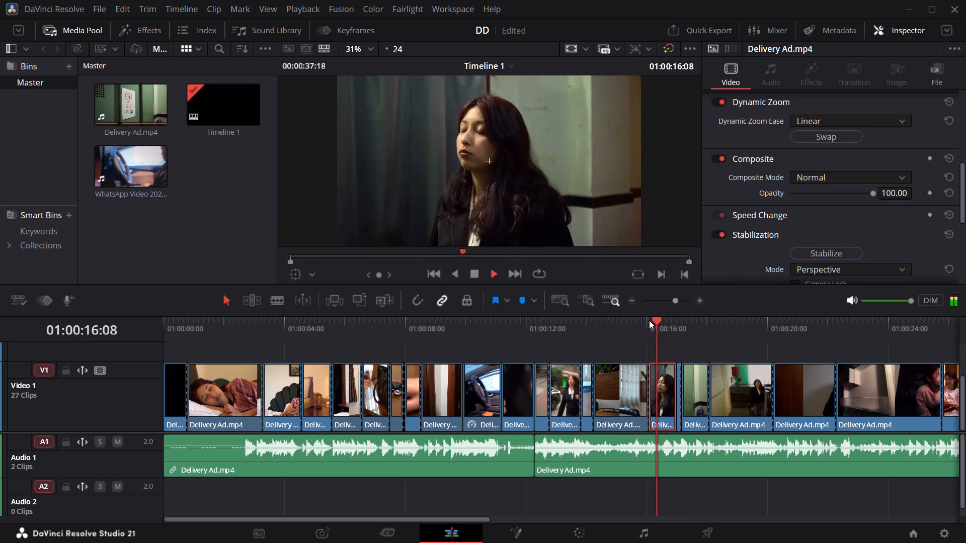
pyautogui.press('space')
# Swap the Dynamic Zoom direction on the curtain clip and replay it from its start.
pyautogui.click(838, 140)
pyautogui.click(839, 123)
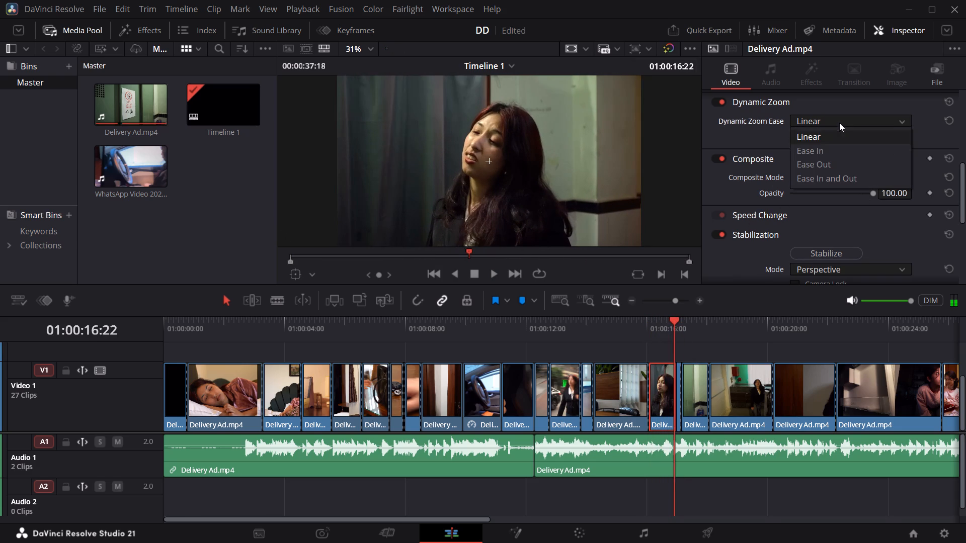
pyautogui.click(835, 187)
pyautogui.click(655, 335)
pyautogui.press('space')
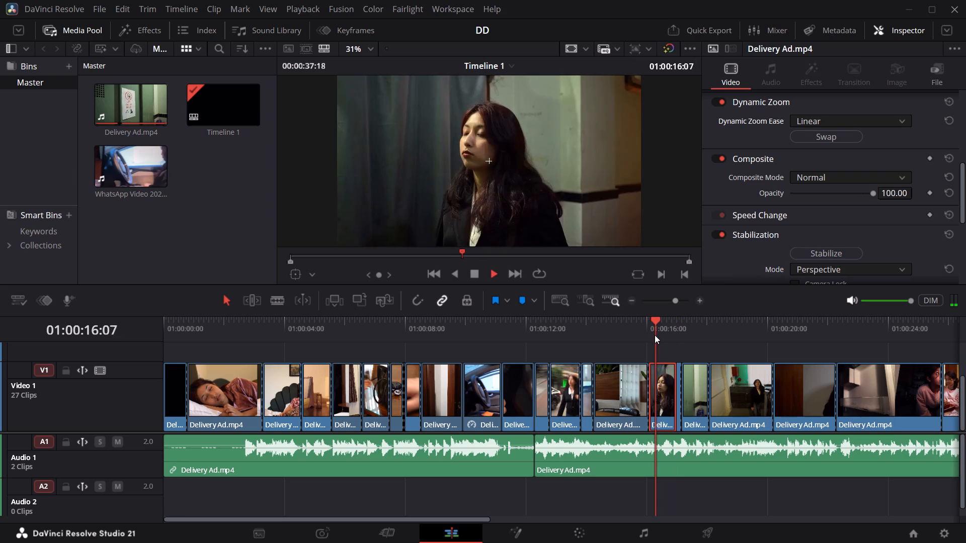
pyautogui.press('space')
pyautogui.click(655, 335)
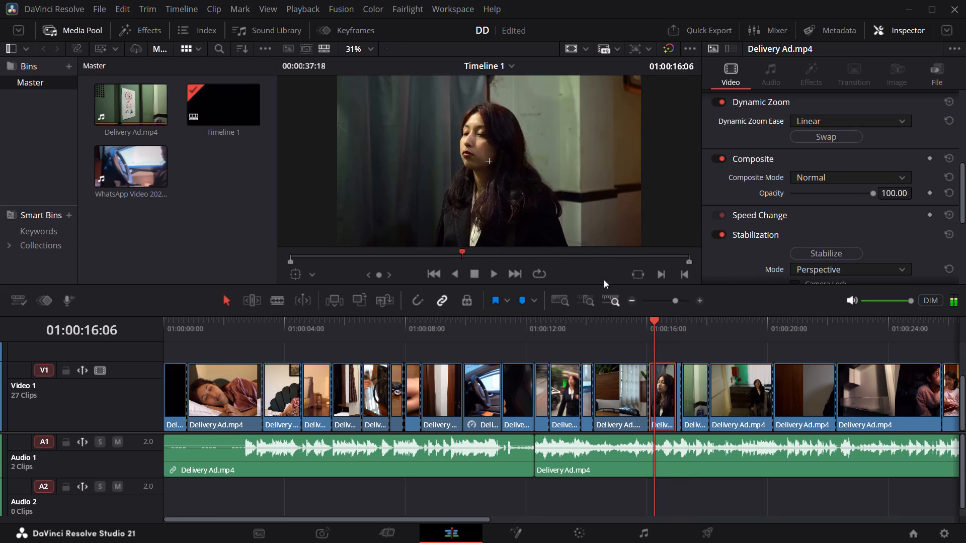
# Enlarge the curtain clip's inner Dynamic Zoom frame to nearly the full picture for a subtler zoom, and replay the shot.
pyautogui.click(312, 275)
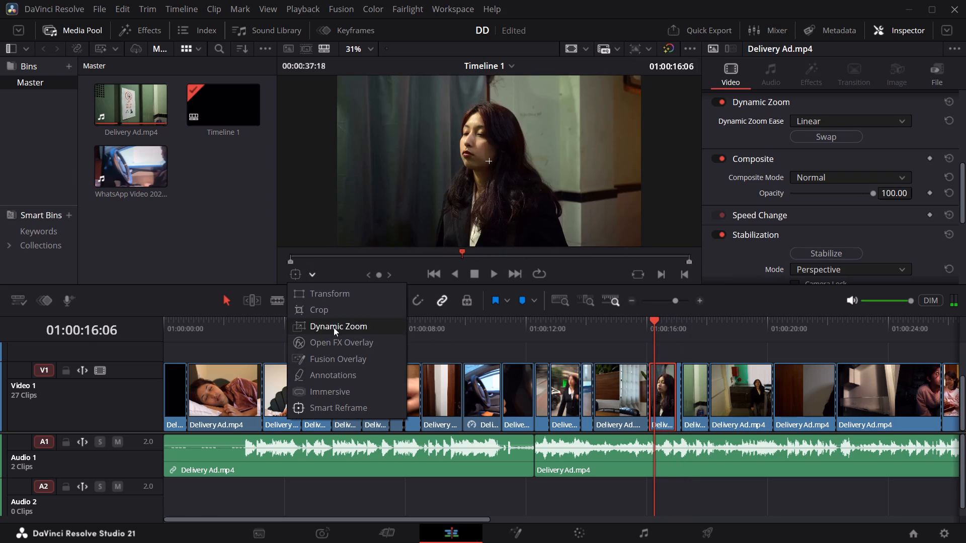
pyautogui.click(334, 327)
pyautogui.moveTo(366, 230); pyautogui.dragTo(350, 235)
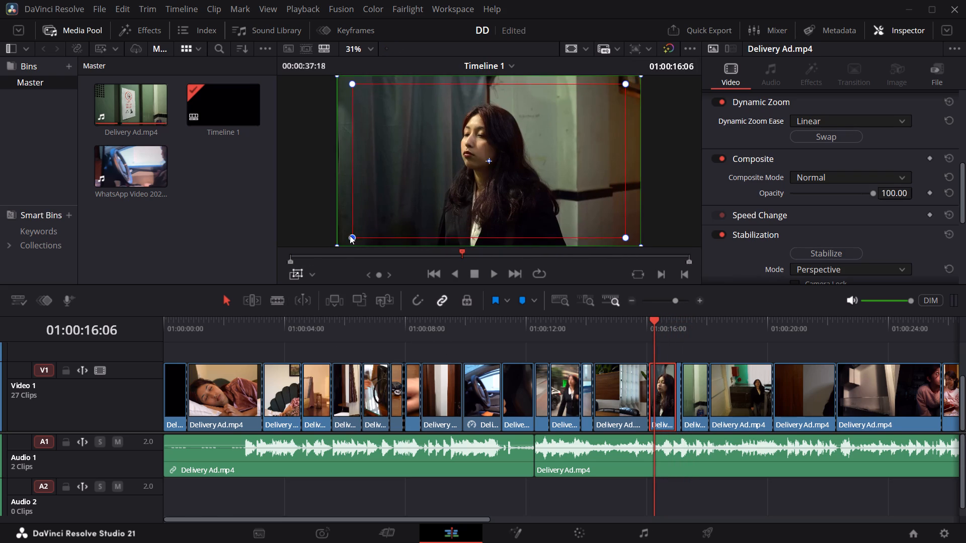
pyautogui.moveTo(350, 235); pyautogui.dragTo(344, 237)
pyautogui.click(641, 329)
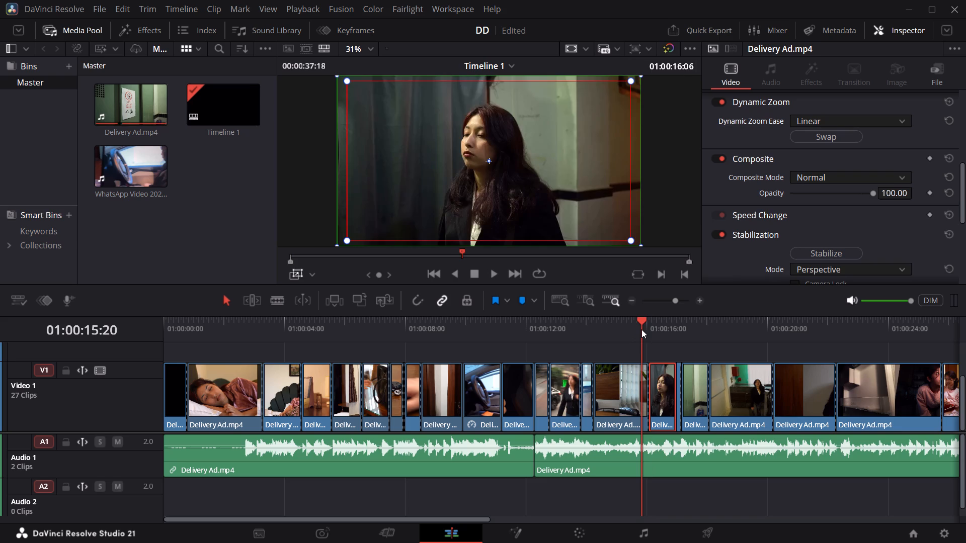
pyautogui.press('space')
pyautogui.click(638, 329)
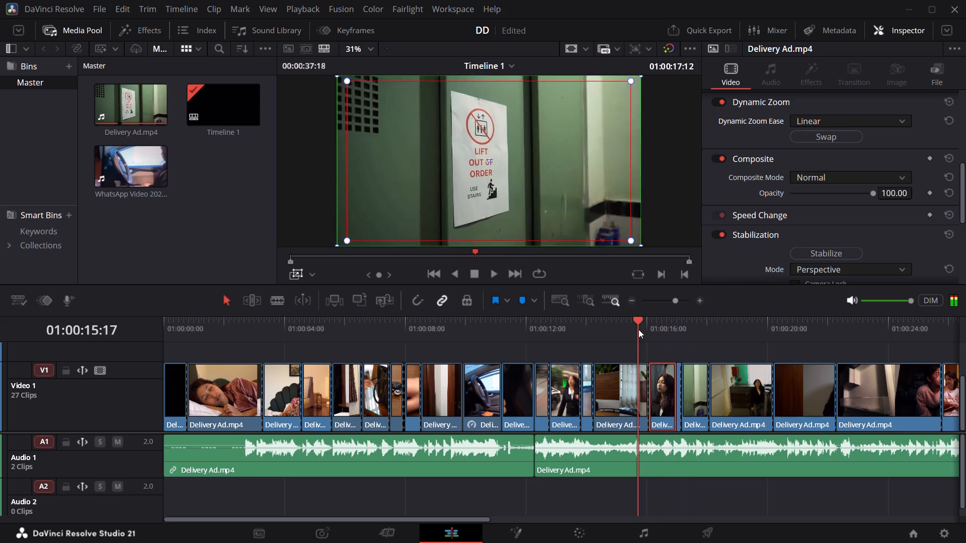
pyautogui.click(627, 329)
pyautogui.press('space')
# Disable Dynamic Zoom on the office clip of the woman and replay it from its start.
pyautogui.click(615, 395)
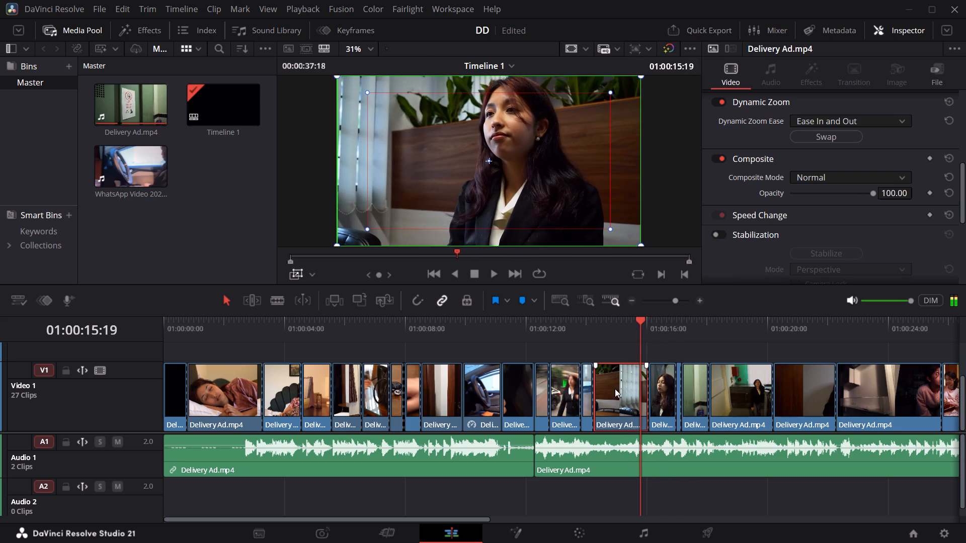
pyautogui.click(718, 101)
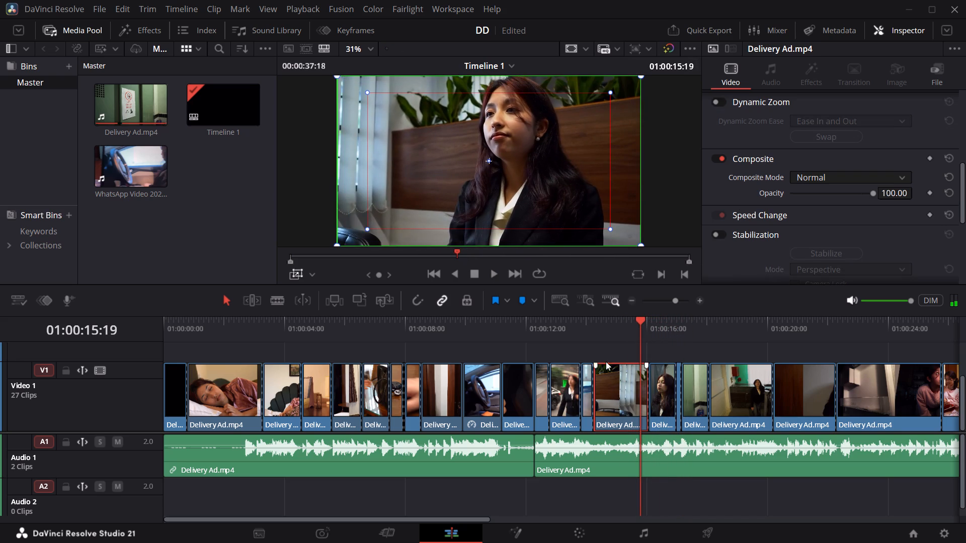
pyautogui.click(592, 330)
pyautogui.press('space')
pyautogui.press('space')
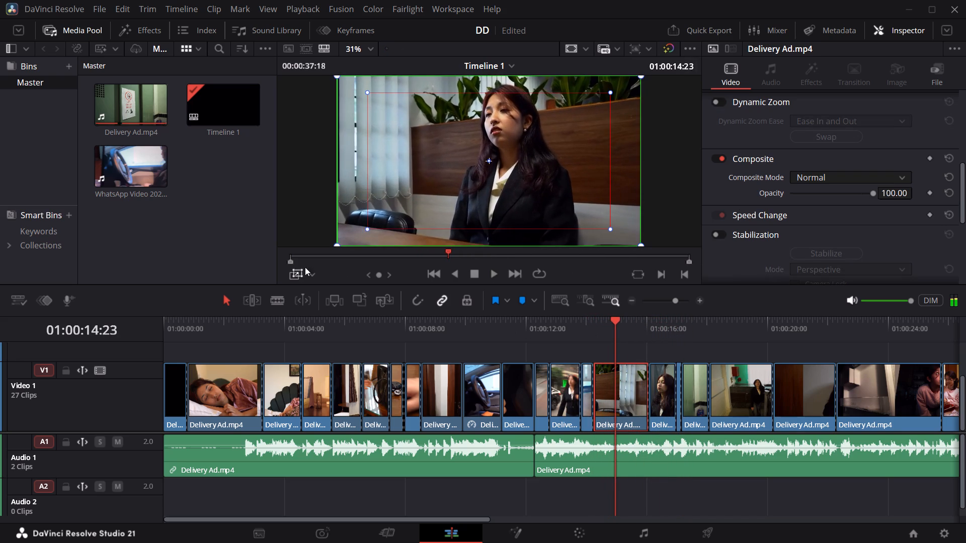
# Switch the viewer overlay to Transform, play the office clip briefly, and change the overlay to Smart Reframe.
pyautogui.click(306, 274)
pyautogui.click(311, 274)
pyautogui.click(321, 292)
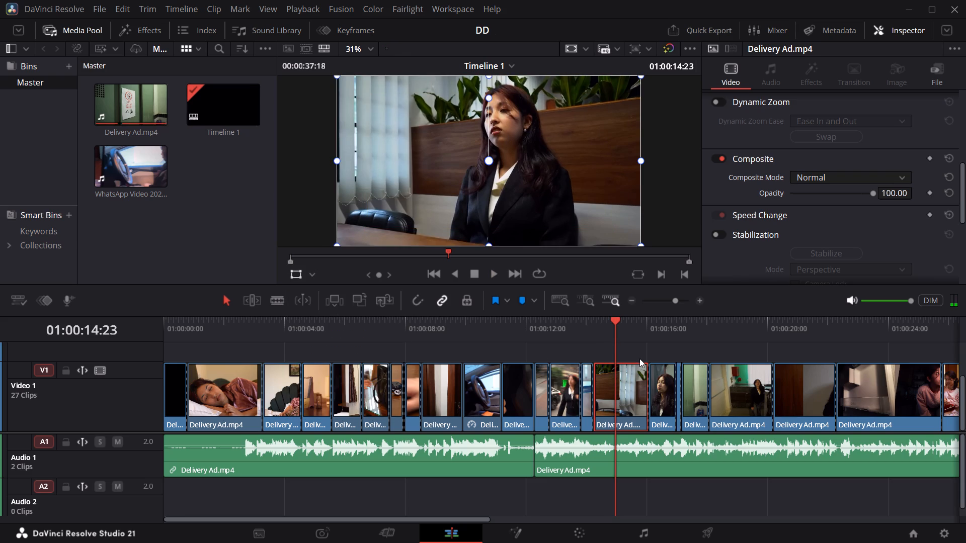
pyautogui.press('space')
pyautogui.press('space')
pyautogui.click(313, 277)
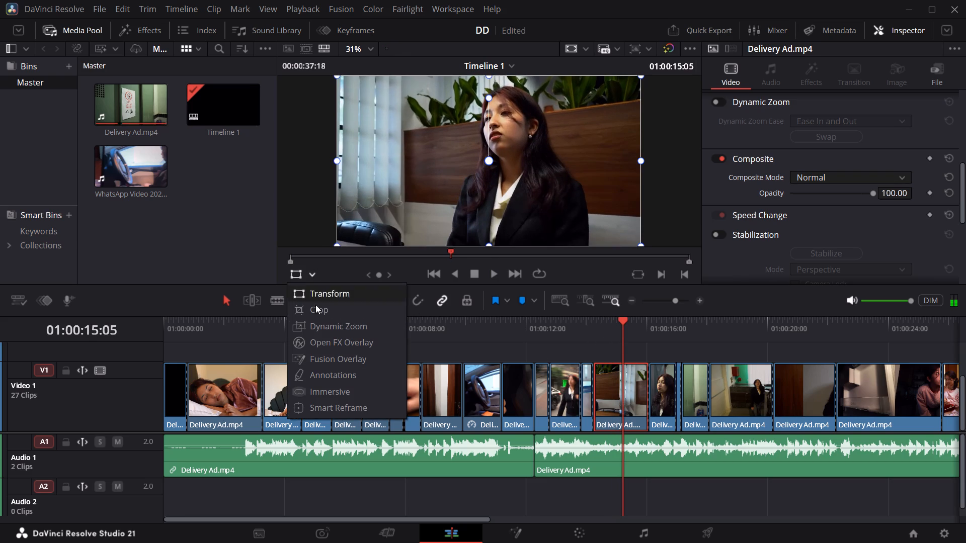
pyautogui.click(324, 409)
# Play back the edit across the office, curtain and lift-sign clips to review the zooms.
pyautogui.click(551, 329)
pyautogui.press('space')
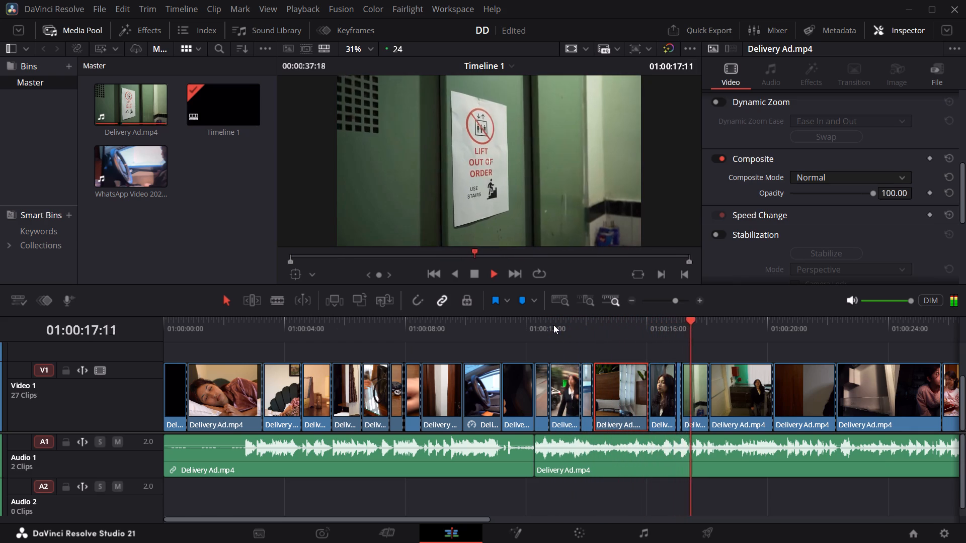
pyautogui.click(661, 330)
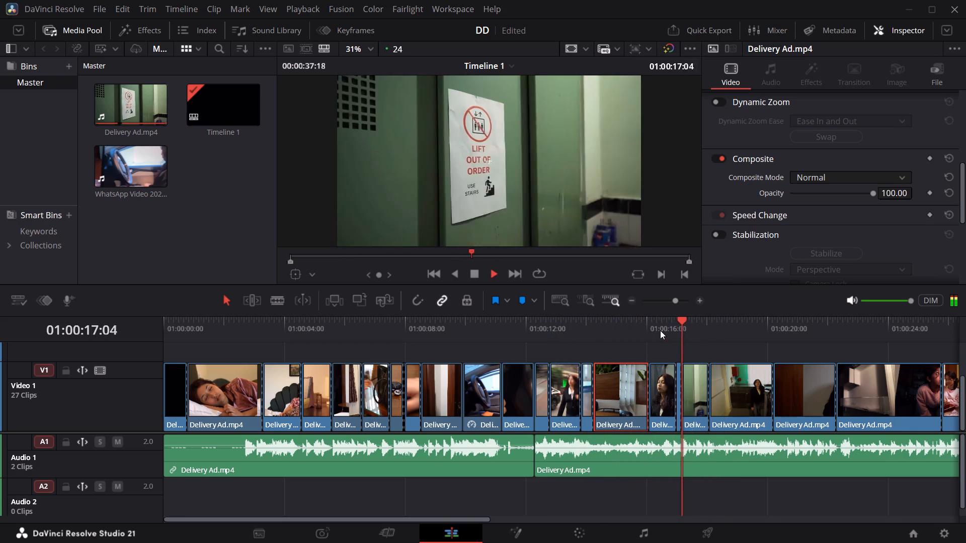
pyautogui.click(647, 330)
pyautogui.click(618, 330)
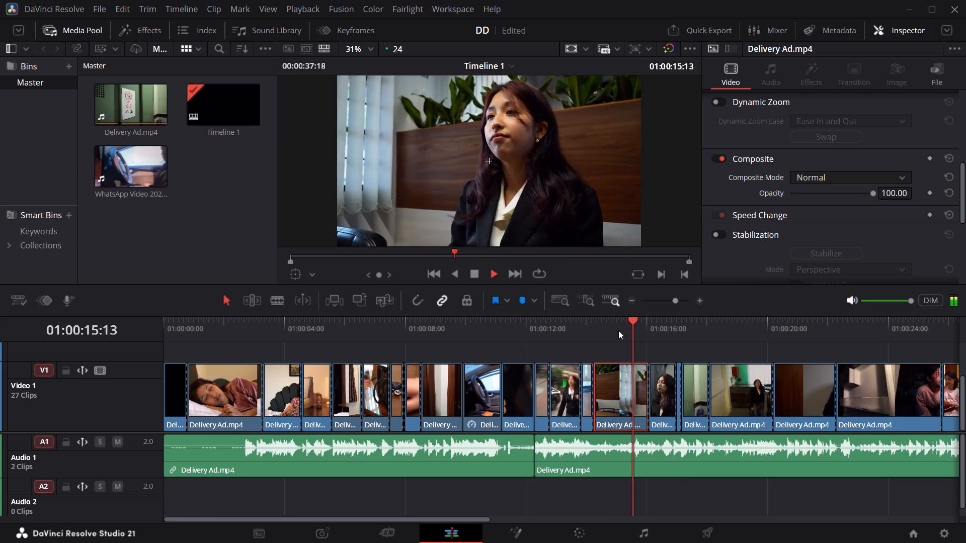
pyautogui.press('space')
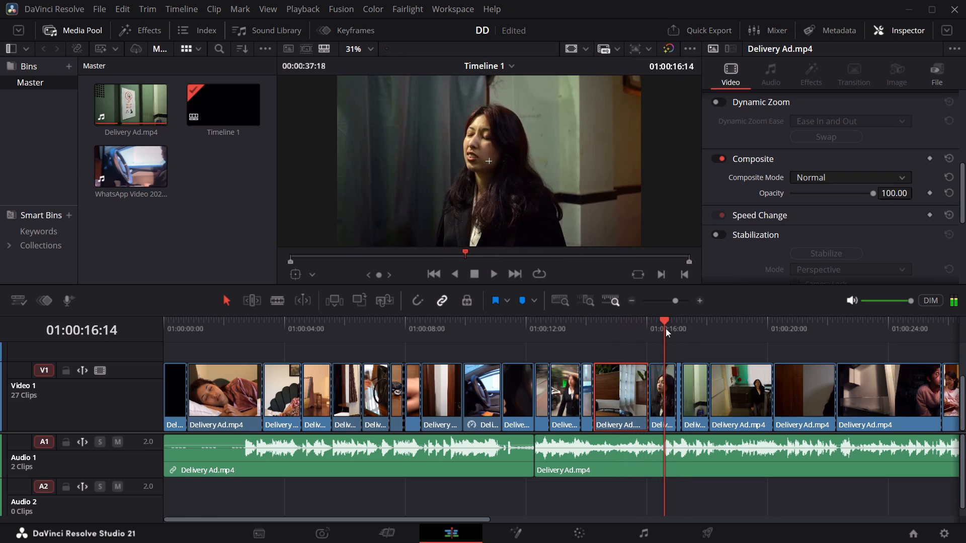
# Open the curtain clip on the Color page and toggle nodes 01, 02 and 03 individually to compare their effect.
pyautogui.click(666, 328)
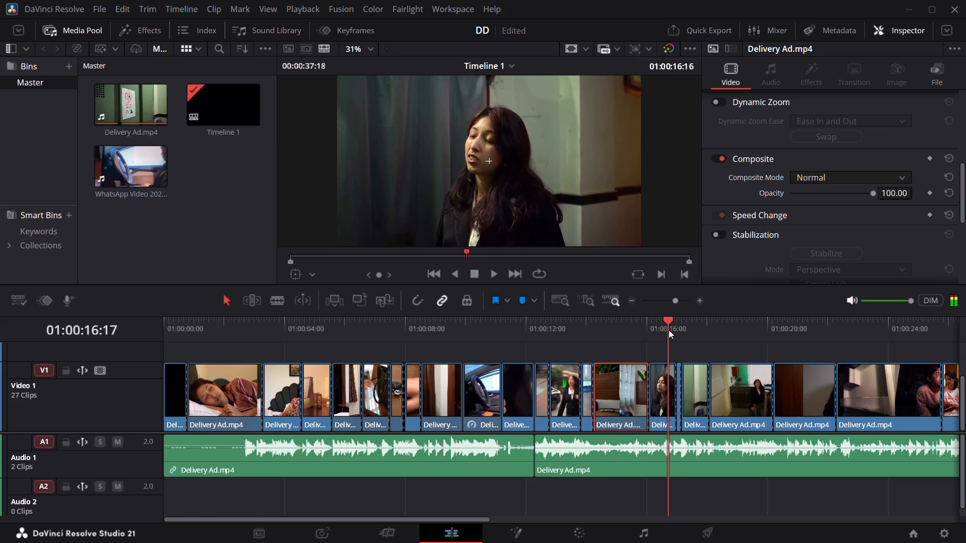
pyautogui.click(584, 532)
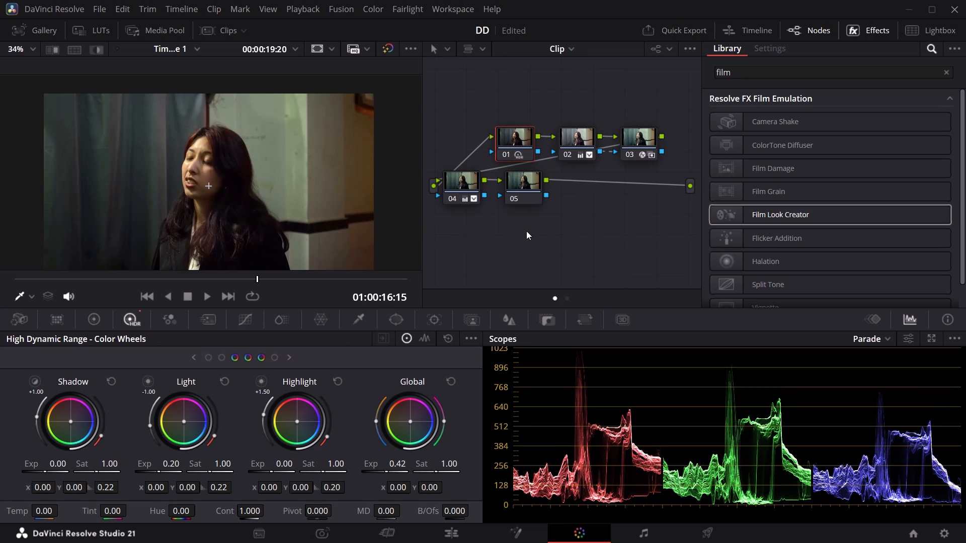
pyautogui.hotkey('ctrl', 'd')
pyautogui.hotkey('ctrl', 'd')
pyautogui.hotkey('ctrl', 'd')
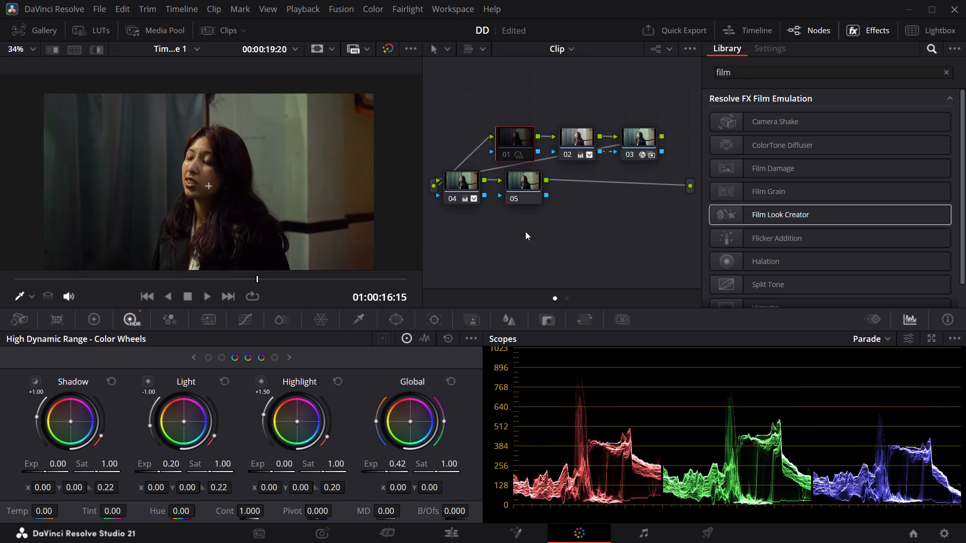
pyautogui.hotkey('ctrl', 'd')
pyautogui.click(564, 144)
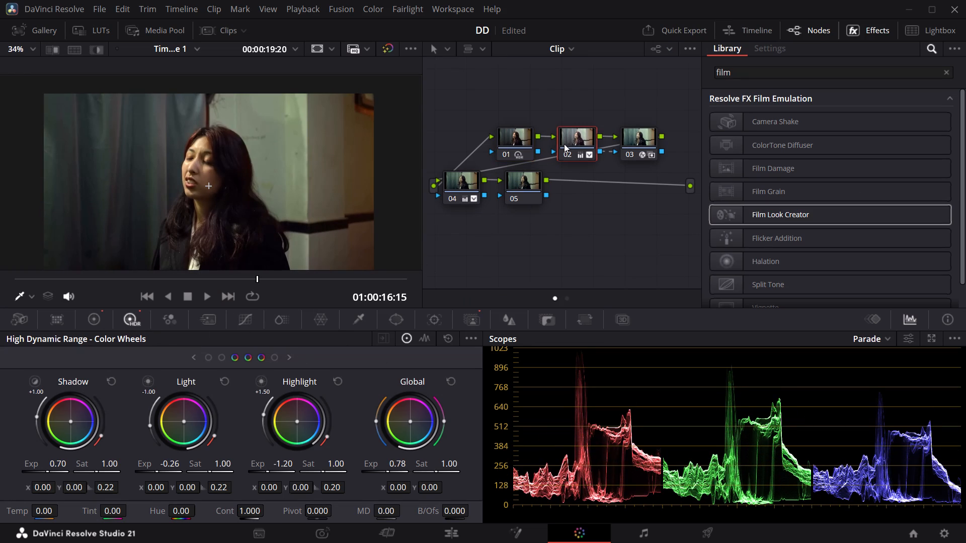
pyautogui.hotkey('ctrl', 'd')
pyautogui.hotkey('ctrl', 'd')
pyautogui.click(618, 146)
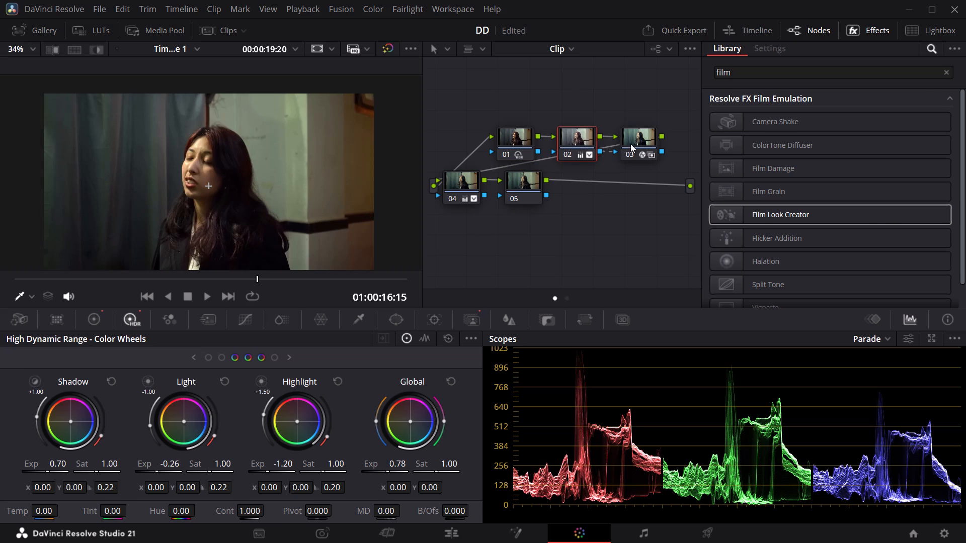
pyautogui.click(637, 144)
pyautogui.hotkey('ctrl', 'd')
pyautogui.hotkey('ctrl', 'd')
# Toggle nodes 04 and 05 of the curtain clip individually to examine what each contributes.
pyautogui.click(468, 190)
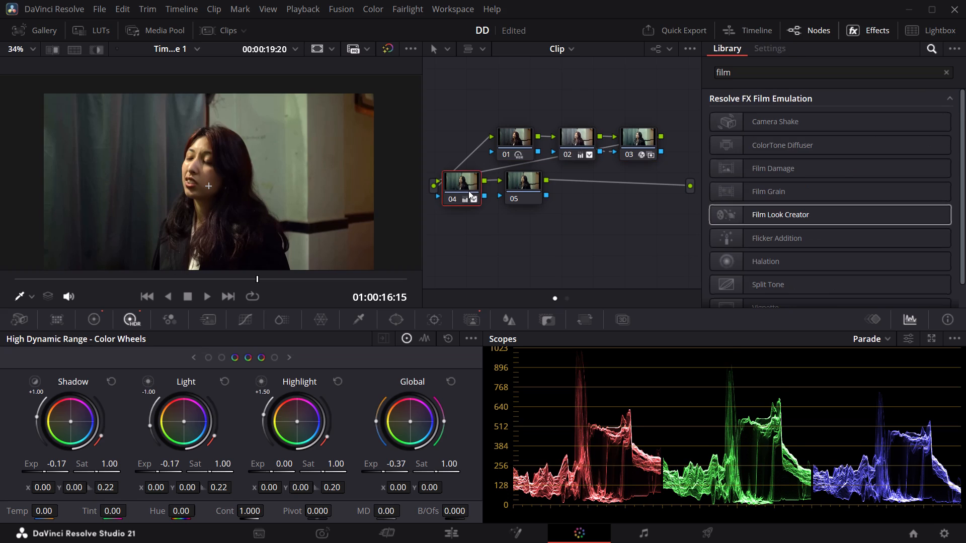
pyautogui.hotkey('ctrl', 'd')
pyautogui.hotkey('ctrl', 'd')
pyautogui.hotkey('ctrl', 'd')
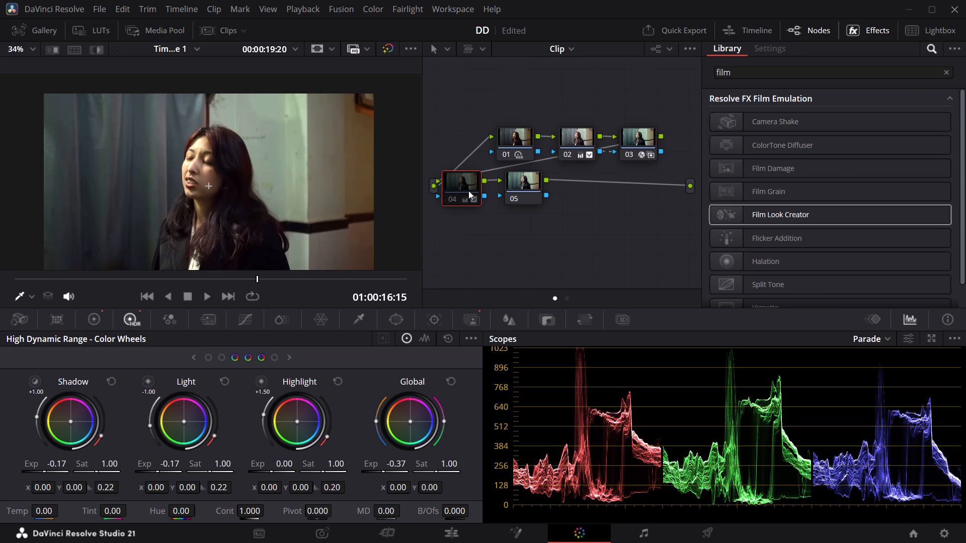
pyautogui.hotkey('ctrl', 'd')
pyautogui.hotkey('ctrl', 'd')
pyautogui.hotkey('ctrl', 'd')
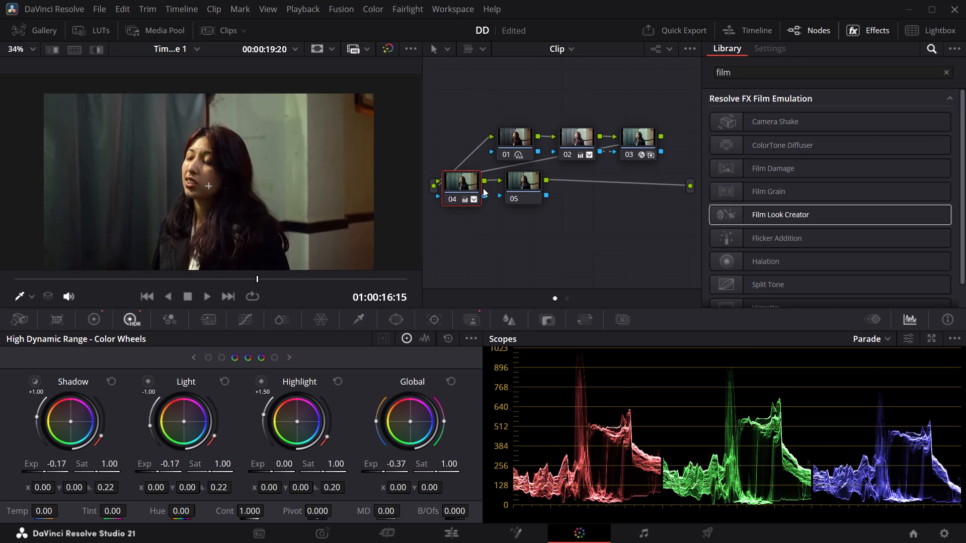
pyautogui.hotkey('ctrl', 'd')
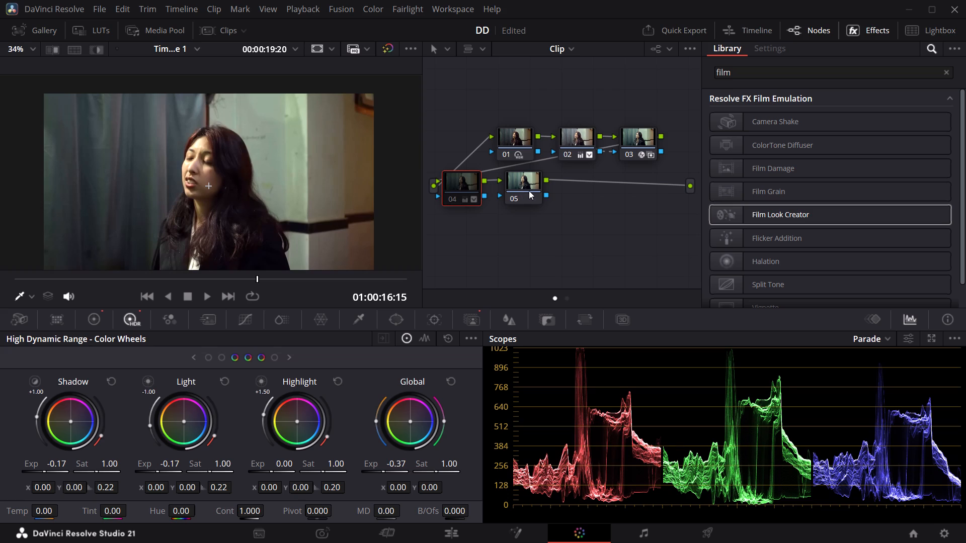
pyautogui.hotkey('ctrl', 'd')
pyautogui.hotkey('ctrl', 'd')
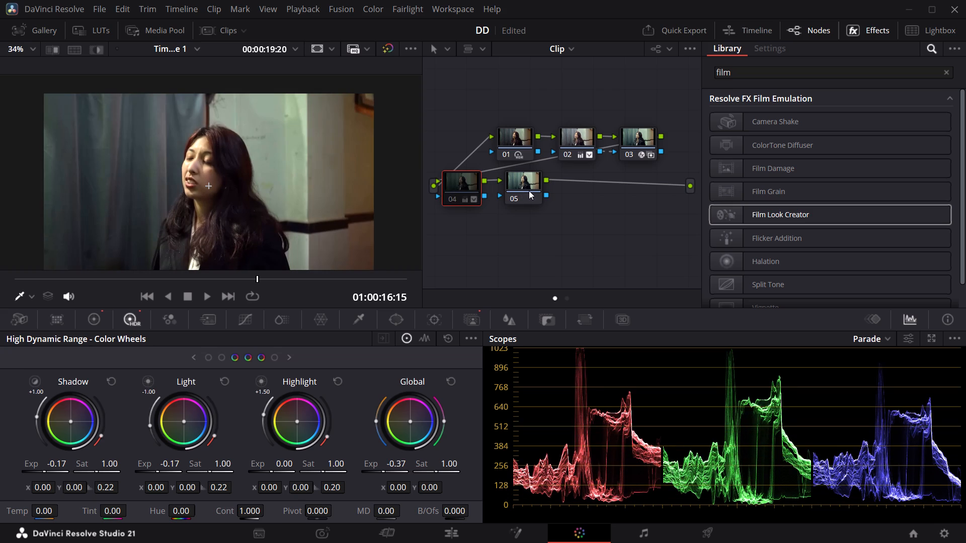
pyautogui.hotkey('ctrl', 'd')
pyautogui.click(528, 187)
pyautogui.hotkey('ctrl', 'd')
pyautogui.hotkey('ctrl', 'd')
pyautogui.click(462, 186)
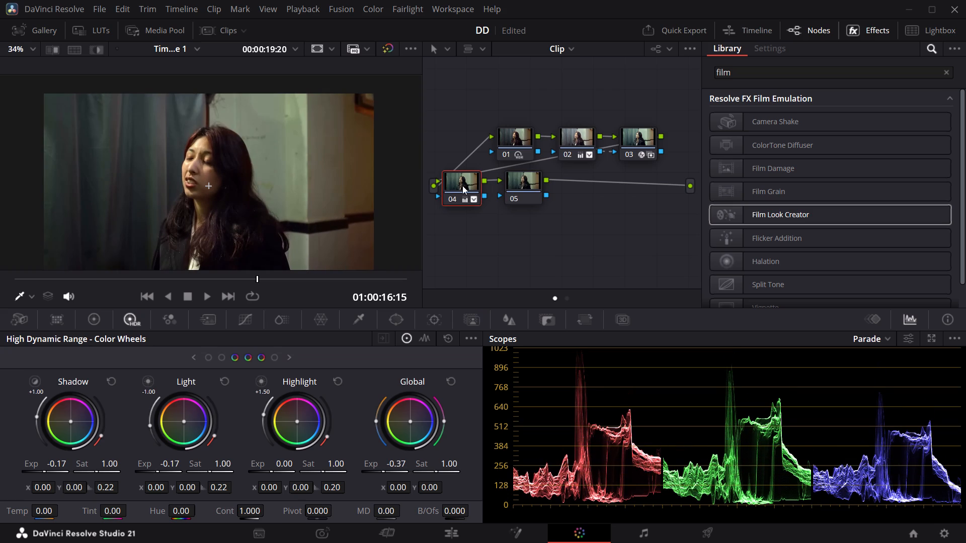
# Toggle nodes 04 and 05 together to compare the curtain shot with and without both.
pyautogui.moveTo(617, 199); pyautogui.dragTo(437, 193)
pyautogui.hotkey('ctrl', 'd')
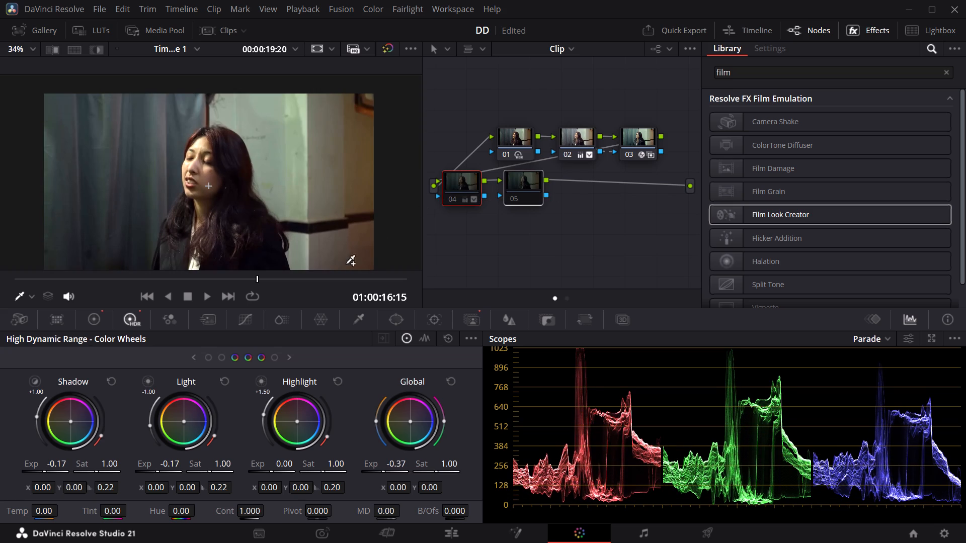
pyautogui.moveTo(250, 279); pyautogui.dragTo(1, 286)
pyautogui.press('space')
pyautogui.press('space')
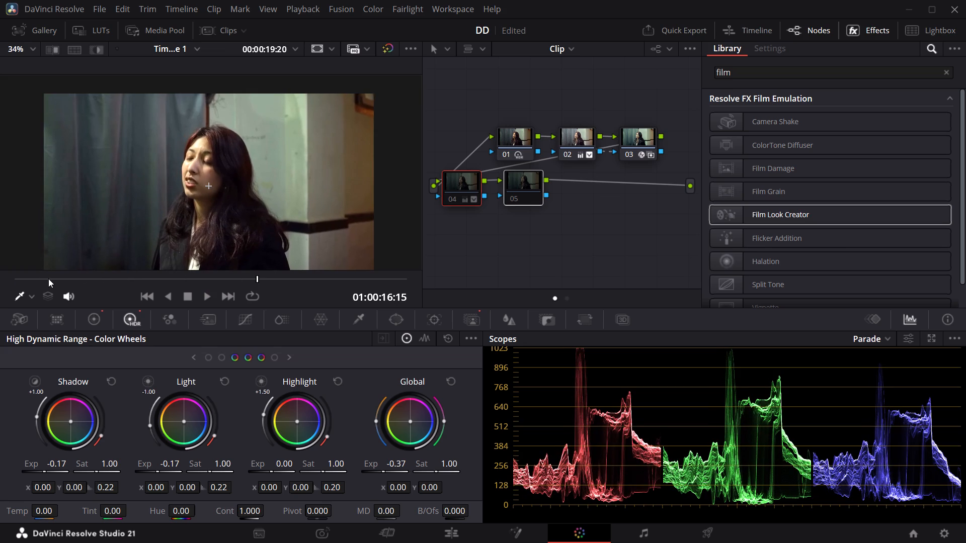
pyautogui.hotkey('ctrl', 'd')
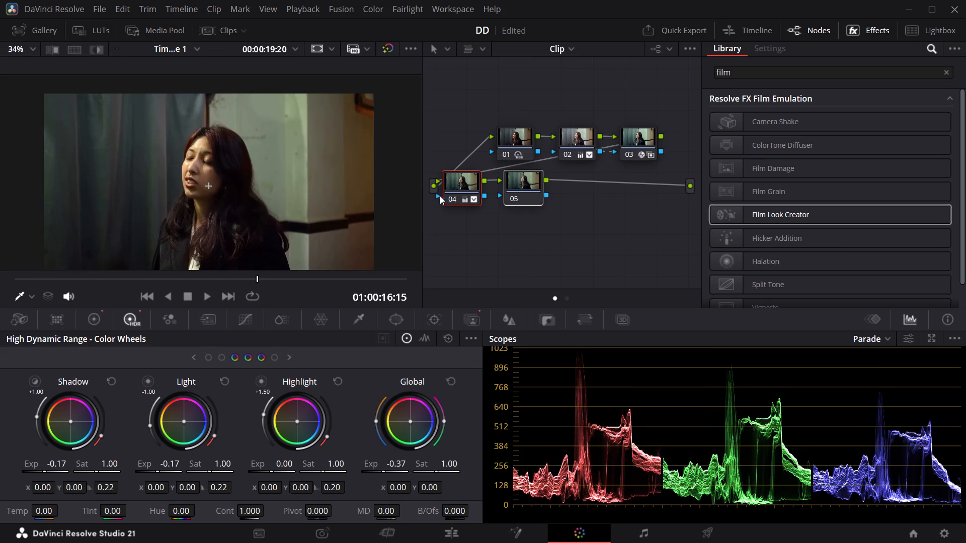
pyautogui.hotkey('ctrl', 'd')
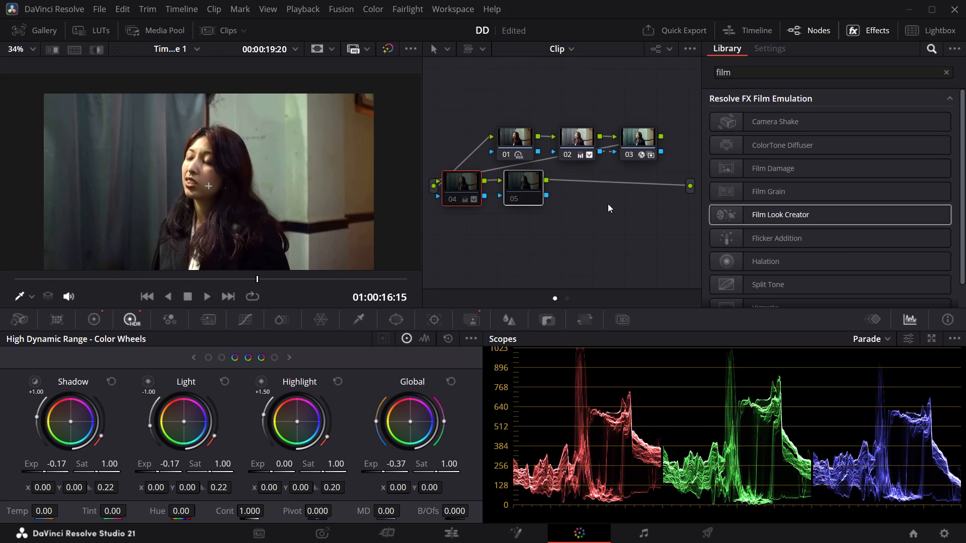
# Delete nodes 04 and 05 from the curtain clip's node tree.
pyautogui.press('BackSpace')
pyautogui.moveTo(615, 202); pyautogui.dragTo(436, 180)
pyautogui.press('BackSpace')
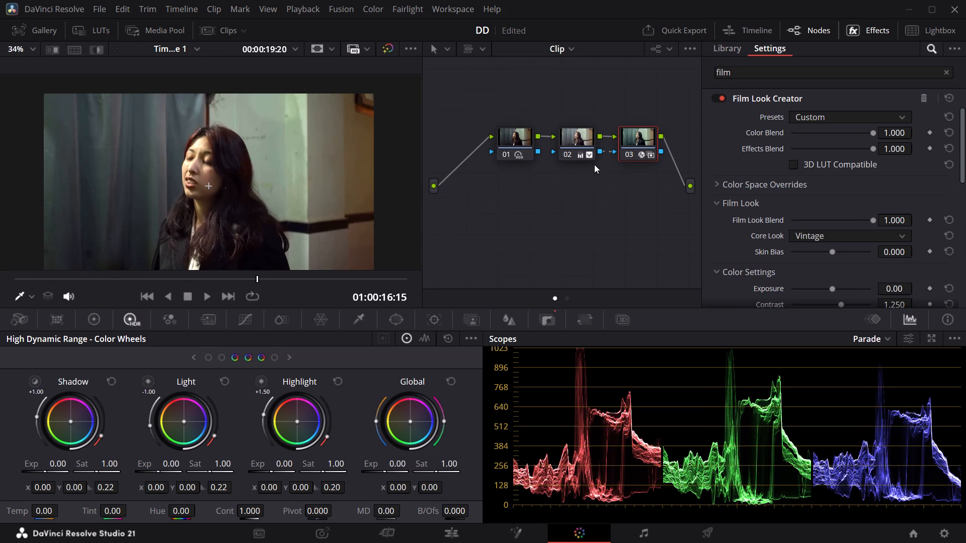
# Set node 01's HDR exposure to -0.04 for Light, -0.24 for Highlight and 0.21 for Global, and play back the curtain clip.
pyautogui.click(524, 140)
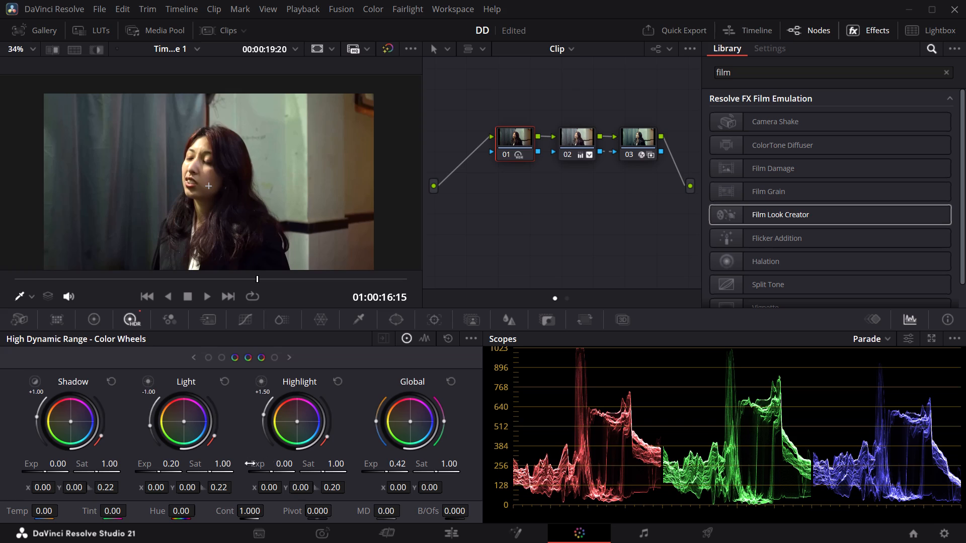
pyautogui.moveTo(162, 472); pyautogui.dragTo(148, 473)
pyautogui.moveTo(148, 473); pyautogui.dragTo(97, 473)
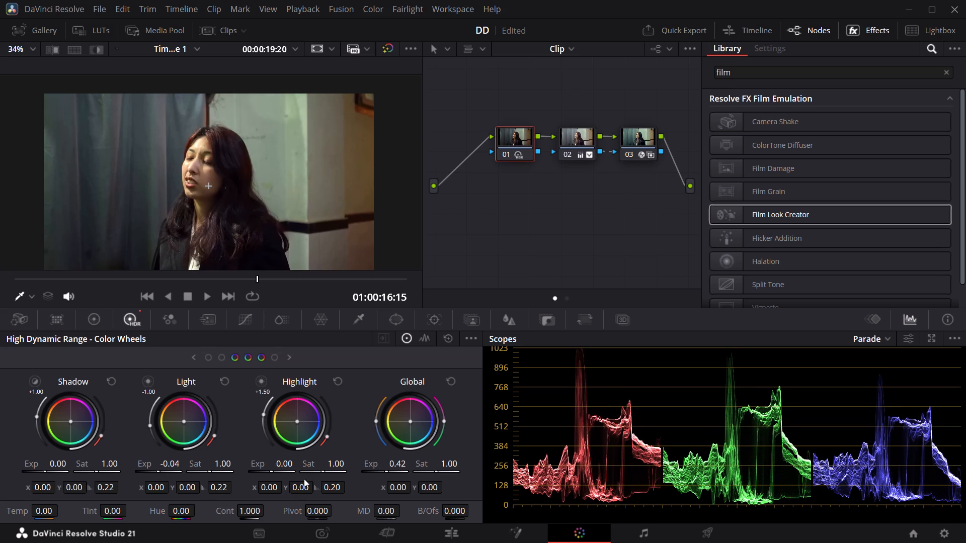
pyautogui.moveTo(273, 472); pyautogui.dragTo(209, 473)
pyautogui.moveTo(387, 472); pyautogui.dragTo(333, 475)
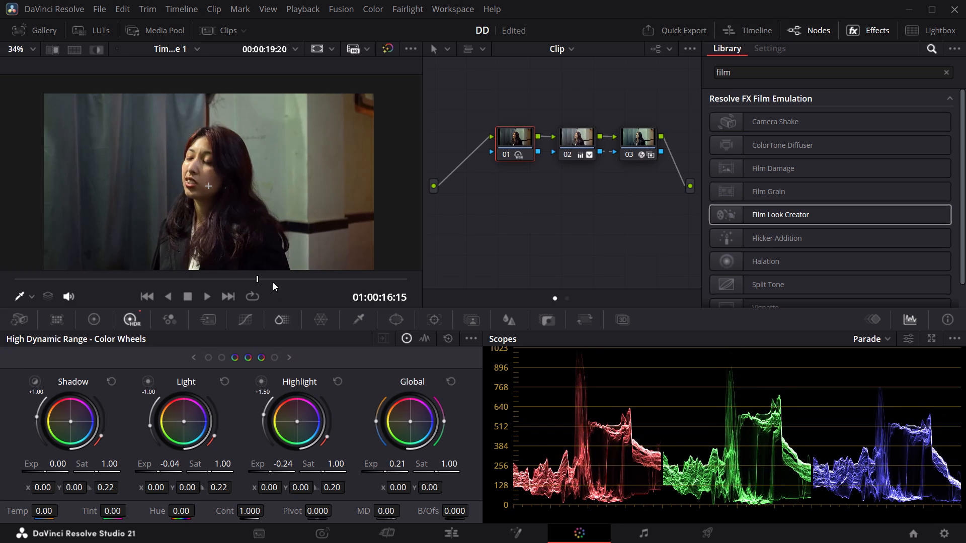
pyautogui.moveTo(251, 283); pyautogui.dragTo(0, 289)
pyautogui.press('space')
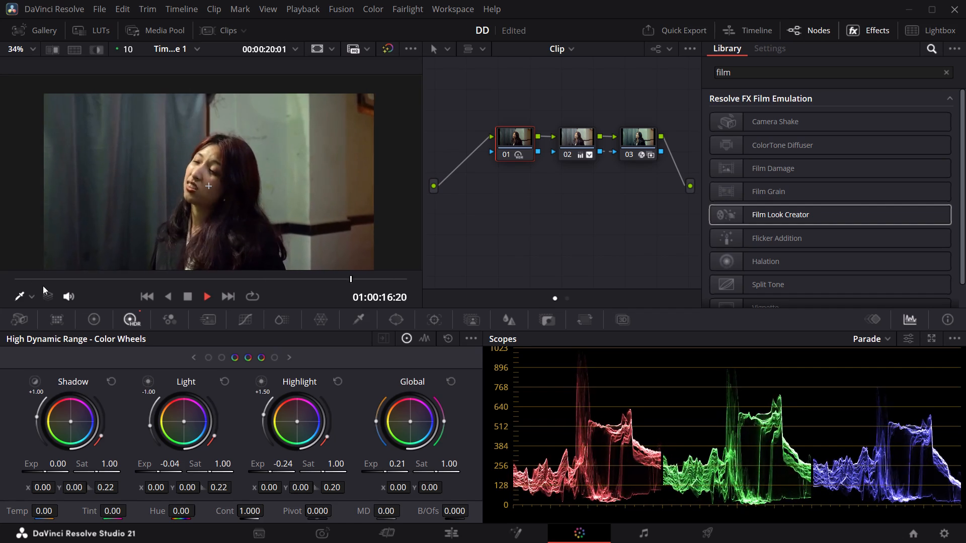
# Switch to the Edit page and compare the curtain shot at 01:00:16:04 with its colour grade on and bypassed.
pyautogui.press('space')
pyautogui.click(479, 534)
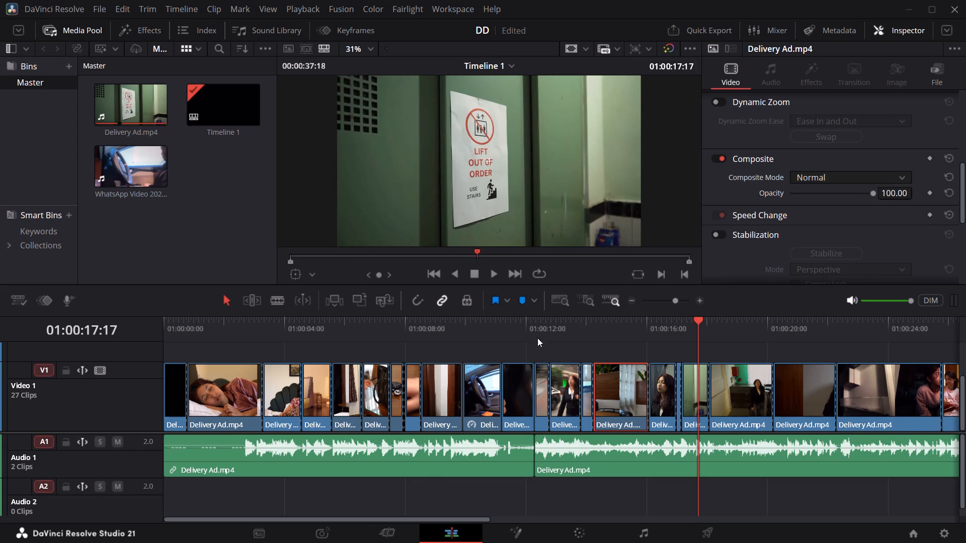
pyautogui.click(601, 333)
pyautogui.click(652, 332)
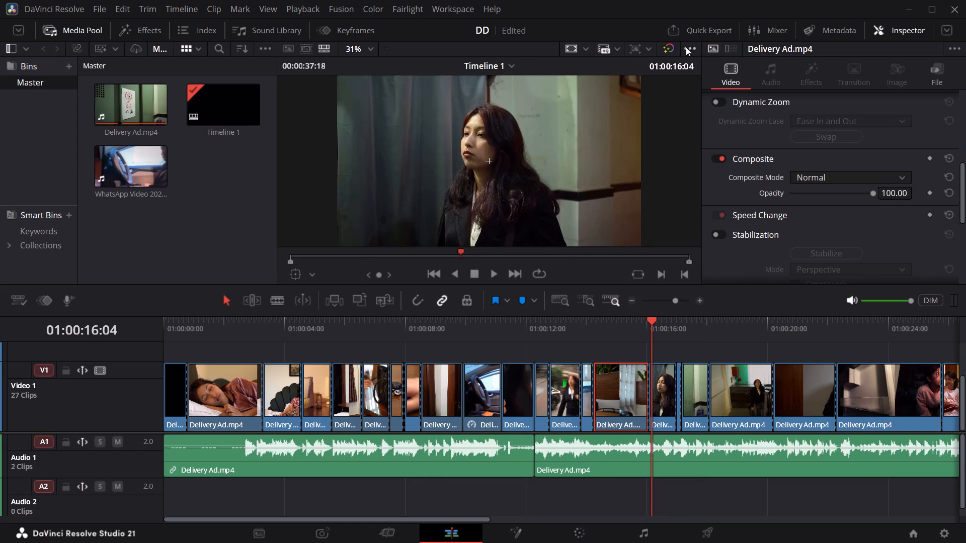
pyautogui.click(675, 49)
pyautogui.doubleClick(671, 51)
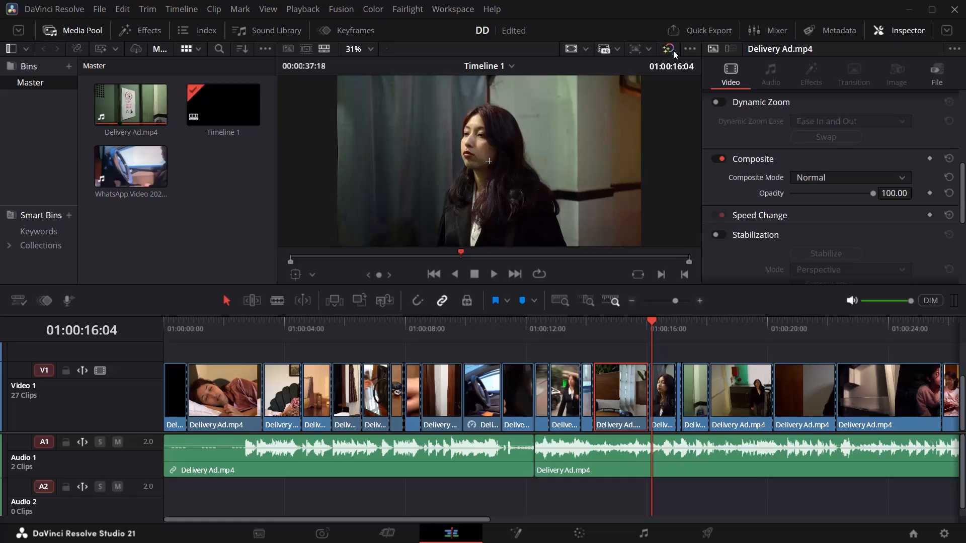
pyautogui.click(665, 51)
pyautogui.click(665, 51)
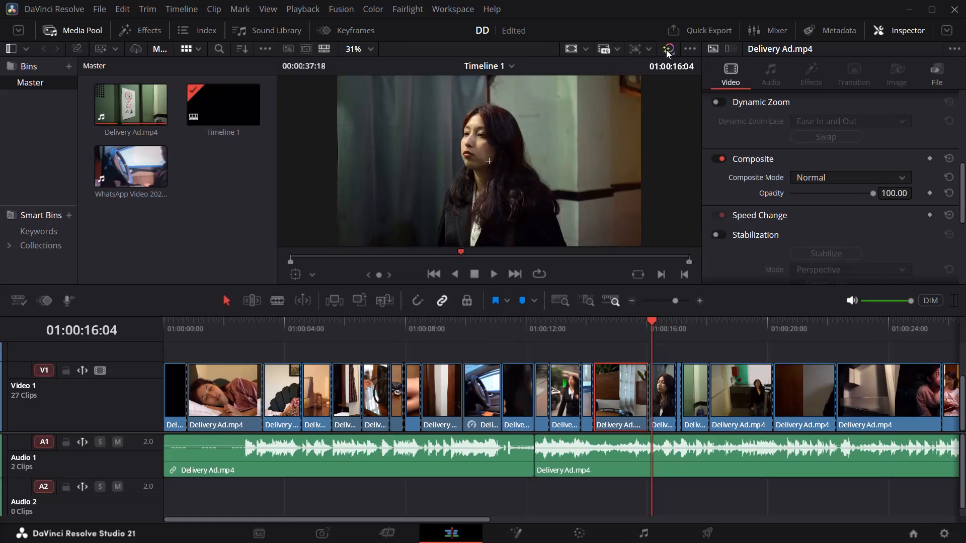
pyautogui.click(666, 50)
pyautogui.click(666, 50)
pyautogui.click(666, 50)
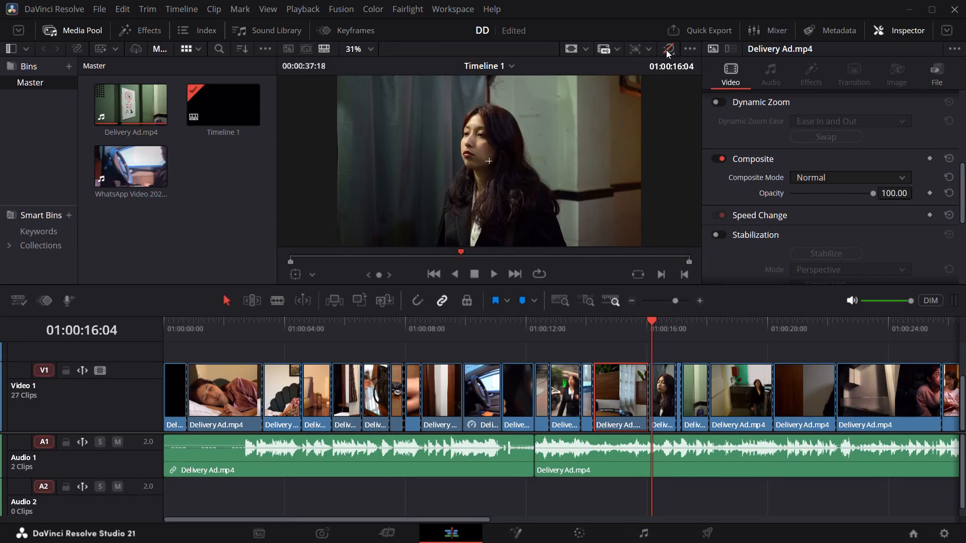
pyautogui.click(666, 50)
pyautogui.click(666, 50)
pyautogui.click(666, 50)
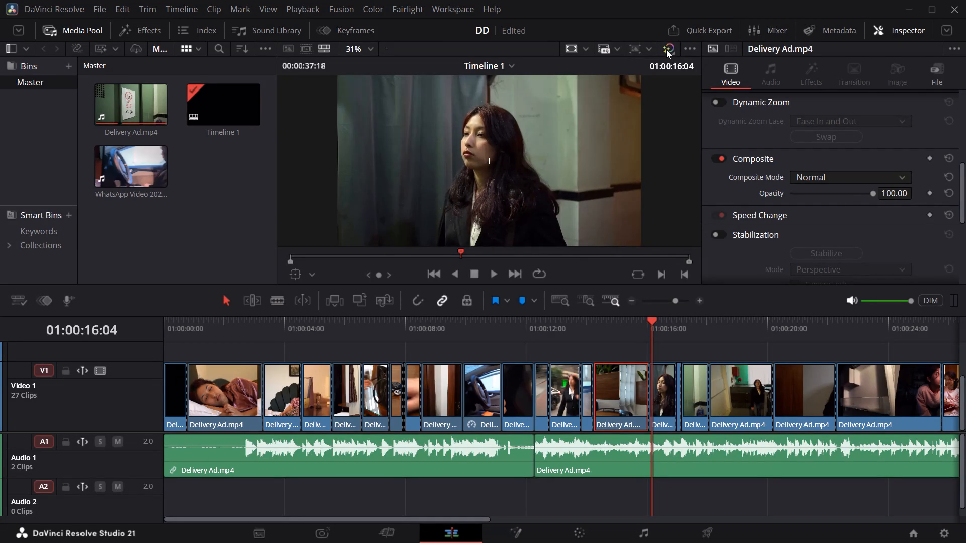
pyautogui.click(666, 50)
pyautogui.click(666, 50)
pyautogui.click(666, 50)
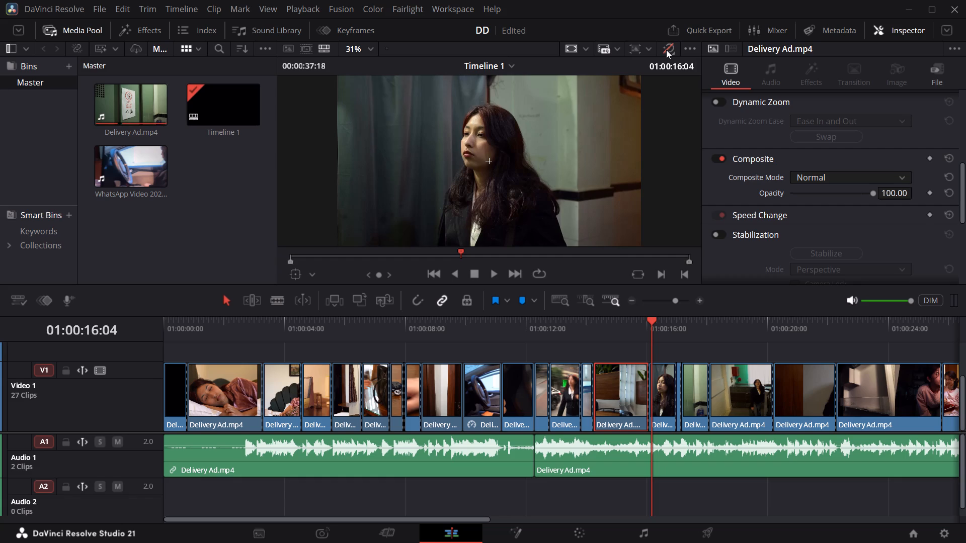
pyautogui.click(666, 50)
# Scrub from the wood-panelled desk shot into the curtain shot and compare frame 01:00:16:14 with the grade on and bypassed.
pyautogui.click(594, 329)
pyautogui.moveTo(596, 330); pyautogui.dragTo(656, 330)
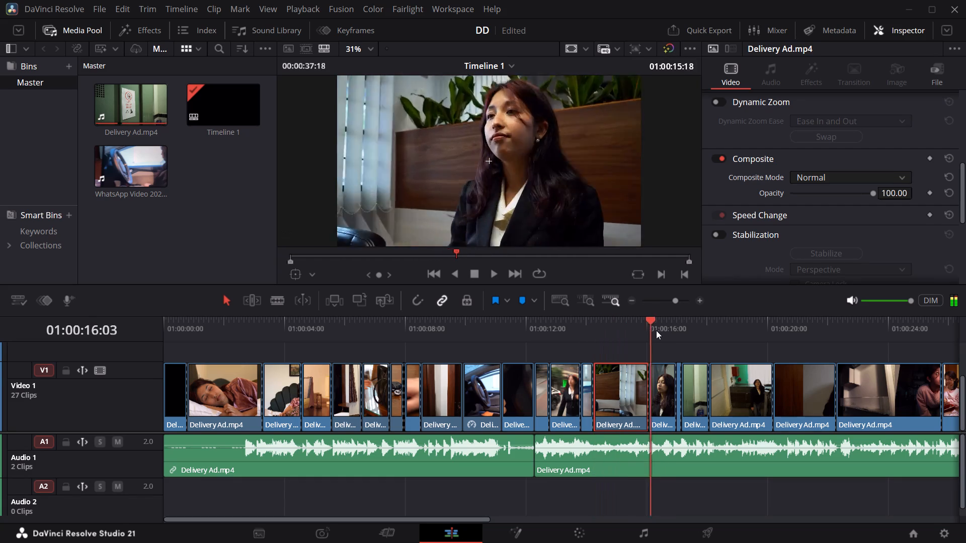
pyautogui.moveTo(656, 330); pyautogui.dragTo(665, 330)
pyautogui.click(670, 51)
pyautogui.click(670, 51)
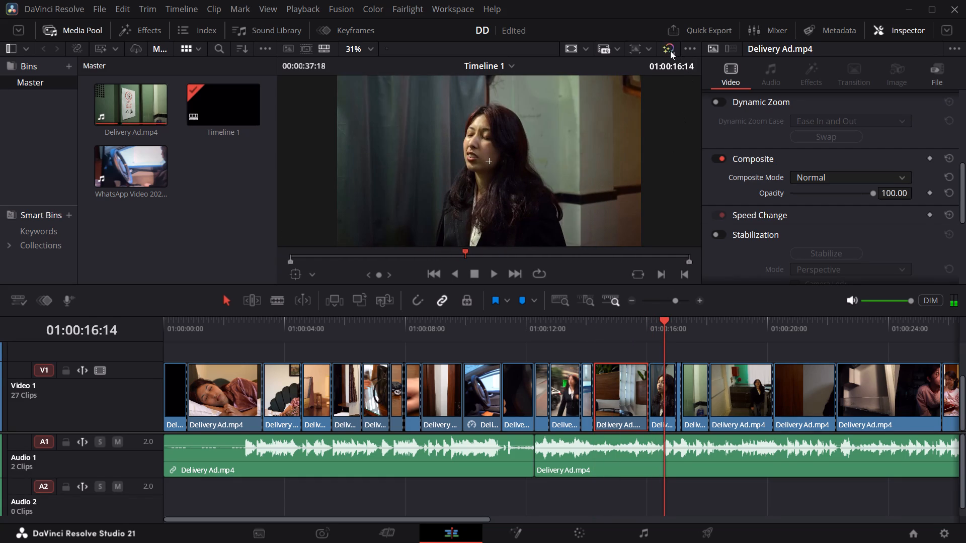
pyautogui.click(670, 51)
pyautogui.click(670, 51)
pyautogui.click(670, 51)
pyautogui.click(670, 51)
# Play the timeline from about the 12-second mark through the curtain shot to review it in context up to the lift sign shot.
pyautogui.click(522, 336)
pyautogui.press('space')
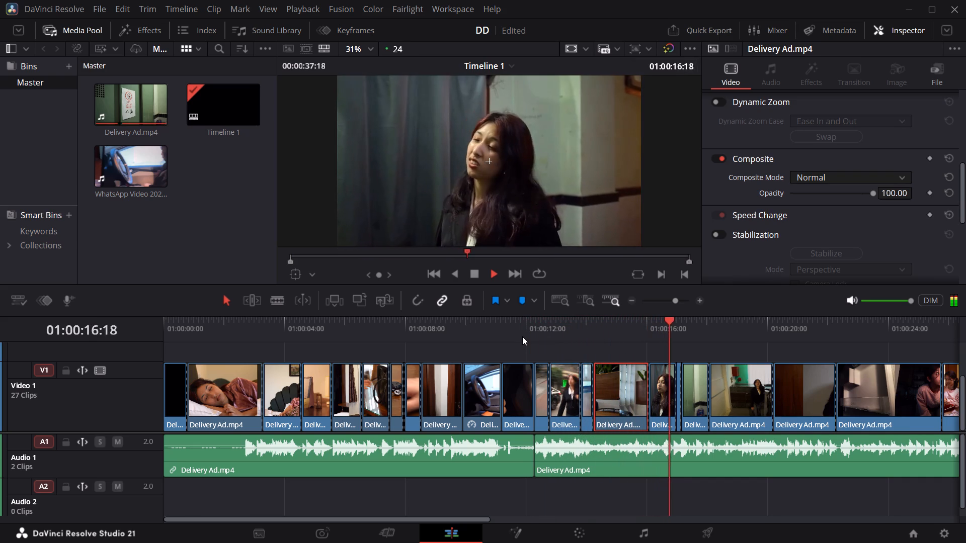
pyautogui.moveTo(707, 335); pyautogui.dragTo(691, 343)
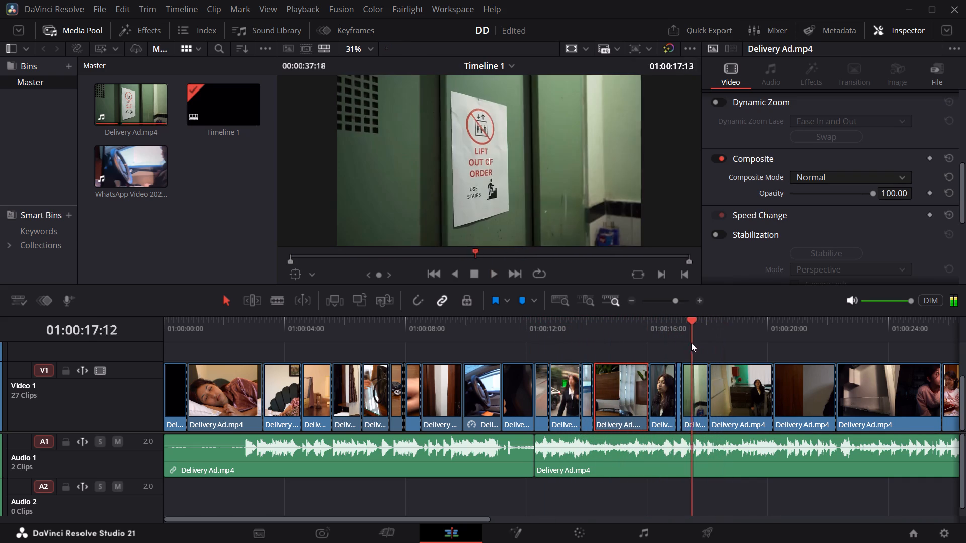
pyautogui.moveTo(691, 343); pyautogui.dragTo(689, 343)
pyautogui.press('space')
# Open the "Lift out of order" sign clip at 01:00:17:14 on the Color page and set ColorSlice Red density to -1.00 on node 01.
pyautogui.moveTo(701, 329); pyautogui.dragTo(695, 339)
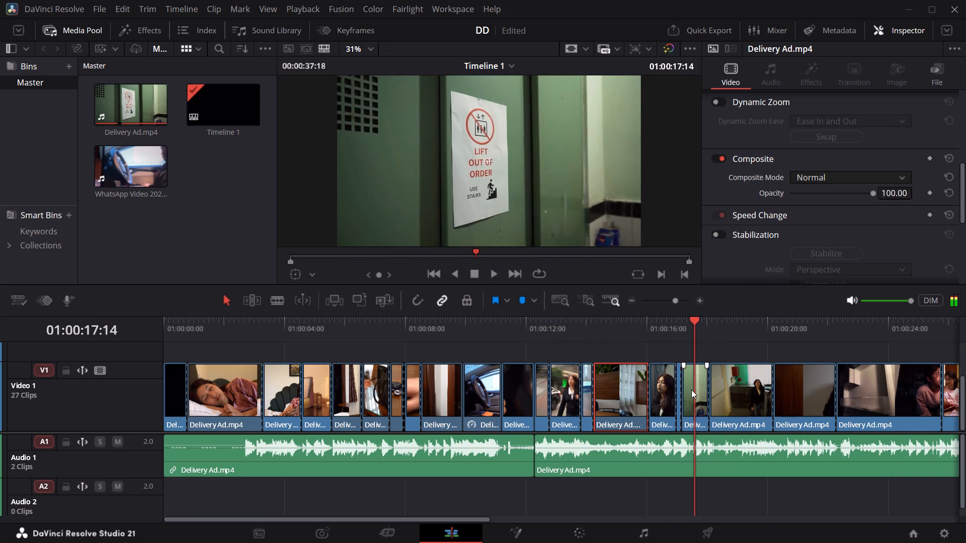
pyautogui.click(691, 390)
pyautogui.click(587, 528)
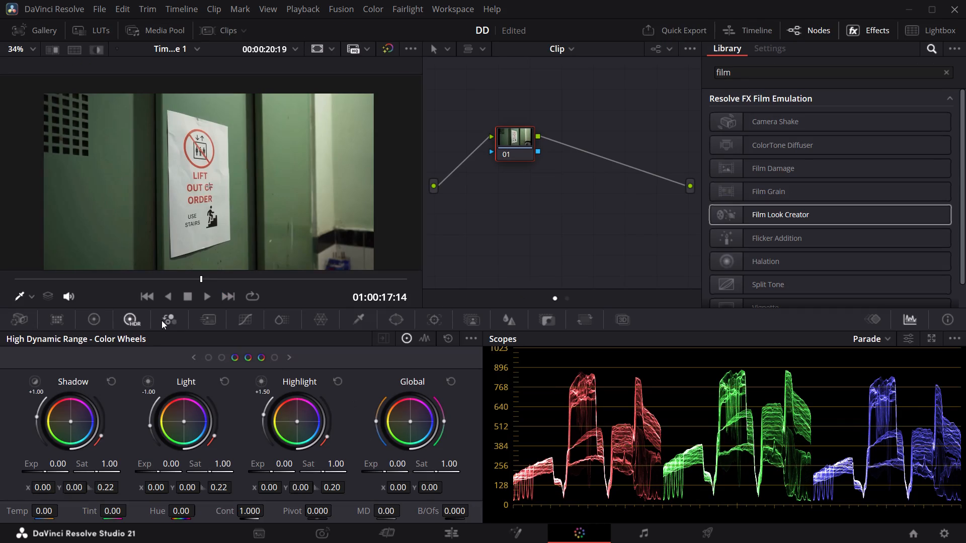
pyautogui.click(278, 320)
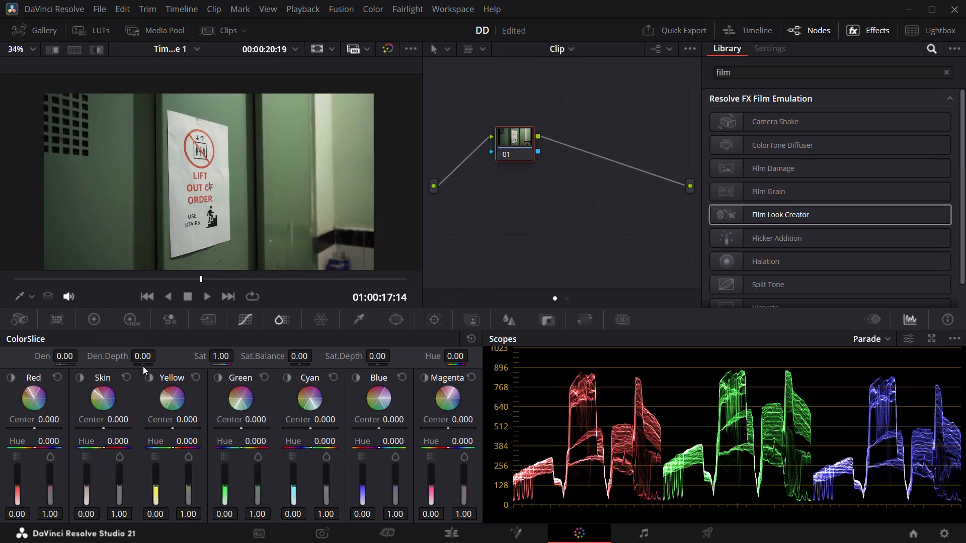
pyautogui.click(217, 375)
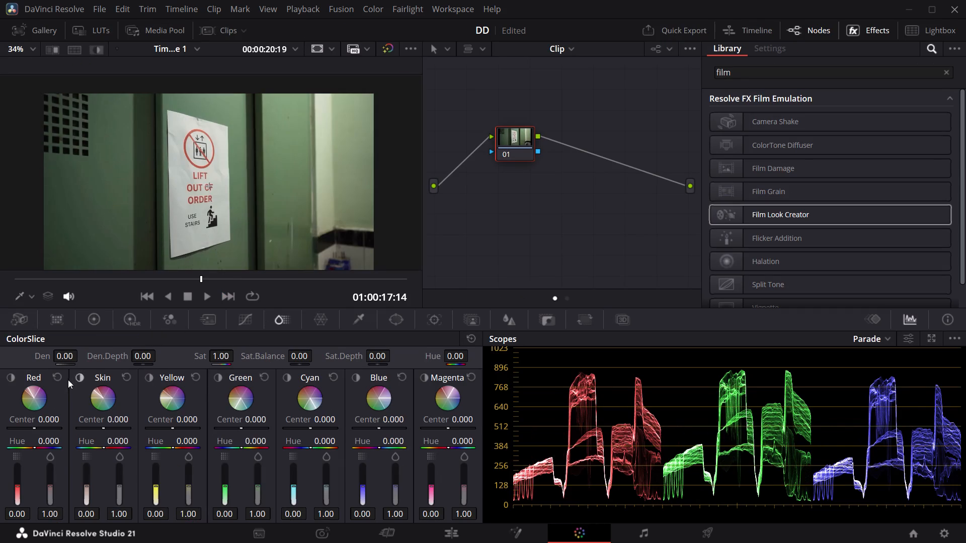
pyautogui.click(13, 378)
pyautogui.click(80, 378)
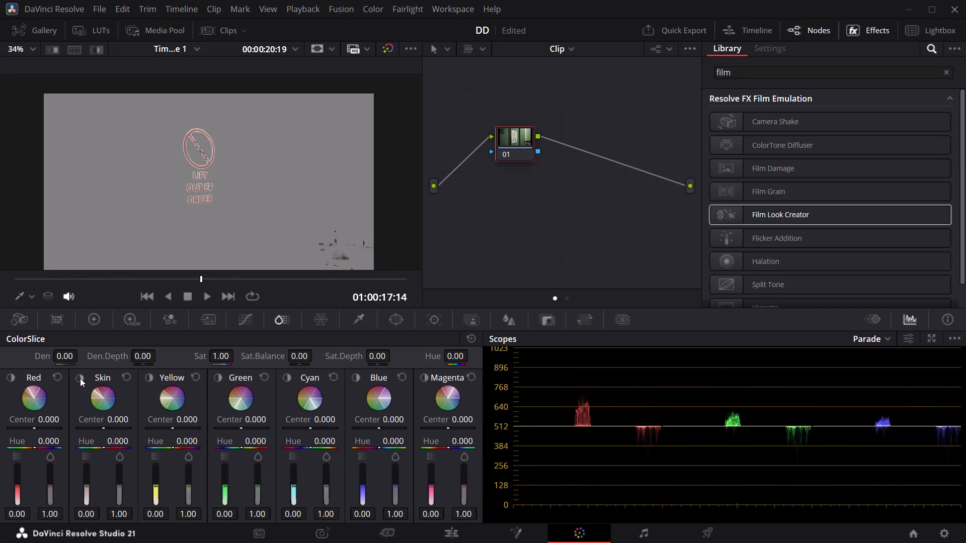
pyautogui.click(9, 378)
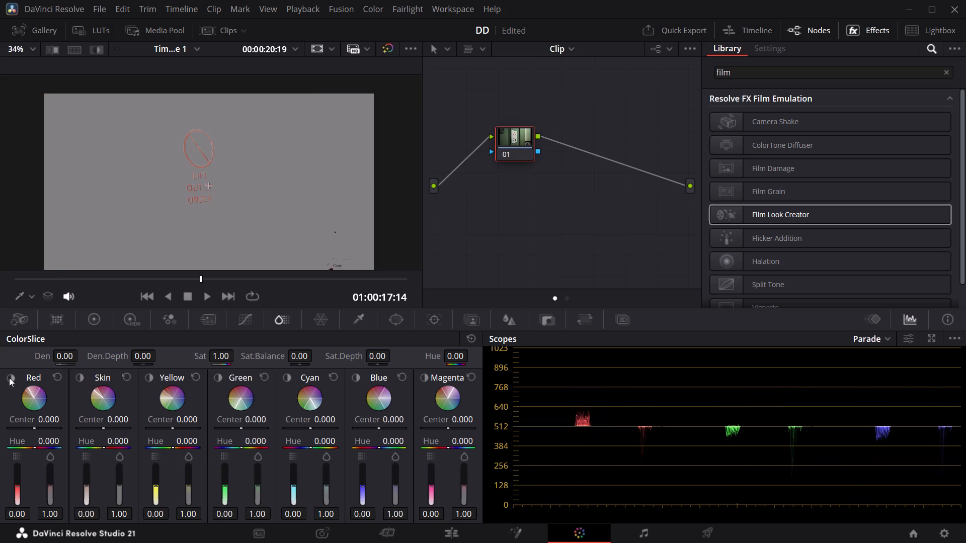
pyautogui.moveTo(19, 515); pyautogui.dragTo(59, 513)
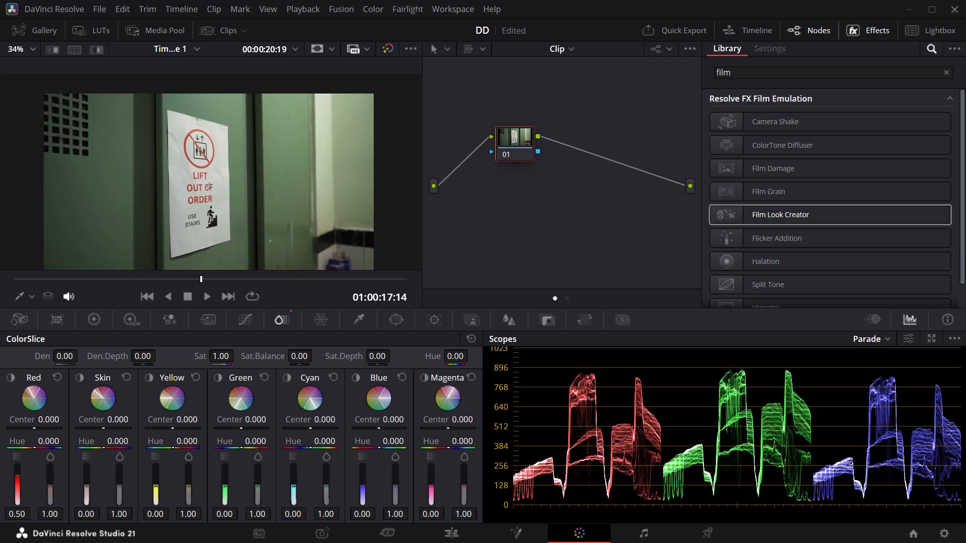
pyautogui.moveTo(59, 513); pyautogui.dragTo(332, 253)
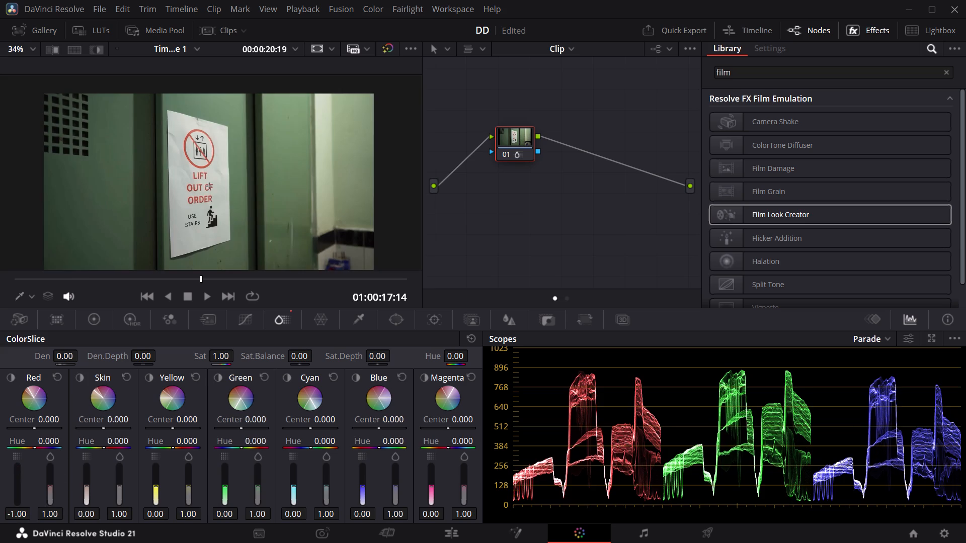
pyautogui.moveTo(332, 253); pyautogui.dragTo(304, 252)
# Preview each ColorSlice vector's highlight, from Skin through Magenta plus Red and Green again, to examine which areas of the sign shot it covers.
pyautogui.click(76, 380)
pyautogui.click(148, 378)
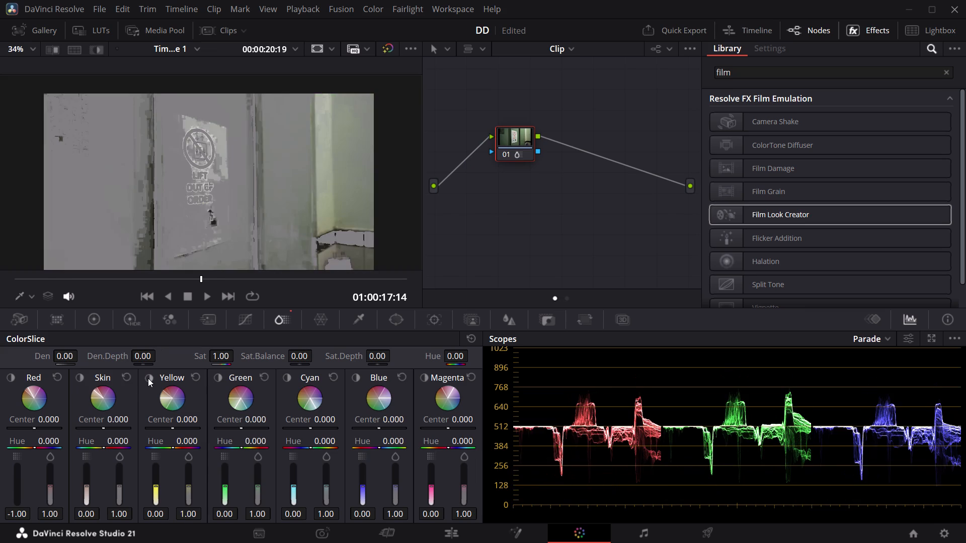
pyautogui.click(217, 383)
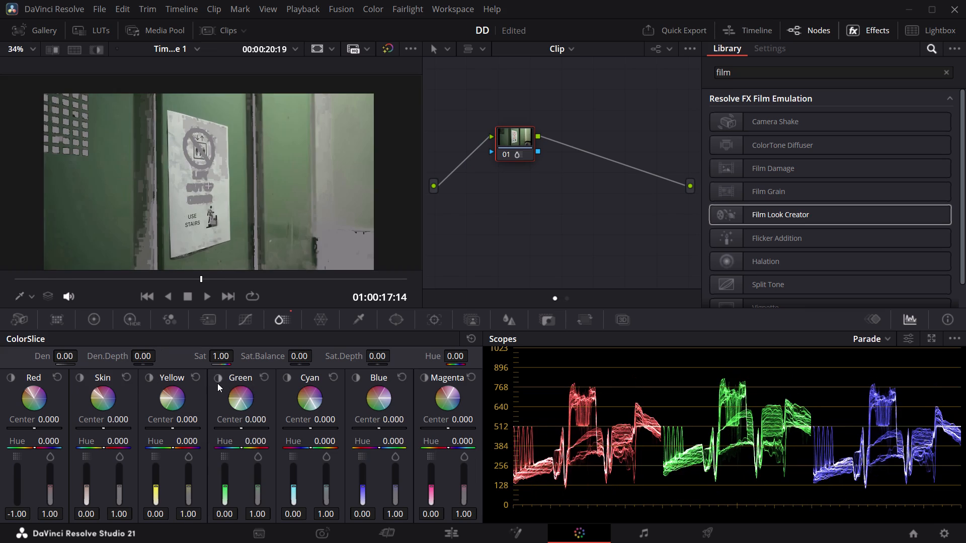
pyautogui.click(283, 379)
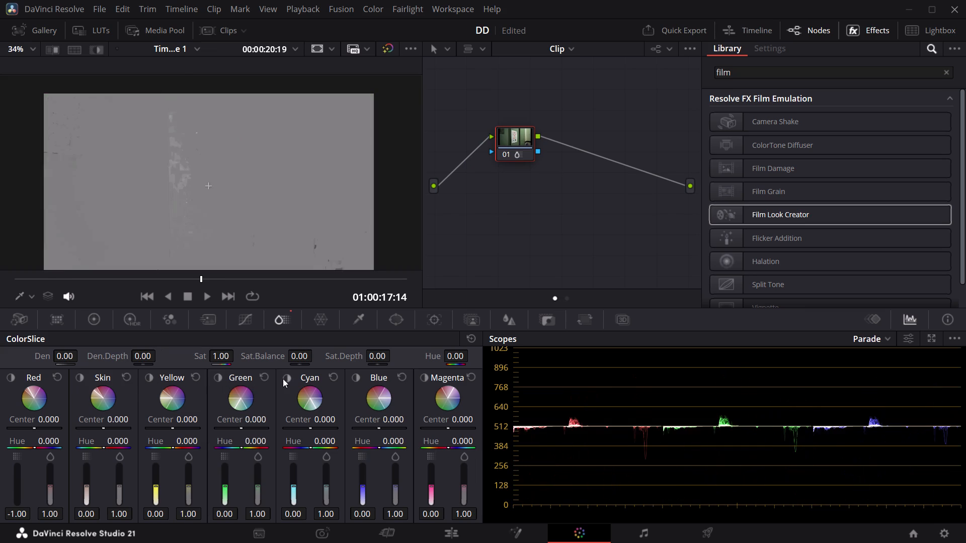
pyautogui.click(355, 380)
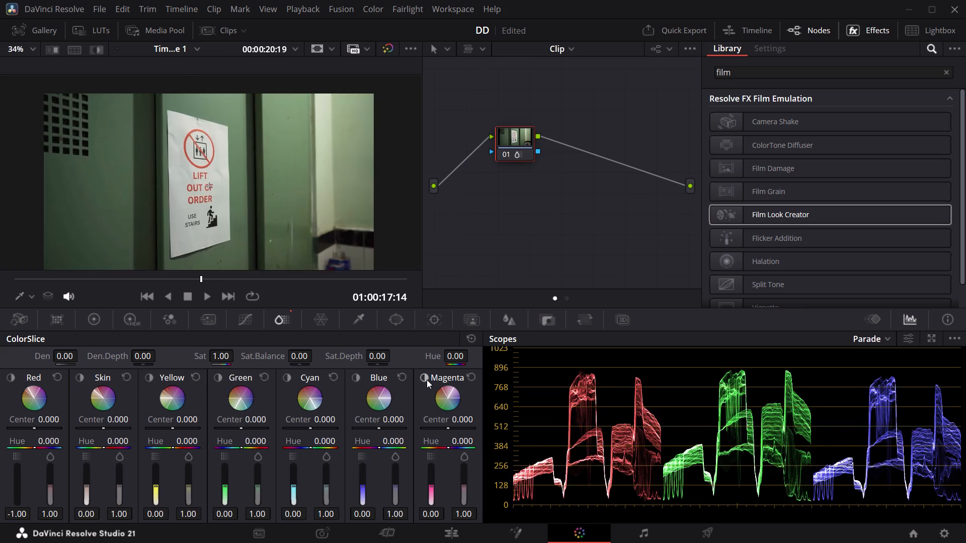
pyautogui.click(422, 380)
pyautogui.click(219, 379)
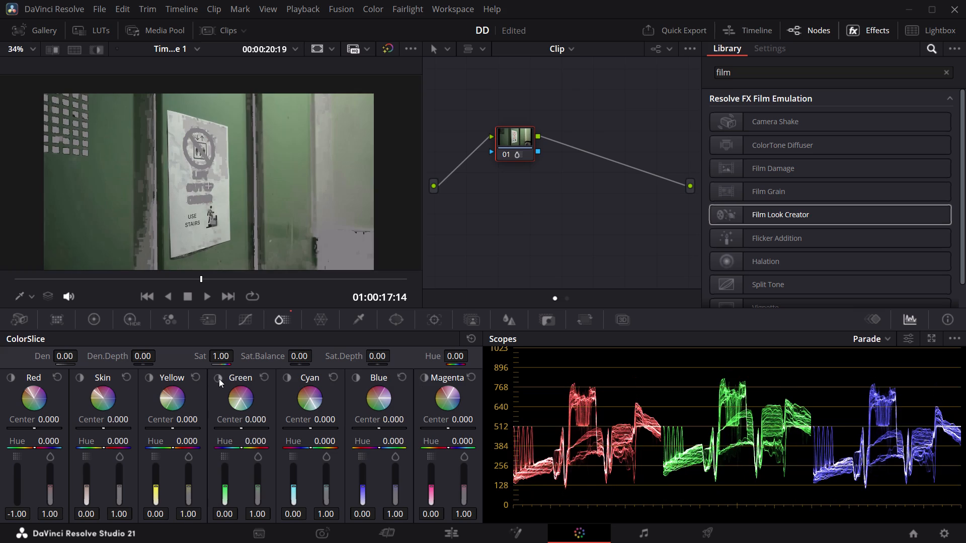
pyautogui.click(8, 379)
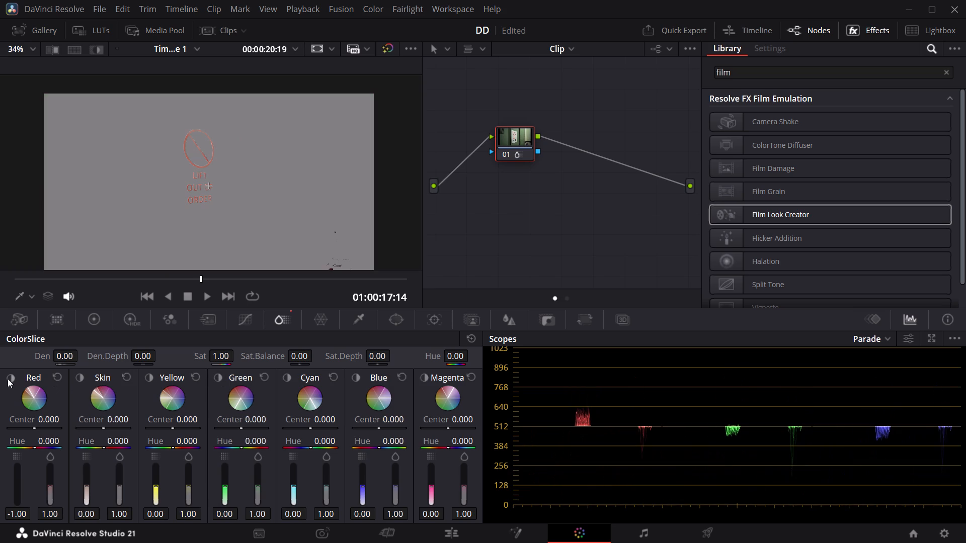
pyautogui.click(217, 378)
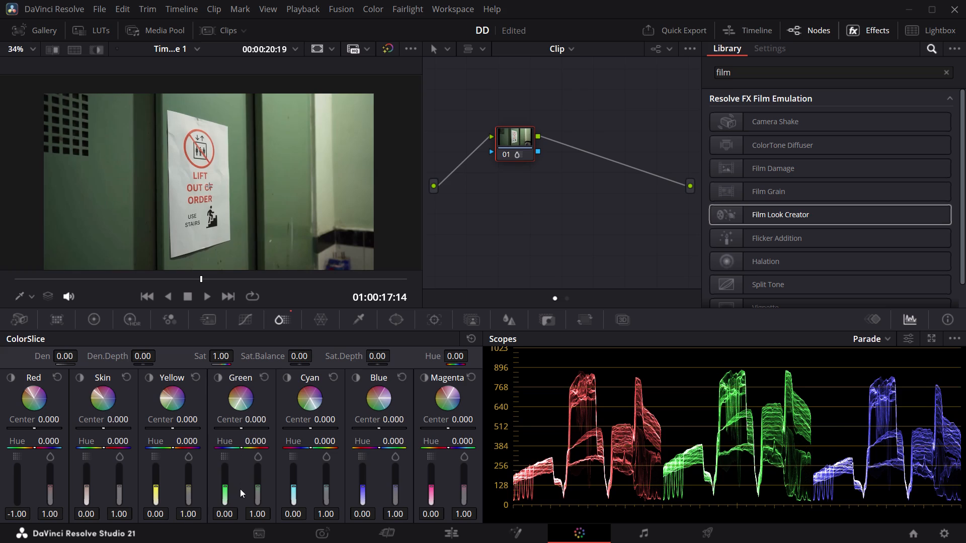
# Set ColorSlice Green density to -1.00 and raise Green saturation to about 1.4 on the lift sign shot's node 01.
pyautogui.moveTo(224, 514); pyautogui.dragTo(965, 275)
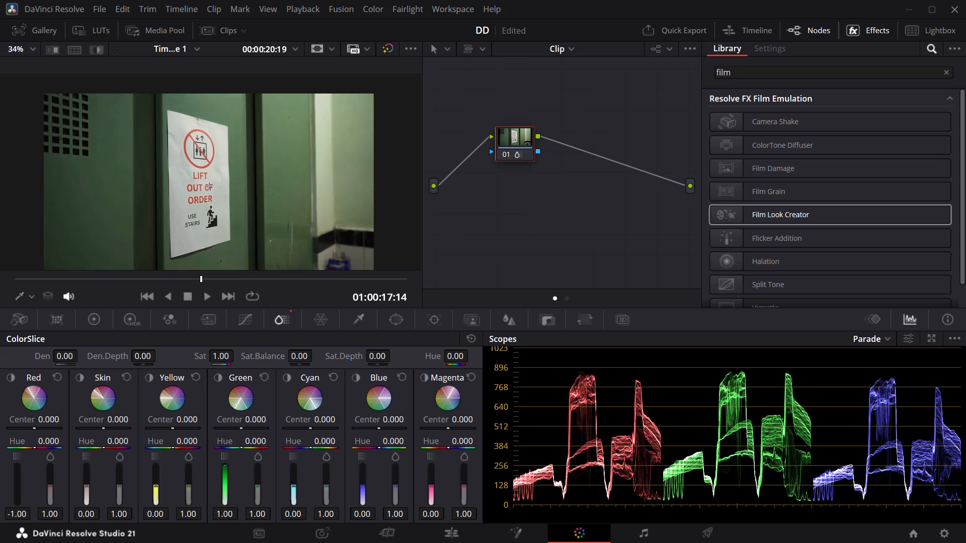
pyautogui.moveTo(965, 275); pyautogui.dragTo(77, 267)
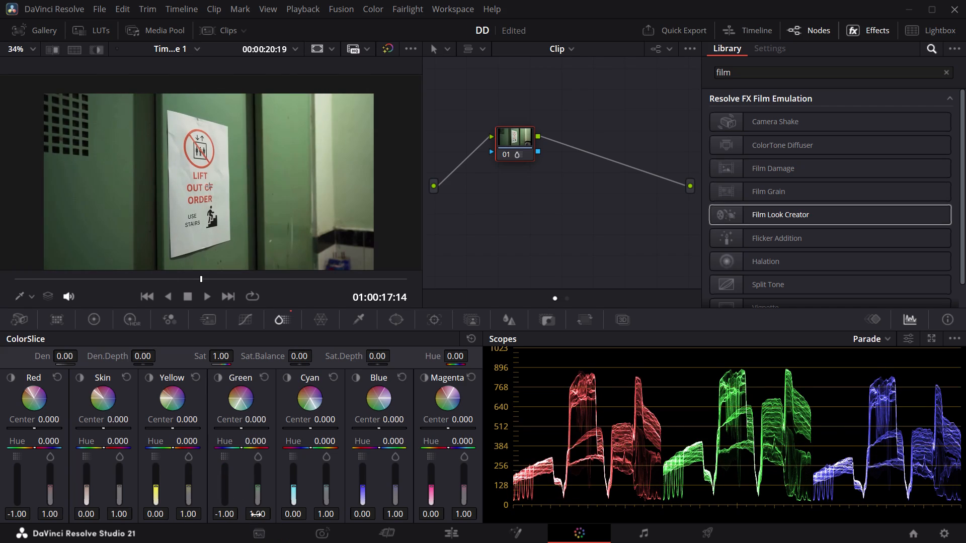
pyautogui.moveTo(256, 515); pyautogui.dragTo(581, 499)
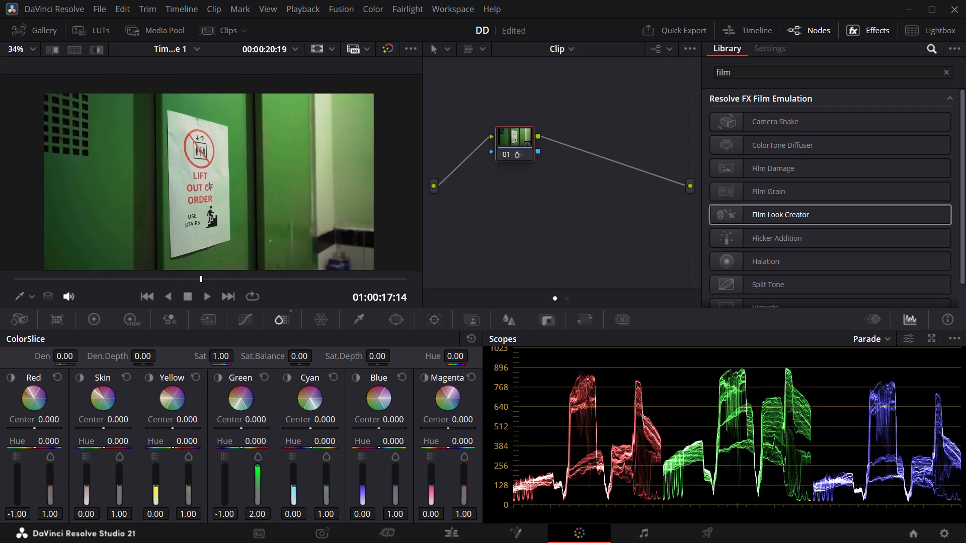
pyautogui.moveTo(581, 499); pyautogui.dragTo(499, 490)
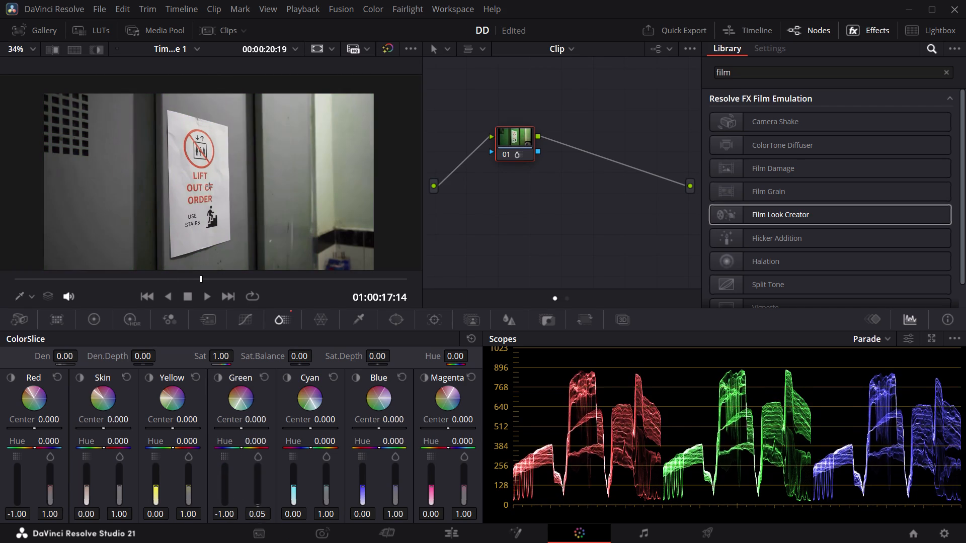
pyautogui.moveTo(499, 490); pyautogui.dragTo(682, 480)
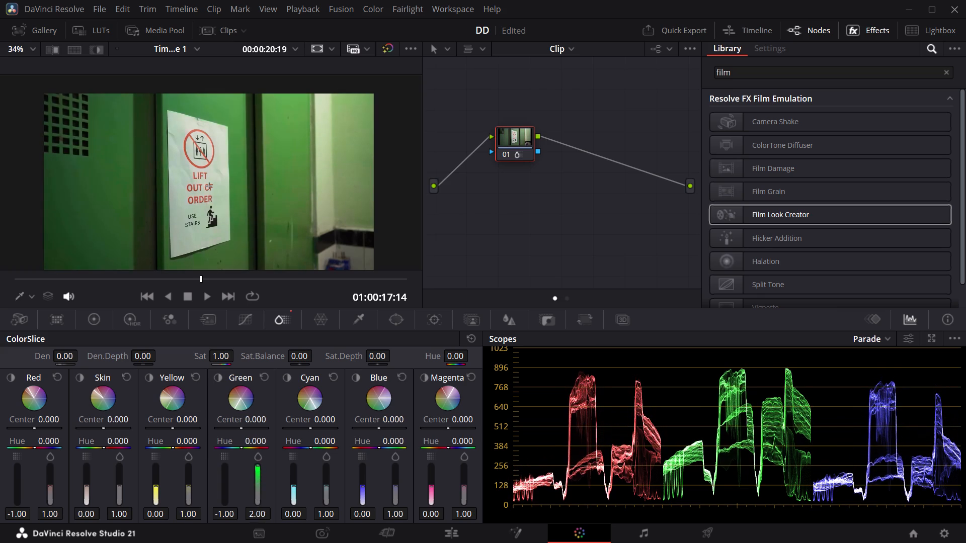
pyautogui.moveTo(682, 480); pyautogui.dragTo(662, 479)
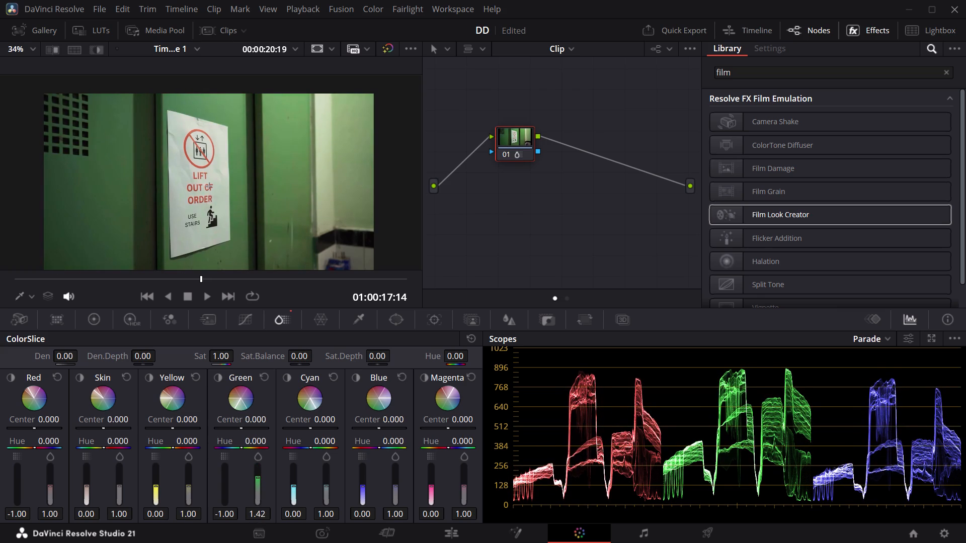
pyautogui.moveTo(662, 479); pyautogui.dragTo(670, 476)
# In the HDR color wheels, set exposure to 0.04 for Light, -0.31 for Highlight and 0.04 for Global.
pyautogui.click(125, 325)
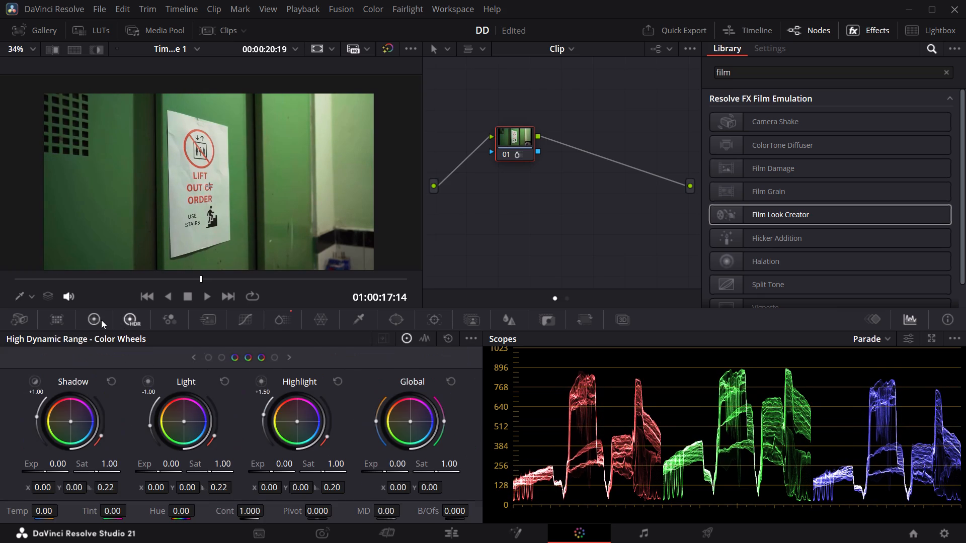
pyautogui.moveTo(157, 473); pyautogui.dragTo(170, 468)
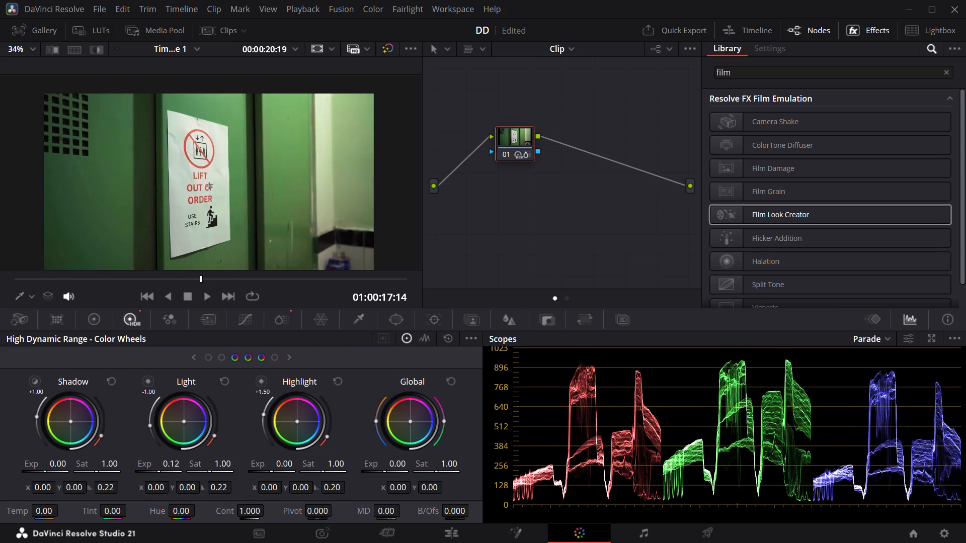
pyautogui.moveTo(170, 468); pyautogui.dragTo(168, 468)
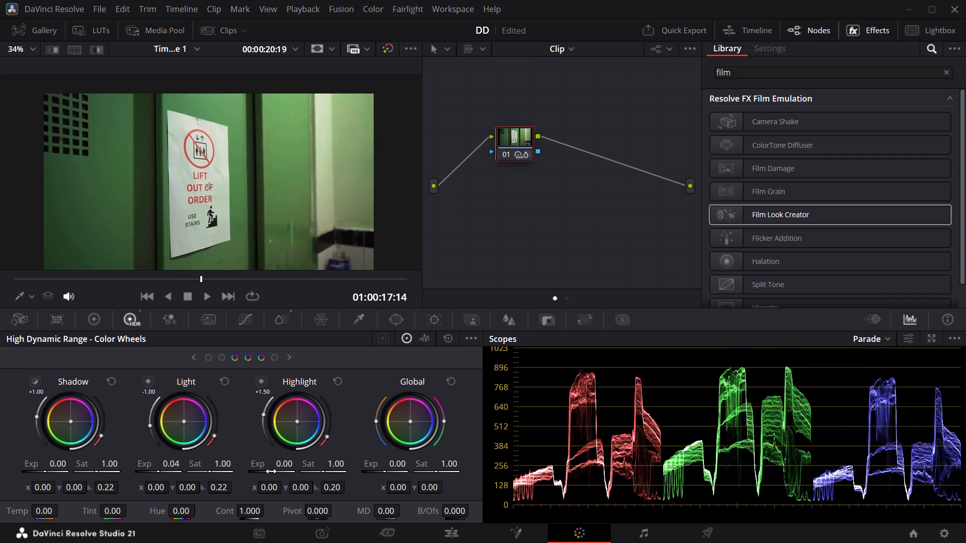
pyautogui.moveTo(271, 472); pyautogui.dragTo(886, 247)
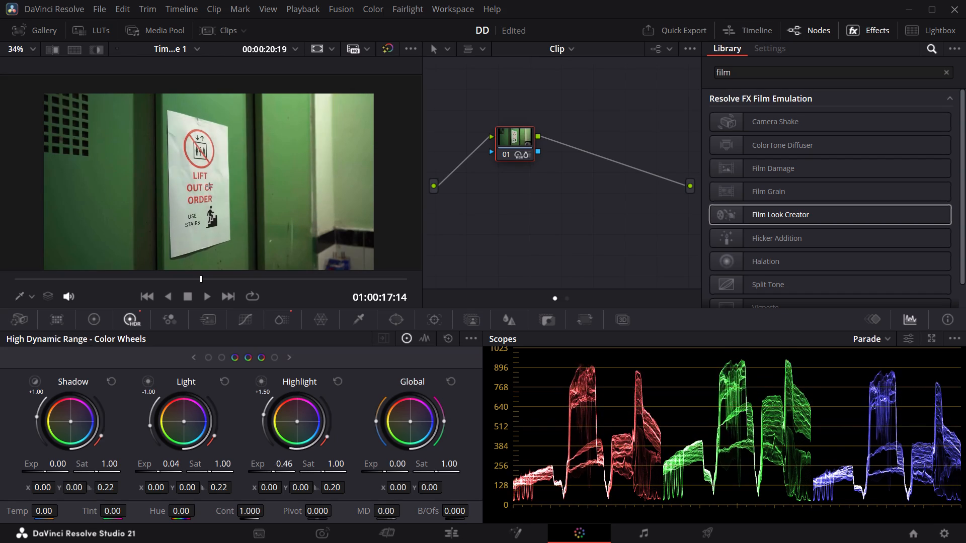
pyautogui.moveTo(886, 247); pyautogui.dragTo(670, 263)
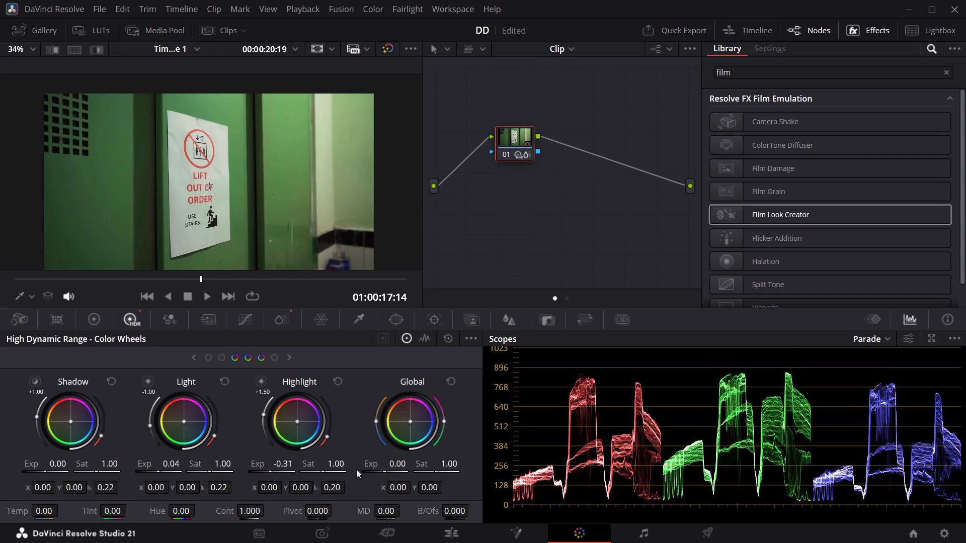
pyautogui.click(384, 475)
pyautogui.moveTo(381, 473); pyautogui.dragTo(386, 473)
pyautogui.moveTo(386, 473); pyautogui.dragTo(367, 472)
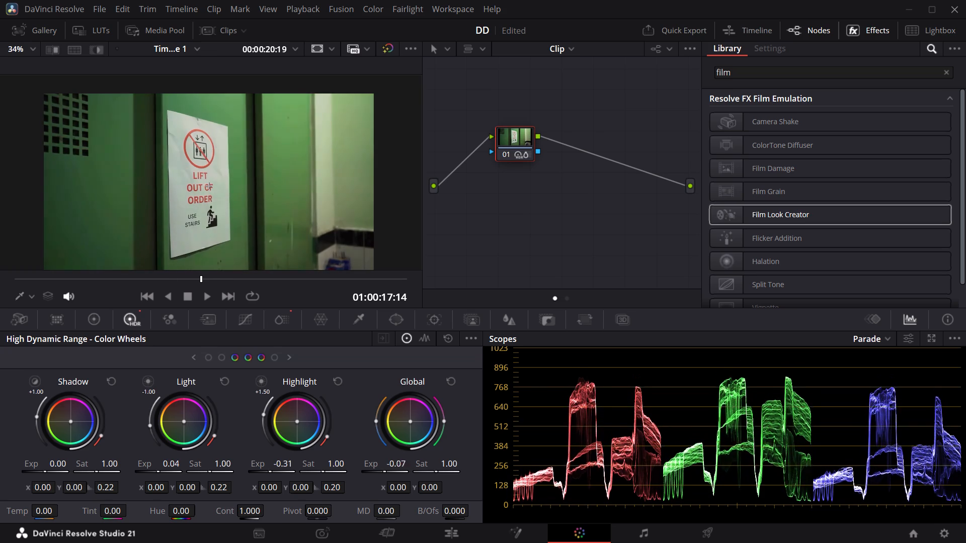
pyautogui.moveTo(367, 472); pyautogui.dragTo(391, 472)
# Lower the HDR Shadow wheel's exposure to -0.98 to deepen the dark parts of the lift sign shot.
pyautogui.moveTo(43, 475); pyautogui.dragTo(79, 474)
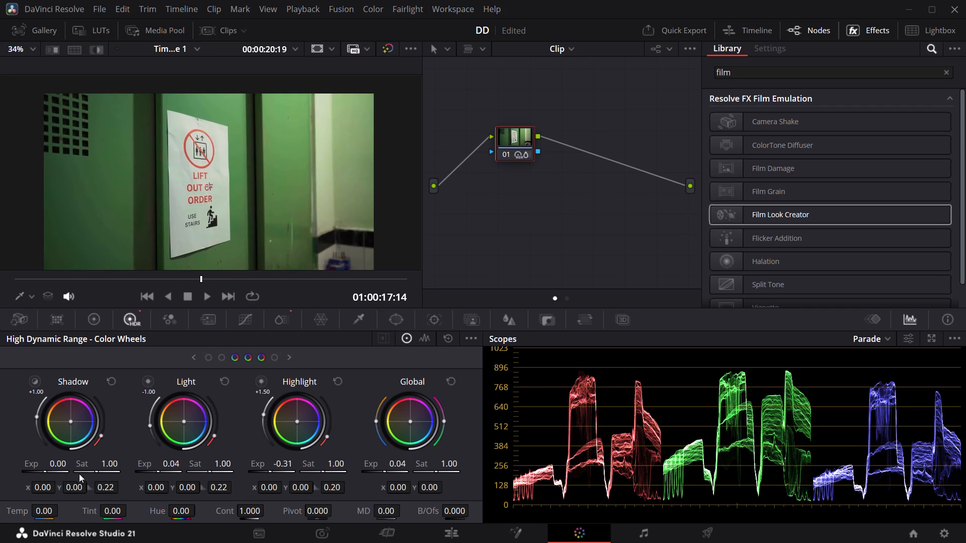
pyautogui.moveTo(79, 474); pyautogui.dragTo(2, 477)
pyautogui.moveTo(49, 473); pyautogui.dragTo(387, 273)
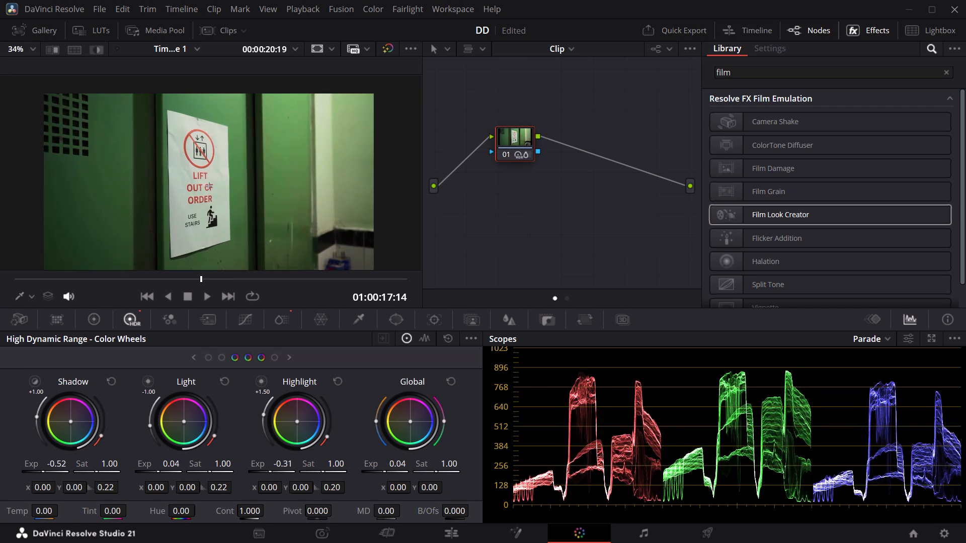
pyautogui.moveTo(387, 273); pyautogui.dragTo(301, 275)
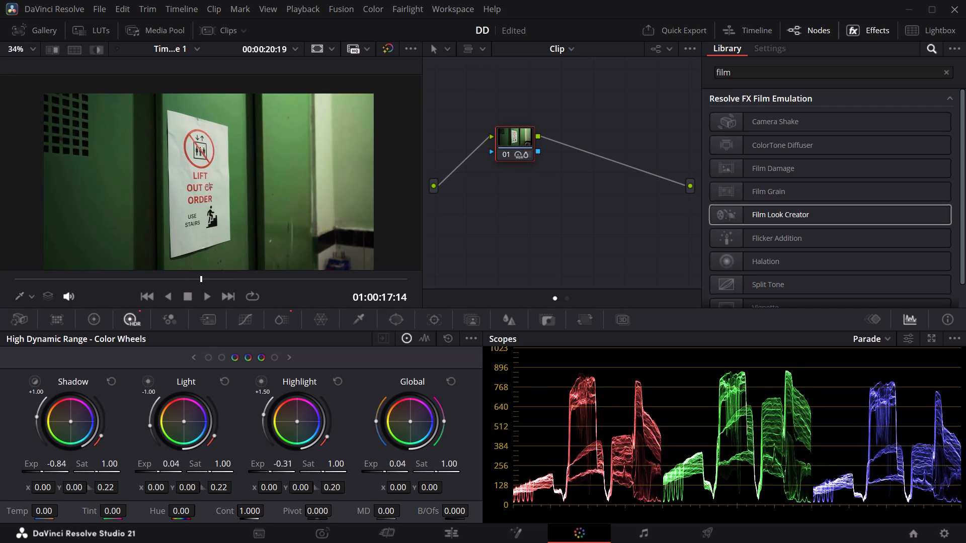
pyautogui.moveTo(301, 275); pyautogui.dragTo(278, 277)
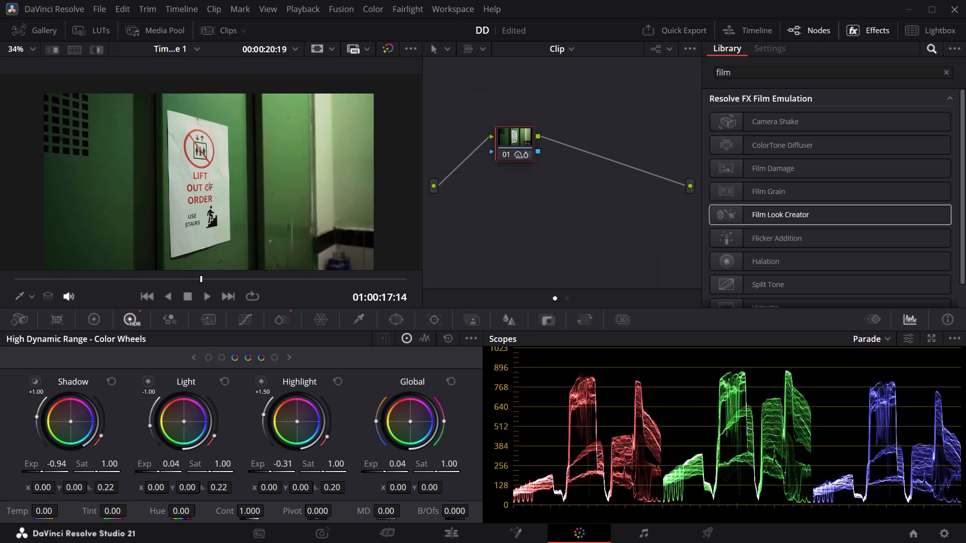
pyautogui.moveTo(278, 277); pyautogui.dragTo(266, 277)
# Select the lift sign clip on the Edit page at 01:00:17:07 and stabilize it in Similarity mode.
pyautogui.moveTo(191, 283); pyautogui.dragTo(30, 288)
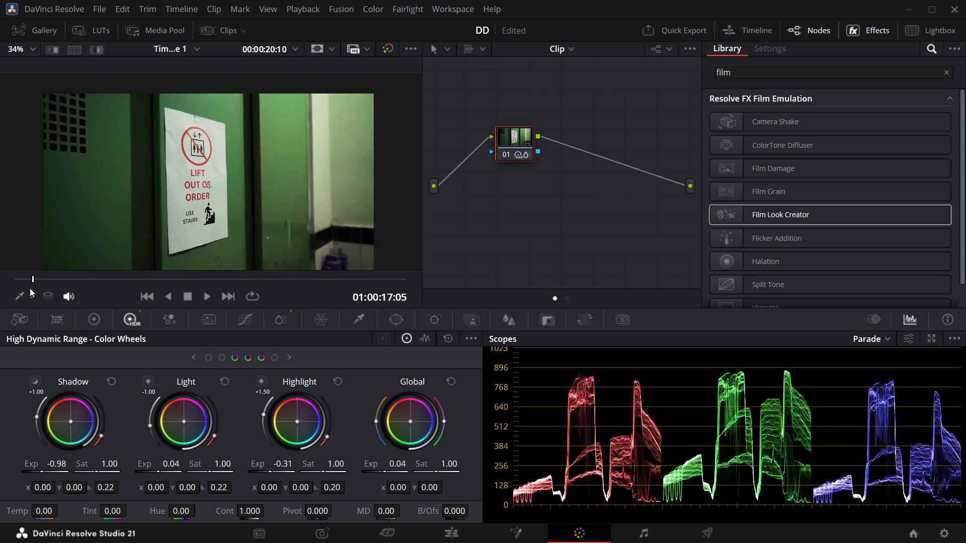
pyautogui.moveTo(30, 288); pyautogui.dragTo(64, 277)
pyautogui.click(460, 542)
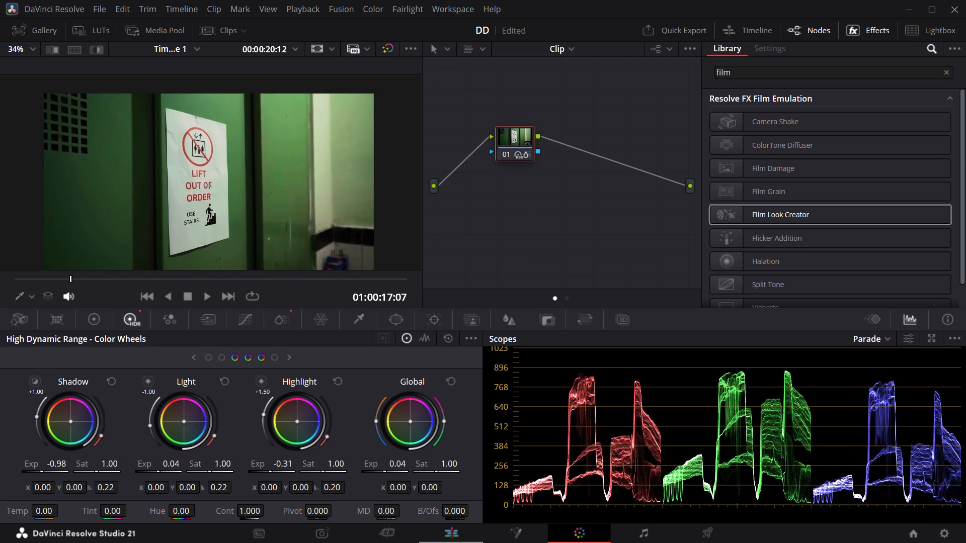
pyautogui.click(690, 409)
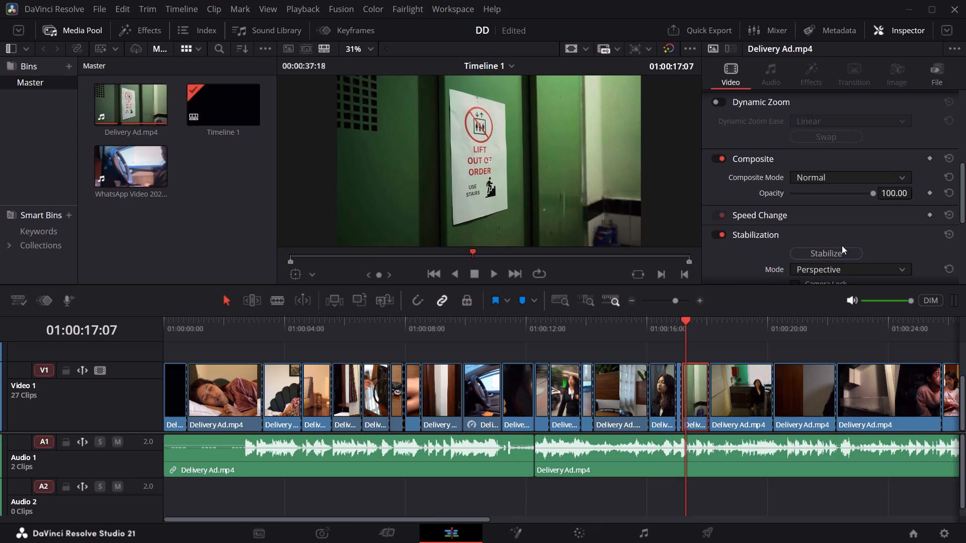
pyautogui.click(834, 264)
pyautogui.click(825, 298)
pyautogui.click(823, 252)
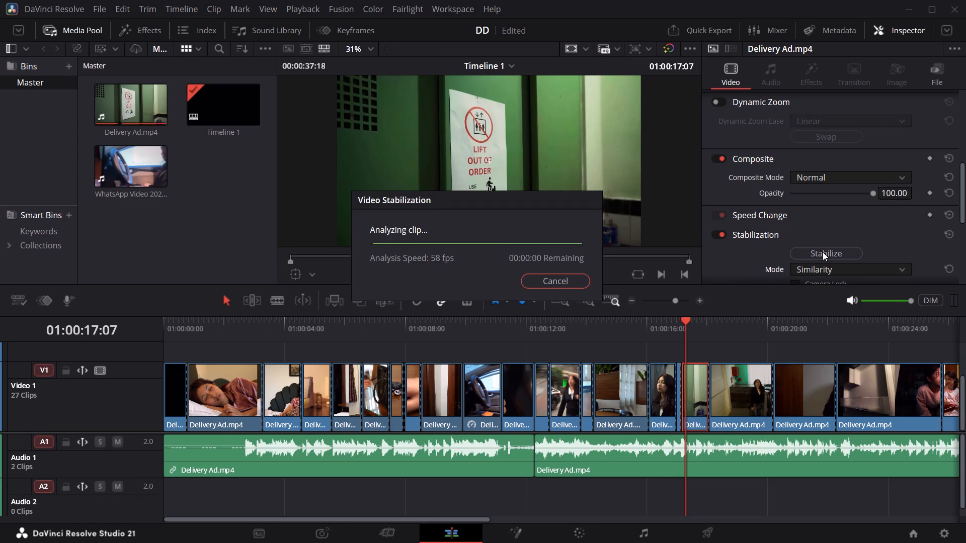
# Play and scrub through the lift sign clip from just before its start to check the stabilized motion.
pyautogui.click(673, 328)
pyautogui.press('space')
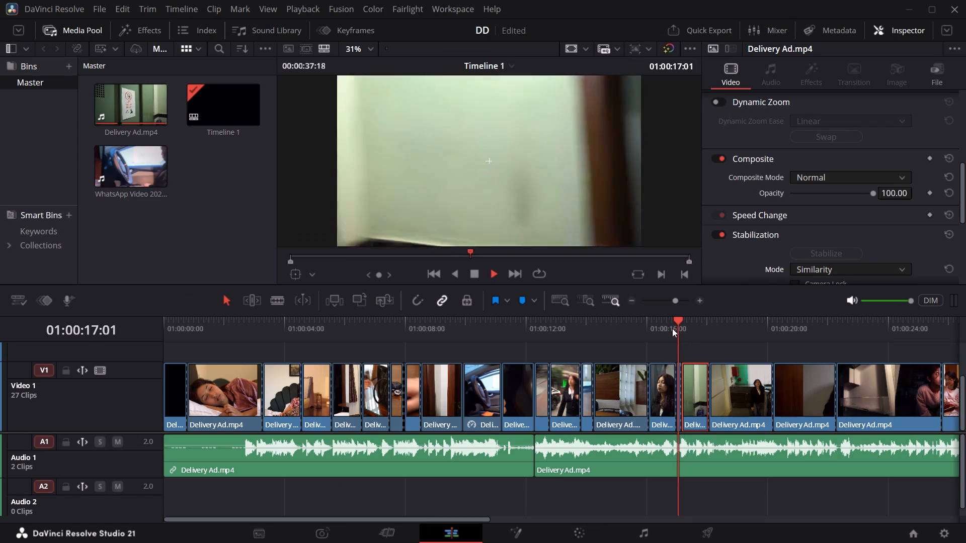
pyautogui.press('space')
pyautogui.click(703, 333)
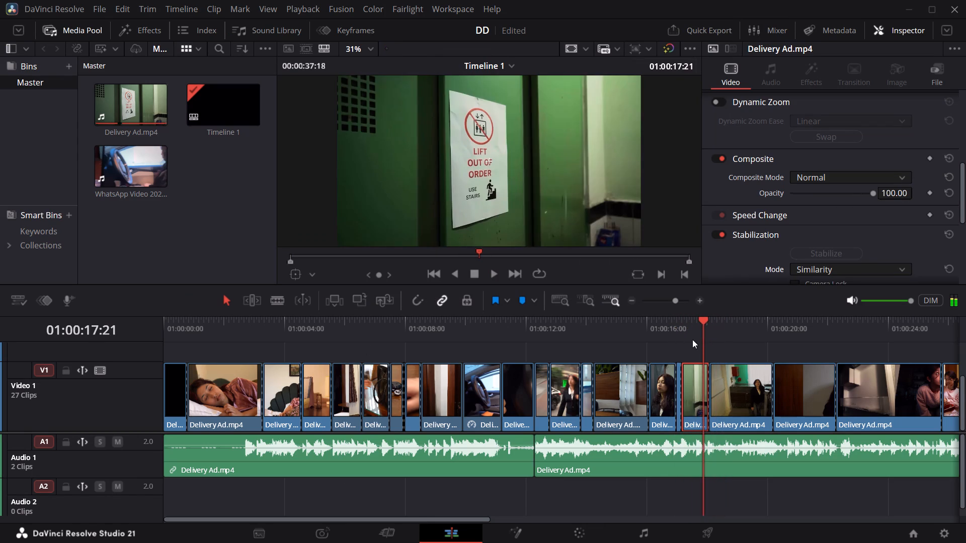
pyautogui.moveTo(696, 328); pyautogui.dragTo(686, 334)
pyautogui.click(686, 391)
pyautogui.click(695, 384)
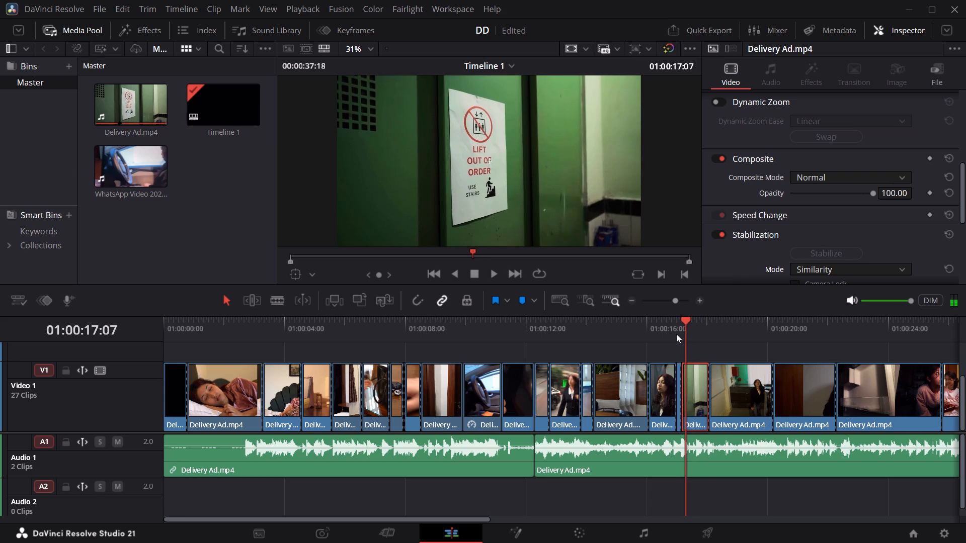
pyautogui.click(676, 334)
pyautogui.press('space')
pyautogui.press('space')
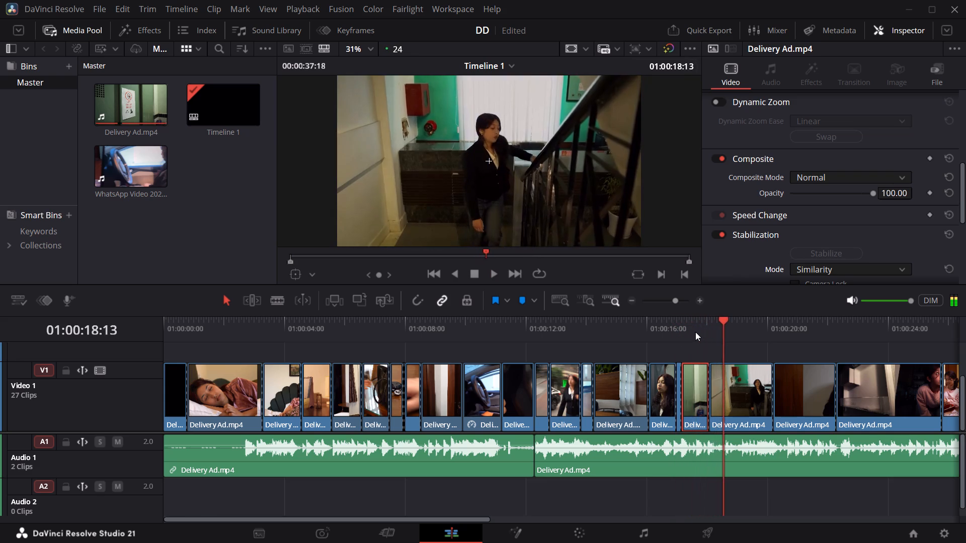
pyautogui.click(697, 326)
pyautogui.moveTo(697, 326); pyautogui.dragTo(687, 329)
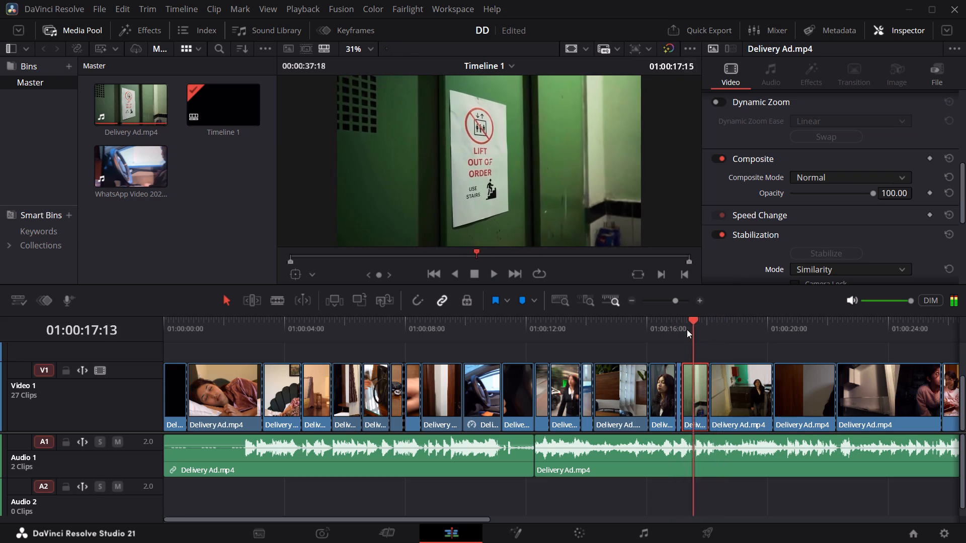
pyautogui.moveTo(687, 329); pyautogui.dragTo(685, 329)
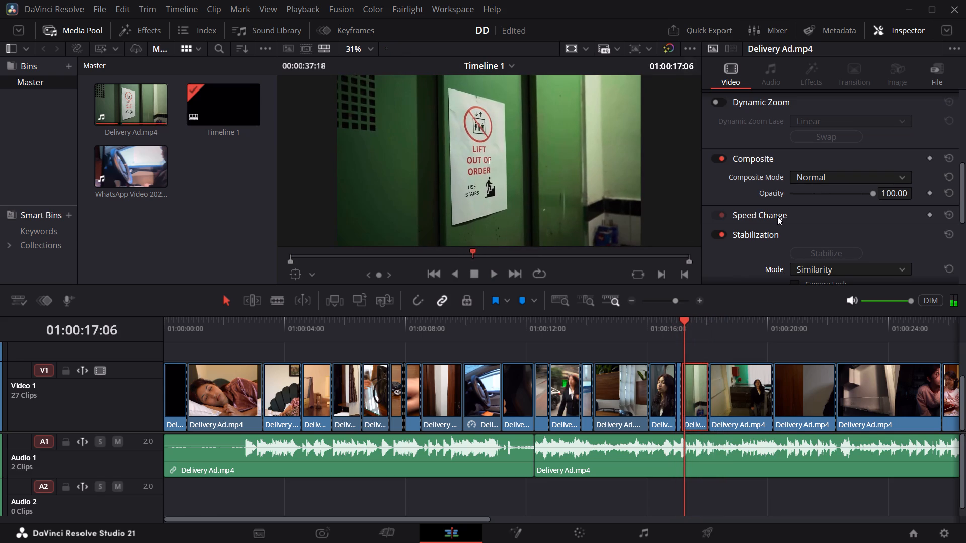
# Enable Dynamic Zoom on the lift sign clip, set its ease to Ease In and Out, and swap the zoom direction.
pyautogui.scroll(2, 774, 232)
pyautogui.click(724, 178)
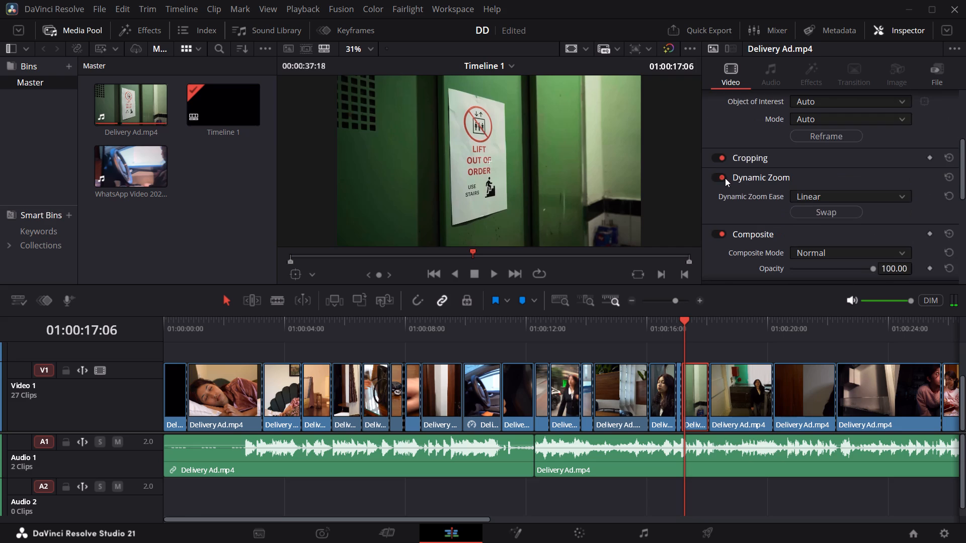
pyautogui.click(816, 196)
pyautogui.click(815, 252)
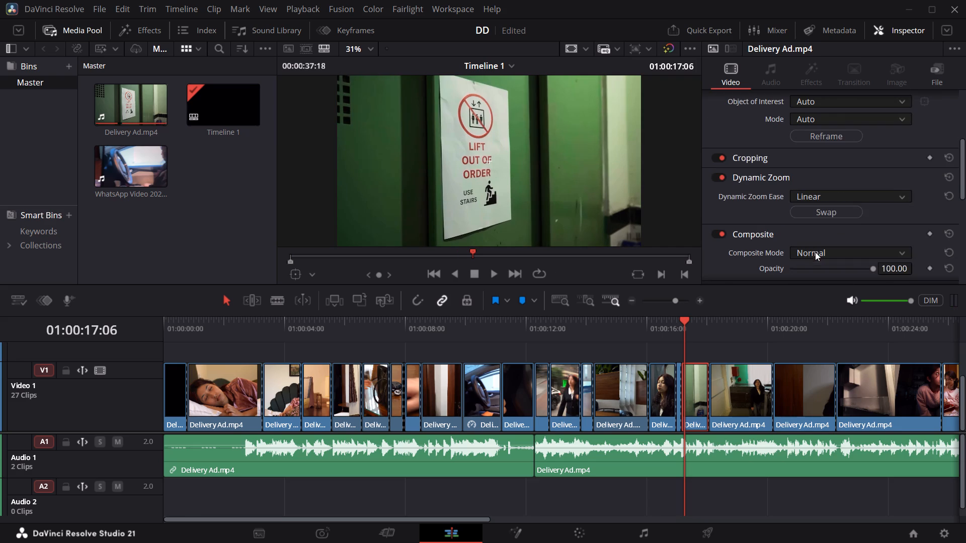
pyautogui.click(822, 213)
# Show the Dynamic Zoom frames in the viewer and enlarge the red frame close to the image edges for a subtler zoom.
pyautogui.click(309, 275)
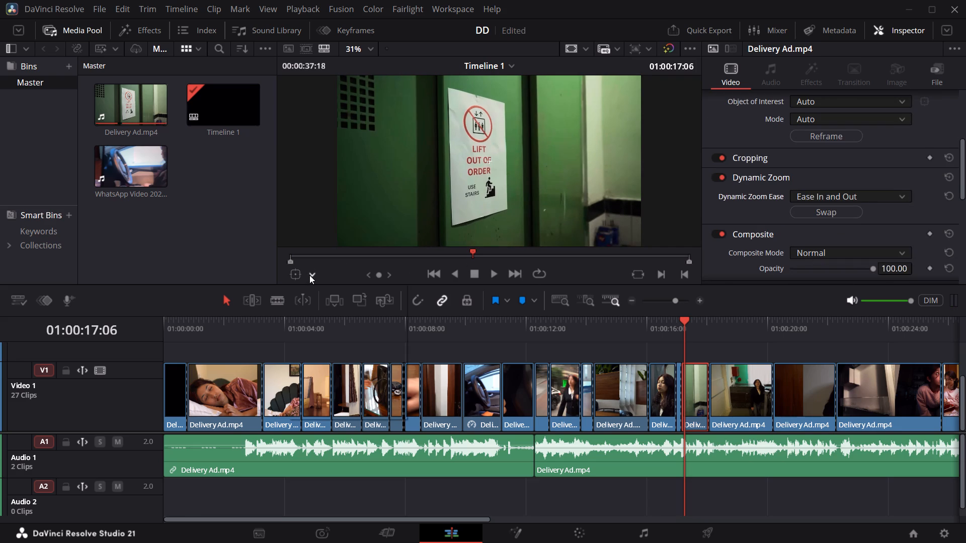
pyautogui.click(313, 322)
pyautogui.moveTo(368, 229); pyautogui.dragTo(350, 233)
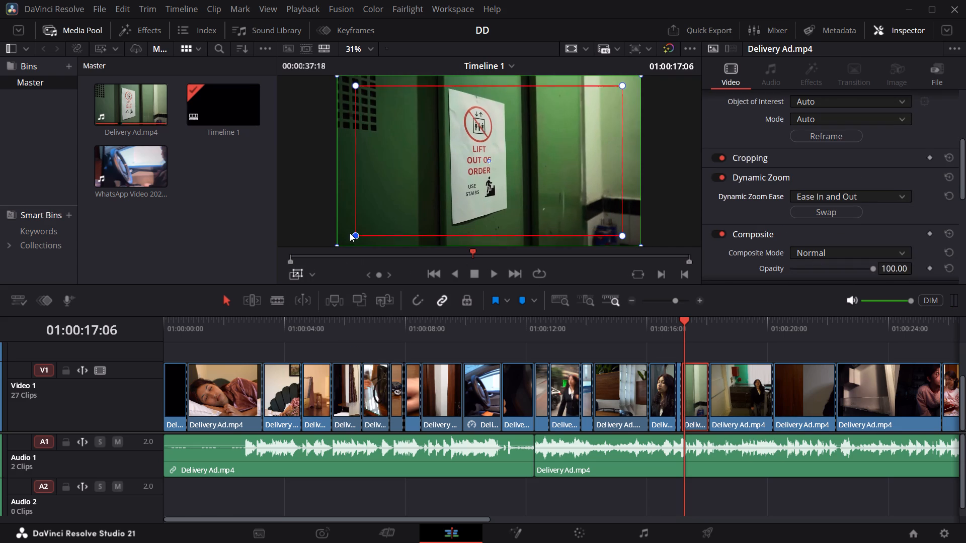
pyautogui.moveTo(350, 233); pyautogui.dragTo(345, 235)
# Hide the Dynamic Zoom frames in the viewer and play through the lift sign clip to check the zoom.
pyautogui.click(664, 323)
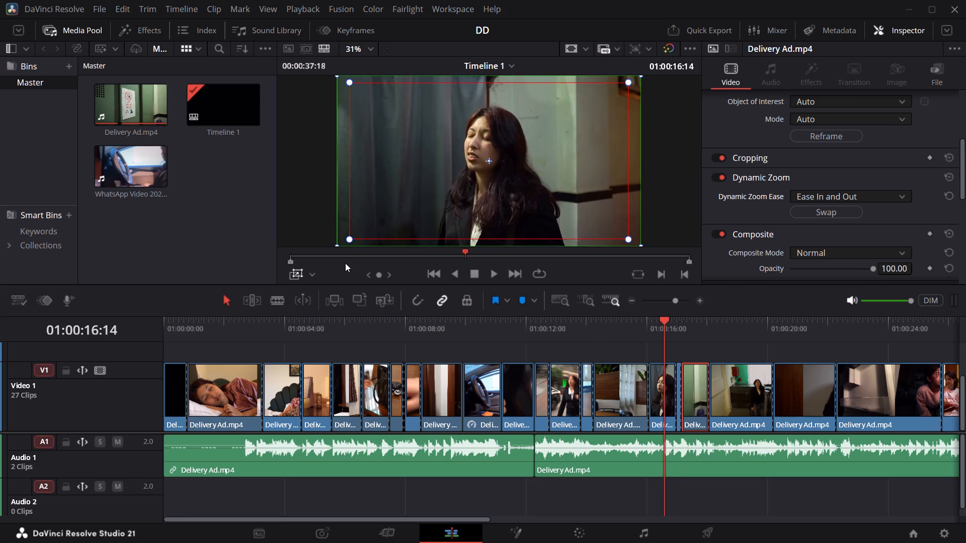
pyautogui.click(309, 275)
pyautogui.click(328, 293)
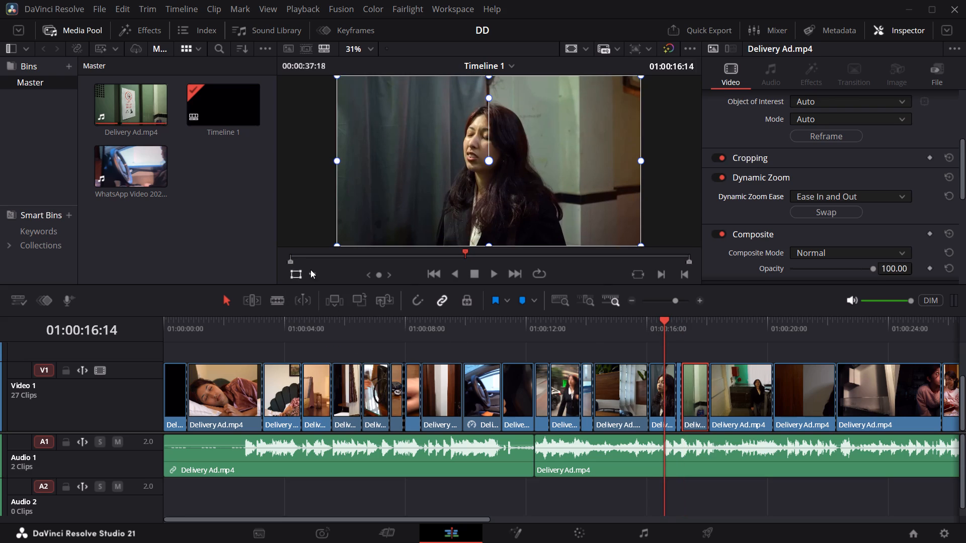
pyautogui.click(311, 275)
pyautogui.click(323, 407)
pyautogui.press('space')
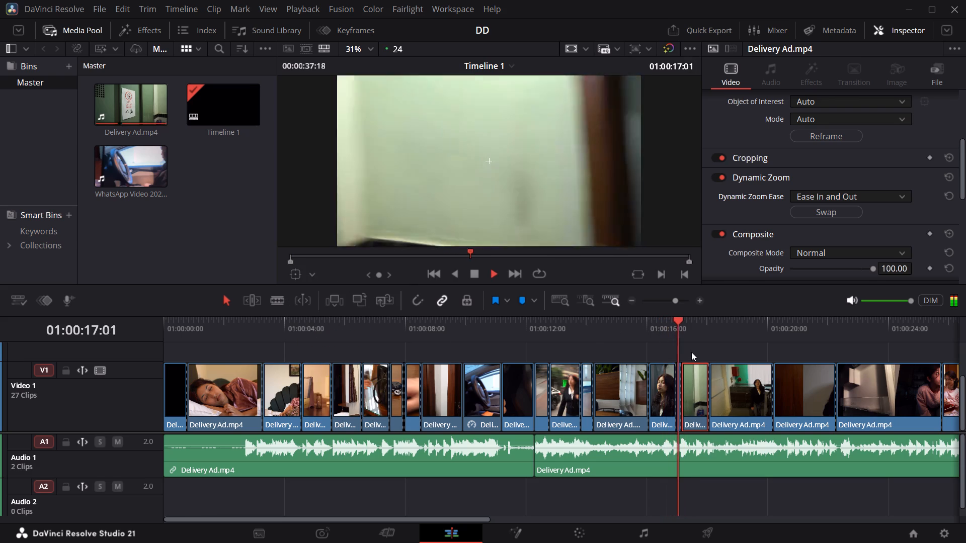
pyautogui.click(651, 329)
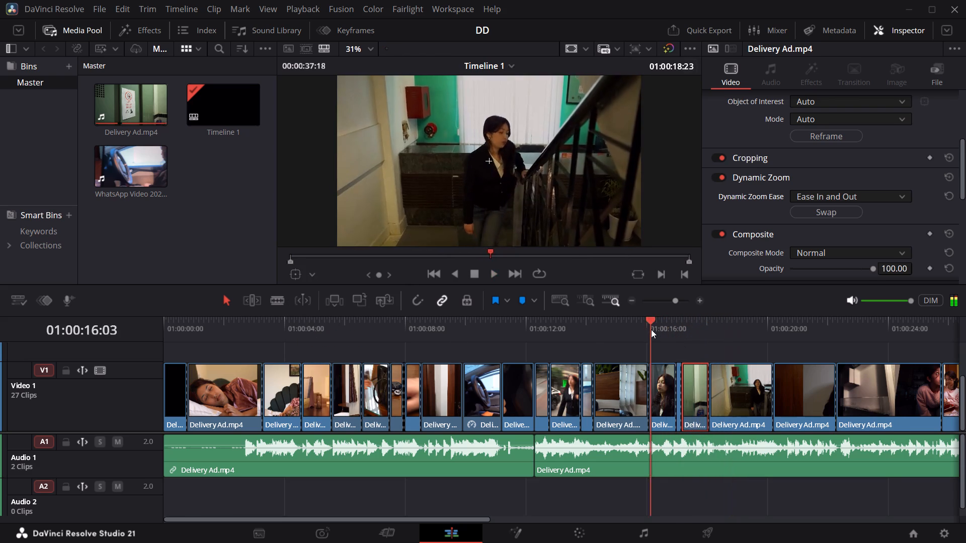
pyautogui.click(643, 330)
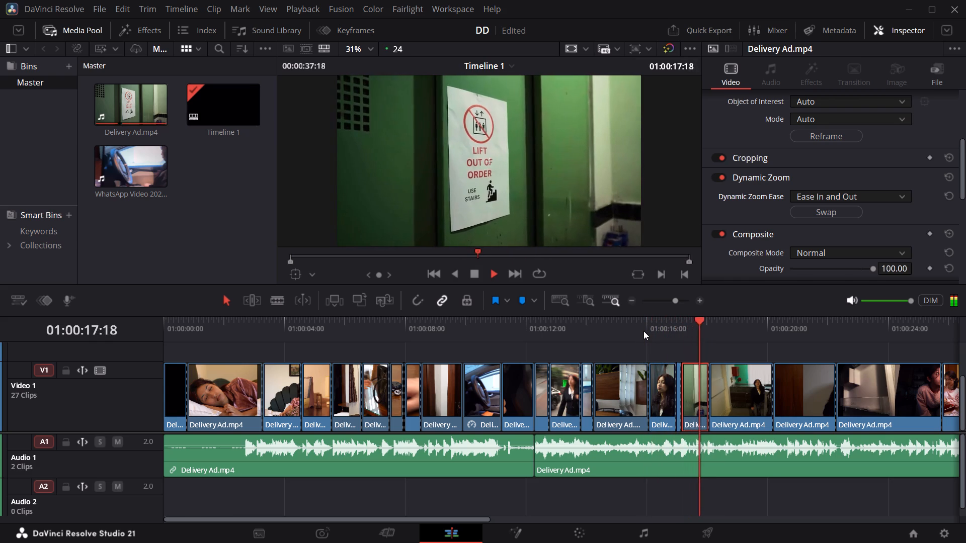
pyautogui.click(696, 333)
pyautogui.click(687, 332)
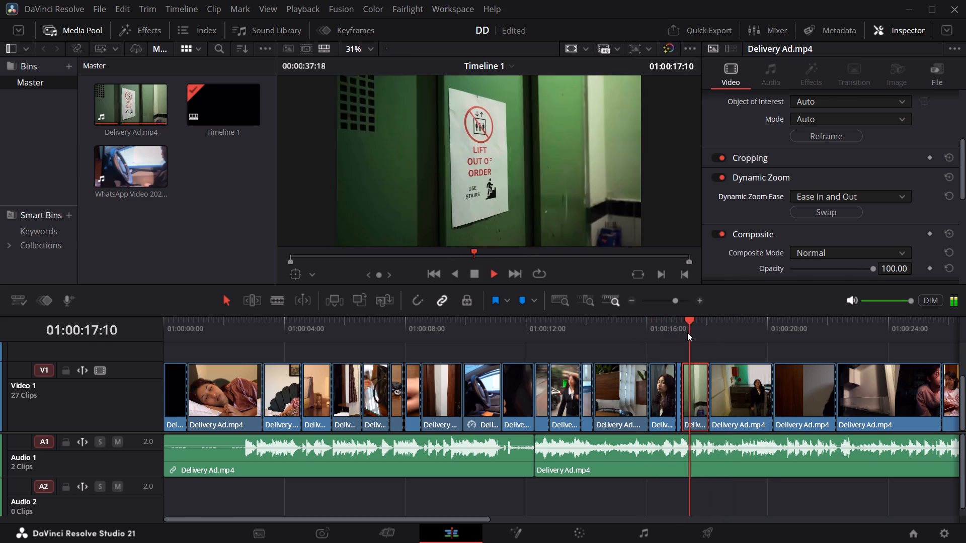
pyautogui.press('space')
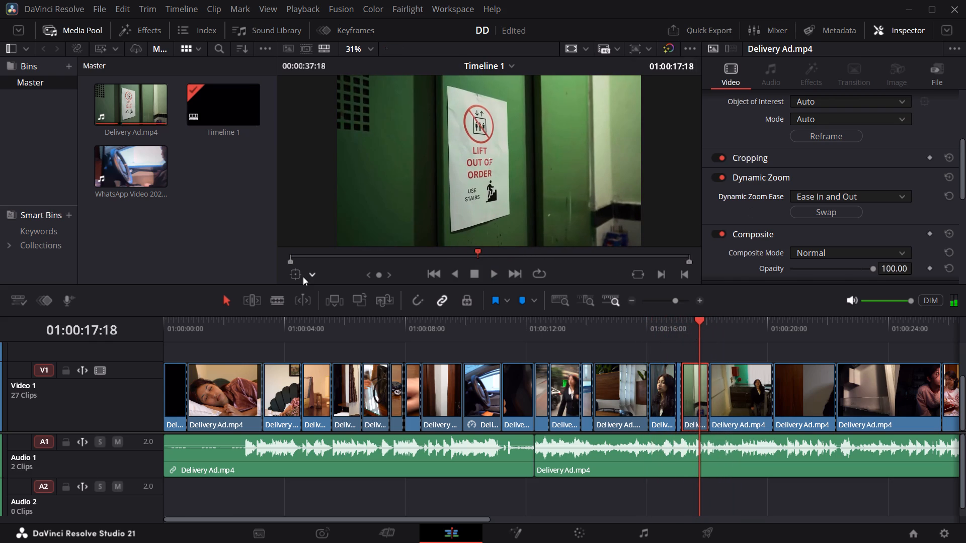
# Show the Dynamic Zoom frames again on the lift sign clip and enlarge the red frame slightly closer to the image edges.
pyautogui.click(303, 277)
pyautogui.click(307, 273)
pyautogui.click(313, 279)
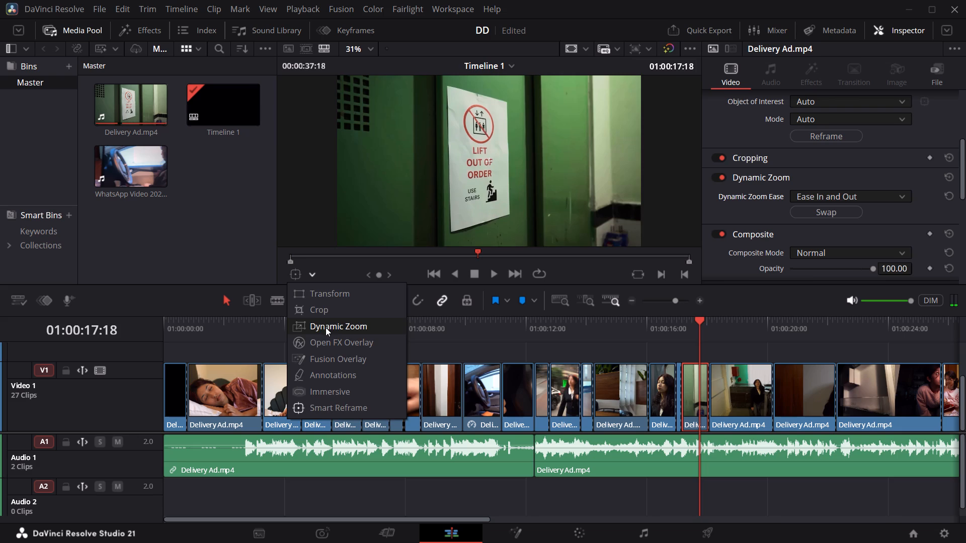
pyautogui.click(326, 327)
pyautogui.moveTo(351, 240); pyautogui.dragTo(345, 242)
# Replay the lift sign clip and hide the Dynamic Zoom frames to check the subtler zoom.
pyautogui.click(681, 324)
pyautogui.press('space')
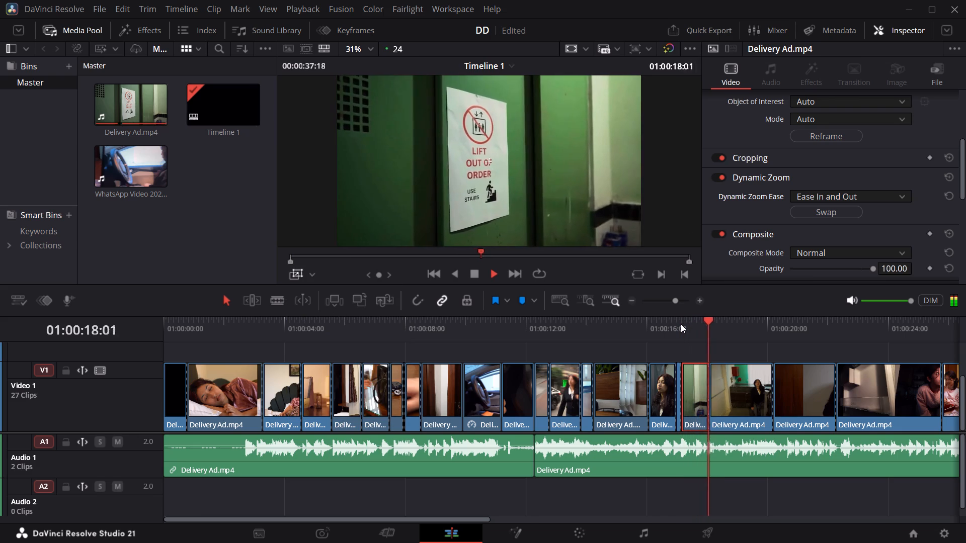
pyautogui.click(680, 324)
pyautogui.press('space')
pyautogui.click(311, 273)
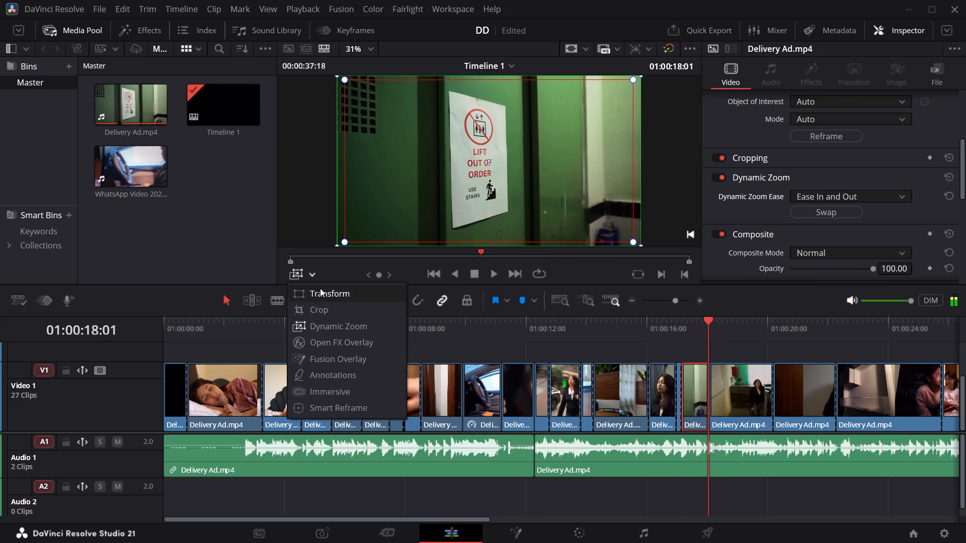
pyautogui.click(320, 289)
pyautogui.click(310, 273)
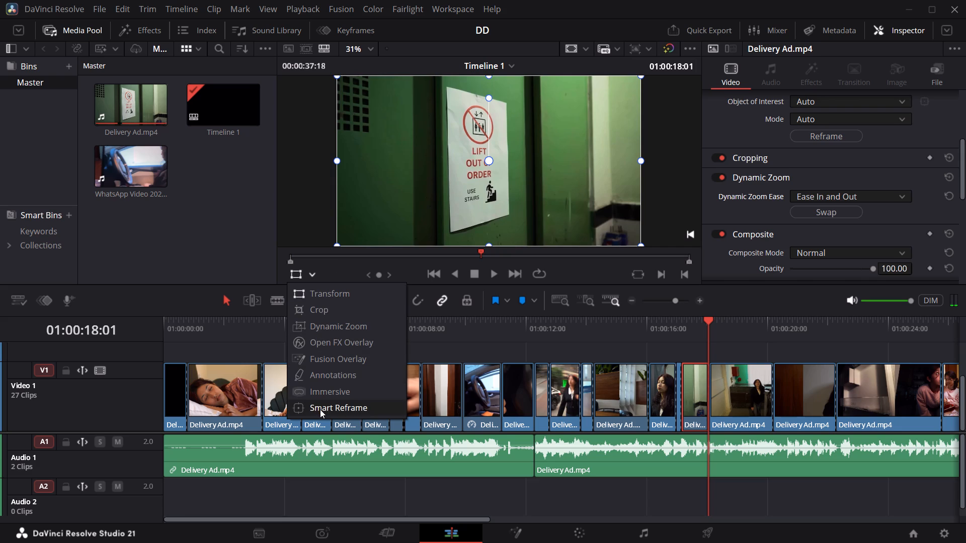
pyautogui.click(320, 409)
pyautogui.click(688, 325)
pyautogui.press('space')
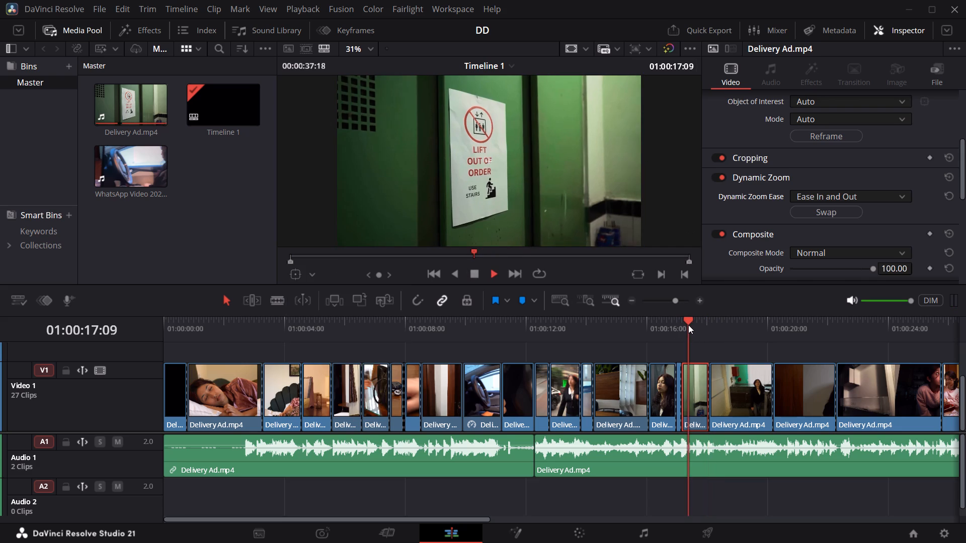
pyautogui.press('space')
pyautogui.click(688, 325)
# Set the lift sign clip's Transform zoom to 1.110 and play it through into the staircase shot.
pyautogui.scroll(5, 885, 139)
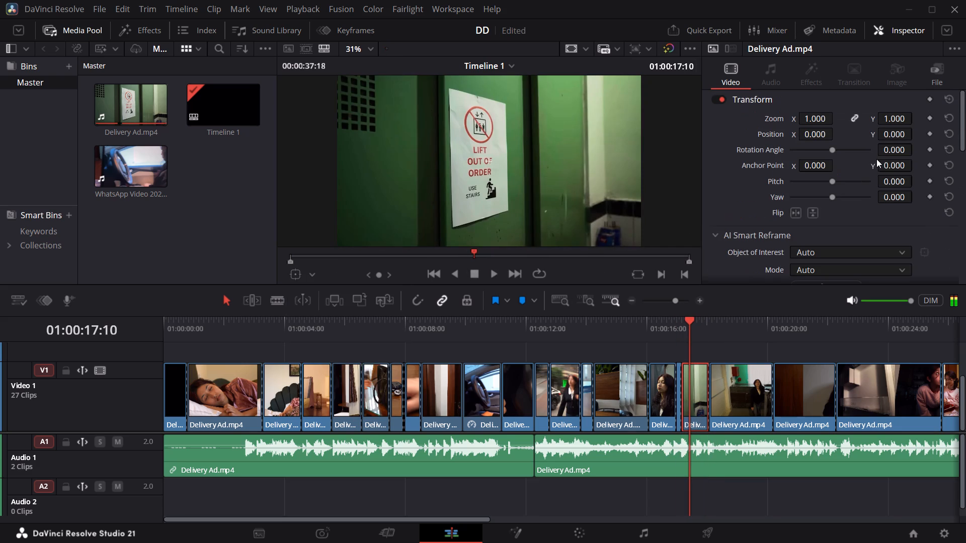
pyautogui.scroll(4, 876, 159)
pyautogui.press('space')
pyautogui.press('space')
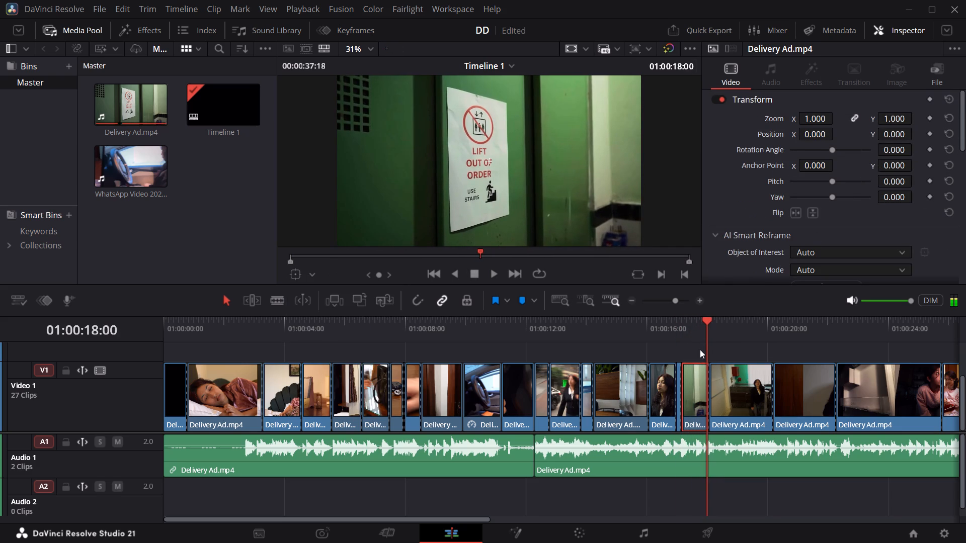
pyautogui.moveTo(707, 336); pyautogui.dragTo(697, 346)
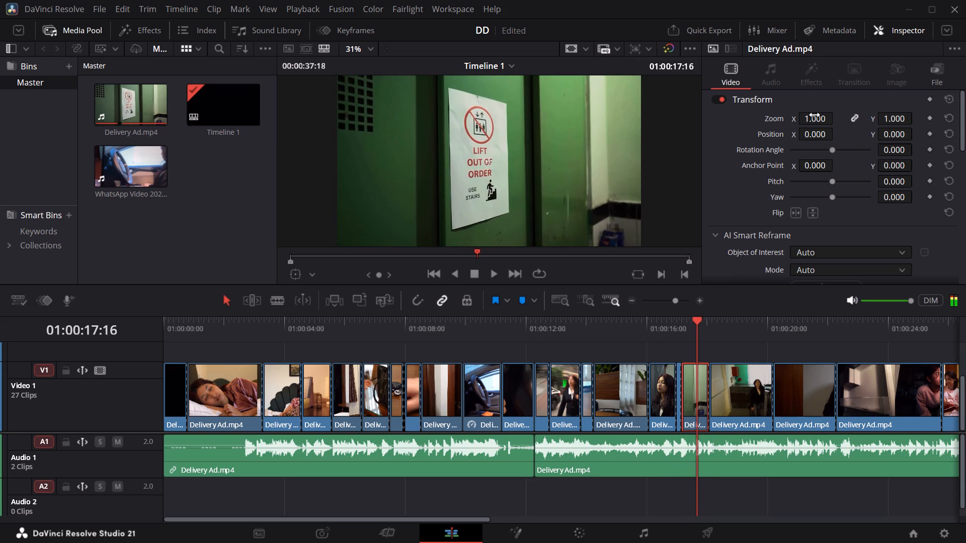
pyautogui.moveTo(812, 120); pyautogui.dragTo(819, 119)
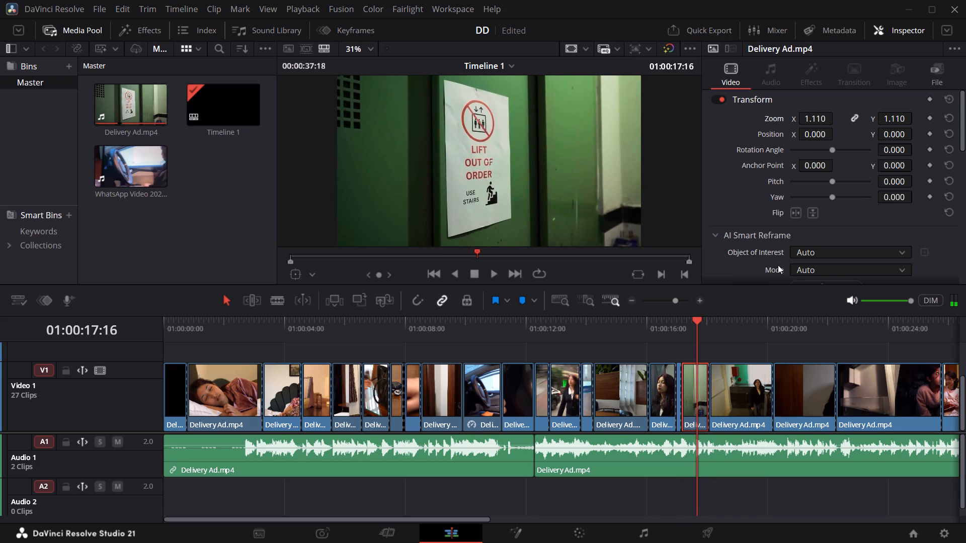
pyautogui.click(680, 332)
pyautogui.press('space')
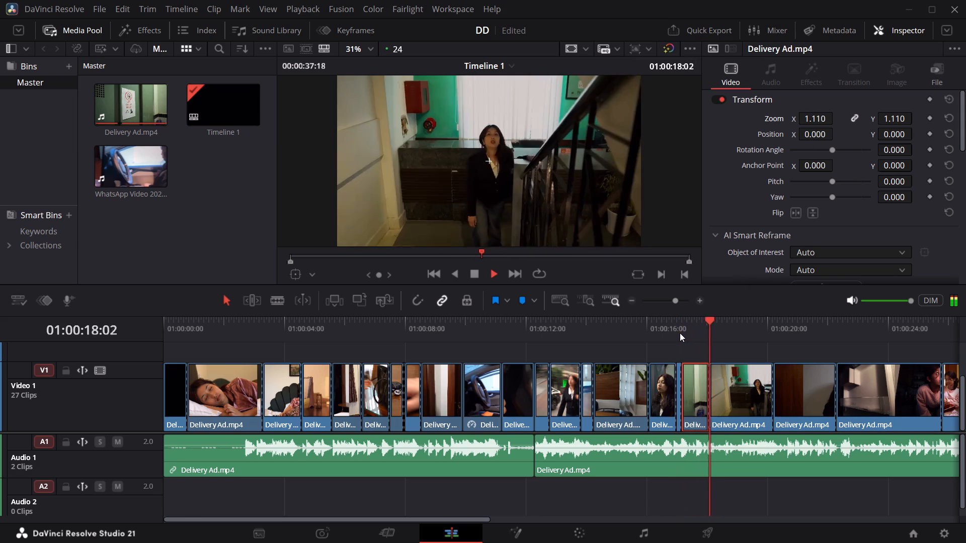
pyautogui.click(626, 342)
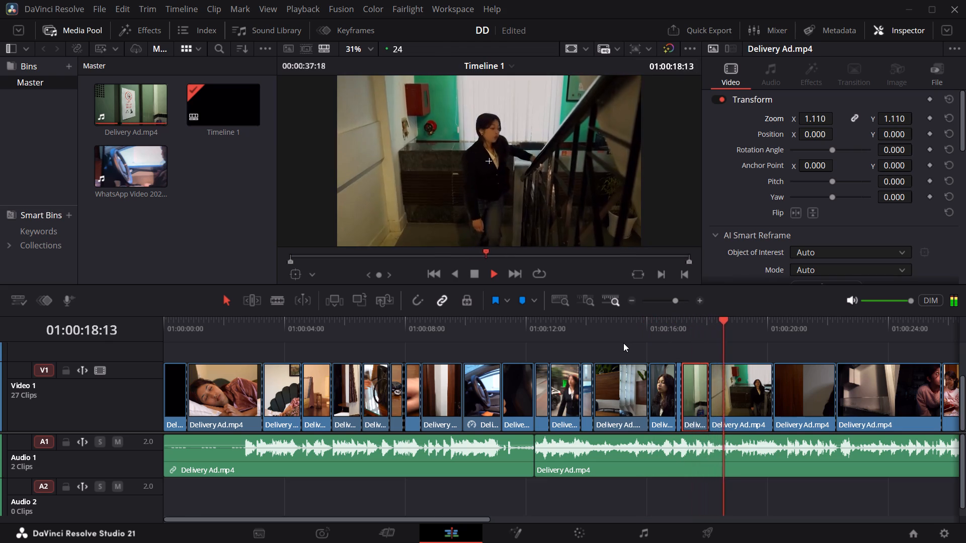
pyautogui.press('space')
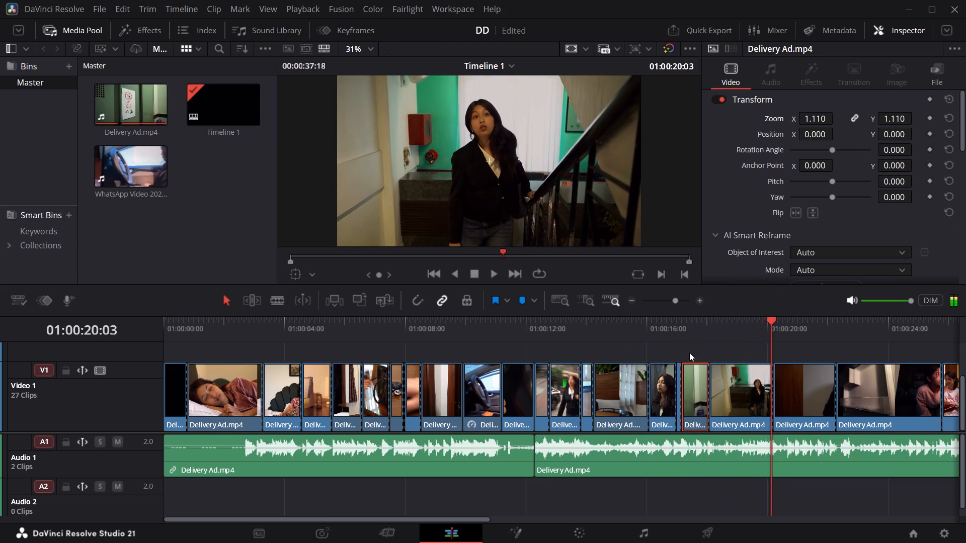
# Compare the lift sign shot with and without its colour grade at 01:00:17:10.
pyautogui.click(689, 333)
pyautogui.click(665, 45)
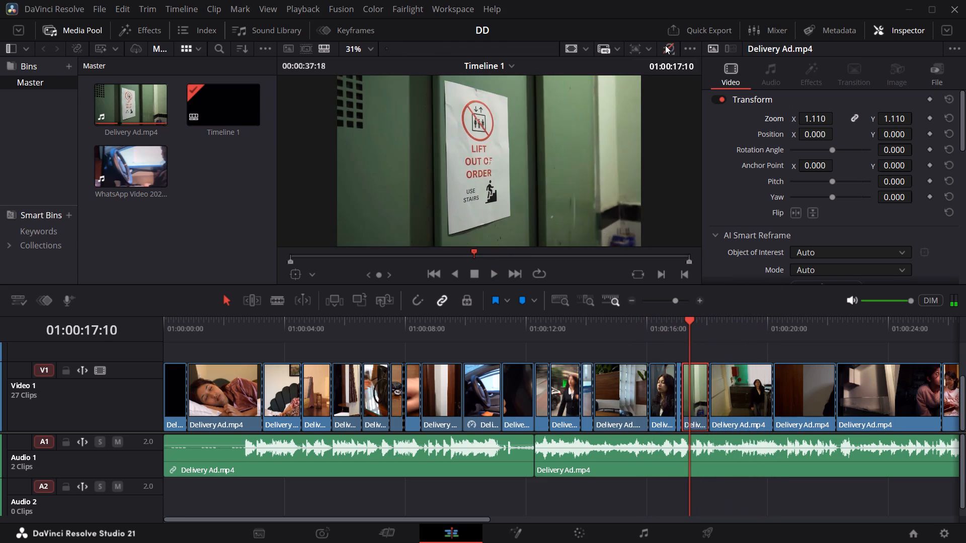
pyautogui.click(665, 45)
pyautogui.click(665, 45)
pyautogui.click(665, 45)
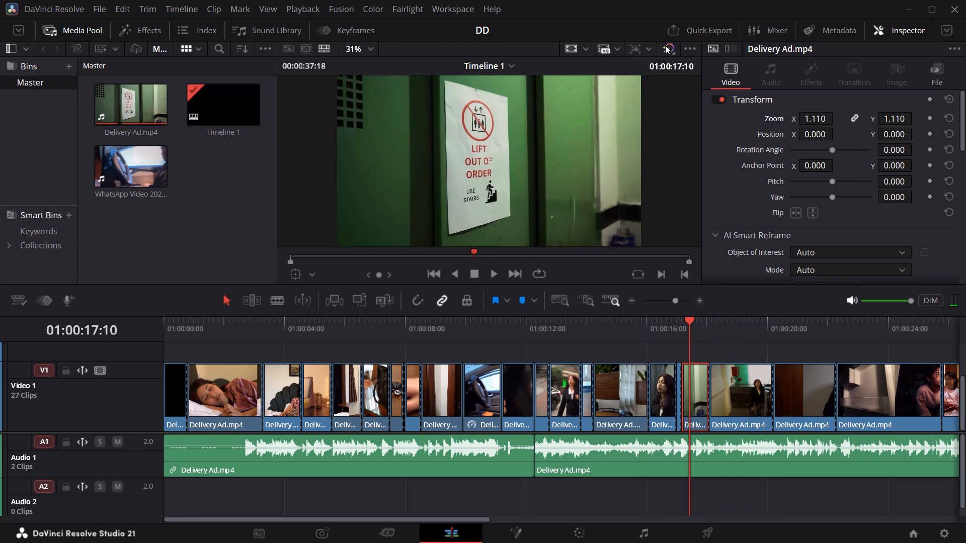
pyautogui.click(665, 45)
pyautogui.click(665, 45)
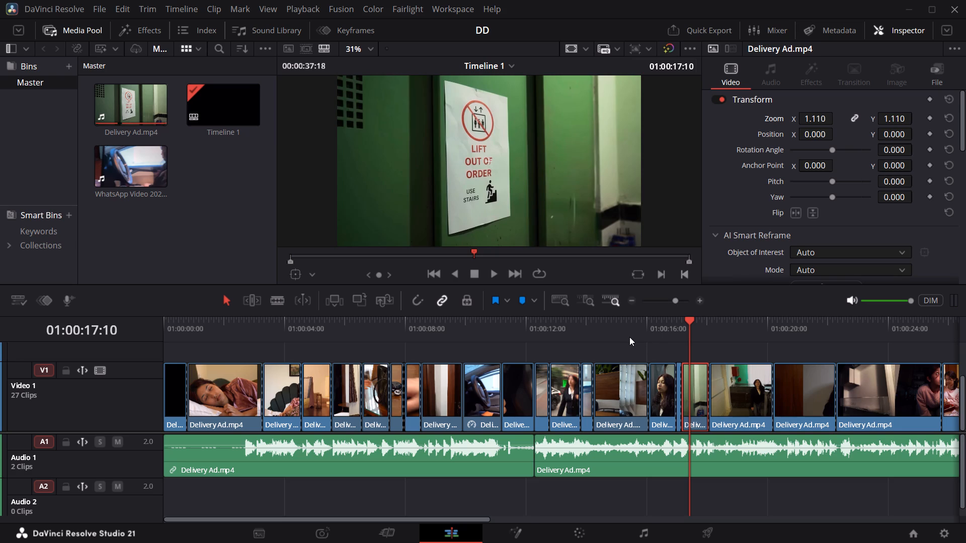
# Play and scrub from before the lift sign clip through the staircase, seated woman and fridge shots to review the cuts.
pyautogui.click(621, 338)
pyautogui.press('space')
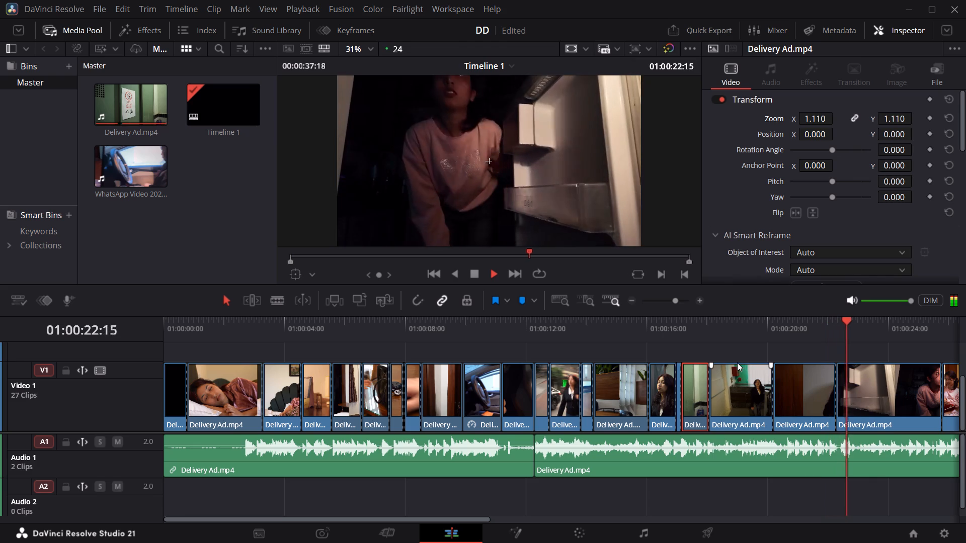
pyautogui.press('space')
pyautogui.click(700, 327)
pyautogui.press('space')
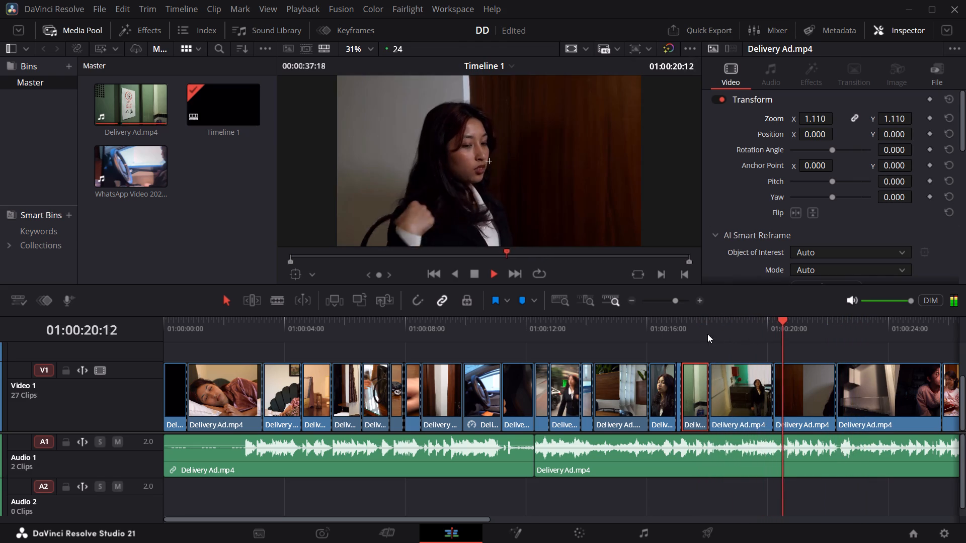
pyautogui.press('space')
pyautogui.moveTo(785, 333); pyautogui.dragTo(747, 346)
pyautogui.press('space')
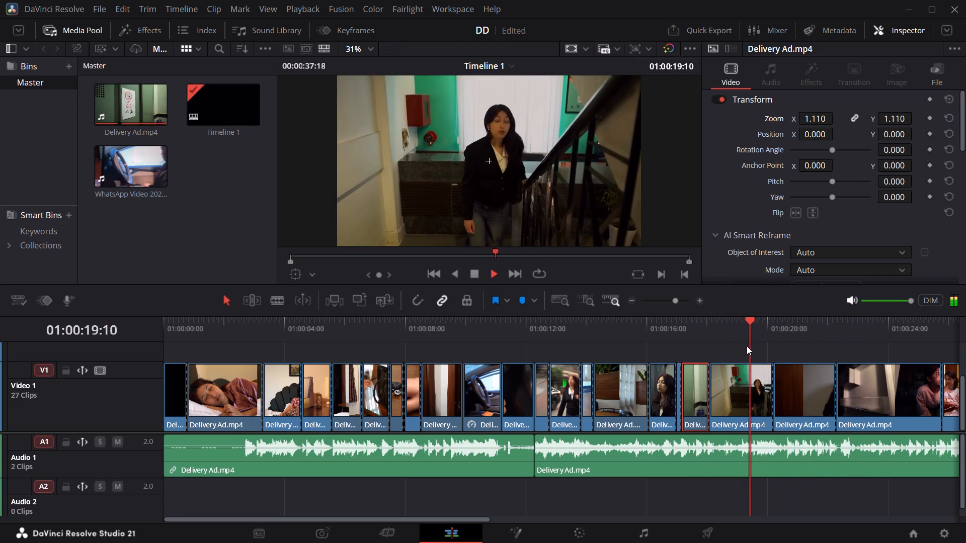
pyautogui.press('space')
pyautogui.moveTo(765, 332); pyautogui.dragTo(775, 336)
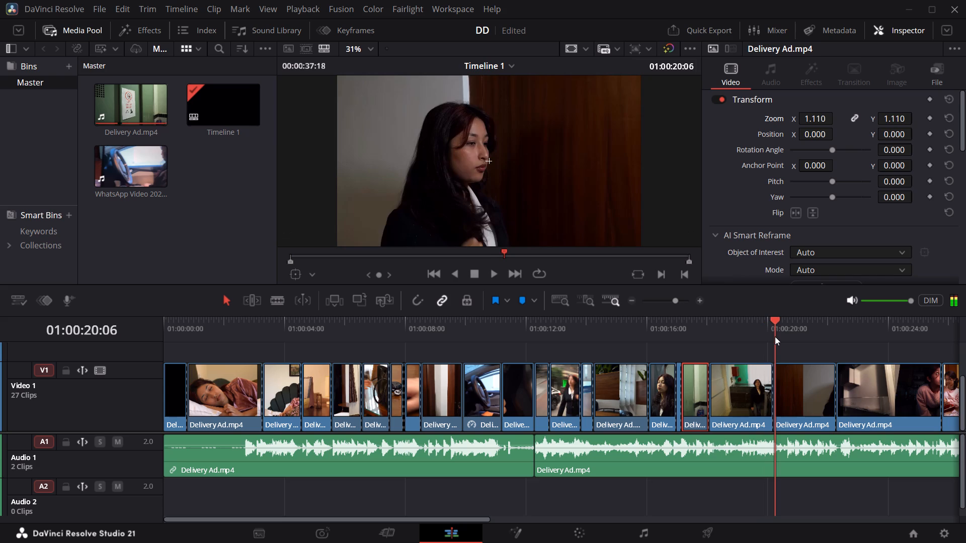
pyautogui.moveTo(775, 336); pyautogui.dragTo(758, 338)
pyautogui.press('space')
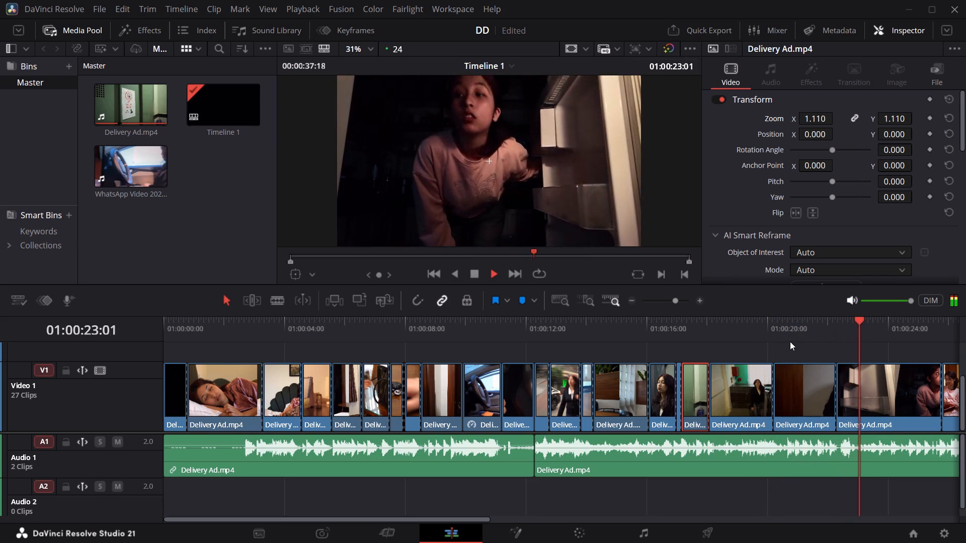
pyautogui.press('space')
# Split the Audio 1 clip at 01:00:20:05 and 01:00:22:07, matching the shot of the woman beside the brown wooden wall.
pyautogui.click(774, 330)
pyautogui.click(786, 411)
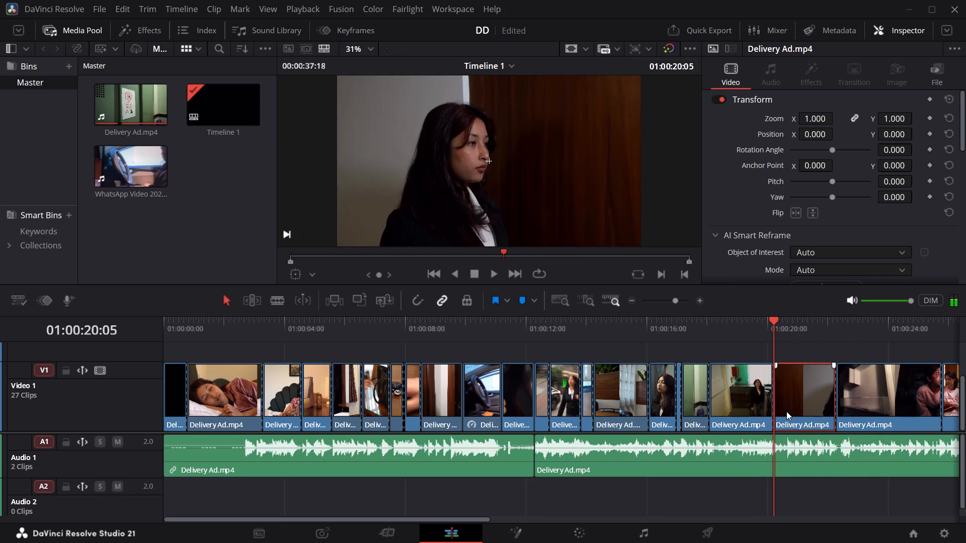
pyautogui.keyDown('ctrl'); pyautogui.click(775, 466); pyautogui.keyUp('ctrl')
pyautogui.hotkey('ctrl', 'b')
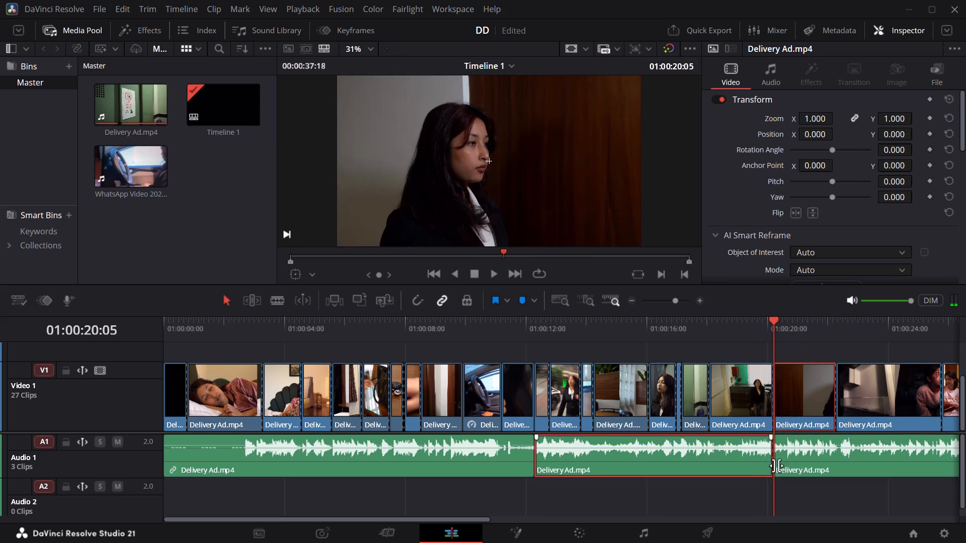
pyautogui.moveTo(774, 327); pyautogui.dragTo(834, 338)
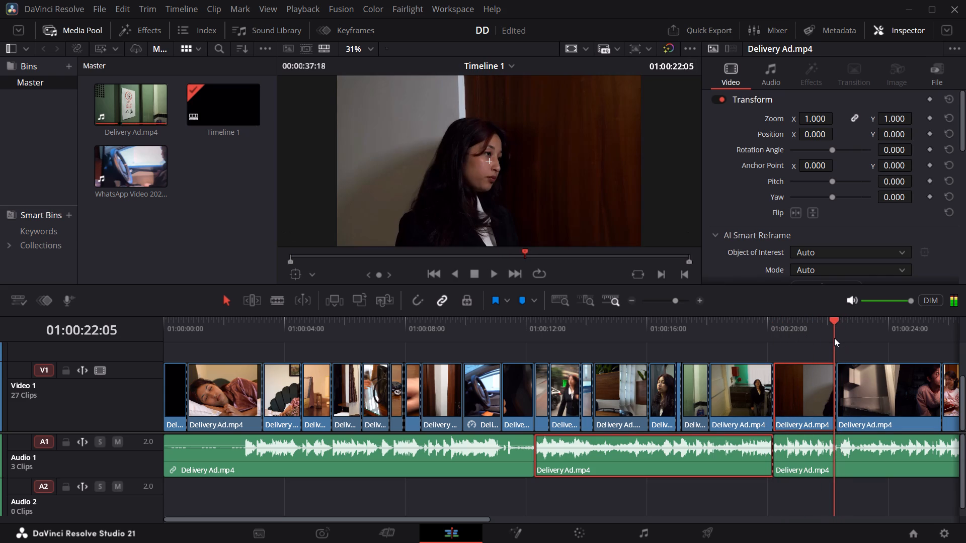
pyautogui.moveTo(834, 338); pyautogui.dragTo(836, 337)
pyautogui.hotkey('ctrl', 'b')
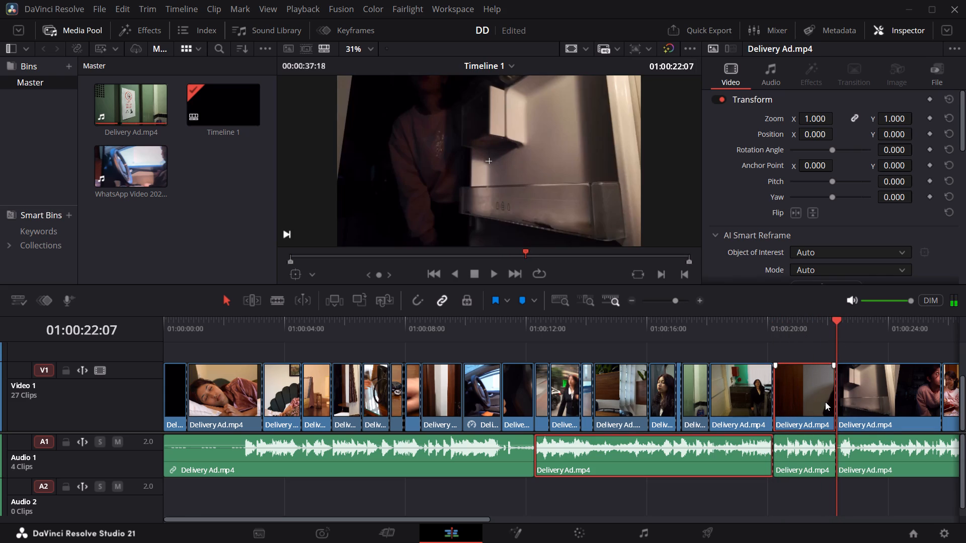
# Delete the shot between the staircase and fridge clips together with its audio segment, and close the gap on both tracks.
pyautogui.moveTo(811, 495); pyautogui.dragTo(804, 395)
pyautogui.press('BackSpace')
pyautogui.click(802, 398)
pyautogui.press('BackSpace')
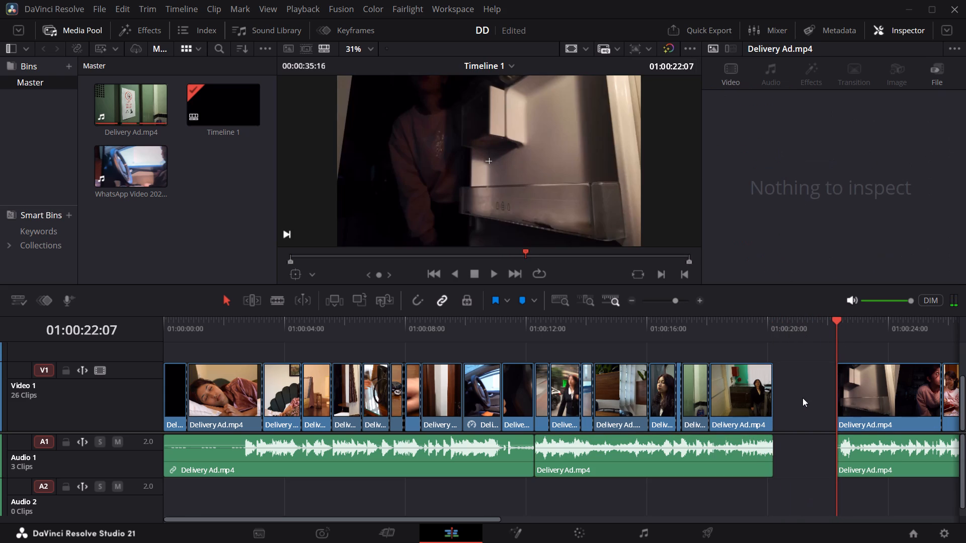
# Play the cut from the staircase shot into the fridge shot, replaying the join with its audio.
pyautogui.click(760, 325)
pyautogui.press('space')
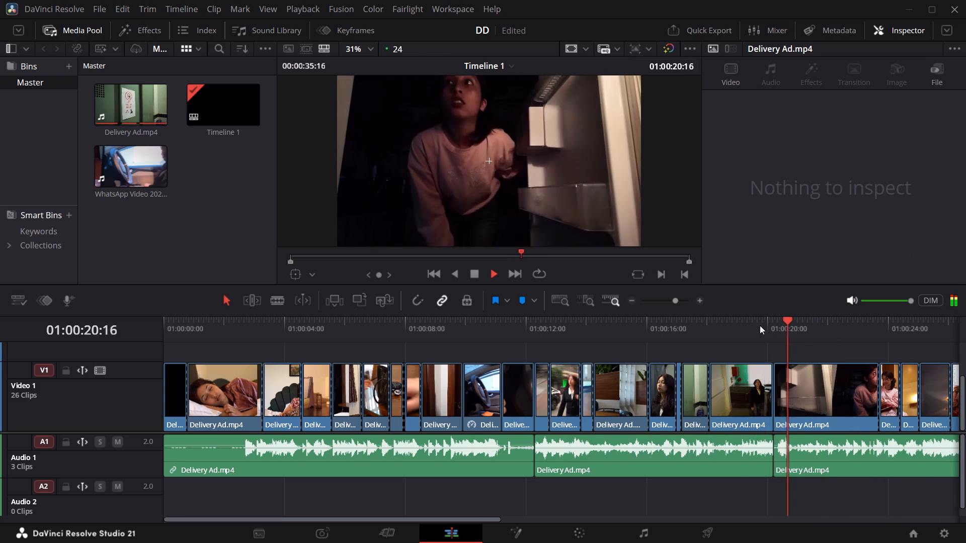
pyautogui.click(736, 324)
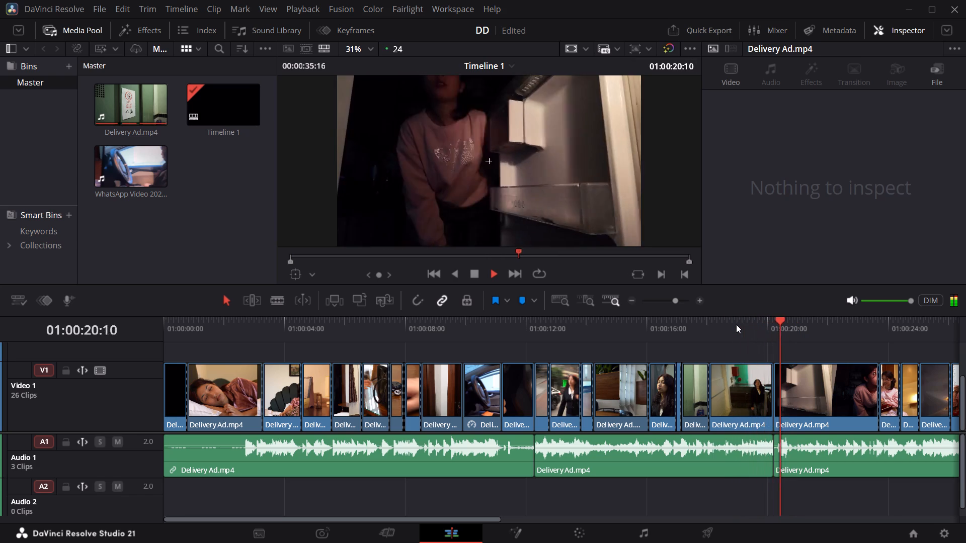
pyautogui.click(736, 324)
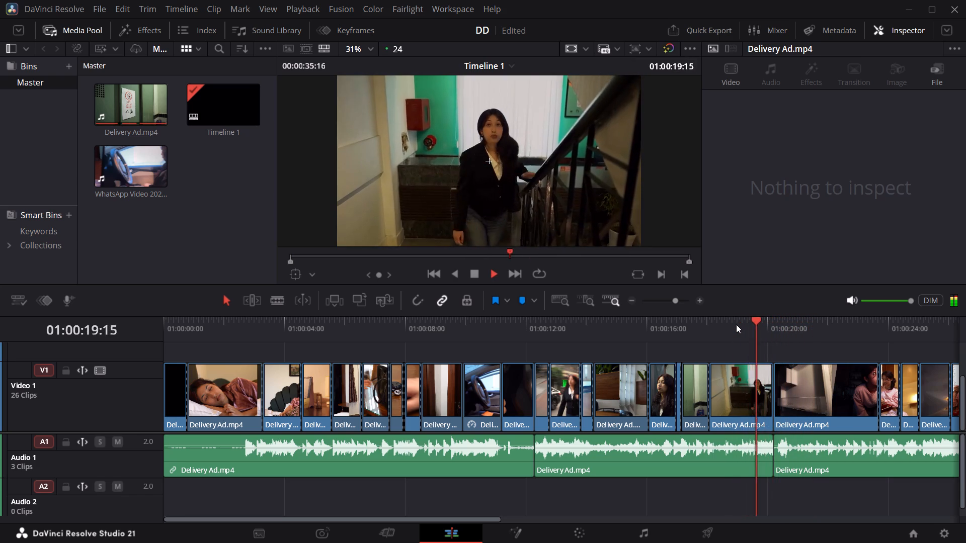
pyautogui.press('space')
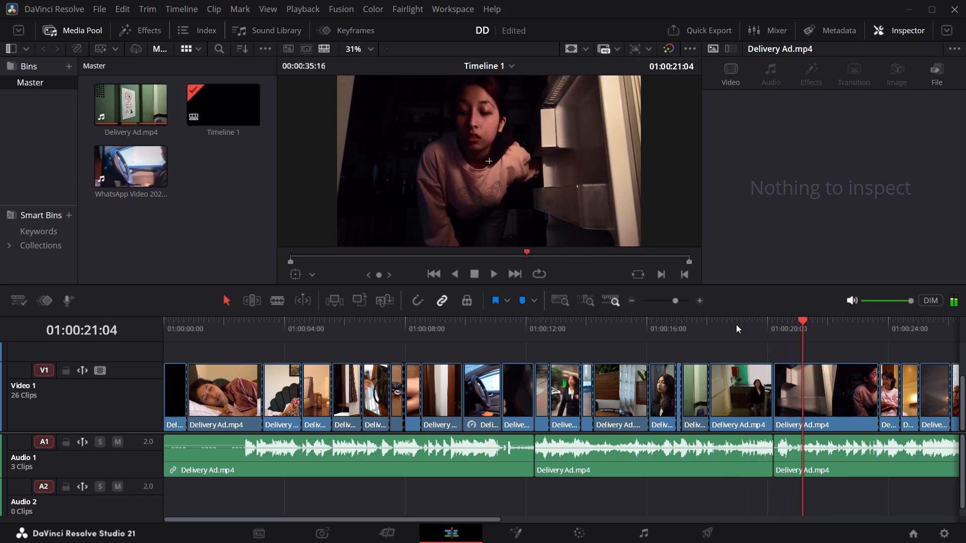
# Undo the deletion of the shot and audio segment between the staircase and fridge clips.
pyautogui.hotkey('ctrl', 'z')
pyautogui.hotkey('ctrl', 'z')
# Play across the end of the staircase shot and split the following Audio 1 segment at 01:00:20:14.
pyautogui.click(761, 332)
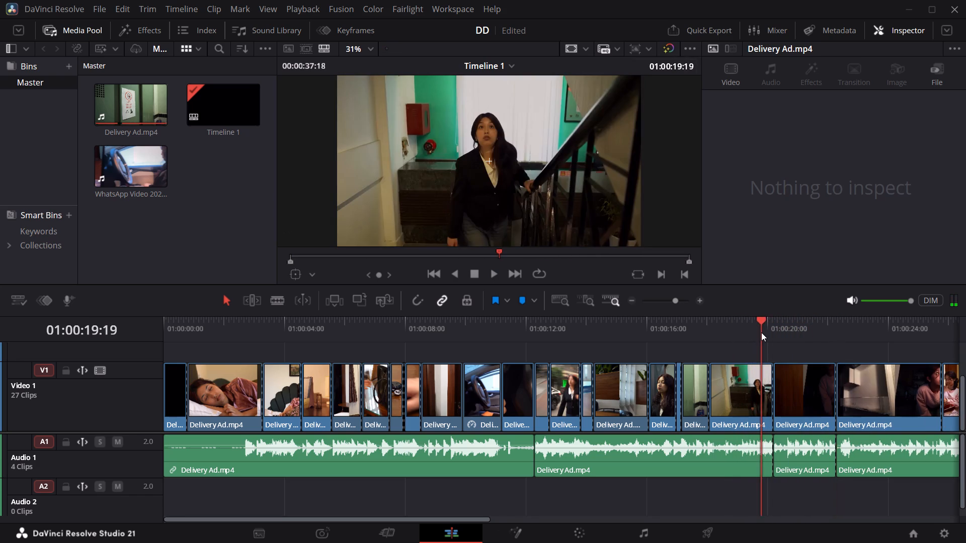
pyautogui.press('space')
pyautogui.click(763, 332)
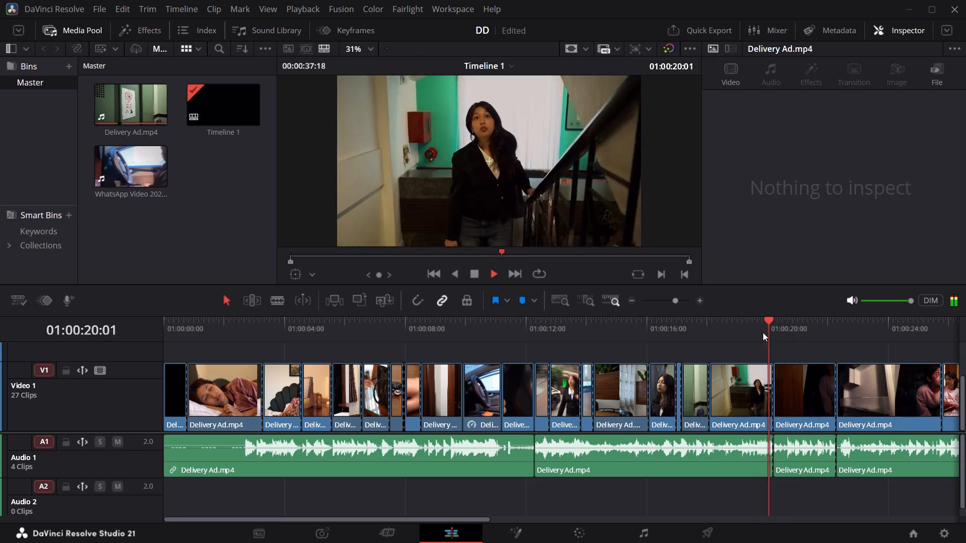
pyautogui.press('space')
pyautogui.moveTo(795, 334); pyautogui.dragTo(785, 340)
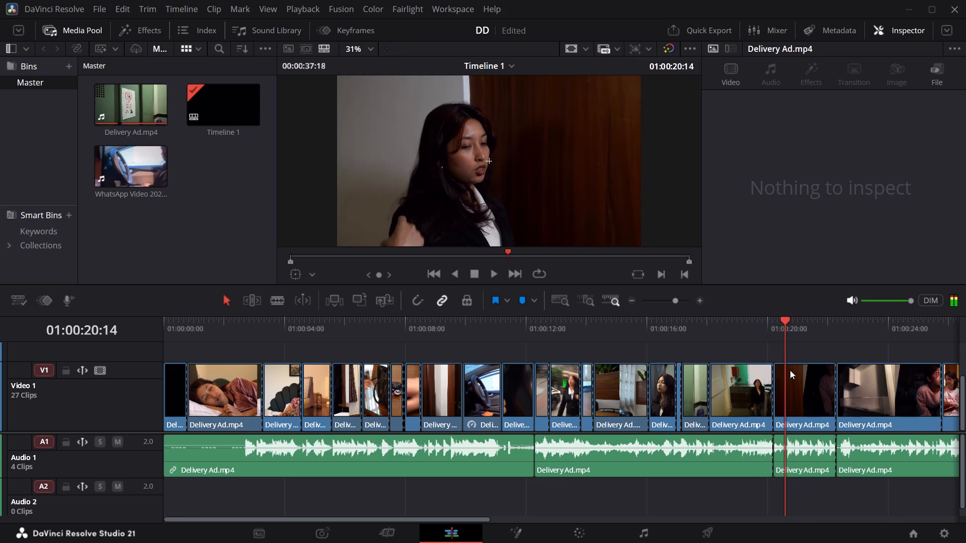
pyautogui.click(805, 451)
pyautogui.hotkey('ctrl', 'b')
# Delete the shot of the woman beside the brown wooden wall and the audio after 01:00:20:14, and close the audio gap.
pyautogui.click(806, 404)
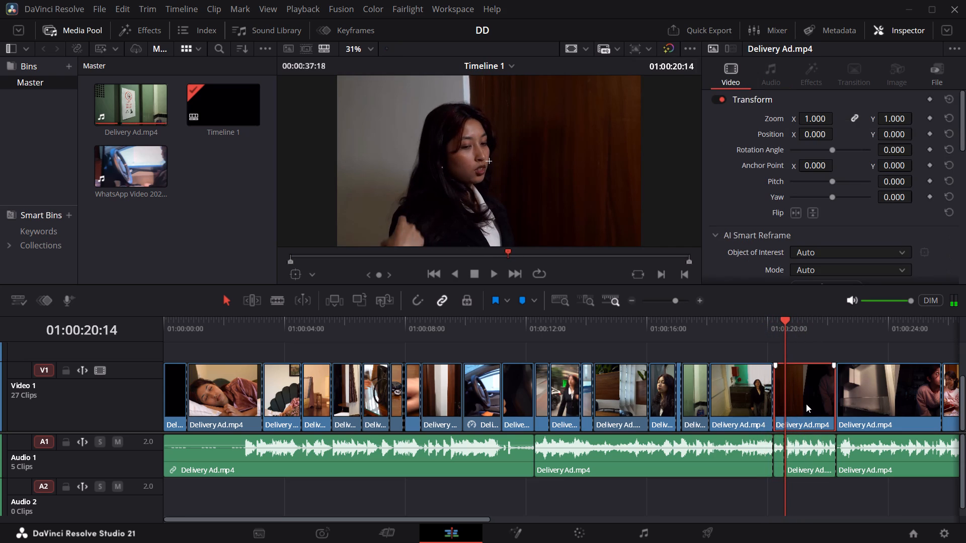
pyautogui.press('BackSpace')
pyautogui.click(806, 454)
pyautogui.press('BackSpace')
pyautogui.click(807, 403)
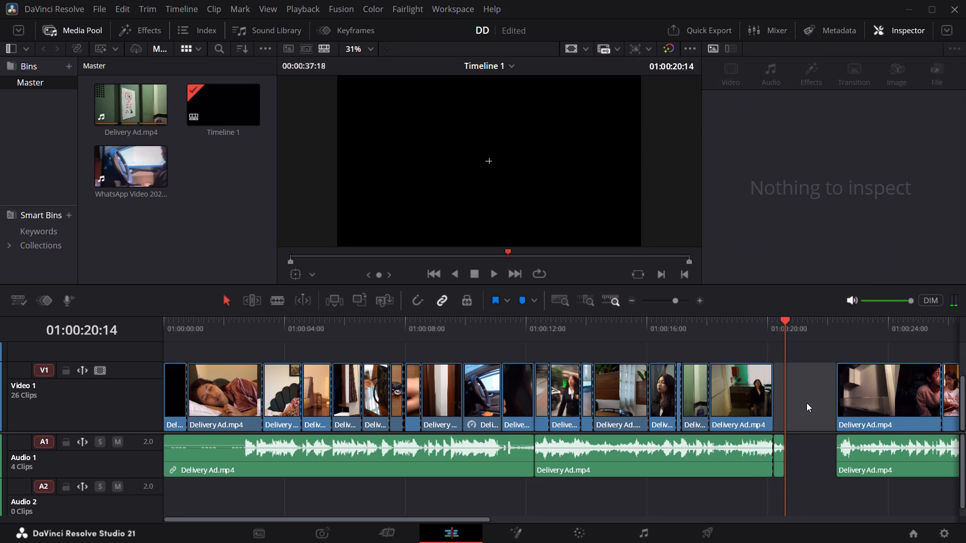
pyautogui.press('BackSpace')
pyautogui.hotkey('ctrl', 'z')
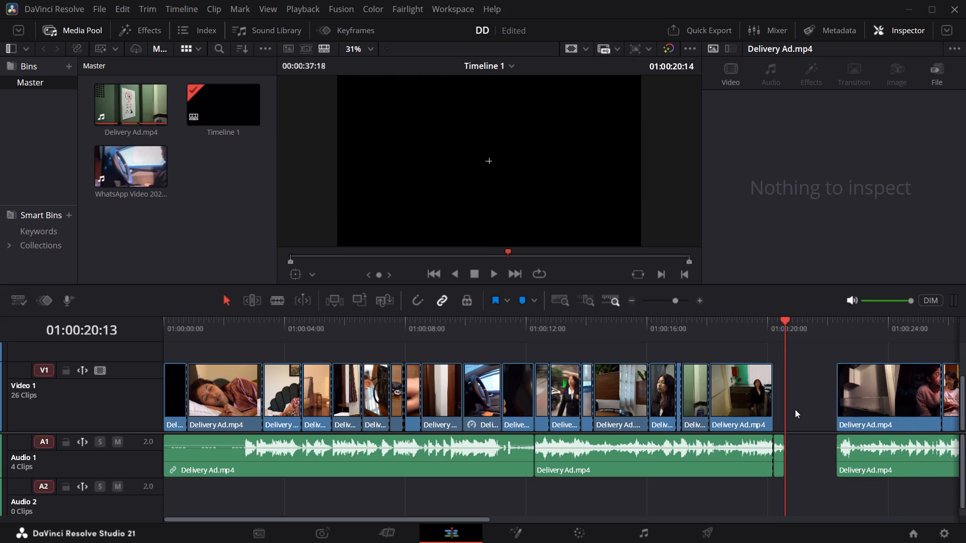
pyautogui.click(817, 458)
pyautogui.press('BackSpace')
# Play the transition from the staircase shot into the fridge shot to check its picture and audio timing.
pyautogui.click(754, 333)
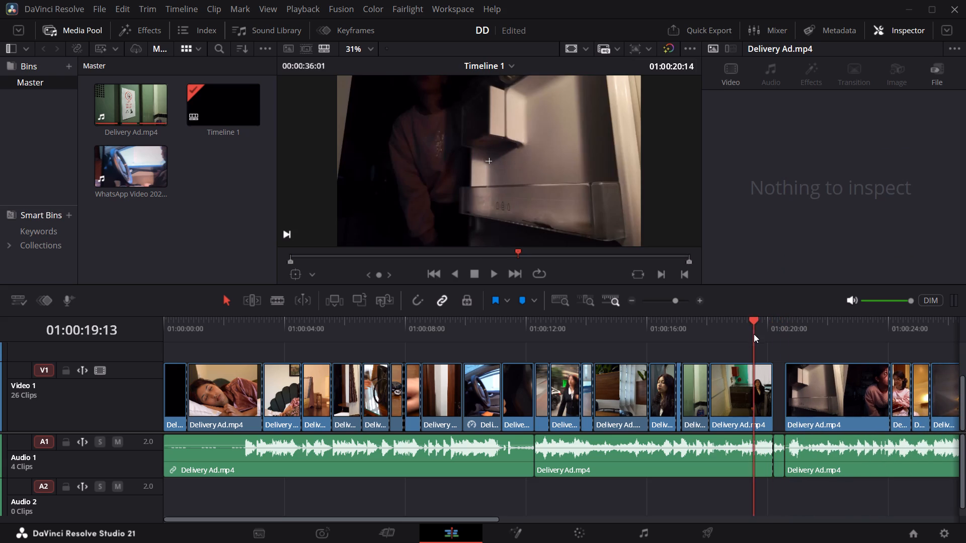
pyautogui.press('space')
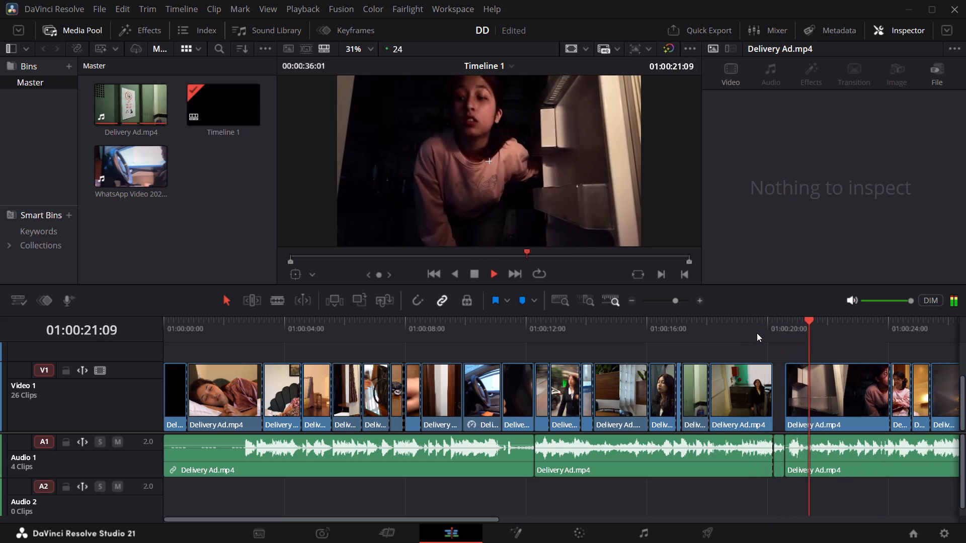
pyautogui.click(758, 333)
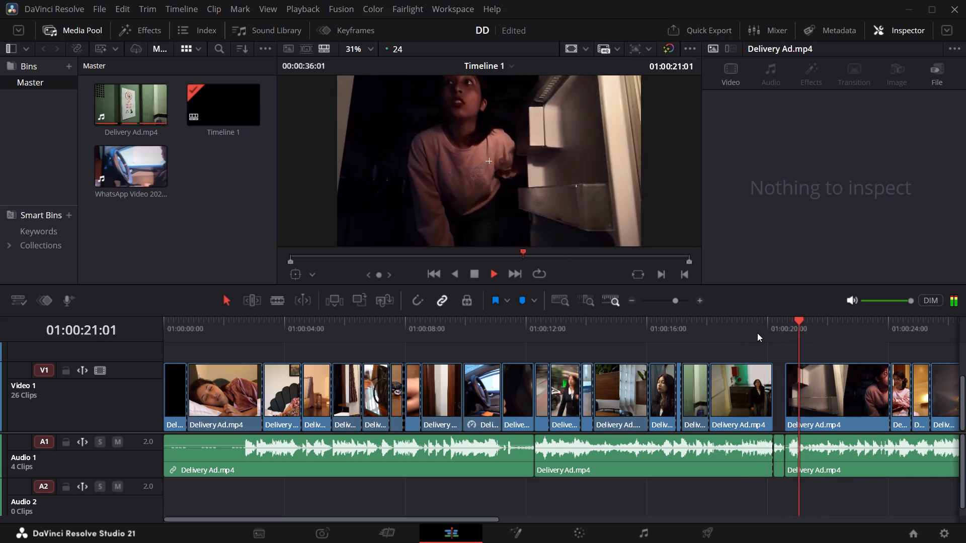
pyautogui.click(757, 333)
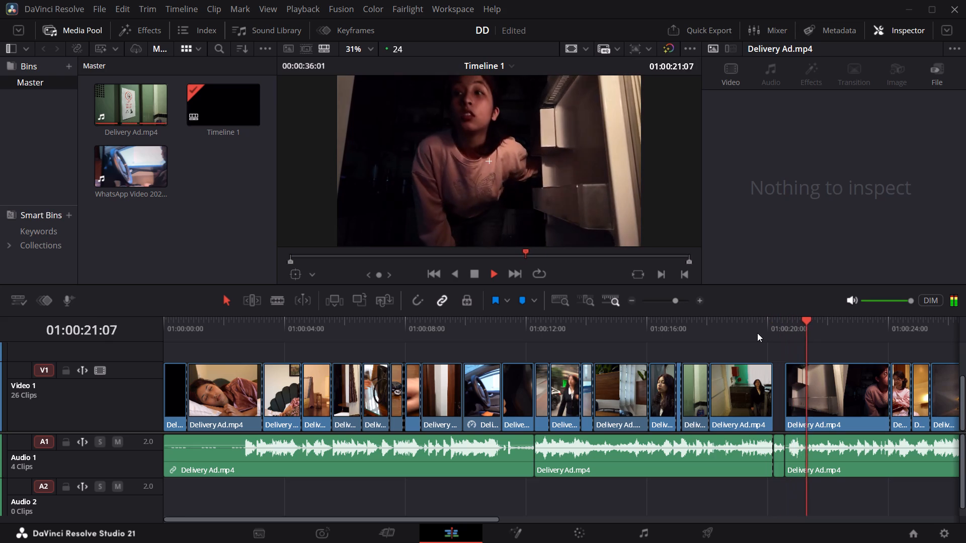
pyautogui.press('space')
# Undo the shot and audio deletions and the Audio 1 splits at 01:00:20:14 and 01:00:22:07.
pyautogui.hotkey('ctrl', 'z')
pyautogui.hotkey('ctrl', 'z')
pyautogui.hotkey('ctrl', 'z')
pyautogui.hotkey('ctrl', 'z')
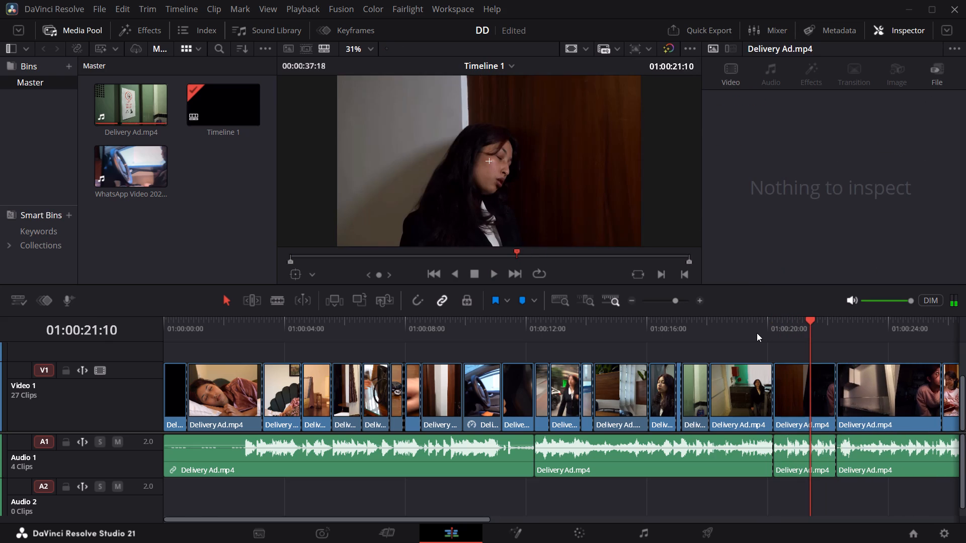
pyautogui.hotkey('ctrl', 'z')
# Play repeatedly from before the staircase shot into the wooden wall shot to look for a better cut point.
pyautogui.click(753, 333)
pyautogui.press('space')
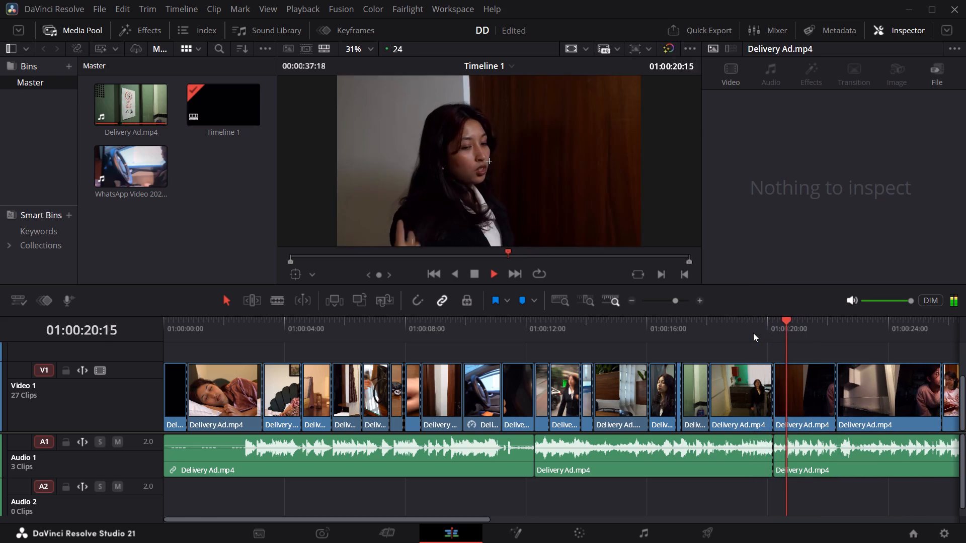
pyautogui.press('space')
pyautogui.click(736, 332)
pyautogui.press('space')
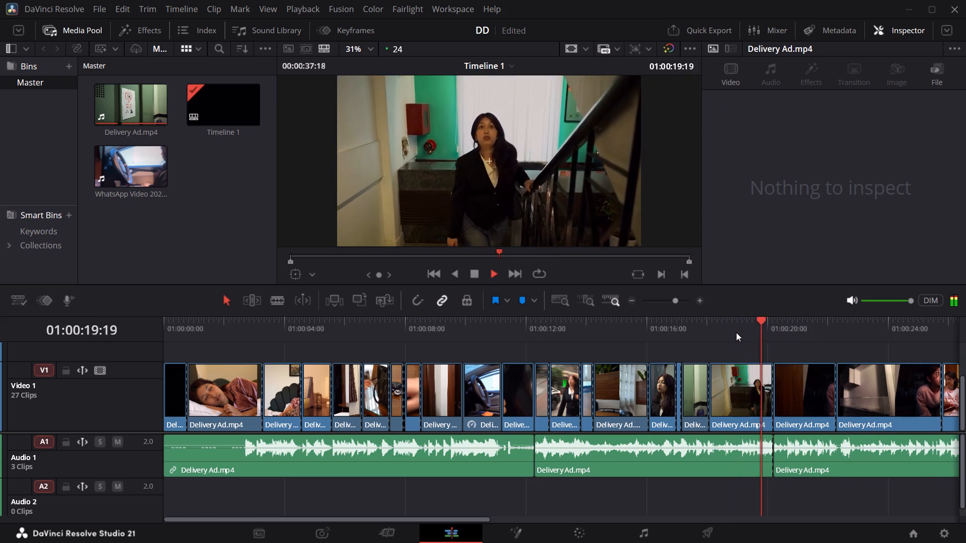
pyautogui.click(682, 331)
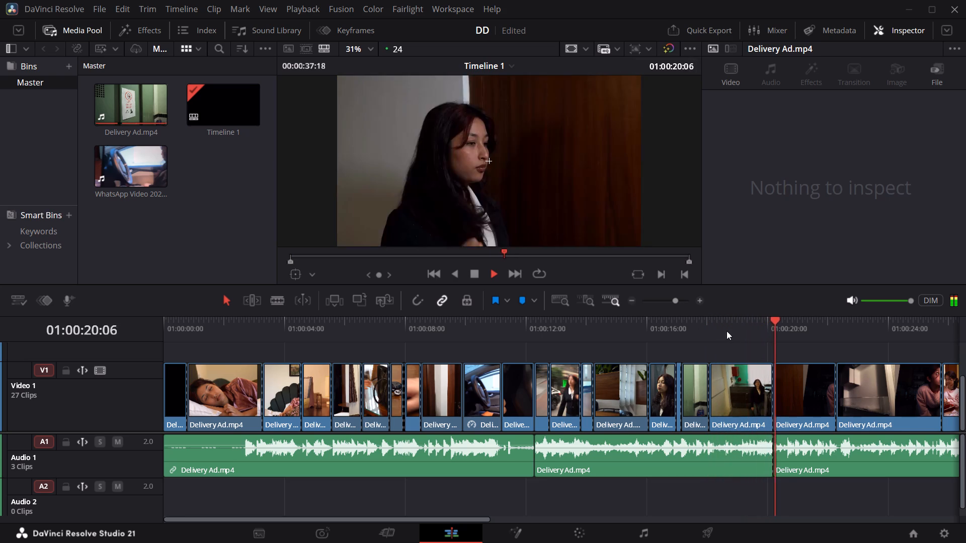
pyautogui.moveTo(726, 331); pyautogui.dragTo(721, 332)
pyautogui.click(692, 332)
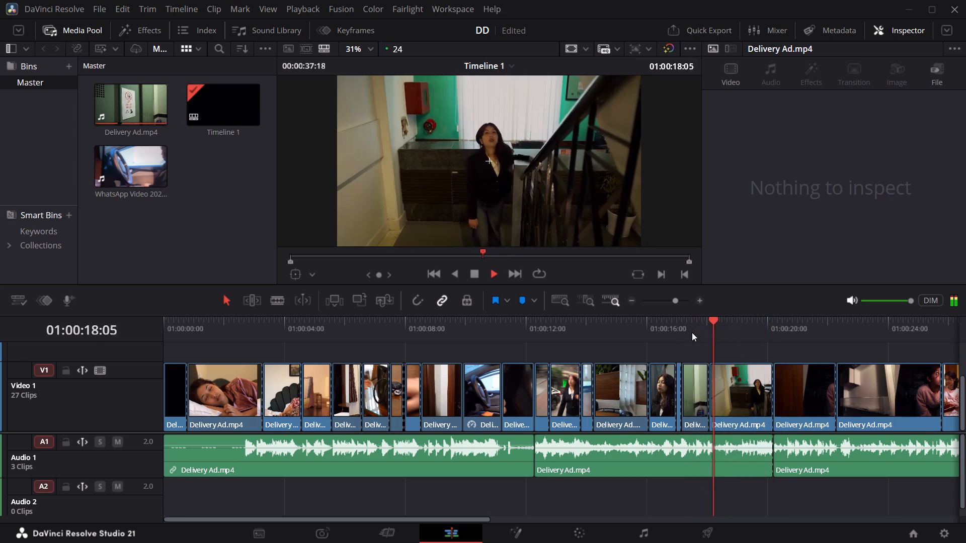
pyautogui.press('space')
pyautogui.press('space')
pyautogui.press('space')
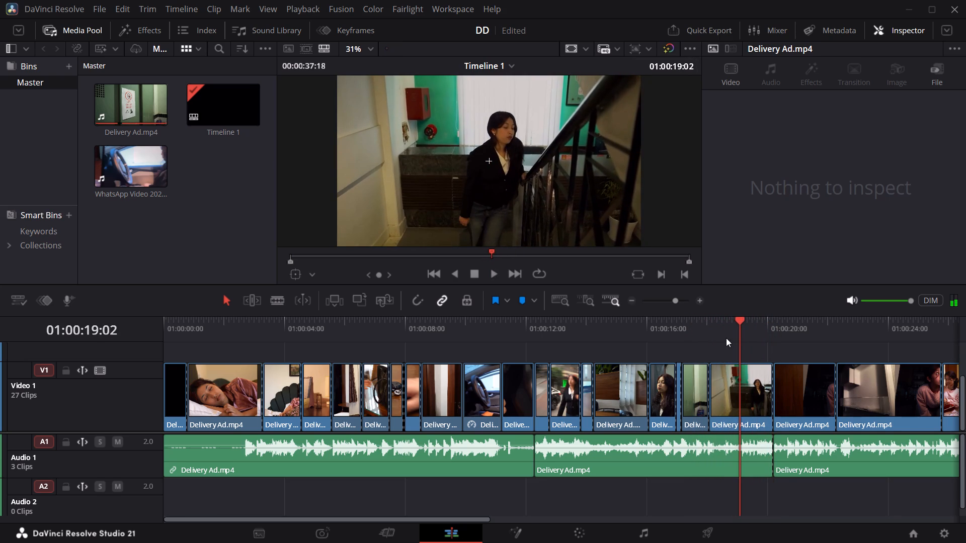
# Split the staircase clip and the Audio 1 clip beneath it at 01:00:18:23.
pyautogui.moveTo(731, 333); pyautogui.dragTo(736, 337)
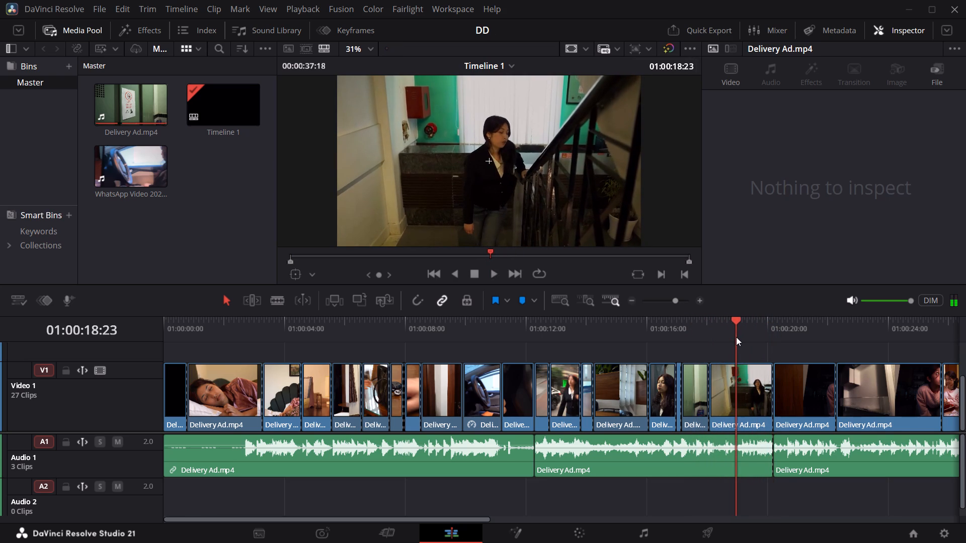
pyautogui.click(749, 400)
pyautogui.hotkey('ctrl', 'b')
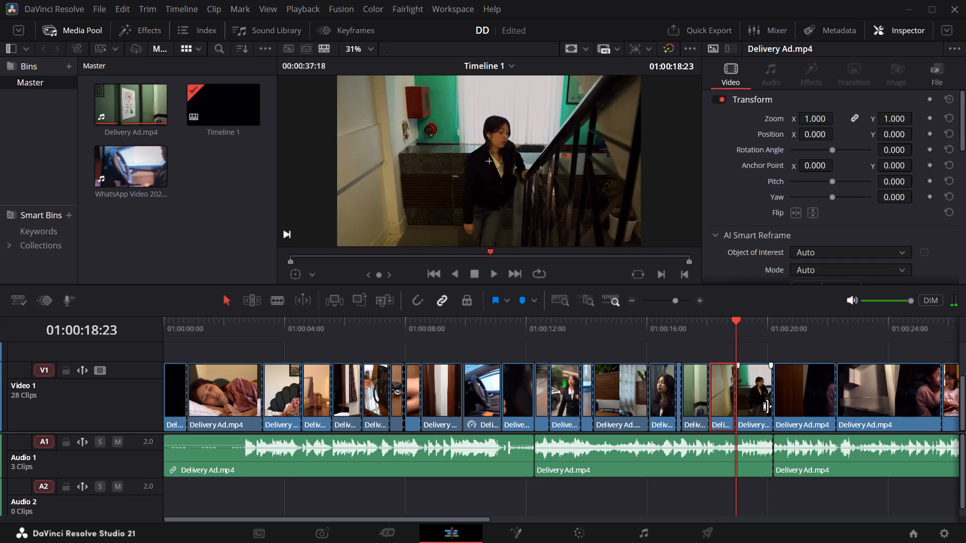
pyautogui.click(767, 406)
pyautogui.keyDown('ctrl'); pyautogui.click(751, 464); pyautogui.keyUp('ctrl')
pyautogui.hotkey('ctrl', 'b')
pyautogui.click(756, 462)
pyautogui.click(752, 418)
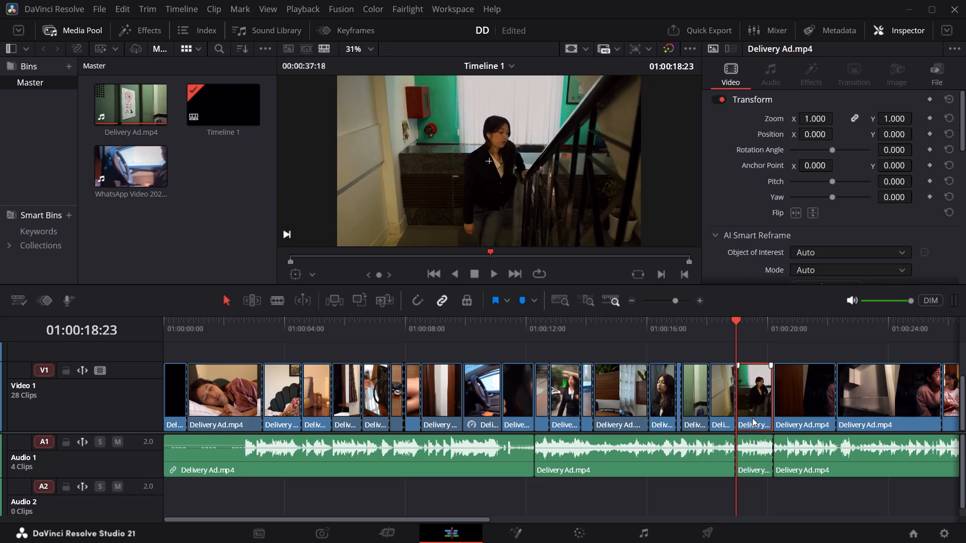
# Delete the staircase clip's second part with its audio, plus the following shot of the woman beside the wooden wall.
pyautogui.press('BackSpace')
pyautogui.click(750, 467)
pyautogui.press('BackSpace')
pyautogui.click(783, 404)
pyautogui.press('BackSpace')
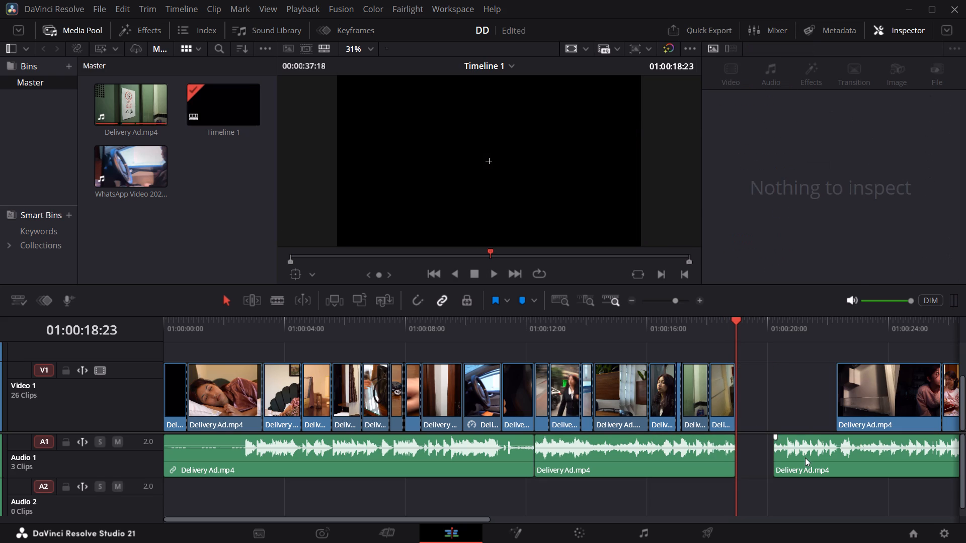
# Place the playhead at the fridge clip's start, 01:00:22:07, and select the Audio 1 clip crossing it.
pyautogui.moveTo(809, 341); pyautogui.dragTo(837, 348)
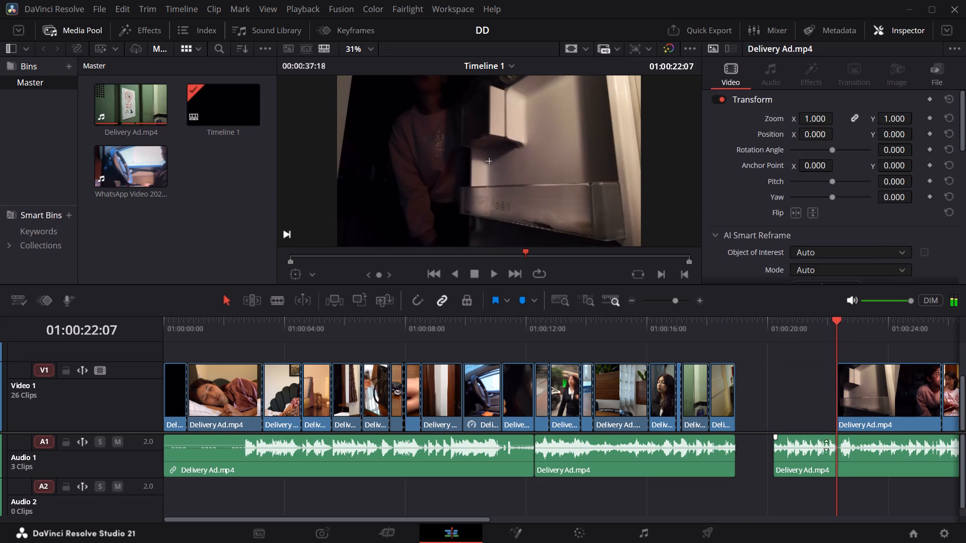
pyautogui.click(825, 457)
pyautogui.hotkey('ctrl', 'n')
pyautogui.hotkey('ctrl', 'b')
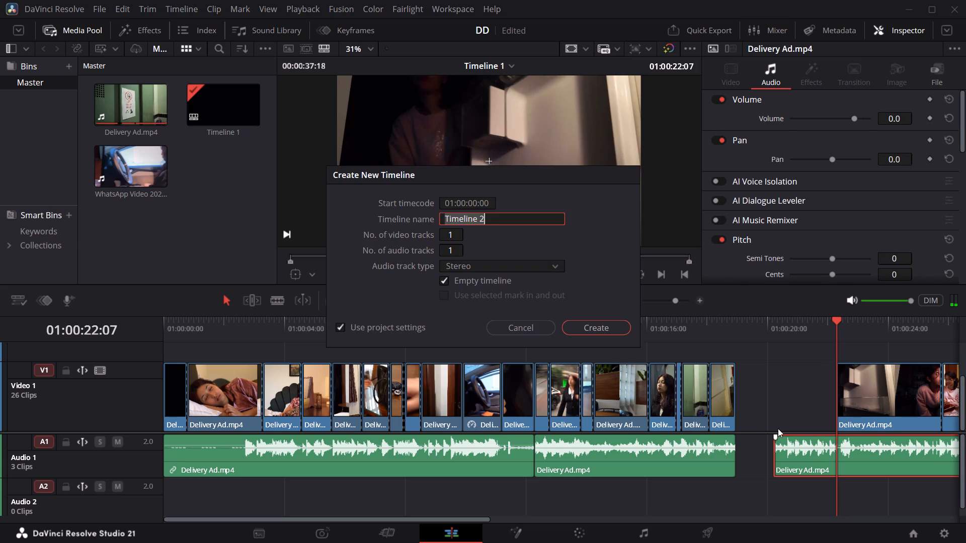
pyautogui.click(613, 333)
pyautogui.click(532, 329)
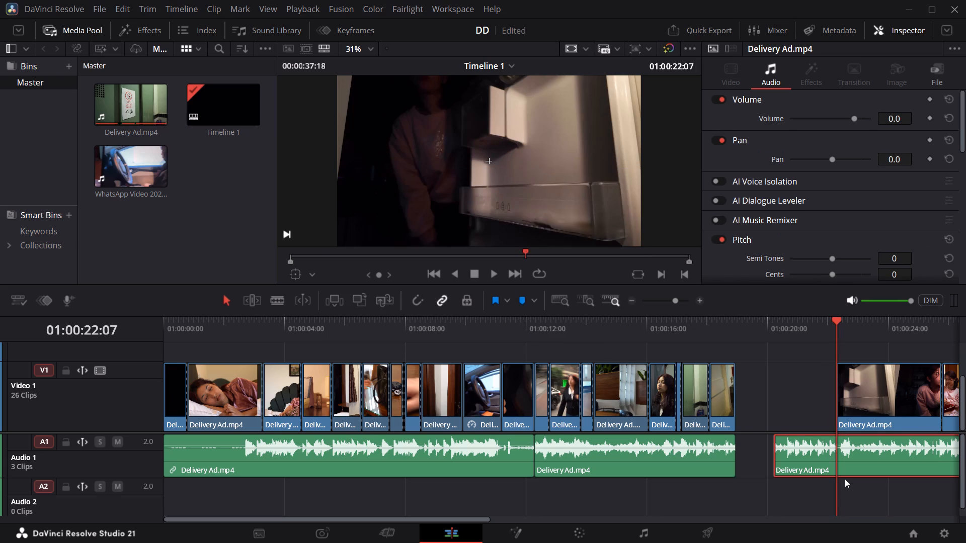
# Split the Audio 1 clip at 01:00:22:07, in line with the start of the fridge clip.
pyautogui.click(815, 451)
pyautogui.hotkey('ctrl', 'b')
# Delete the leftover audio segment before the fridge clip and close the gap on both tracks.
pyautogui.click(809, 457)
pyautogui.press('BackSpace')
pyautogui.click(804, 461)
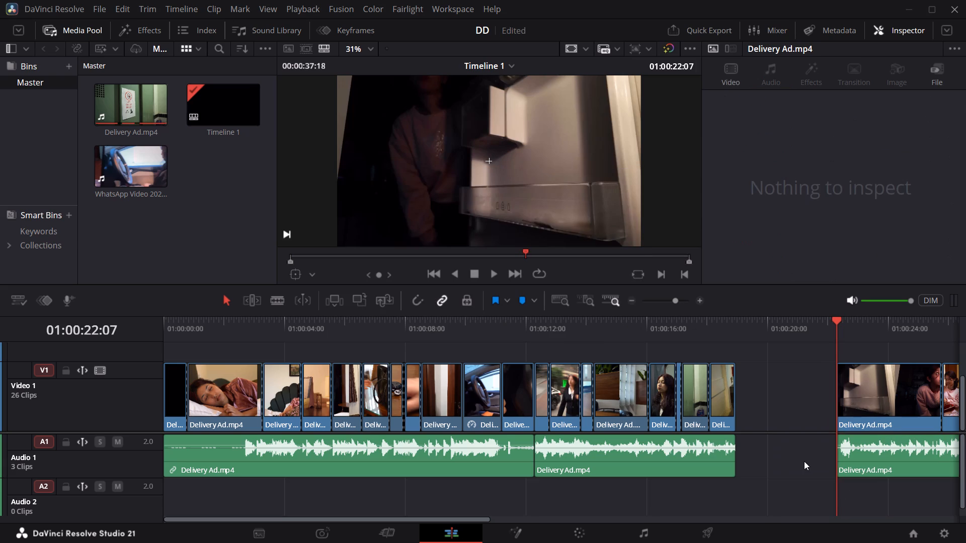
pyautogui.press('BackSpace')
# Switch to the Brave browser, pause the YouTube music video, and return to DaVinci Resolve.
pyautogui.hotkey('alt', 'Tab')
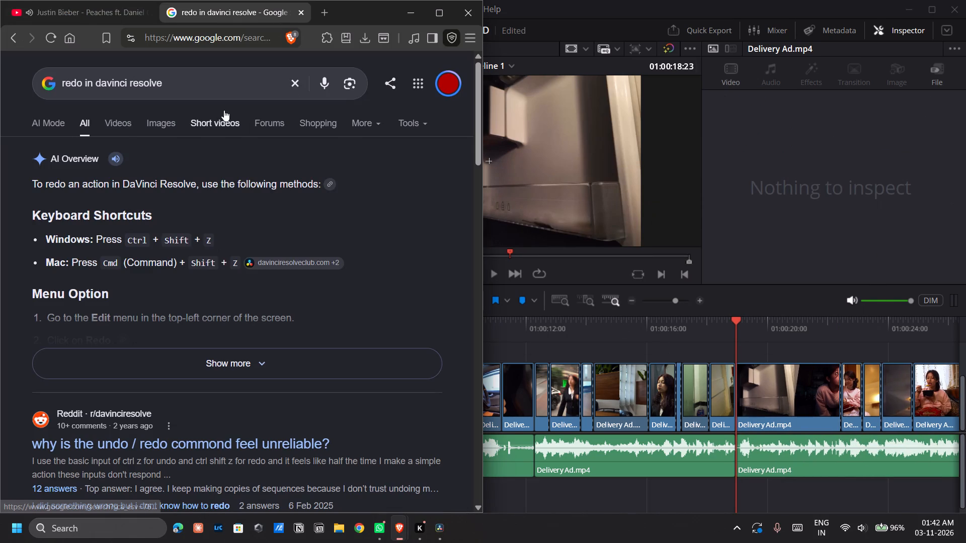
pyautogui.click(80, 12)
pyautogui.click(292, 175)
pyautogui.hotkey('alt', 'Tab')
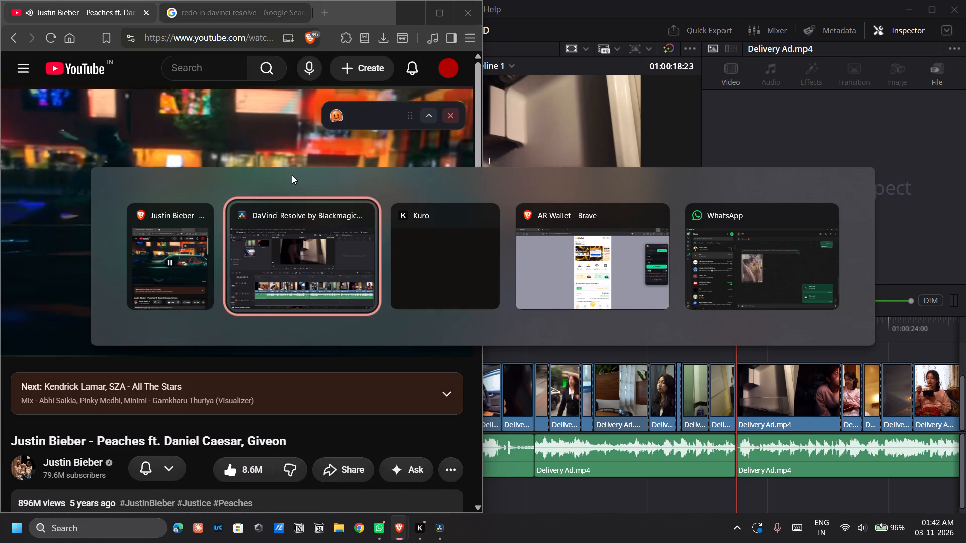
# Play from the shots before the staircase through the new cut into the fridge shot to review its timing.
pyautogui.click(704, 325)
pyautogui.press('space')
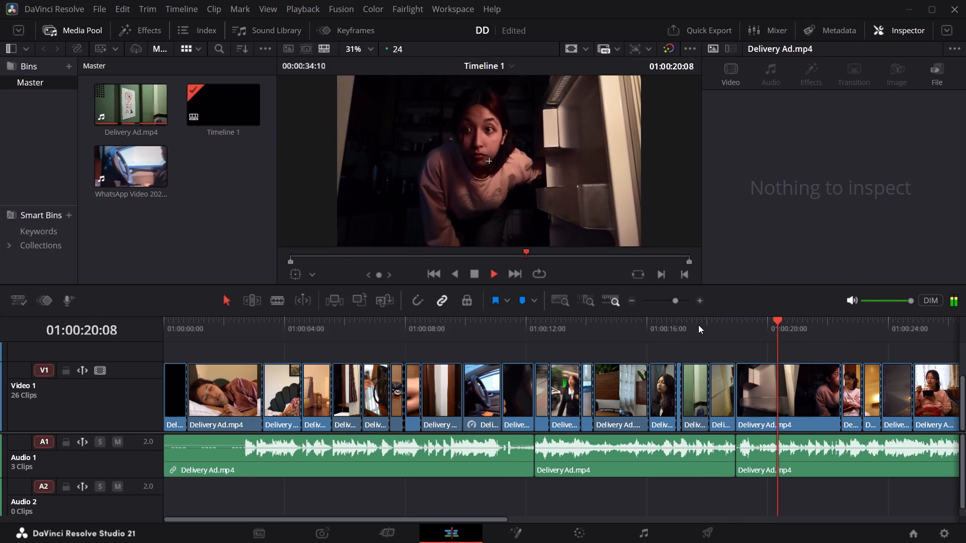
pyautogui.click(698, 325)
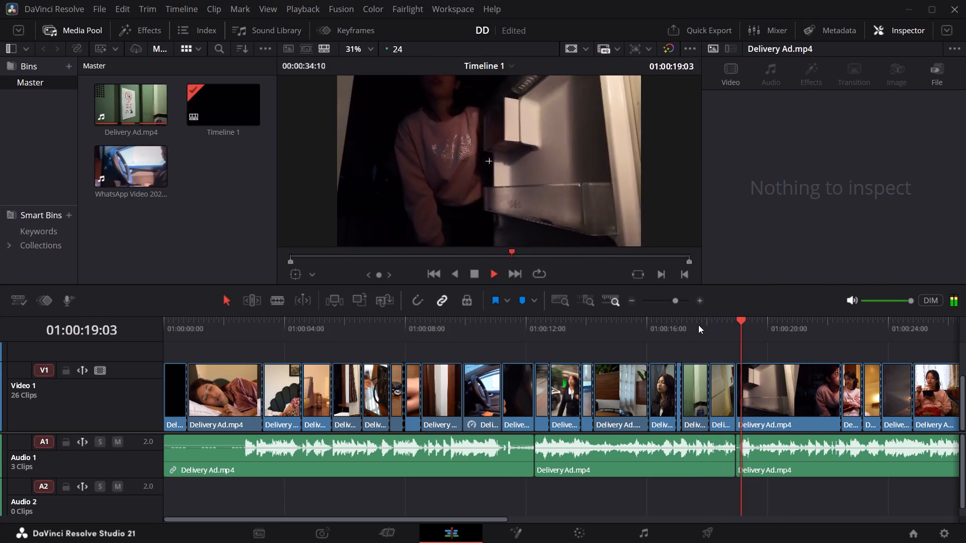
pyautogui.click(698, 325)
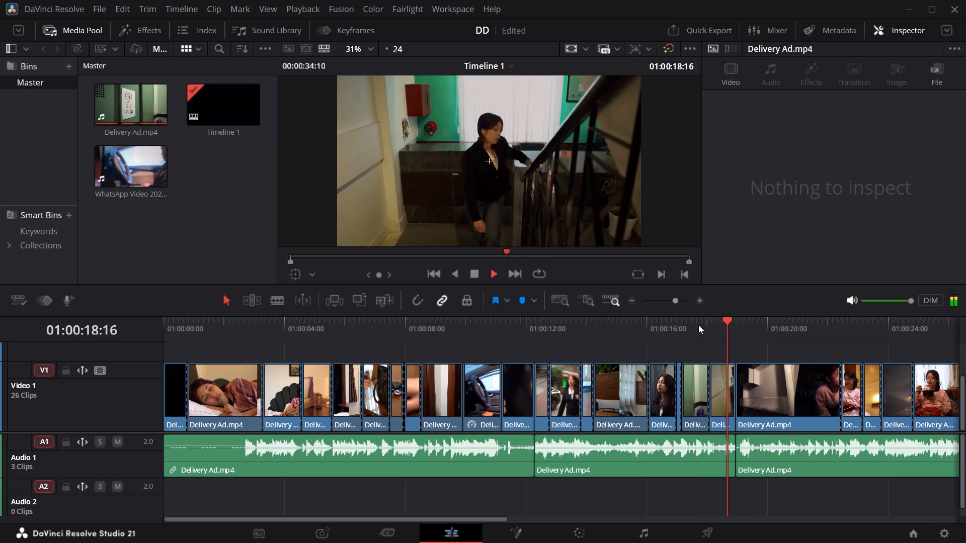
pyautogui.click(640, 322)
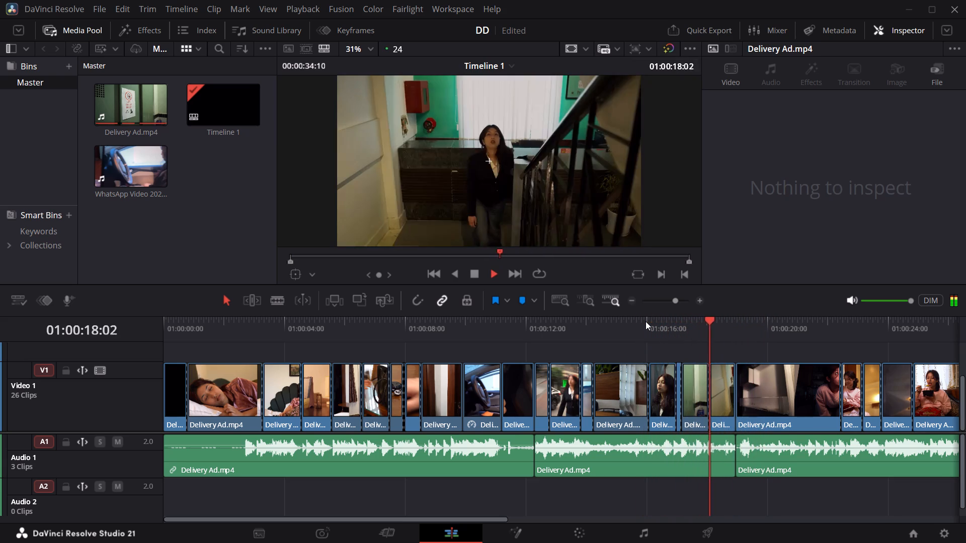
pyautogui.press('space')
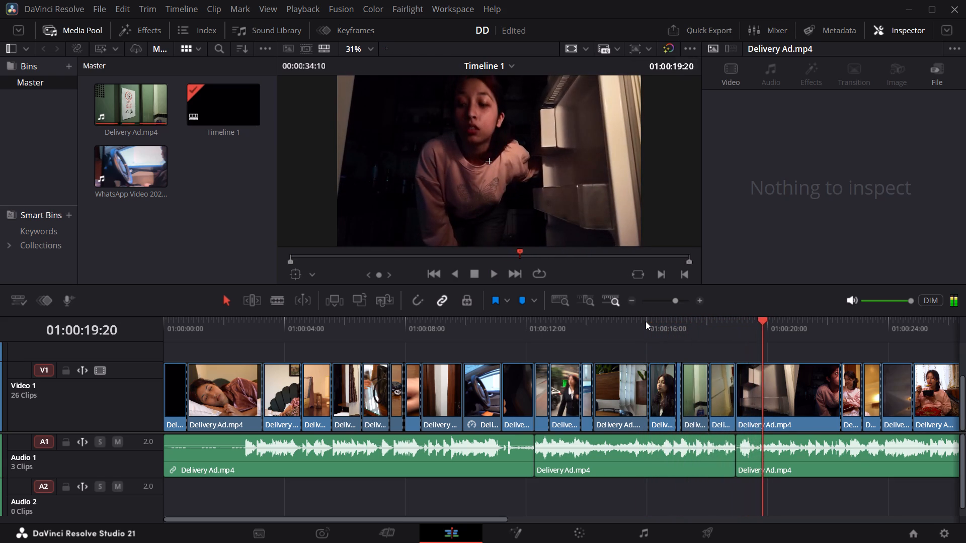
# Undo the removal of the staircase and wooden wall shots together with the related audio edits.
pyautogui.hotkey('ctrl', 'z')
pyautogui.hotkey('ctrl', 'z')
pyautogui.hotkey('ctrl', 'z')
pyautogui.hotkey('ctrl', 'z')
pyautogui.hotkey('ctrl', 'z')
pyautogui.hotkey('ctrl', 'z')
pyautogui.hotkey('ctrl', 'z')
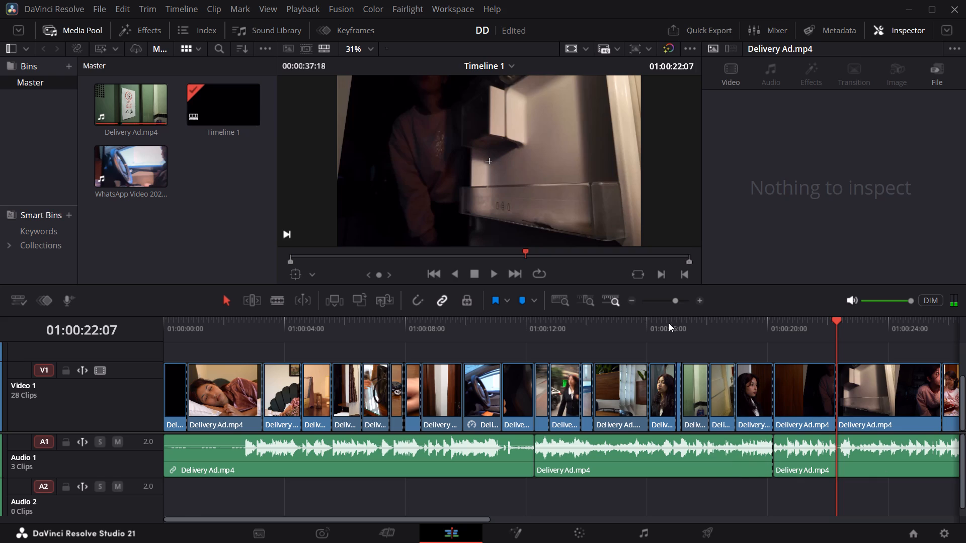
# Play and scrub repeatedly through the restored wooden wall shot to examine the woman's movement and look for a cut point.
pyautogui.click(716, 324)
pyautogui.press('space')
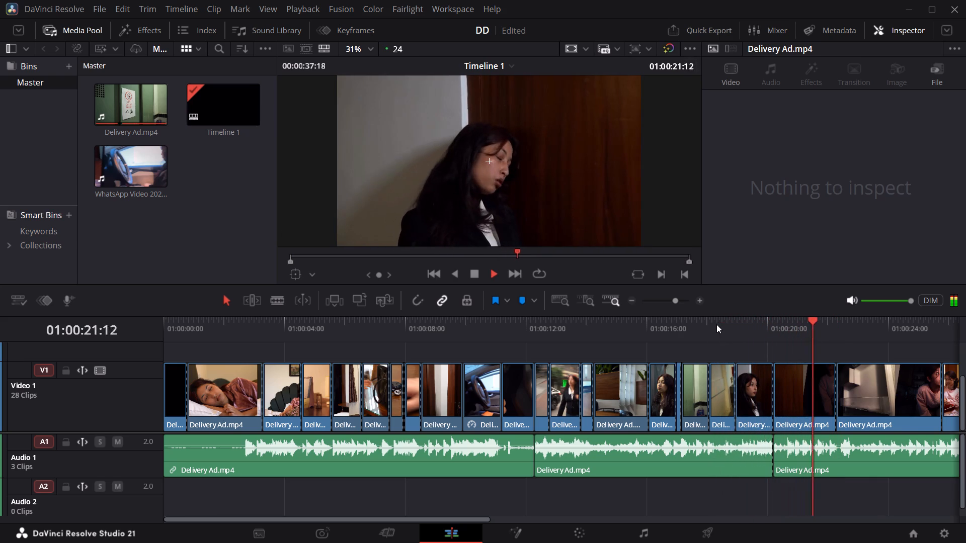
pyautogui.press('space')
pyautogui.click(811, 327)
pyautogui.press('space')
pyautogui.press('space')
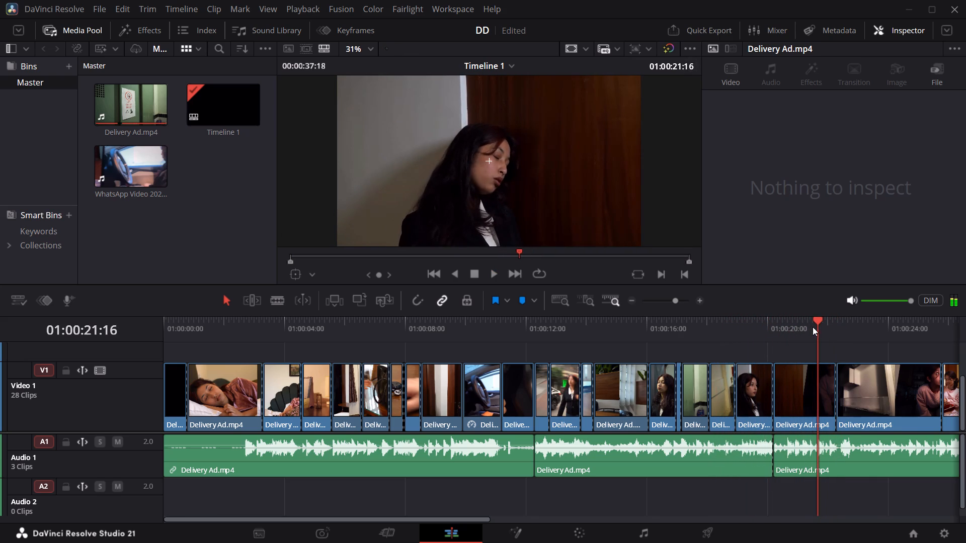
pyautogui.moveTo(813, 327); pyautogui.dragTo(776, 336)
pyautogui.press('space')
pyautogui.press('space')
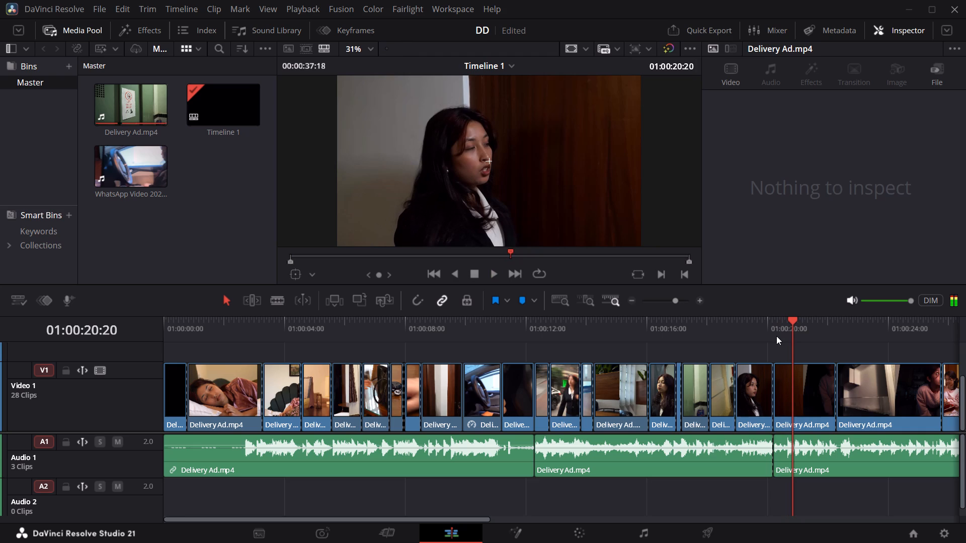
pyautogui.click(770, 336)
pyautogui.press('space')
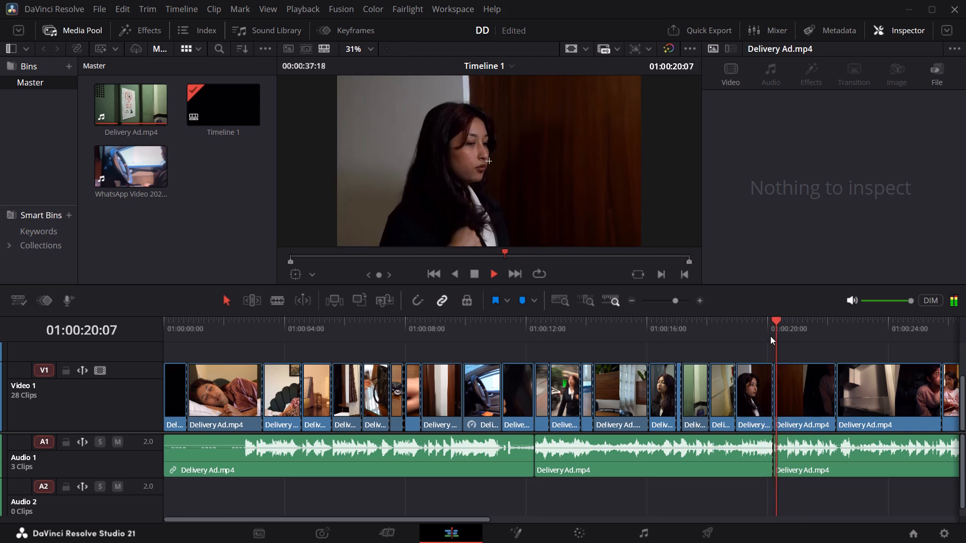
pyautogui.press('space')
pyautogui.press('space')
pyautogui.press('space')
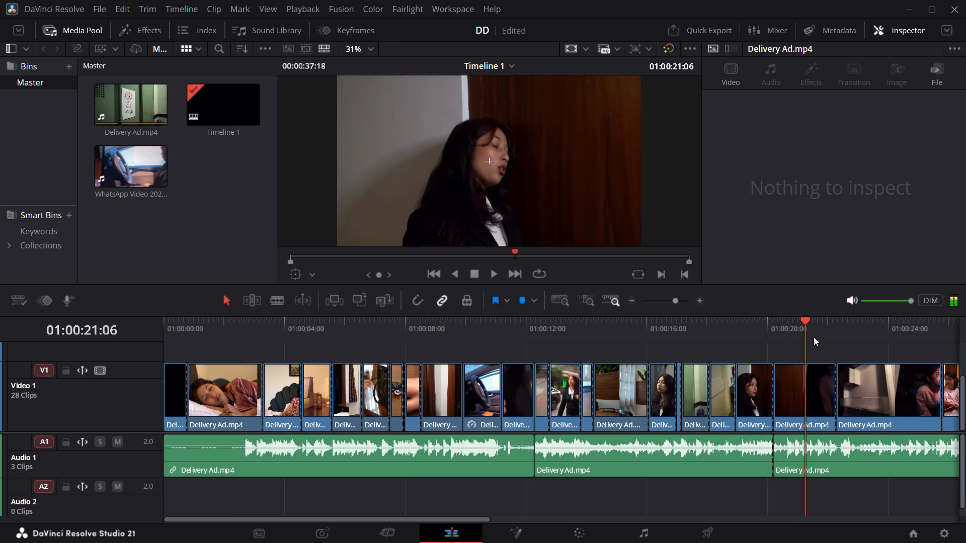
pyautogui.moveTo(805, 335); pyautogui.dragTo(798, 340)
pyautogui.press('space')
pyautogui.press('space')
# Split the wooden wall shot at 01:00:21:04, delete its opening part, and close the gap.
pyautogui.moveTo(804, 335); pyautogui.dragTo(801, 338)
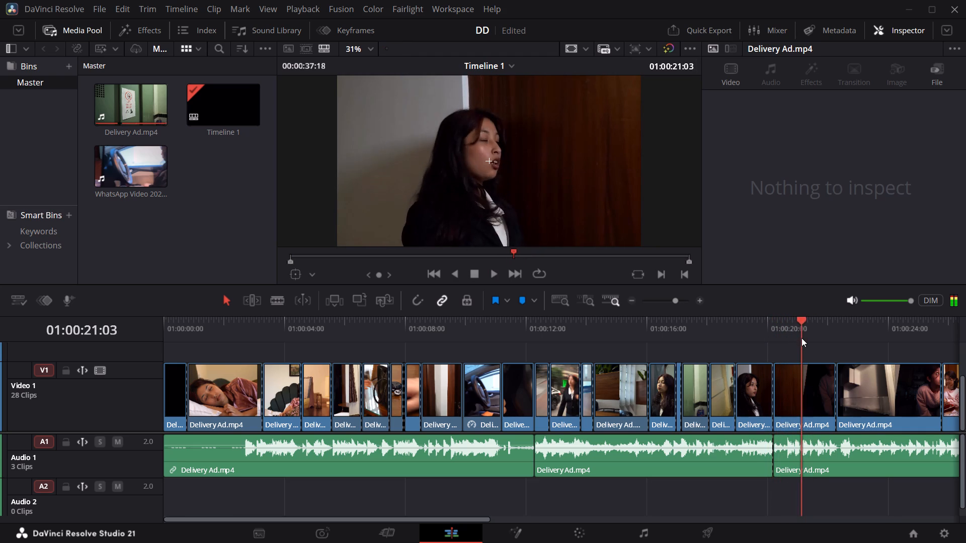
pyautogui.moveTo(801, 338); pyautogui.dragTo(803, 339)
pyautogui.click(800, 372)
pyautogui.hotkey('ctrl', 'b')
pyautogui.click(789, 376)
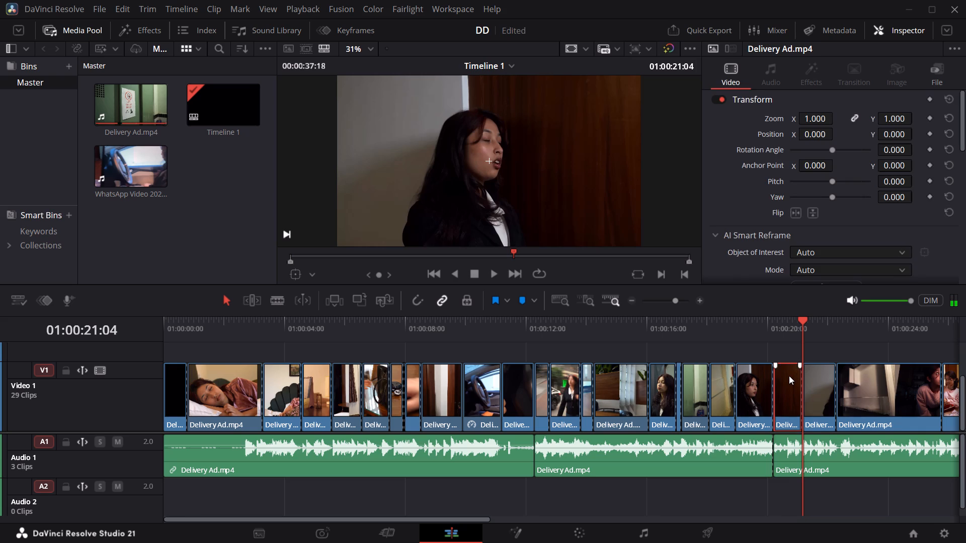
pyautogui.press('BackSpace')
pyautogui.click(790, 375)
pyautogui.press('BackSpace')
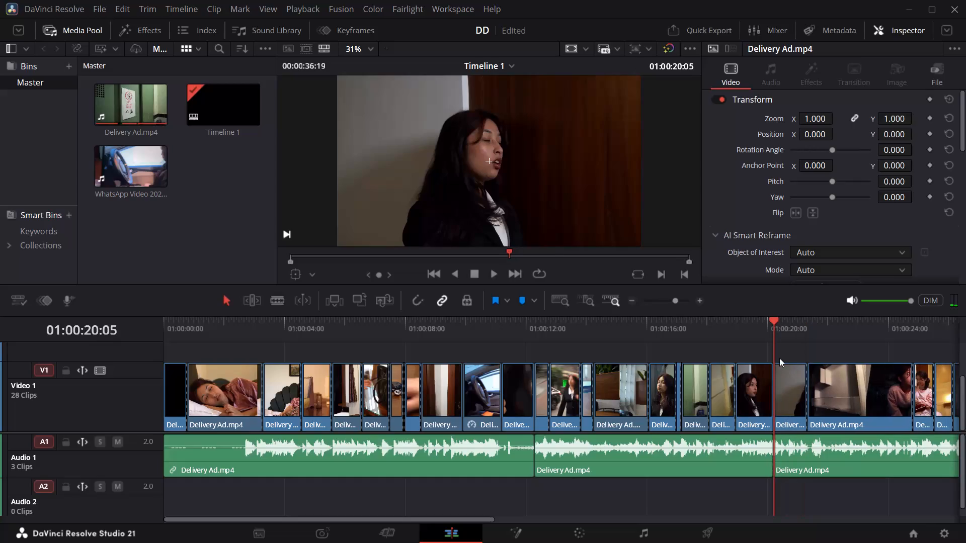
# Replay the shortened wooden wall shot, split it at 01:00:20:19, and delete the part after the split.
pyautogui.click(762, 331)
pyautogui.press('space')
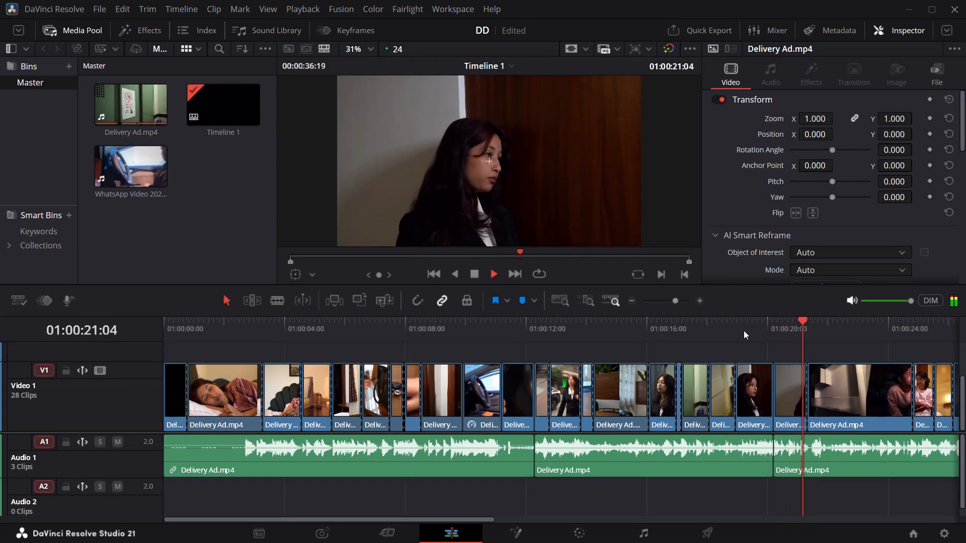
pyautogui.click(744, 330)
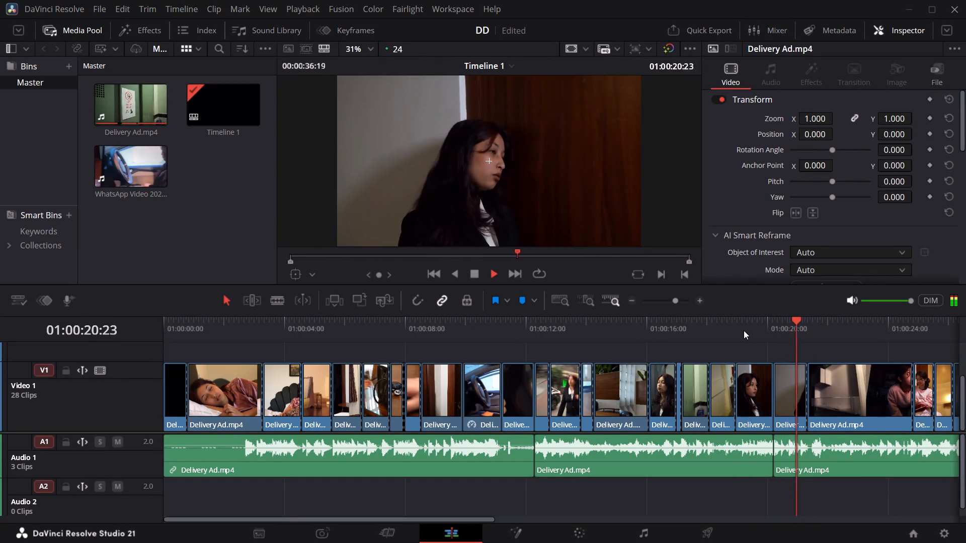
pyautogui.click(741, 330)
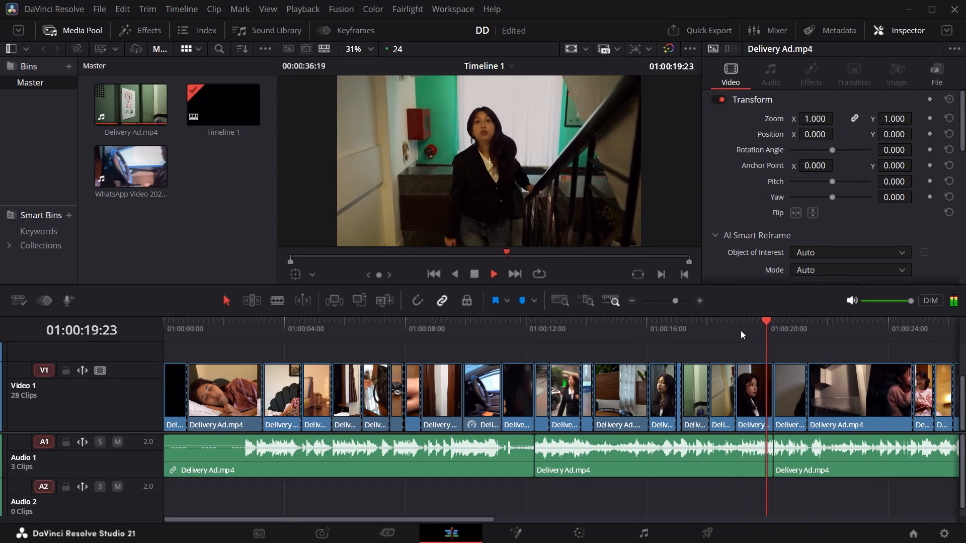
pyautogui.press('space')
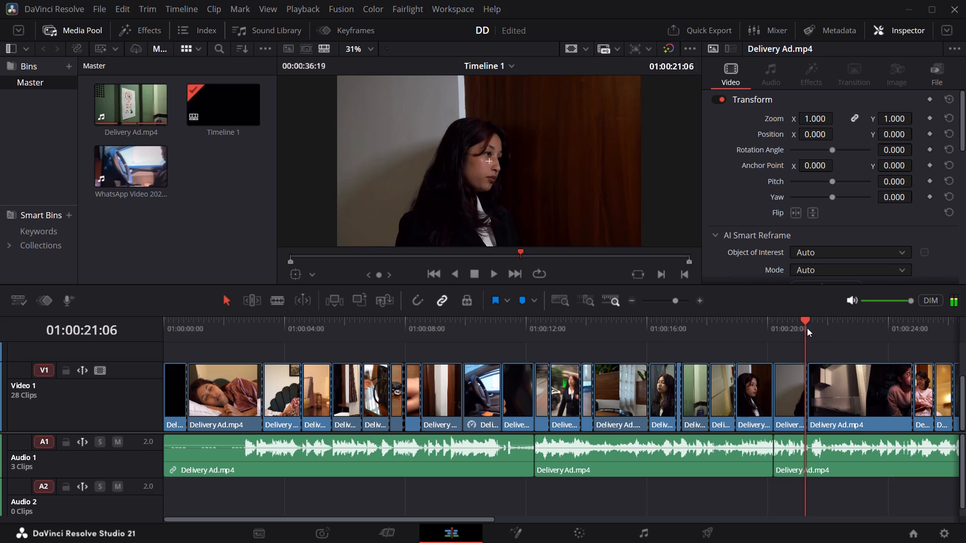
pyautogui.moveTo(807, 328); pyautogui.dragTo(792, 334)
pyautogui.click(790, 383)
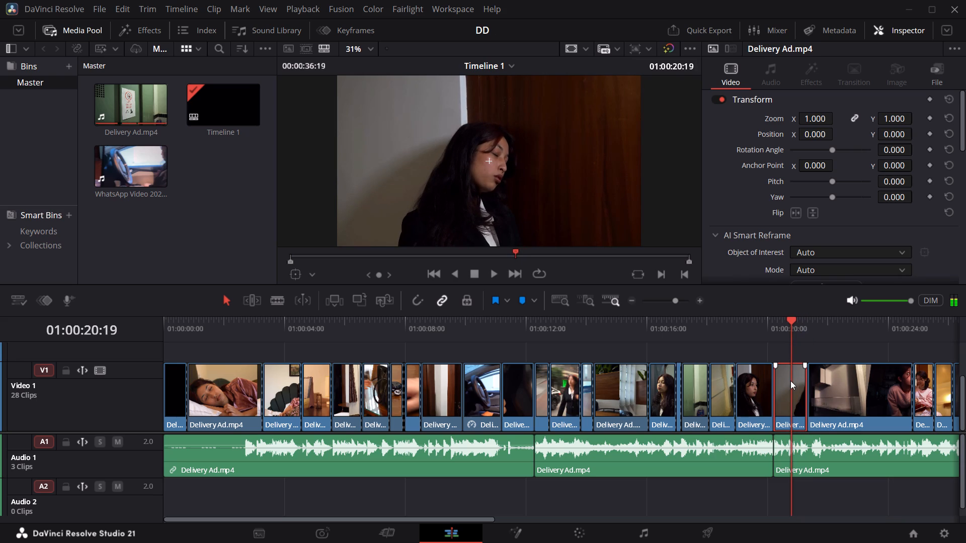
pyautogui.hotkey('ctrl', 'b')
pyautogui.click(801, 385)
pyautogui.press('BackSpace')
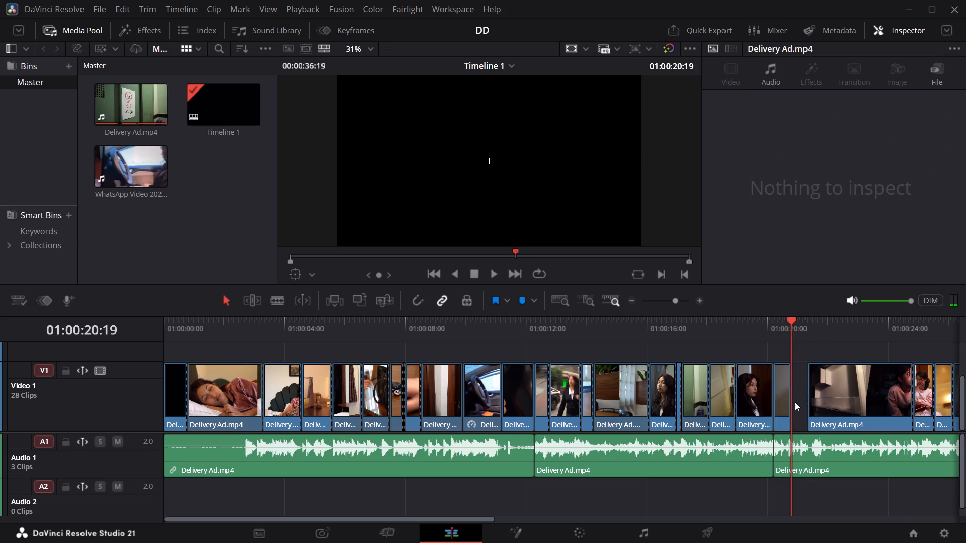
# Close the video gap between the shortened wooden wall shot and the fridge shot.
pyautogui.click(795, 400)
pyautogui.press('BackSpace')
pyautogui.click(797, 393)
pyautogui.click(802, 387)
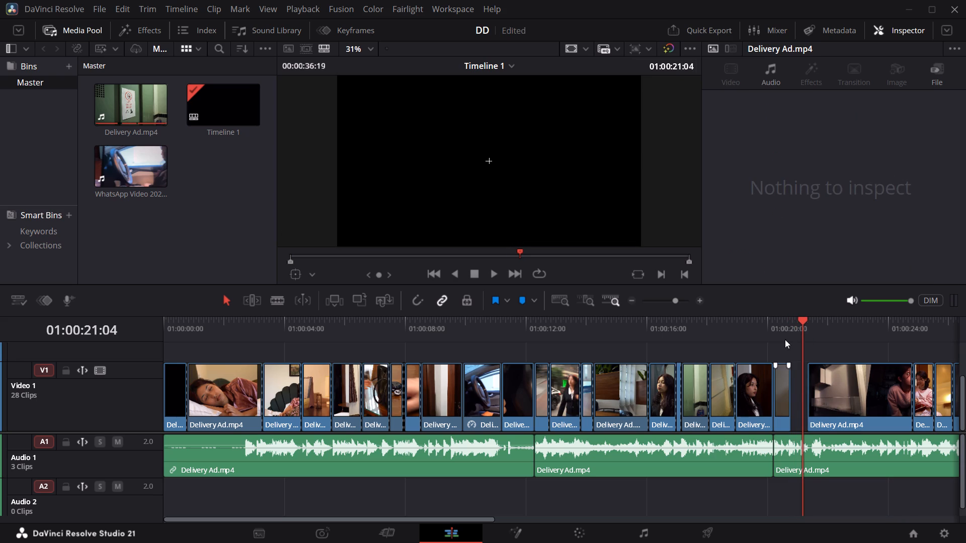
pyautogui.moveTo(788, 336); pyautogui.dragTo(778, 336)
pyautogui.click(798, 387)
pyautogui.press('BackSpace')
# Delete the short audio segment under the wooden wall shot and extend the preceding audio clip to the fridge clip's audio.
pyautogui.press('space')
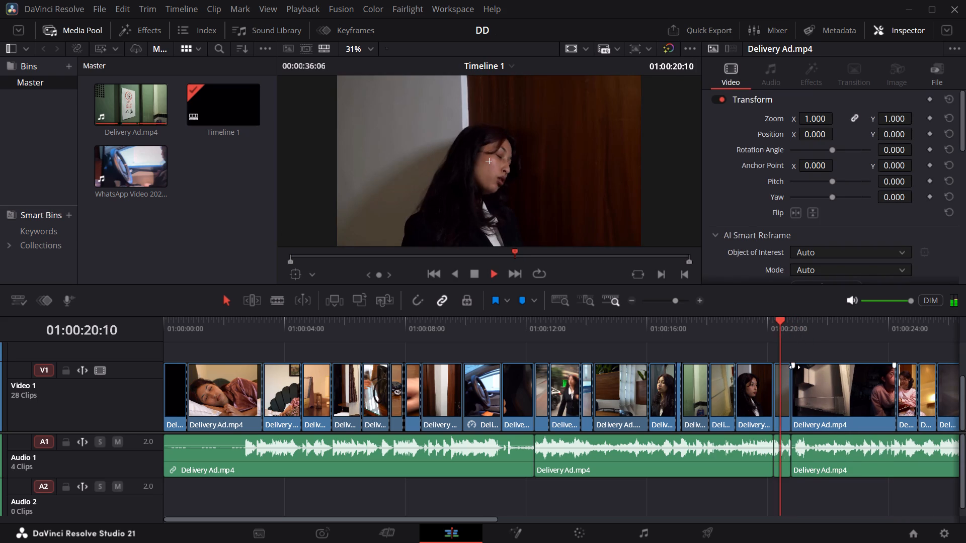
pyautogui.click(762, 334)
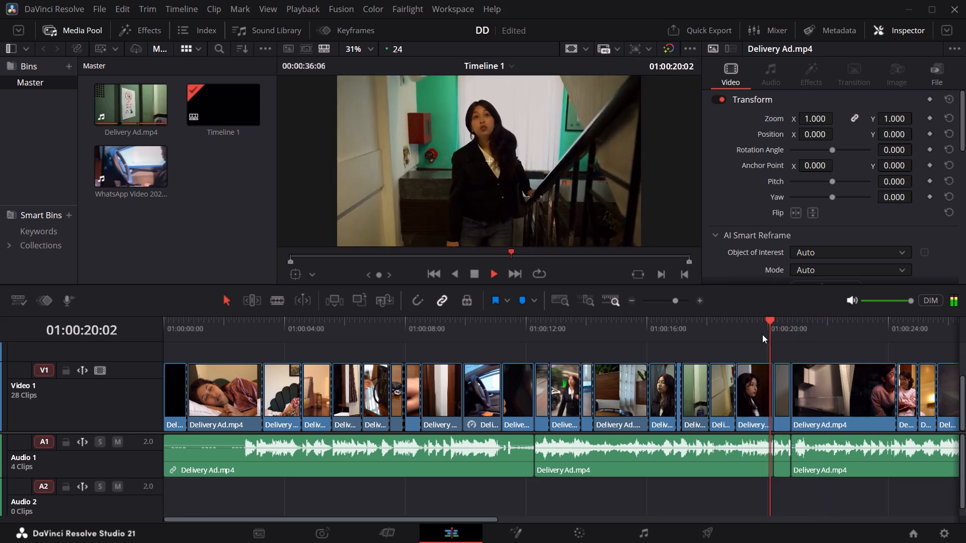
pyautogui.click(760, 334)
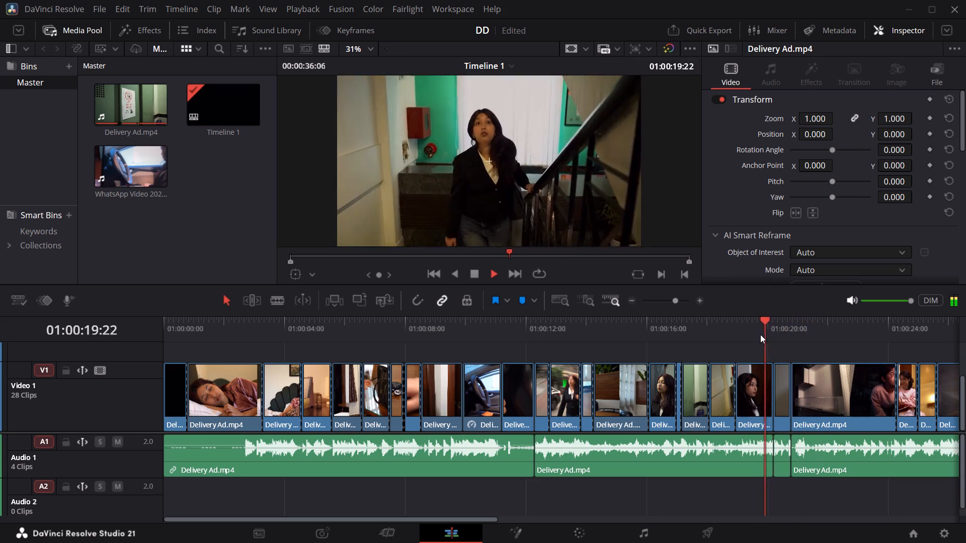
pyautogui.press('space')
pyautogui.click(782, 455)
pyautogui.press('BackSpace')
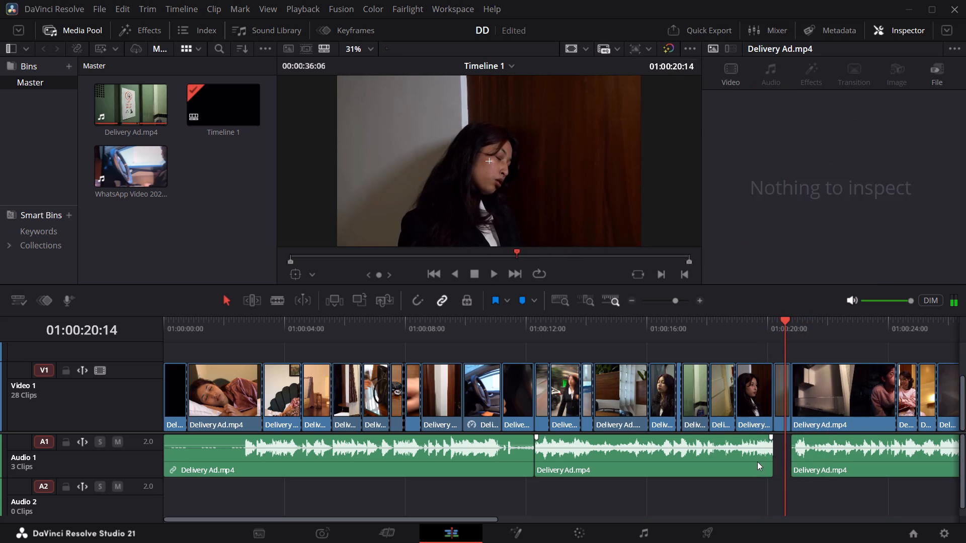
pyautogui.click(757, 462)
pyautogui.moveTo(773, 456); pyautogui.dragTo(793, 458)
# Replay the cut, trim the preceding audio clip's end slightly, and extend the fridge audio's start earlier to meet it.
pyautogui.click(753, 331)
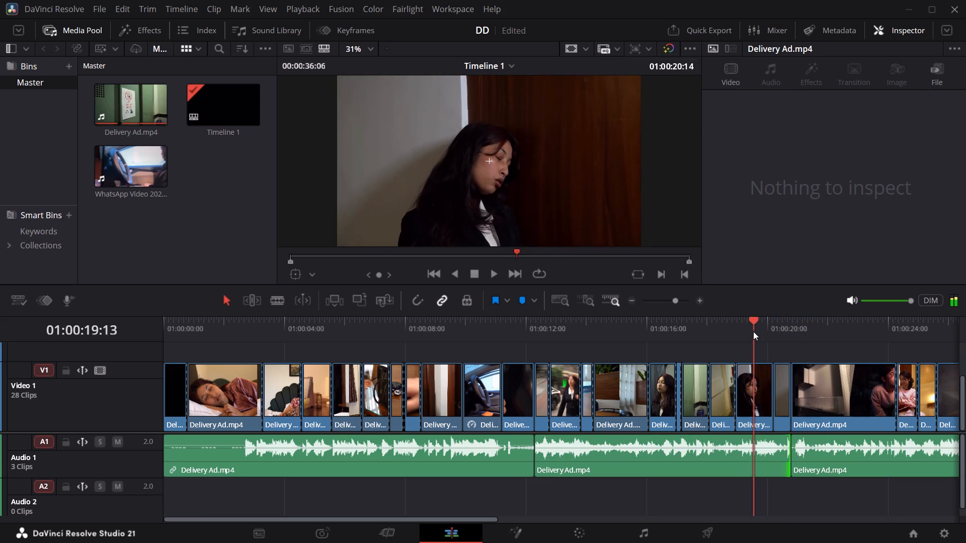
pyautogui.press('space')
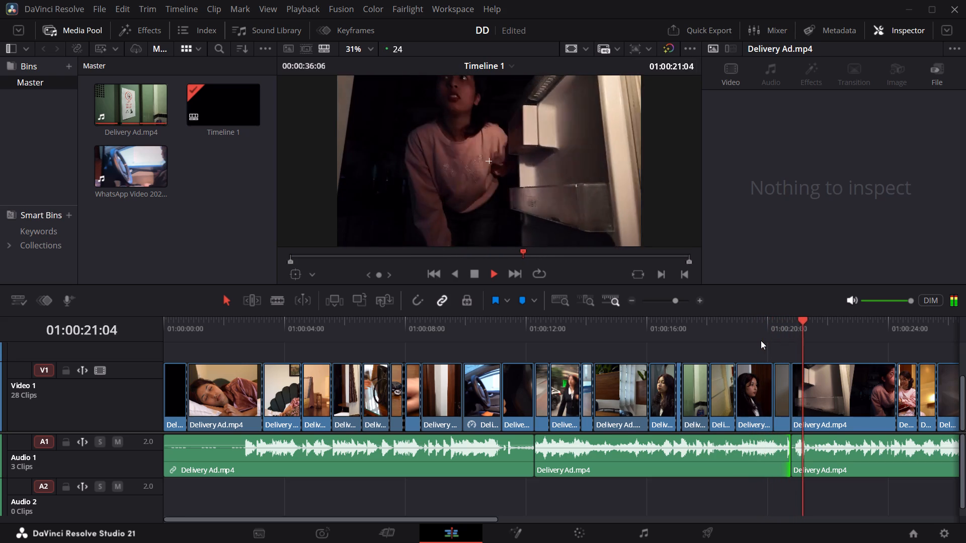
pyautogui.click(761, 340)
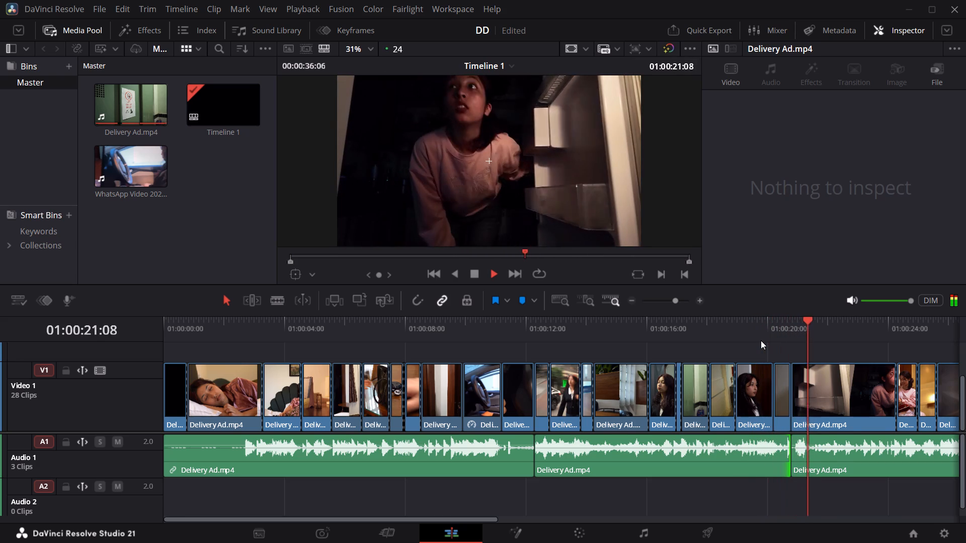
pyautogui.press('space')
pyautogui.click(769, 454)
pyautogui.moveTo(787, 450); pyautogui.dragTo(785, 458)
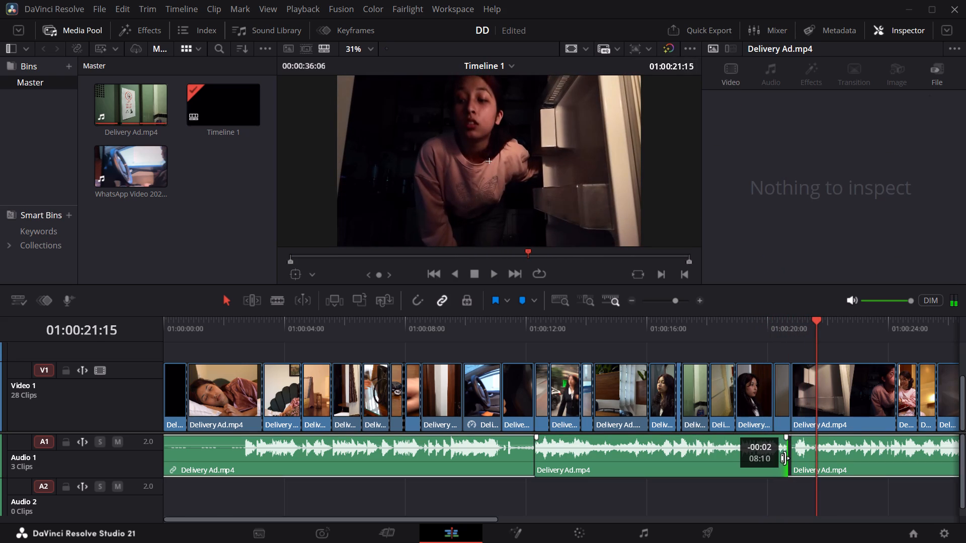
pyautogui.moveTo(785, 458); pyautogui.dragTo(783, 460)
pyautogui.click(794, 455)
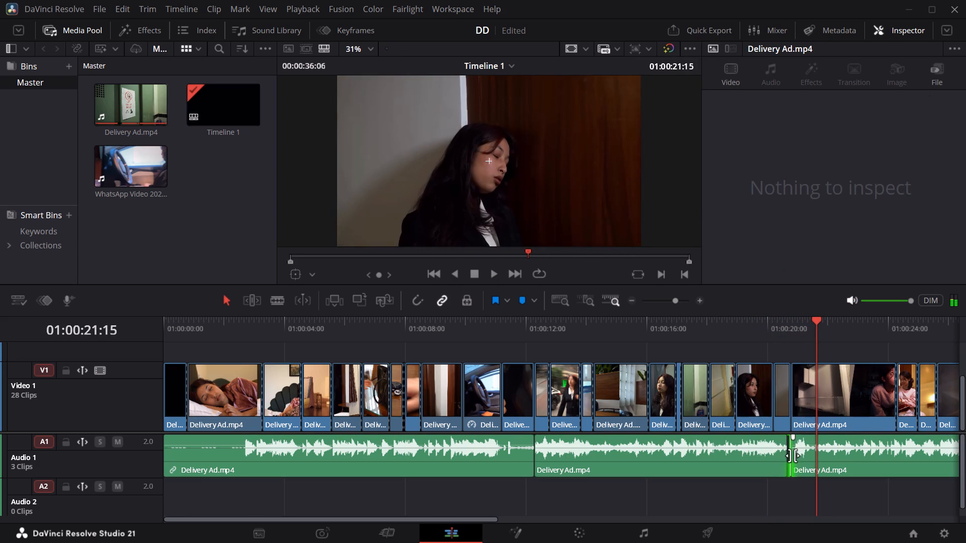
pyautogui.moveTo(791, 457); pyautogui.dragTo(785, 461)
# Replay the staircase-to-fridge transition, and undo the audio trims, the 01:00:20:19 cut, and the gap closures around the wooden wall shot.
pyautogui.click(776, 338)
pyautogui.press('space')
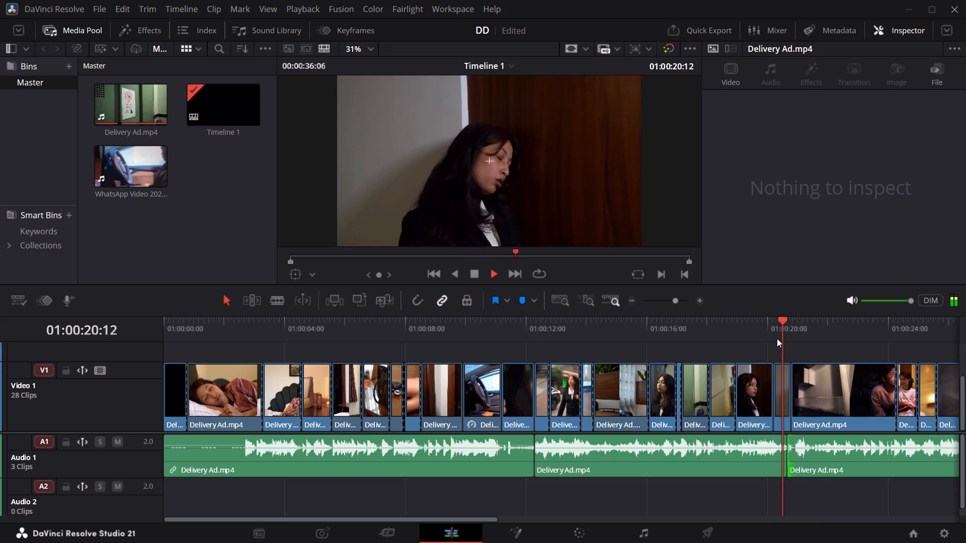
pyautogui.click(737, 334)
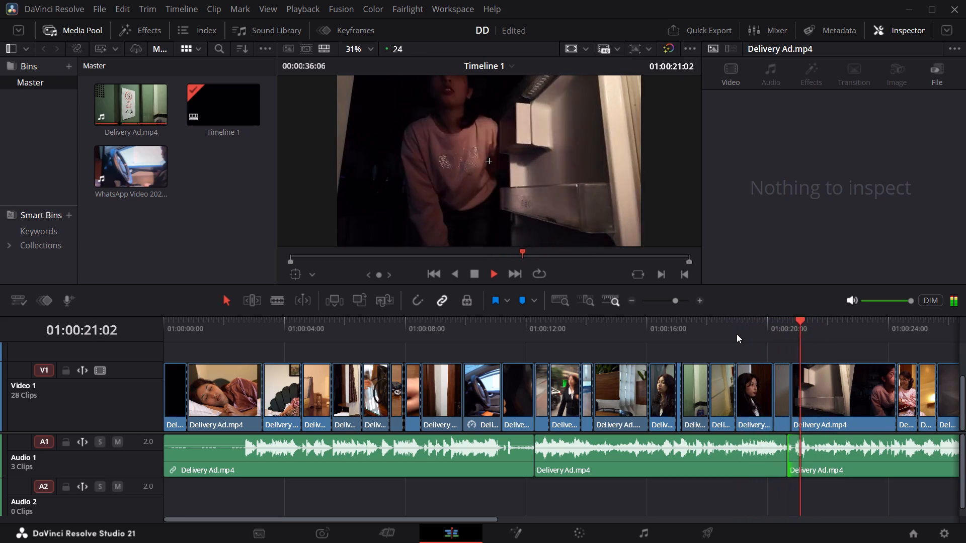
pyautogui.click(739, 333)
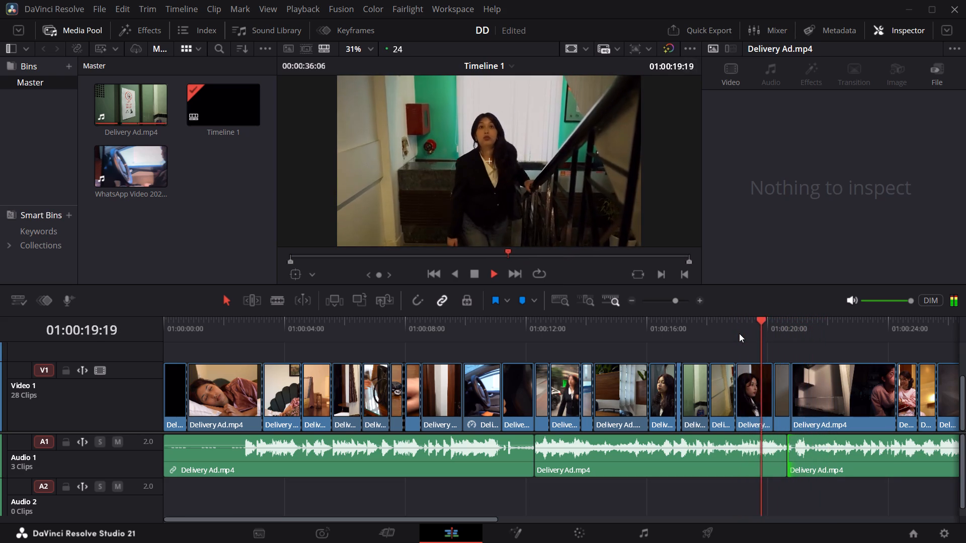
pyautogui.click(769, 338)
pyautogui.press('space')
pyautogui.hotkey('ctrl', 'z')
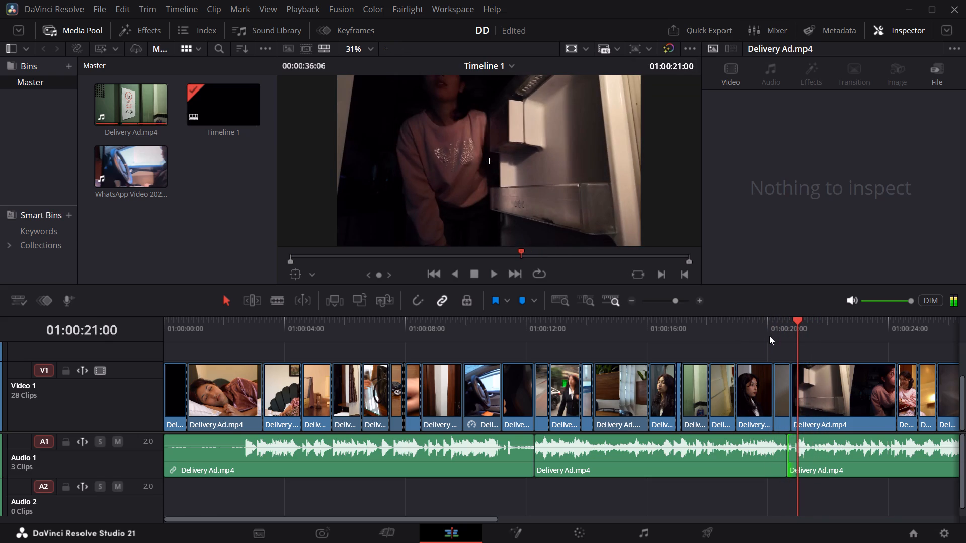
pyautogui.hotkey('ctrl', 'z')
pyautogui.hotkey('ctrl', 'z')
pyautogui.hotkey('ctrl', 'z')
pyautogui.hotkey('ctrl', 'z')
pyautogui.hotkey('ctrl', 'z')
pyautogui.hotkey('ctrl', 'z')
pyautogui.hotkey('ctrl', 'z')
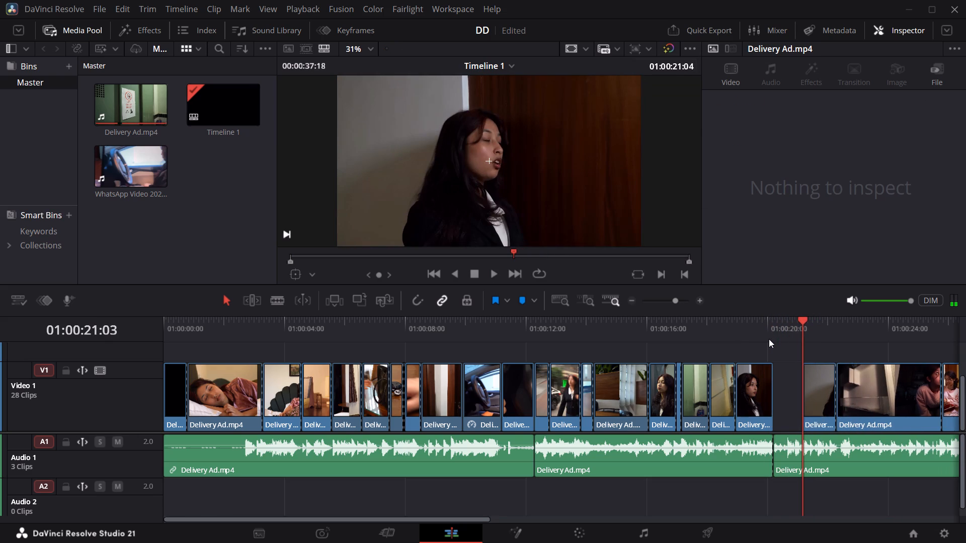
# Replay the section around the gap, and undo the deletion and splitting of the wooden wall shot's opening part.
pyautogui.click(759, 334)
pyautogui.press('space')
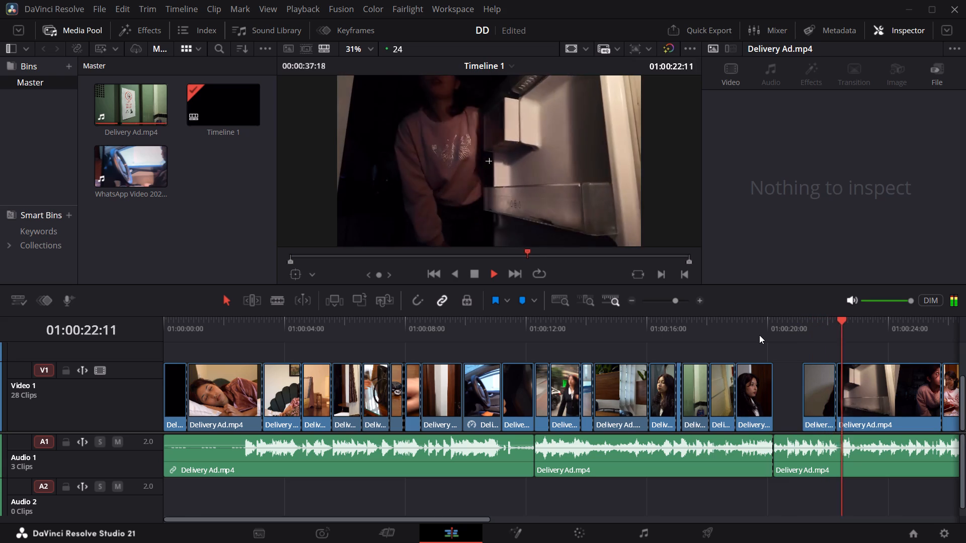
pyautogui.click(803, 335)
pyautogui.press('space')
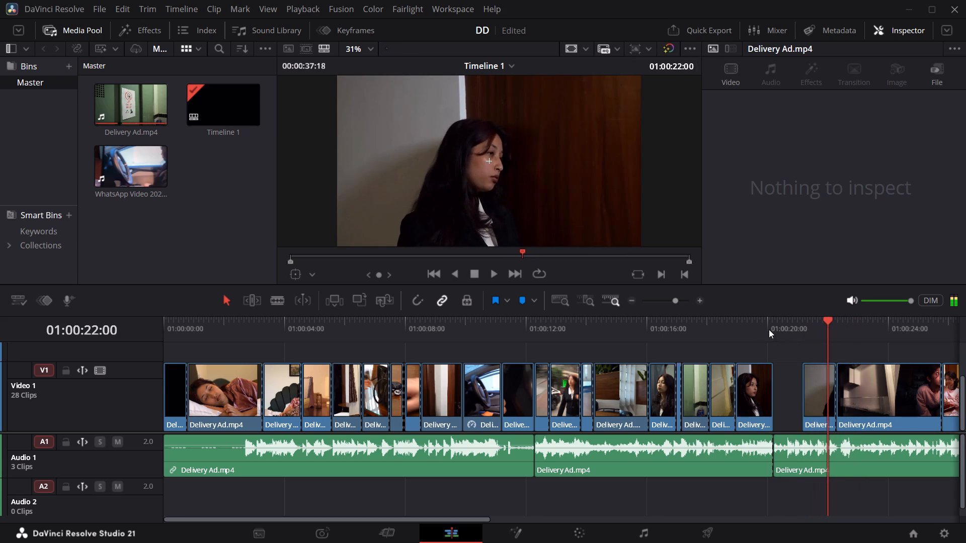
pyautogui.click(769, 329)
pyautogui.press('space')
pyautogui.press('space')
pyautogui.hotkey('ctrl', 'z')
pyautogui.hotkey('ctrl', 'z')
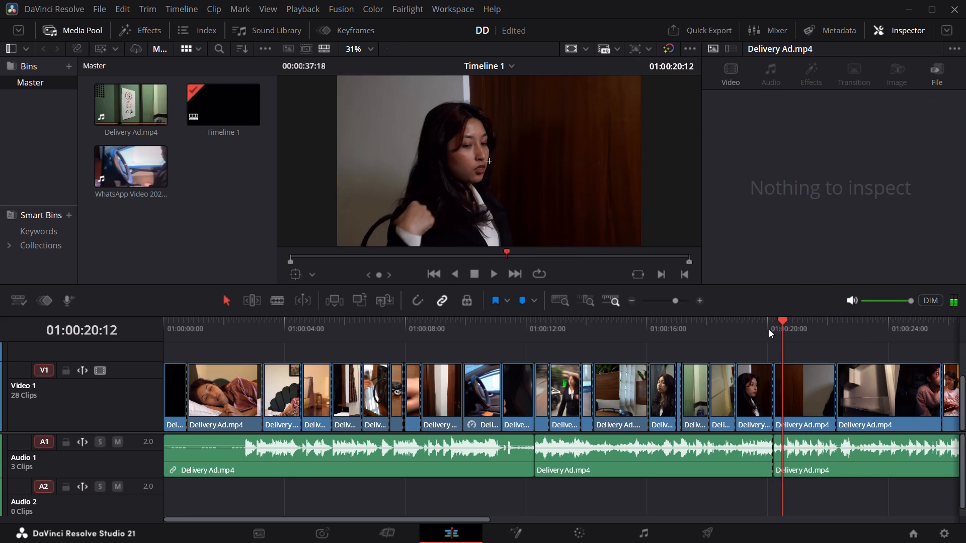
# Split the wooden wall shot at 01:00:20:18, delete its opening part and close the gap on the video track.
pyautogui.click(769, 329)
pyautogui.press('space')
pyautogui.press('space')
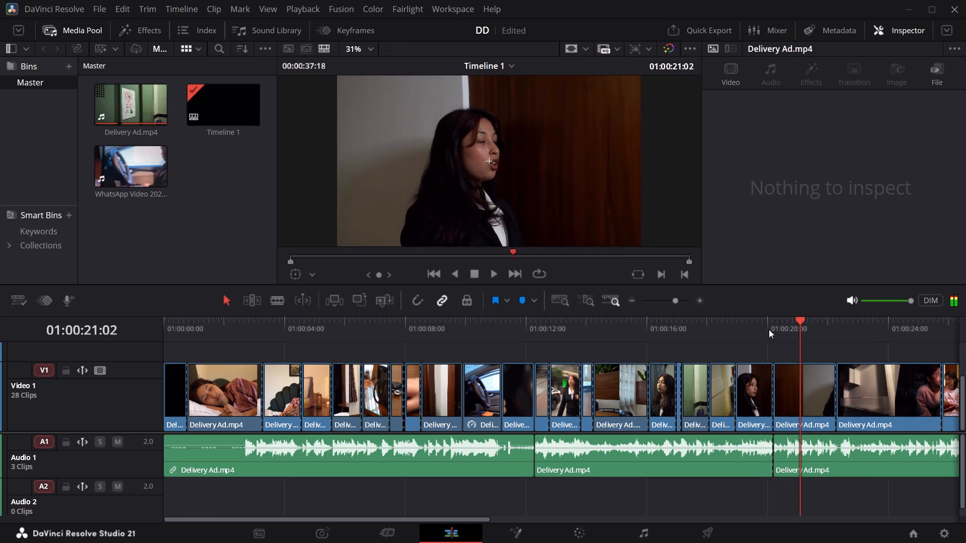
pyautogui.click(769, 329)
pyautogui.moveTo(774, 329); pyautogui.dragTo(791, 333)
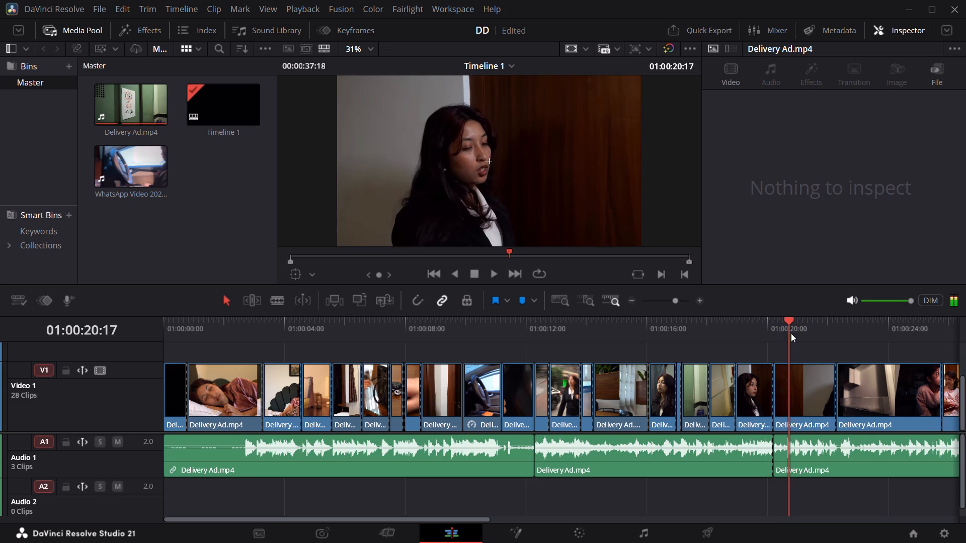
pyautogui.moveTo(791, 333); pyautogui.dragTo(780, 331)
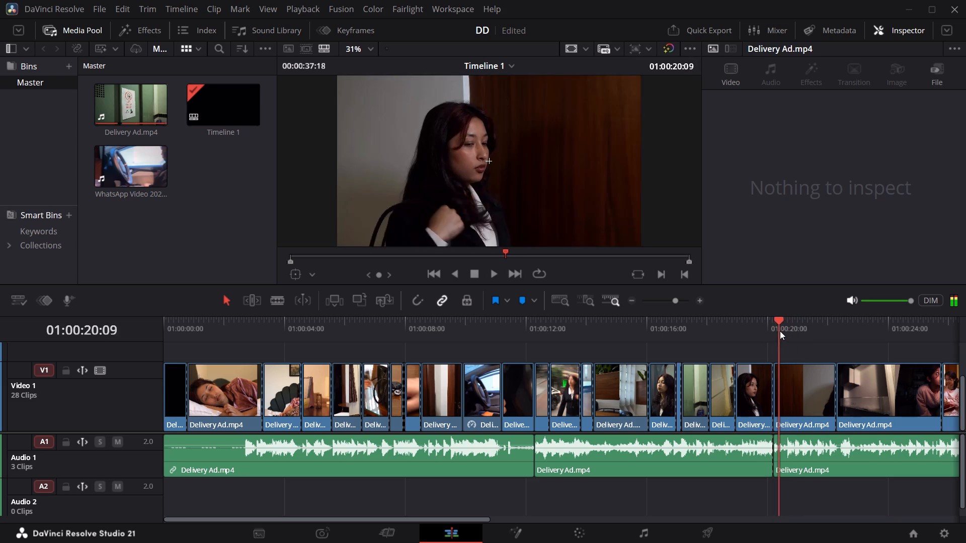
pyautogui.moveTo(780, 331); pyautogui.dragTo(799, 333)
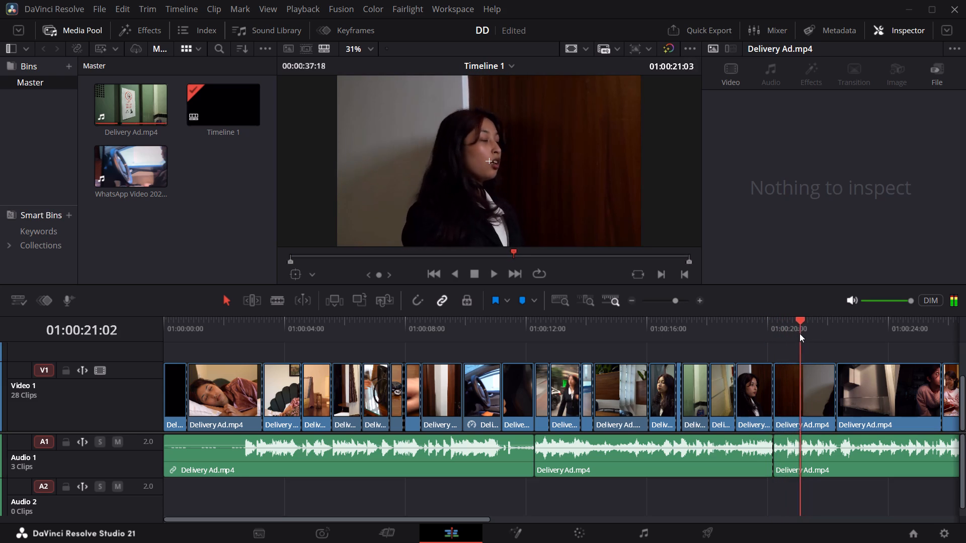
pyautogui.moveTo(799, 333); pyautogui.dragTo(788, 335)
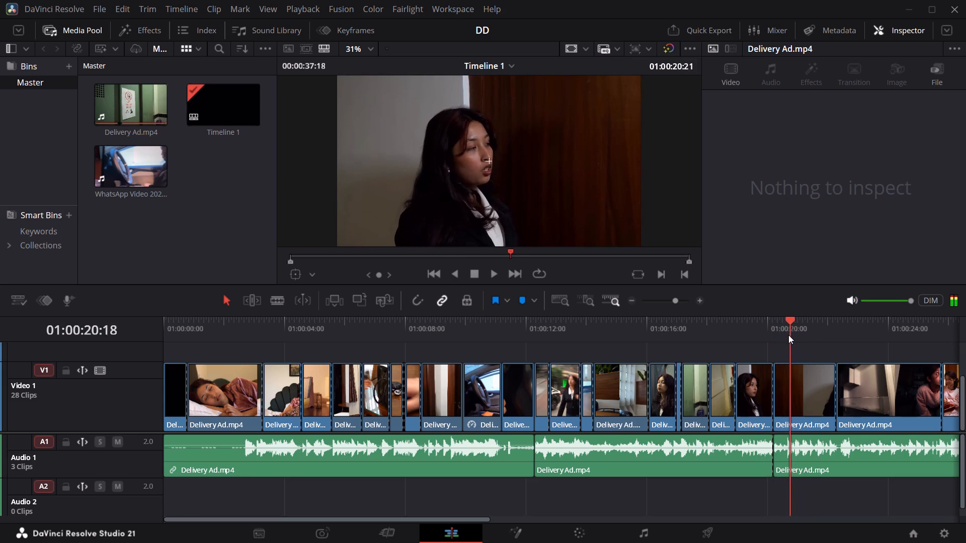
pyautogui.moveTo(788, 335); pyautogui.dragTo(790, 334)
pyautogui.click(792, 381)
pyautogui.hotkey('ctrl', 'b')
pyautogui.click(784, 383)
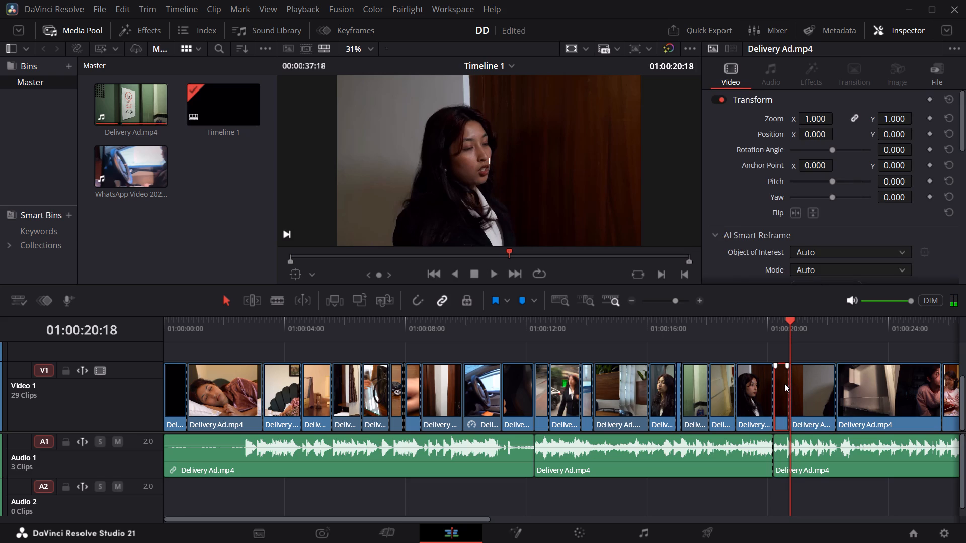
pyautogui.press('BackSpace')
pyautogui.click(784, 383)
pyautogui.press('BackSpace')
pyautogui.click(782, 388)
pyautogui.press('BackSpace')
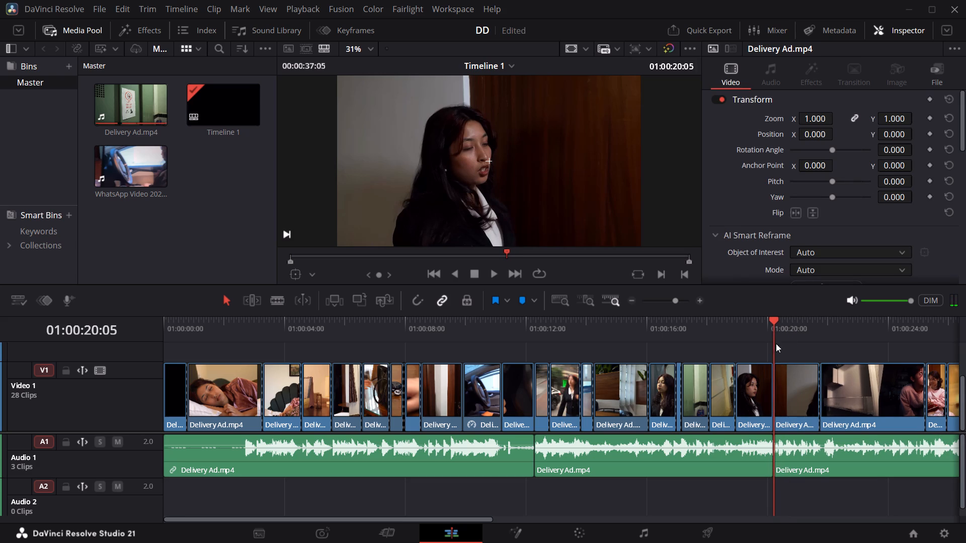
# Replay the new cut and enable Dynamic Zoom with Ease In and Out on the shortened wooden wall shot.
pyautogui.click(761, 325)
pyautogui.press('space')
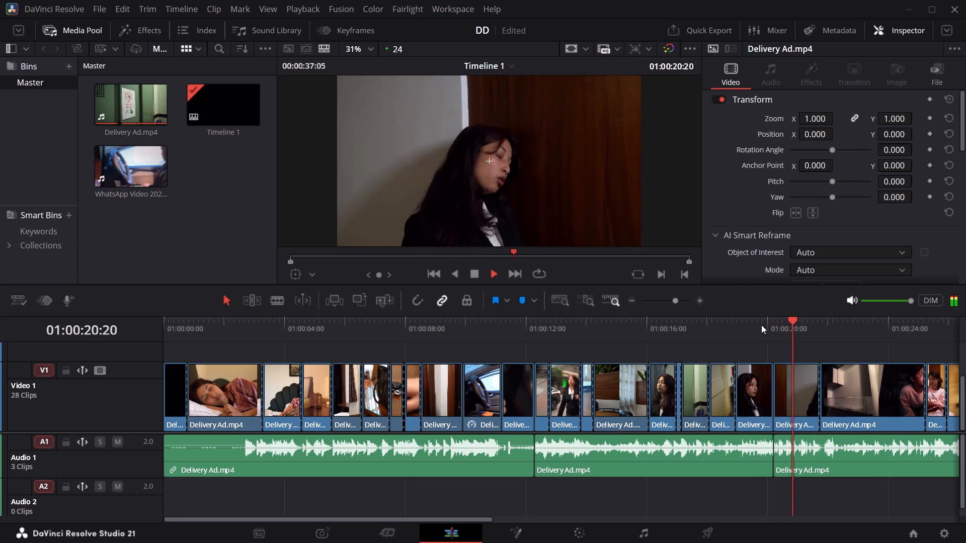
pyautogui.click(785, 329)
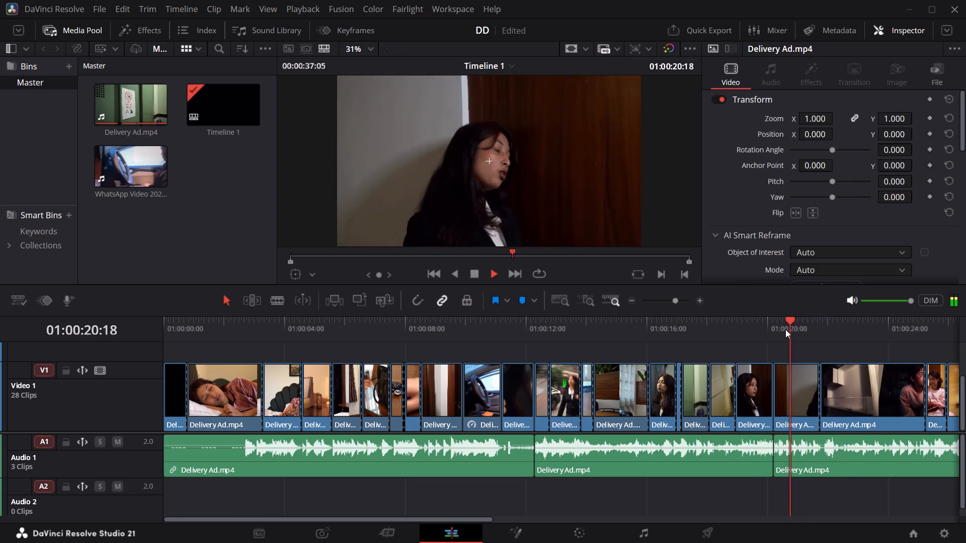
pyautogui.click(785, 329)
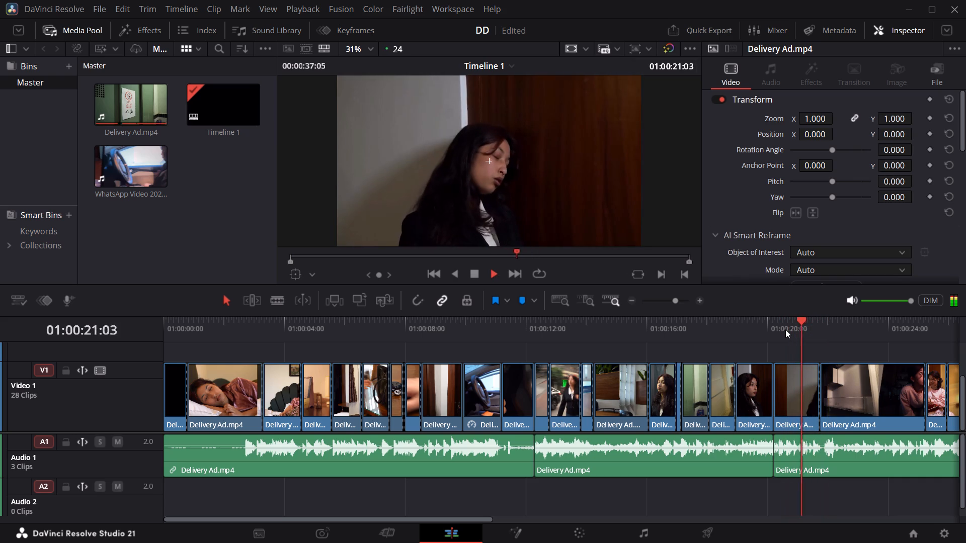
pyautogui.click(785, 329)
pyautogui.press('space')
pyautogui.moveTo(793, 328); pyautogui.dragTo(789, 335)
pyautogui.click(790, 388)
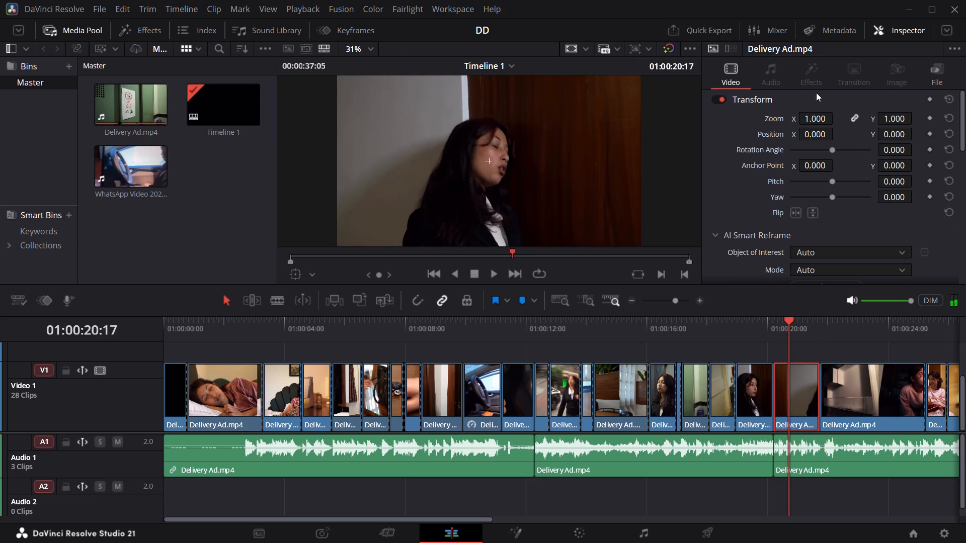
pyautogui.scroll(-3, 784, 174)
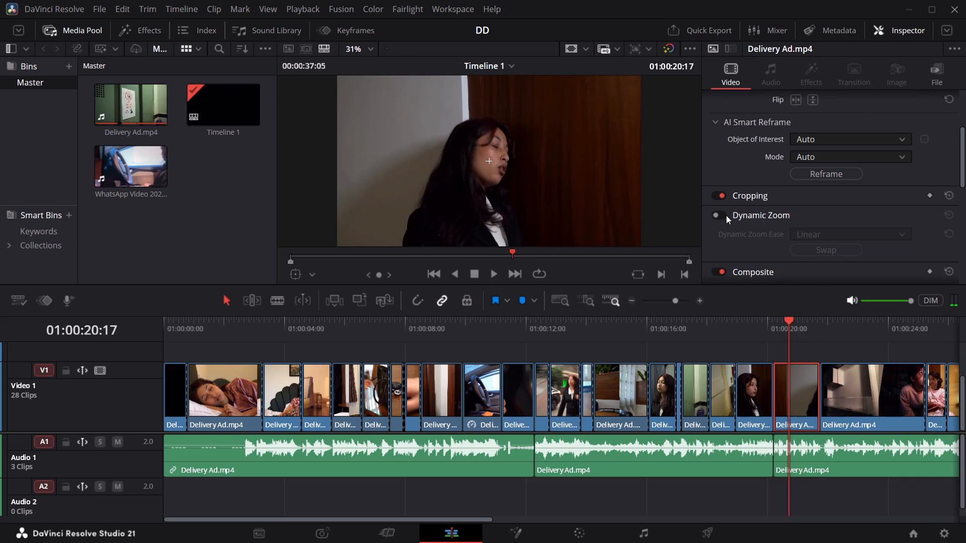
pyautogui.click(726, 215)
pyautogui.click(842, 234)
pyautogui.click(837, 295)
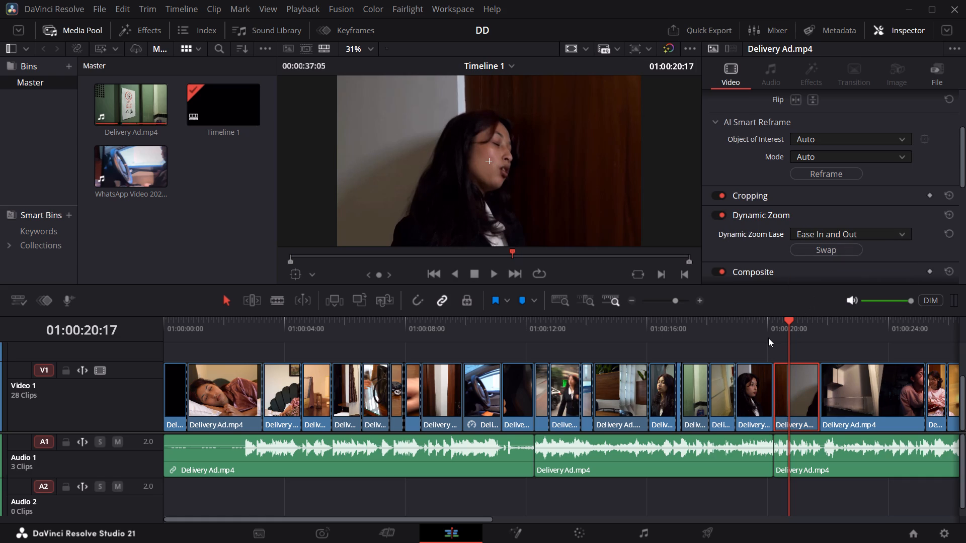
# Replay the wooden wall shot's zoom, swap its Dynamic Zoom direction, and review the new movement.
pyautogui.click(768, 337)
pyautogui.press('space')
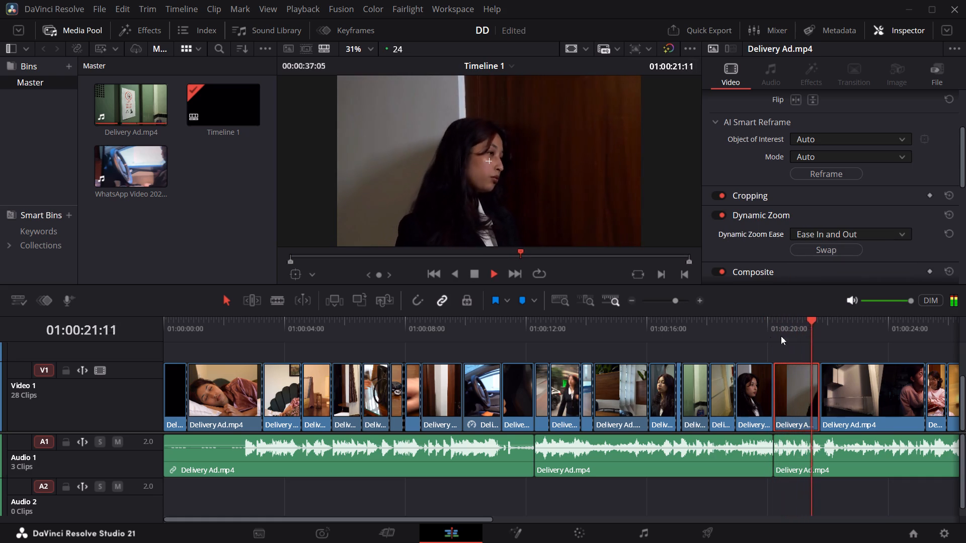
pyautogui.press('space')
pyautogui.click(823, 235)
pyautogui.click(820, 241)
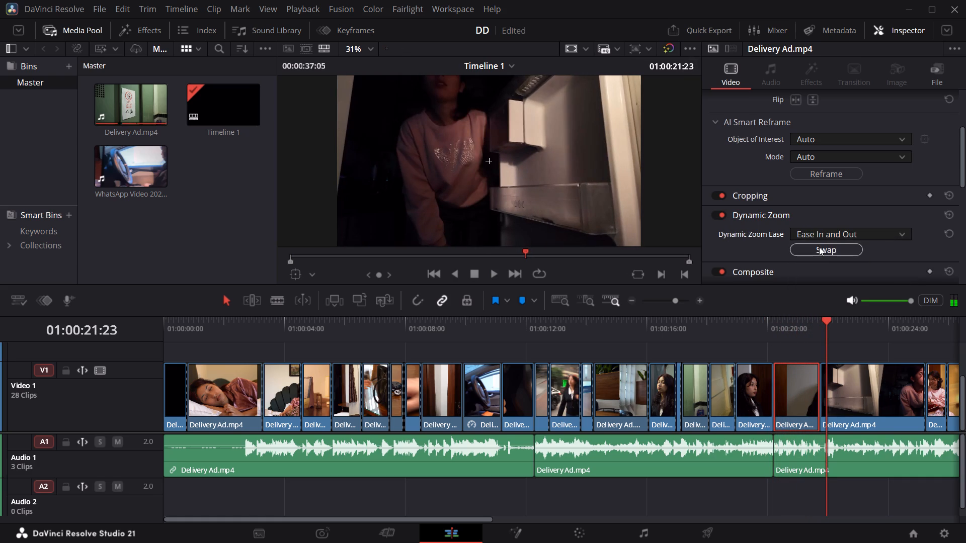
pyautogui.click(819, 253)
pyautogui.click(787, 342)
pyautogui.press('space')
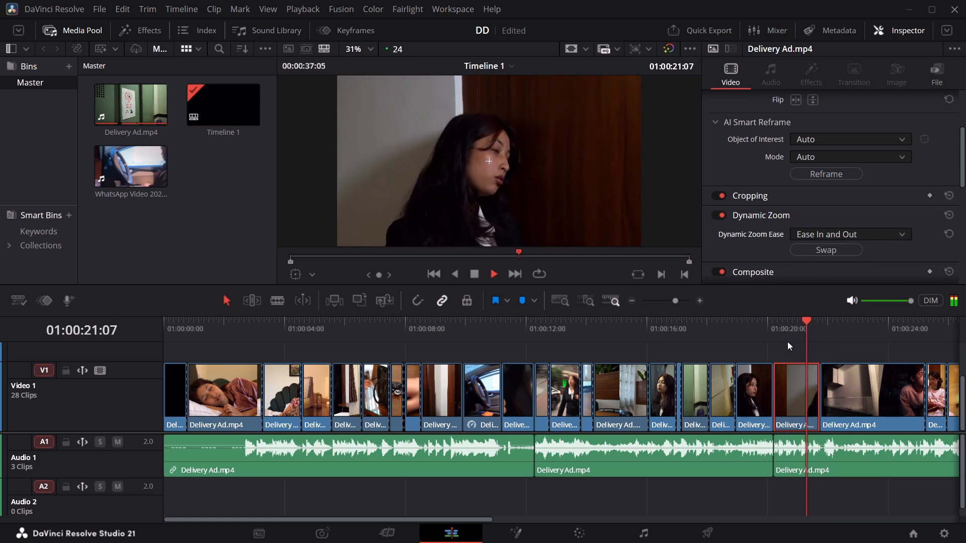
pyautogui.click(729, 335)
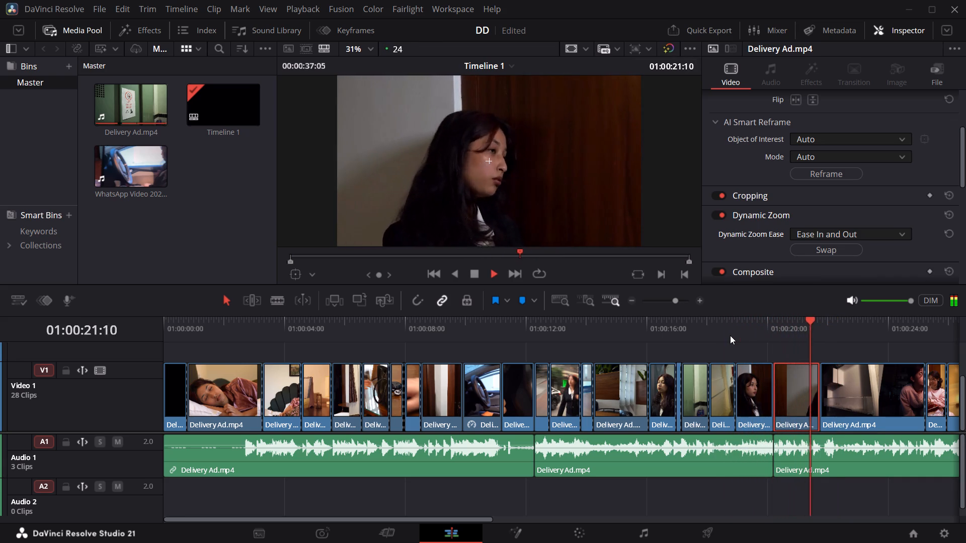
pyautogui.click(789, 331)
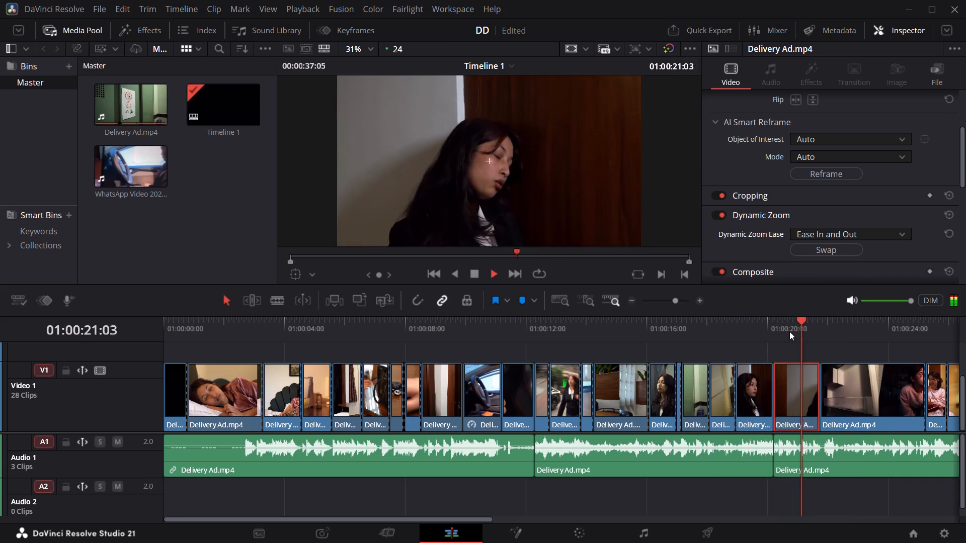
pyautogui.click(789, 331)
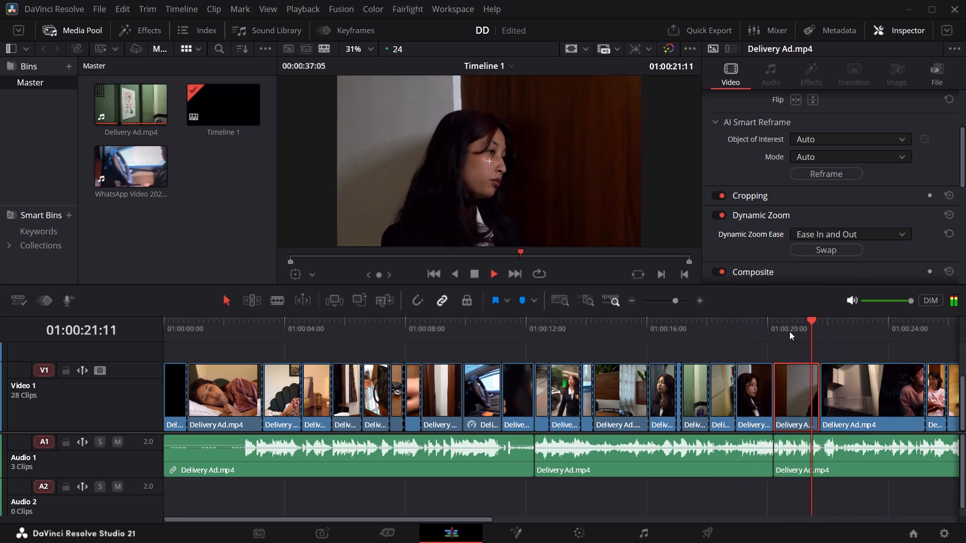
# Open the staircase shot for color grading at 01:00:19:06 and add two serial nodes after the first.
pyautogui.click(740, 327)
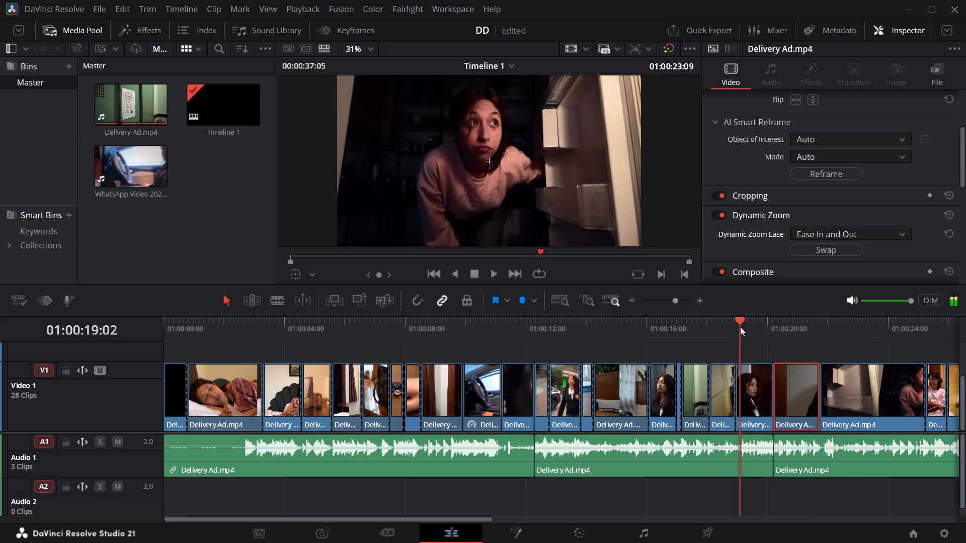
pyautogui.press('space')
pyautogui.moveTo(750, 328); pyautogui.dragTo(745, 335)
pyautogui.click(744, 405)
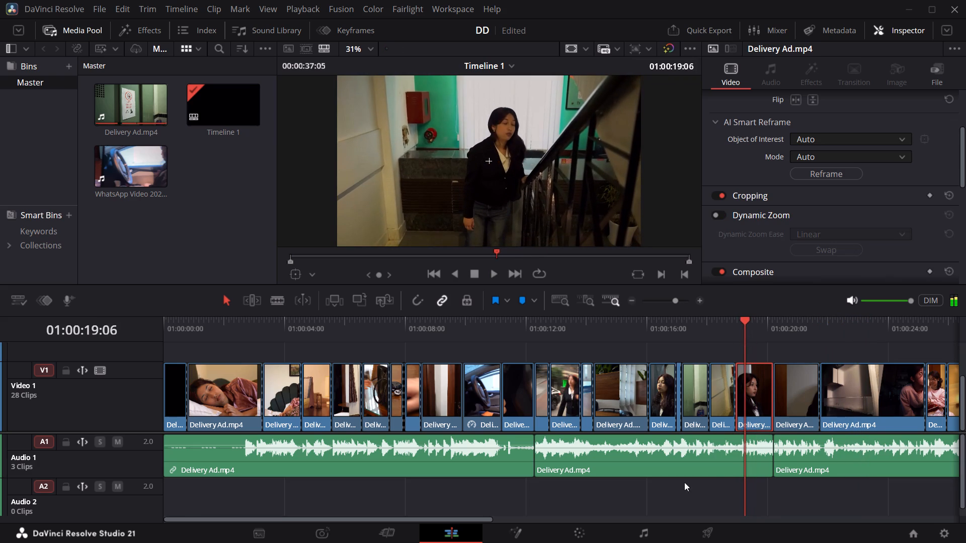
pyautogui.click(588, 542)
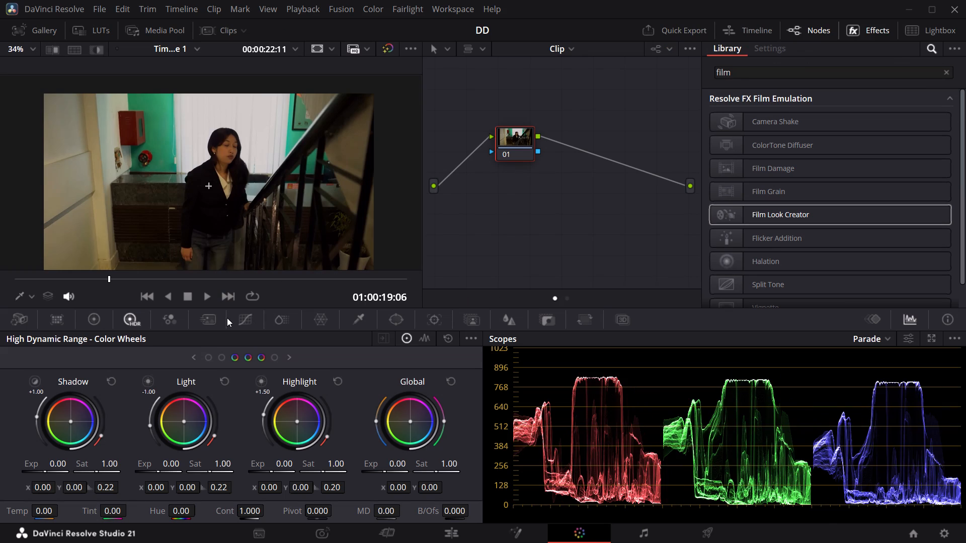
pyautogui.hotkey('alt', 's')
pyautogui.hotkey('alt', 's')
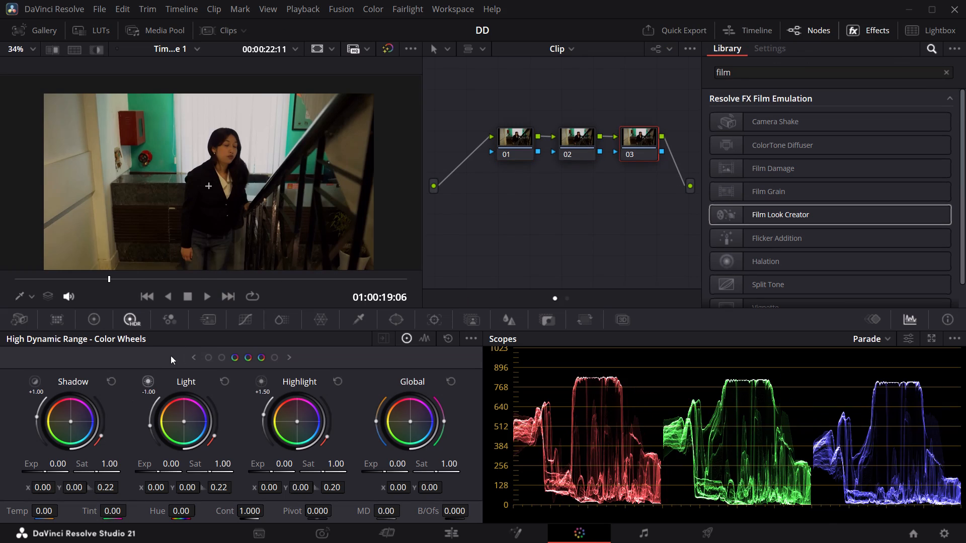
# On node 01, set HDR exposure to 0.17 for Light, -0.62 for Highlight and 0.22 for Global, and raise Shadow exposure slightly.
pyautogui.click(521, 139)
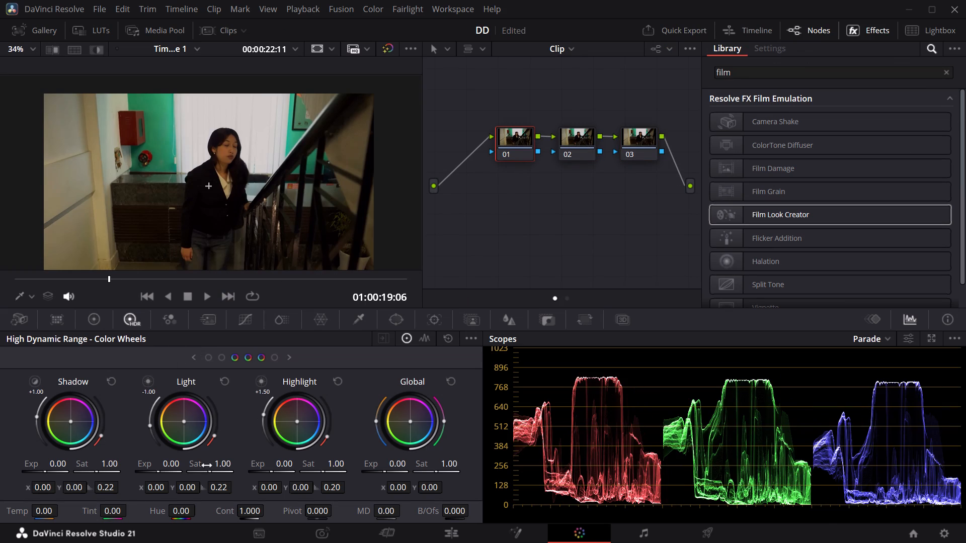
pyautogui.moveTo(159, 472); pyautogui.dragTo(199, 468)
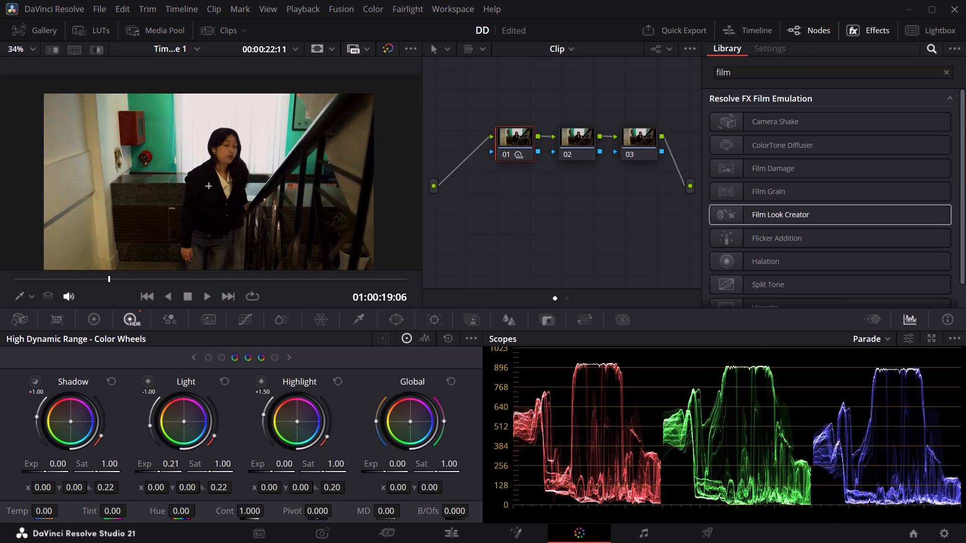
pyautogui.moveTo(199, 468); pyautogui.dragTo(204, 464)
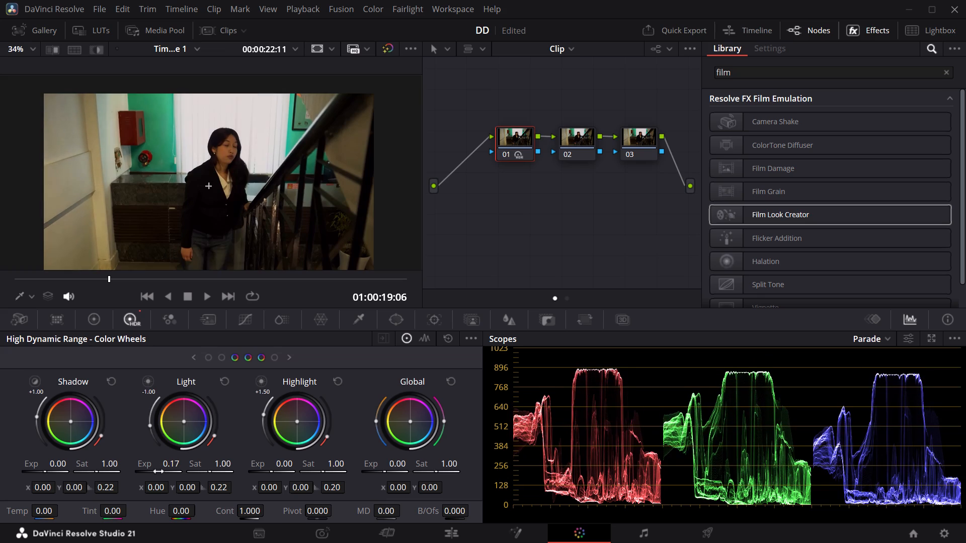
pyautogui.moveTo(273, 471); pyautogui.dragTo(168, 469)
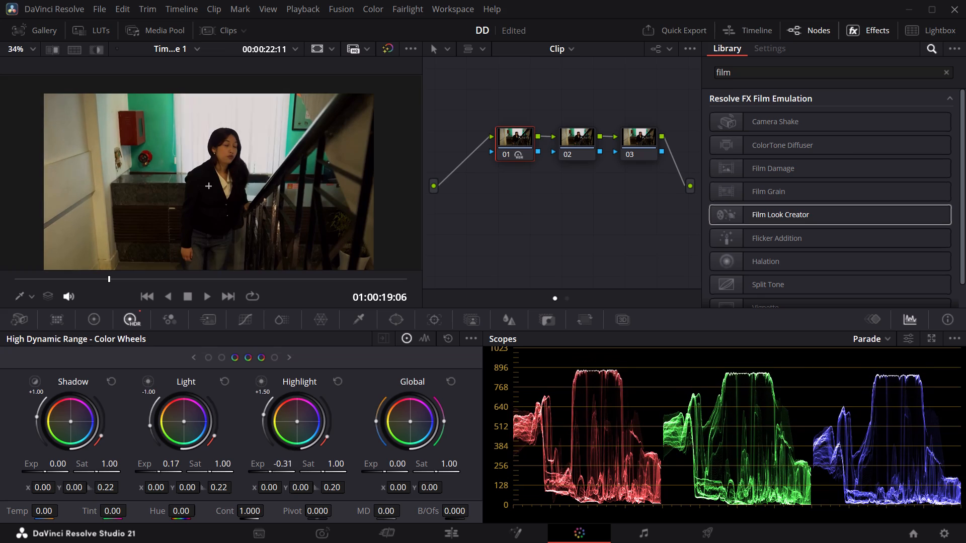
pyautogui.moveTo(168, 469); pyautogui.dragTo(109, 471)
pyautogui.moveTo(387, 473); pyautogui.dragTo(404, 473)
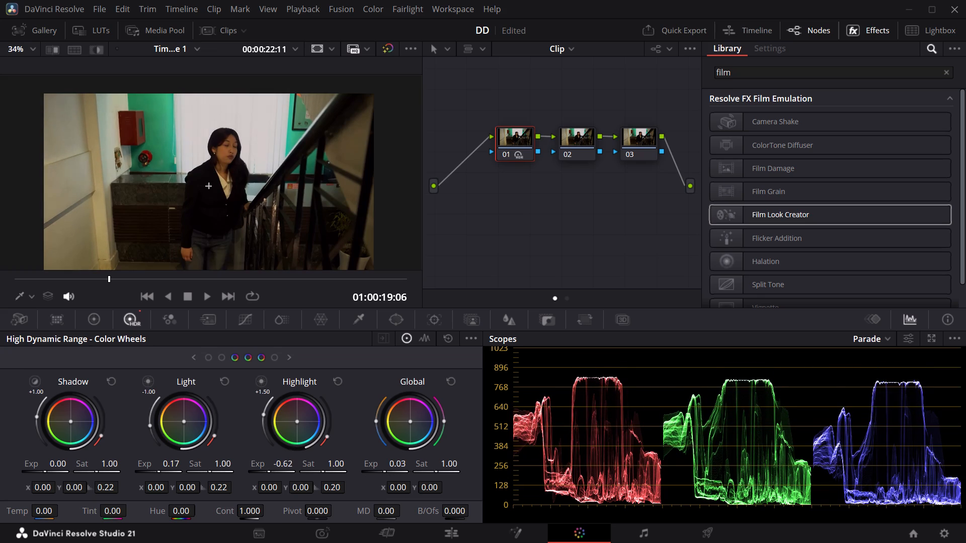
pyautogui.moveTo(404, 473); pyautogui.dragTo(443, 474)
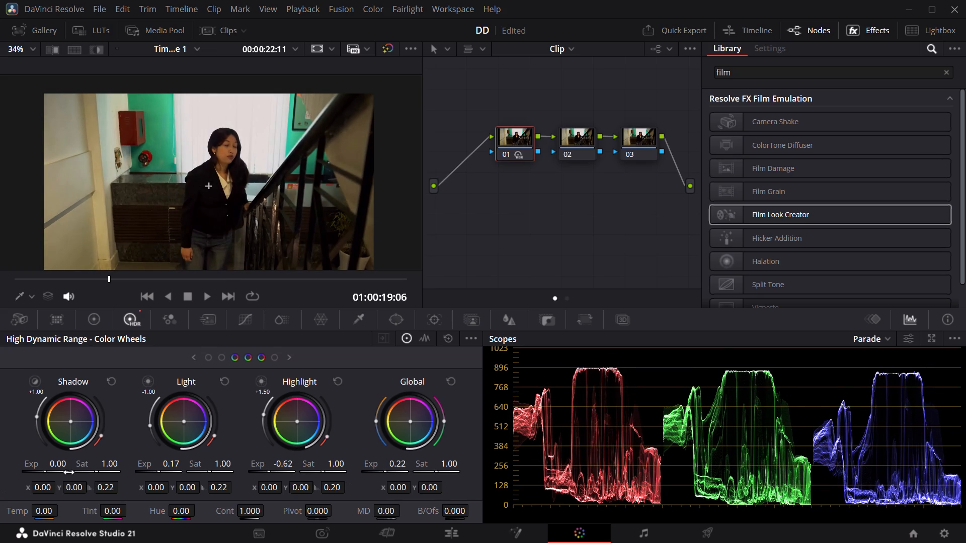
pyautogui.moveTo(49, 472); pyautogui.dragTo(647, 267)
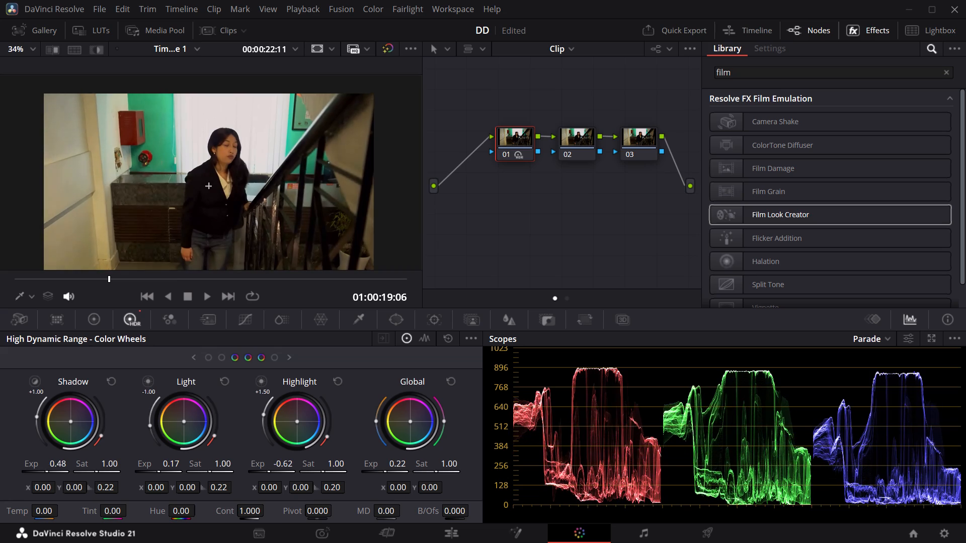
pyautogui.moveTo(647, 267); pyautogui.dragTo(655, 264)
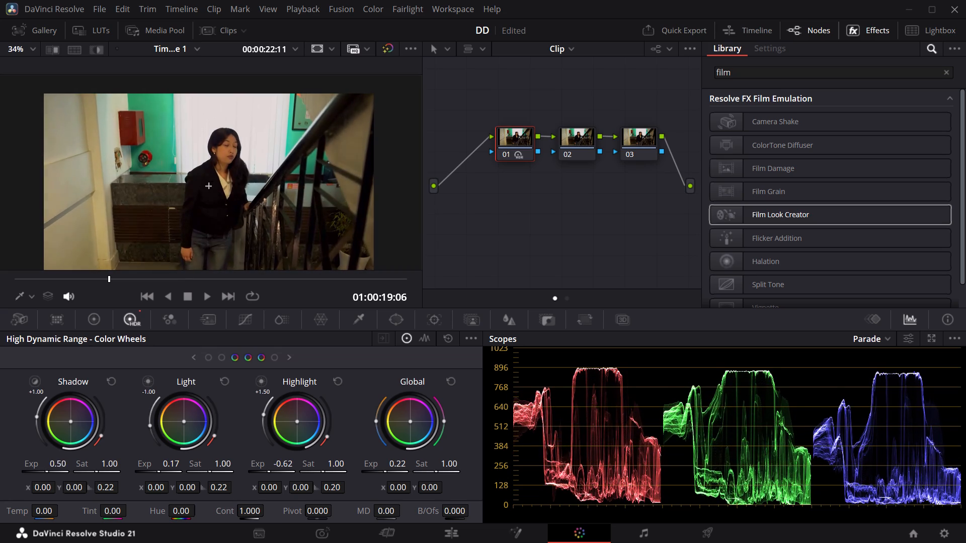
pyautogui.moveTo(655, 264); pyautogui.dragTo(530, 266)
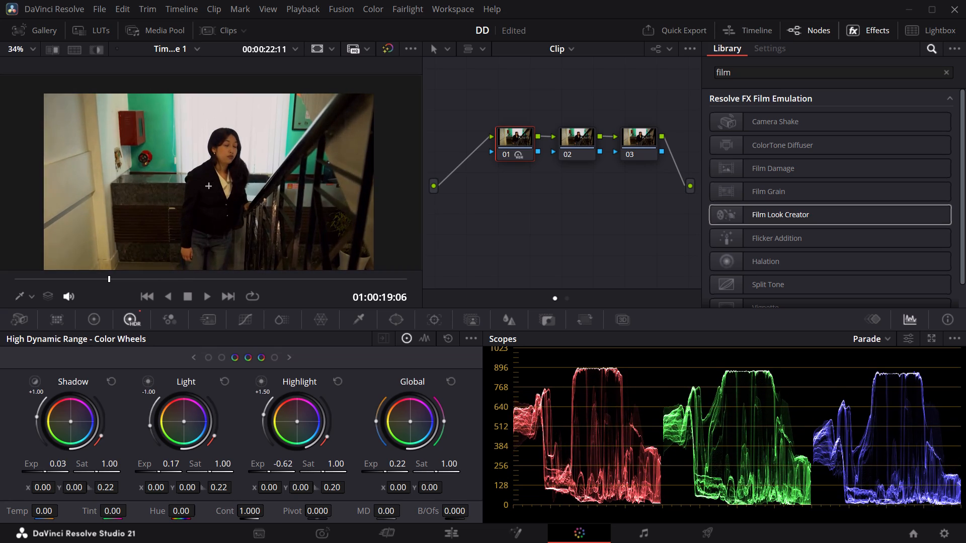
pyautogui.moveTo(530, 266); pyautogui.dragTo(552, 265)
# On node 01 of the staircase shot, set the primaries Temp to -970 and Saturation to 58.20, checking frames along the clip.
pyautogui.click(90, 318)
pyautogui.moveTo(113, 359); pyautogui.dragTo(129, 360)
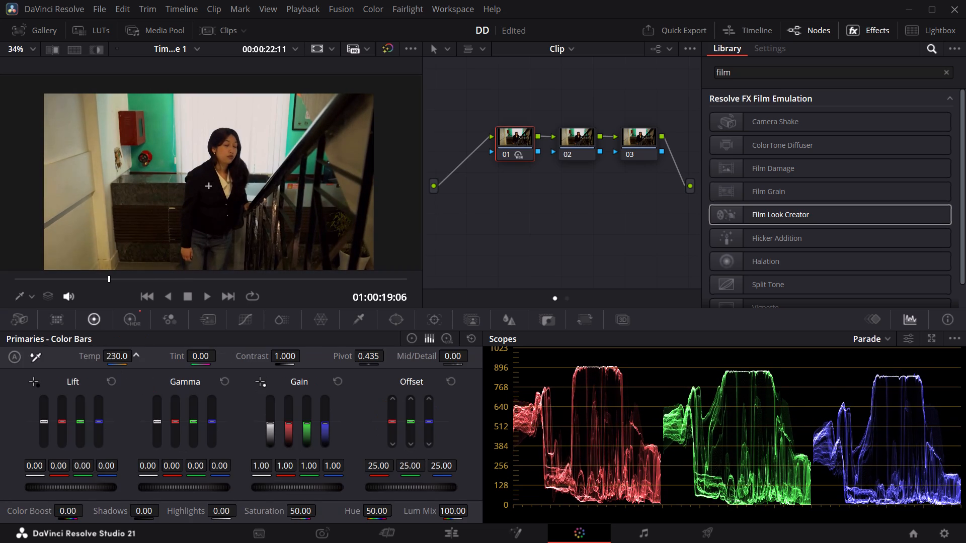
pyautogui.moveTo(129, 360); pyautogui.dragTo(44, 368)
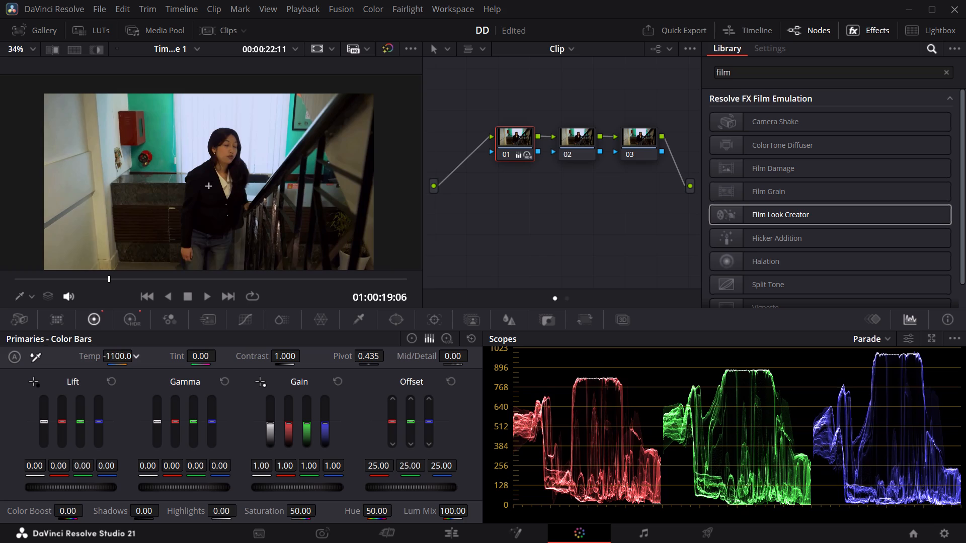
pyautogui.moveTo(44, 368); pyautogui.dragTo(500, 271)
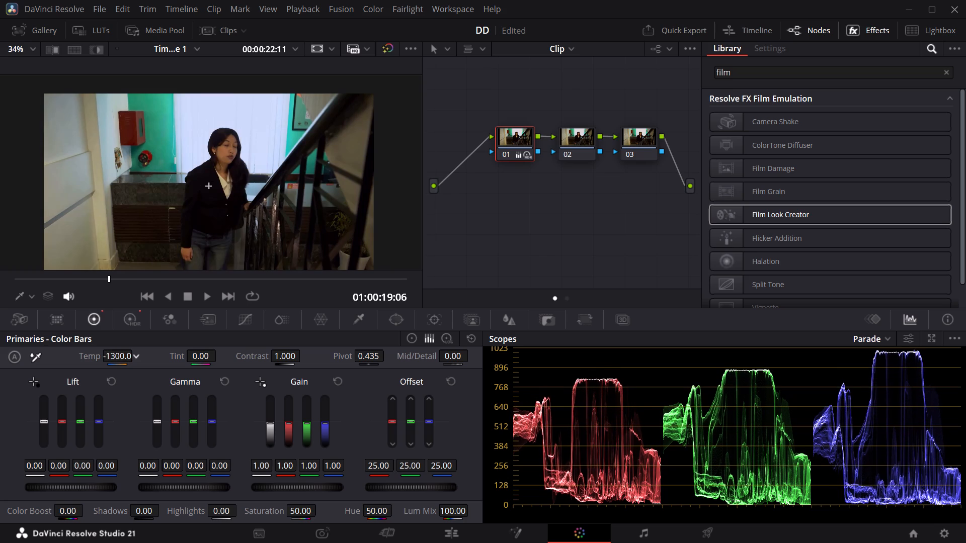
pyautogui.moveTo(500, 271); pyautogui.dragTo(501, 271)
pyautogui.moveTo(116, 283); pyautogui.dragTo(341, 282)
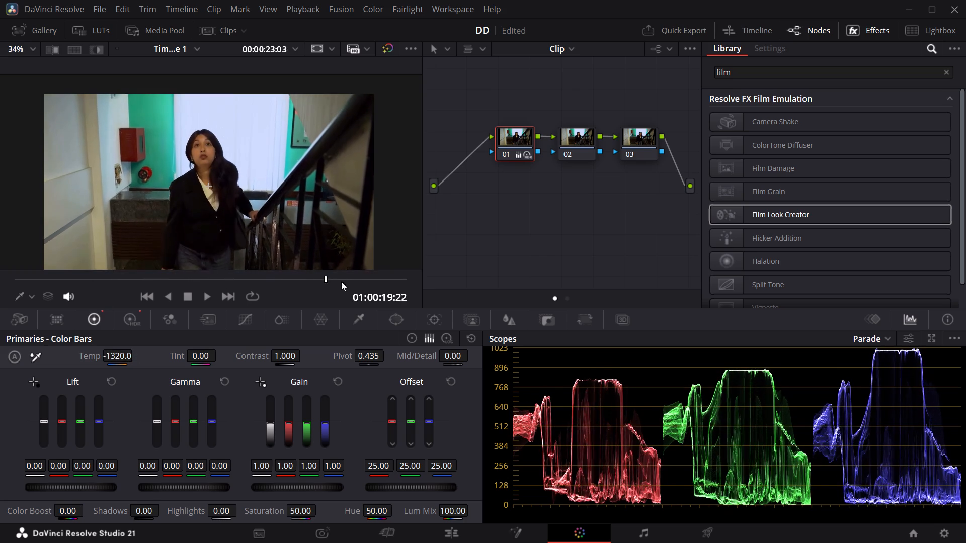
pyautogui.moveTo(341, 282); pyautogui.dragTo(29, 275)
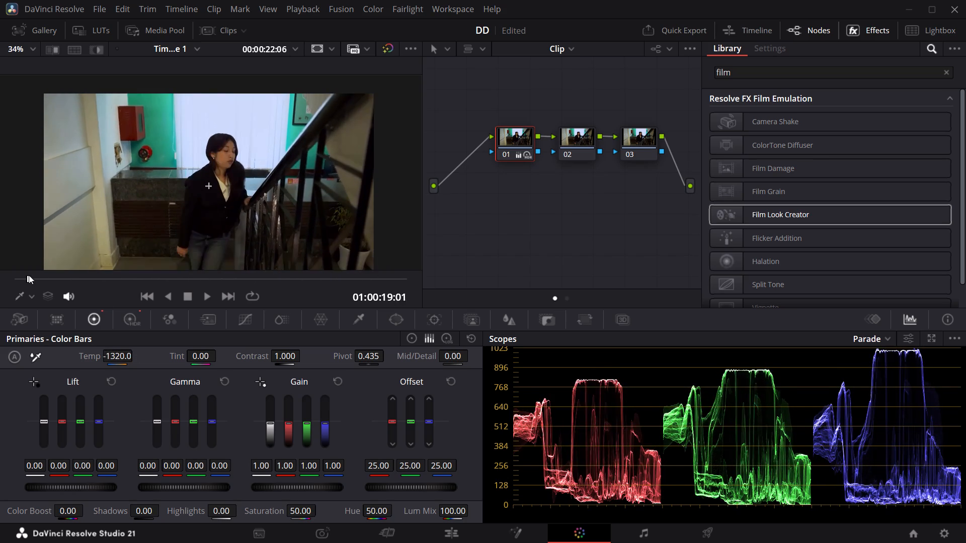
pyautogui.moveTo(29, 275); pyautogui.dragTo(123, 277)
pyautogui.moveTo(113, 357); pyautogui.dragTo(122, 357)
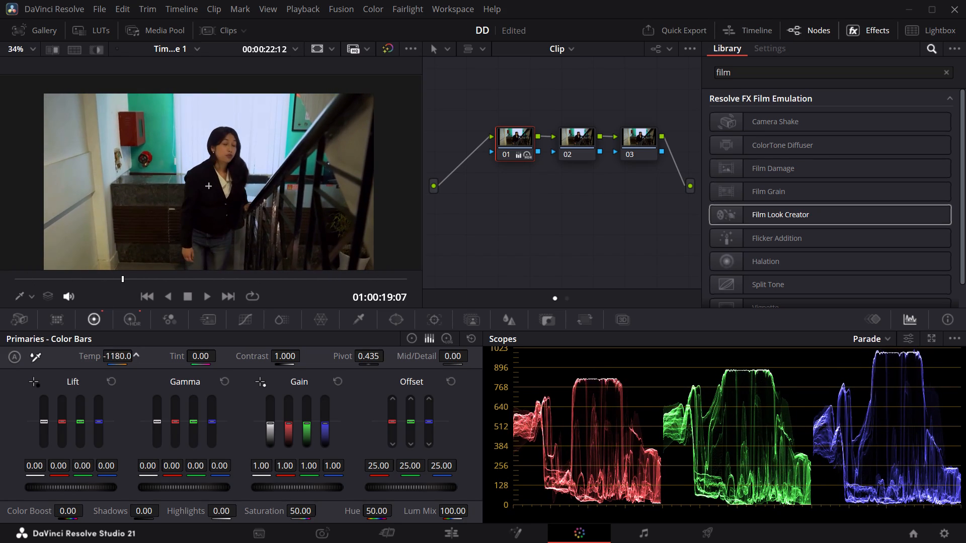
pyautogui.moveTo(122, 357); pyautogui.dragTo(135, 356)
pyautogui.moveTo(122, 287); pyautogui.dragTo(292, 288)
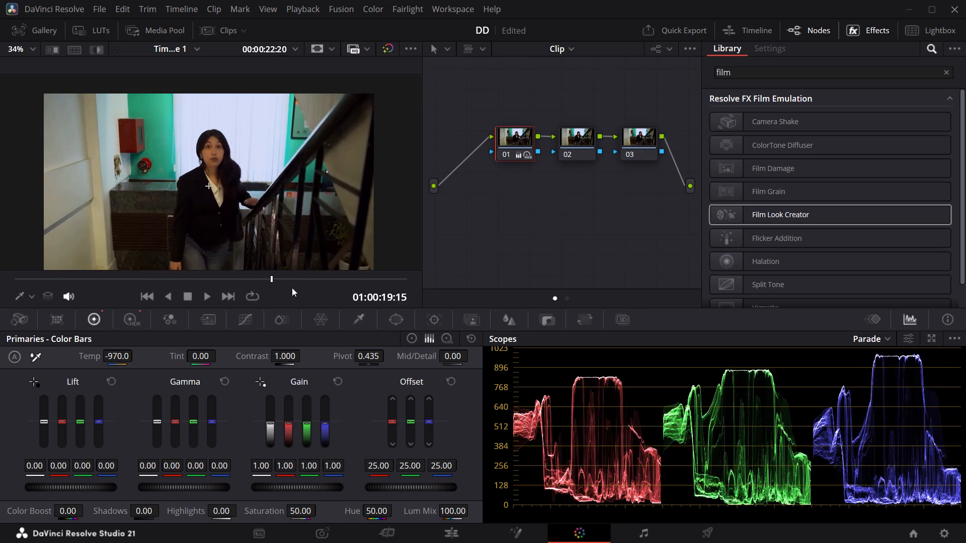
pyautogui.moveTo(292, 288); pyautogui.dragTo(256, 284)
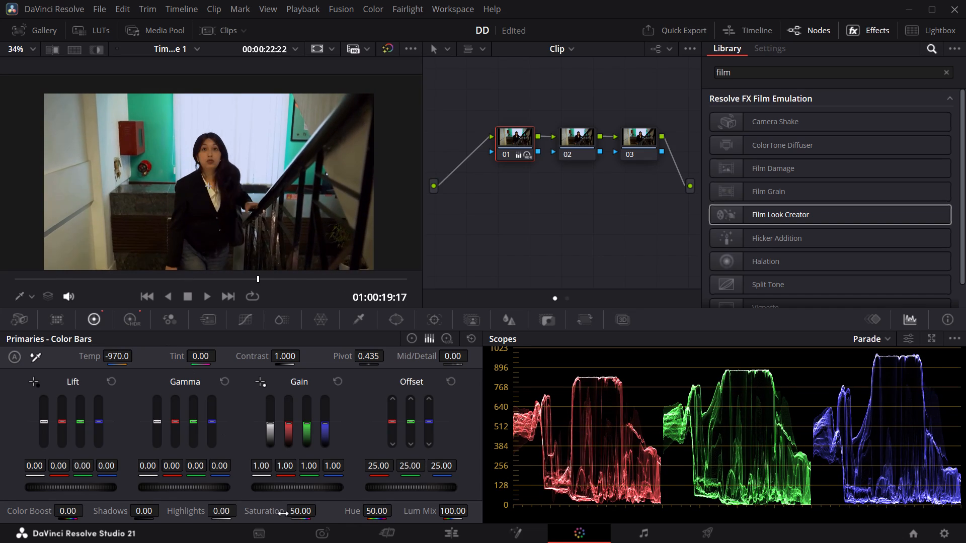
pyautogui.moveTo(295, 515); pyautogui.dragTo(321, 513)
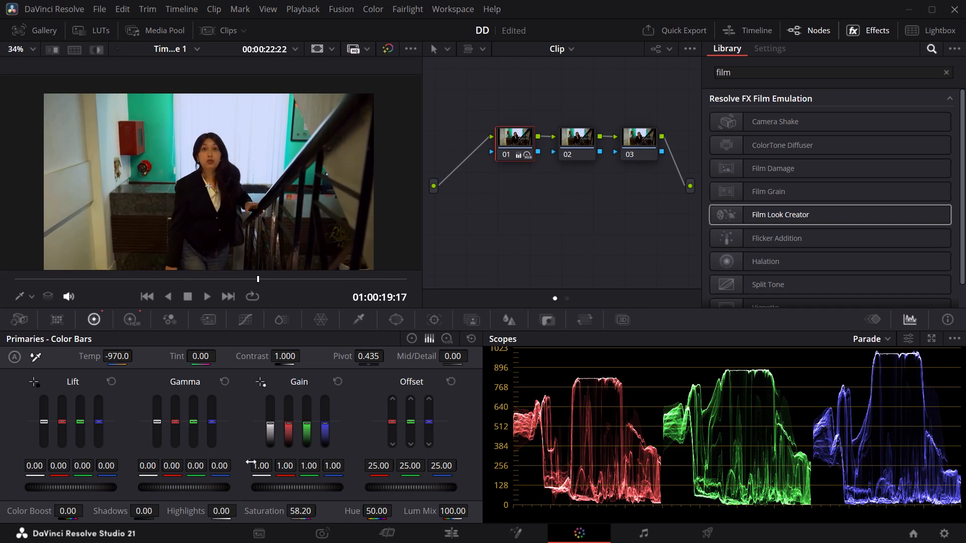
pyautogui.moveTo(234, 279); pyautogui.dragTo(316, 278)
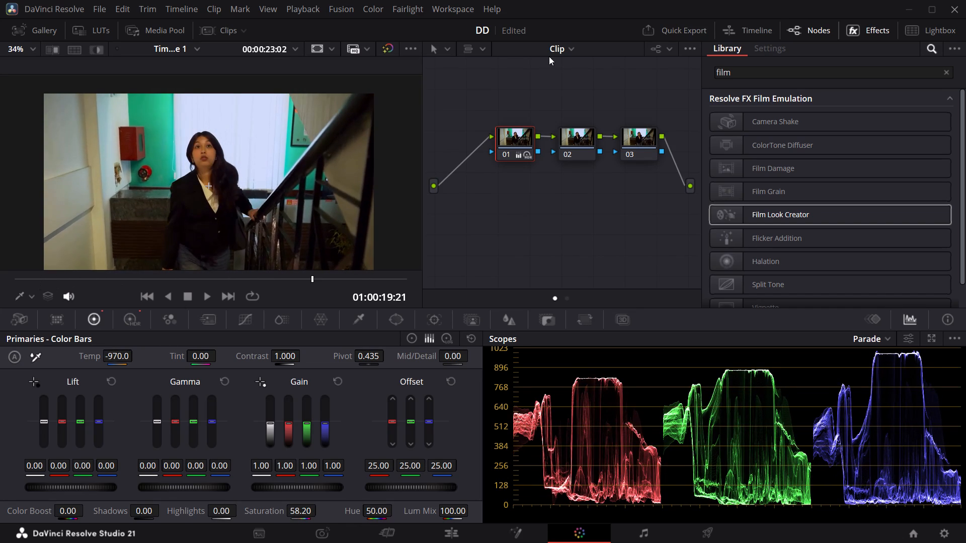
# Compare the staircase shot with its color grade switched on and off.
pyautogui.click(392, 49)
pyautogui.click(392, 49)
pyautogui.click(392, 49)
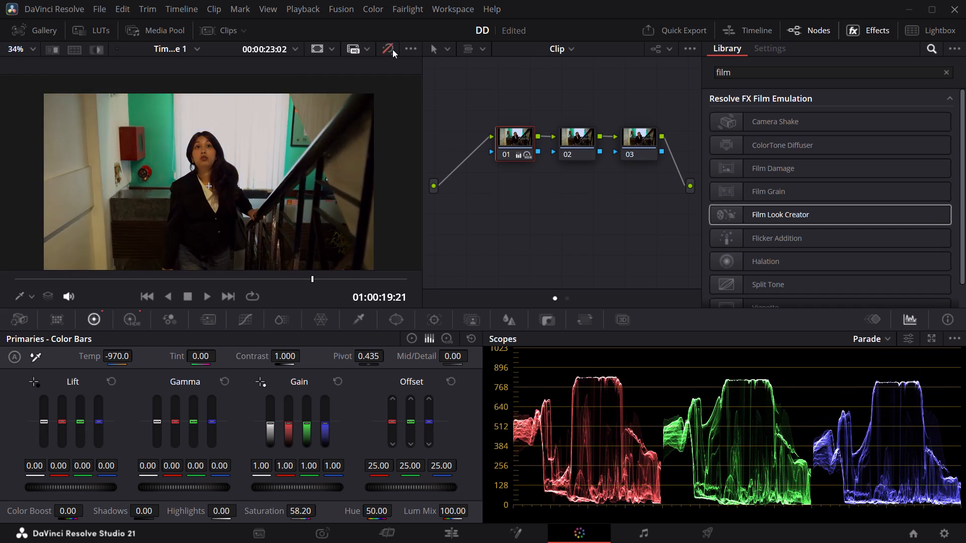
pyautogui.click(392, 49)
pyautogui.click(392, 49)
pyautogui.click(392, 49)
pyautogui.click(392, 49)
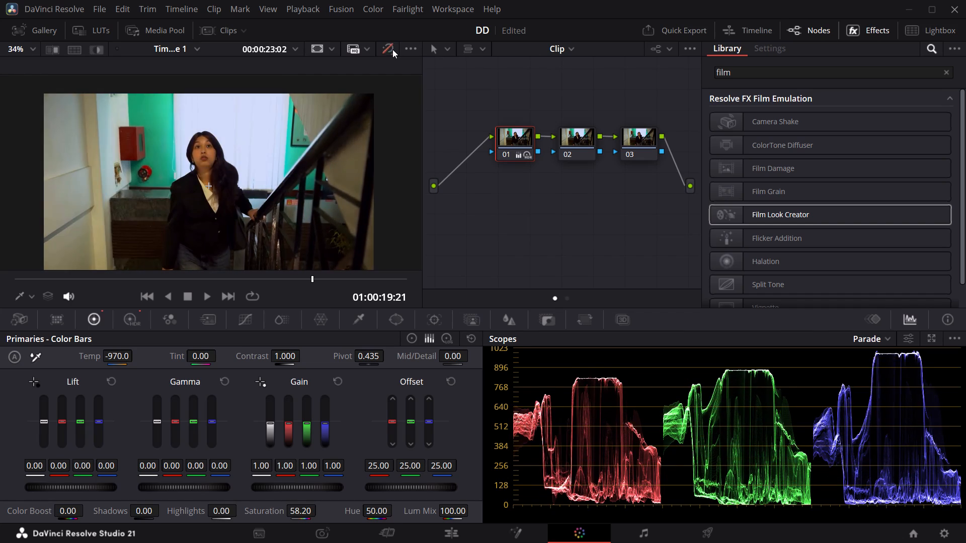
pyautogui.click(392, 49)
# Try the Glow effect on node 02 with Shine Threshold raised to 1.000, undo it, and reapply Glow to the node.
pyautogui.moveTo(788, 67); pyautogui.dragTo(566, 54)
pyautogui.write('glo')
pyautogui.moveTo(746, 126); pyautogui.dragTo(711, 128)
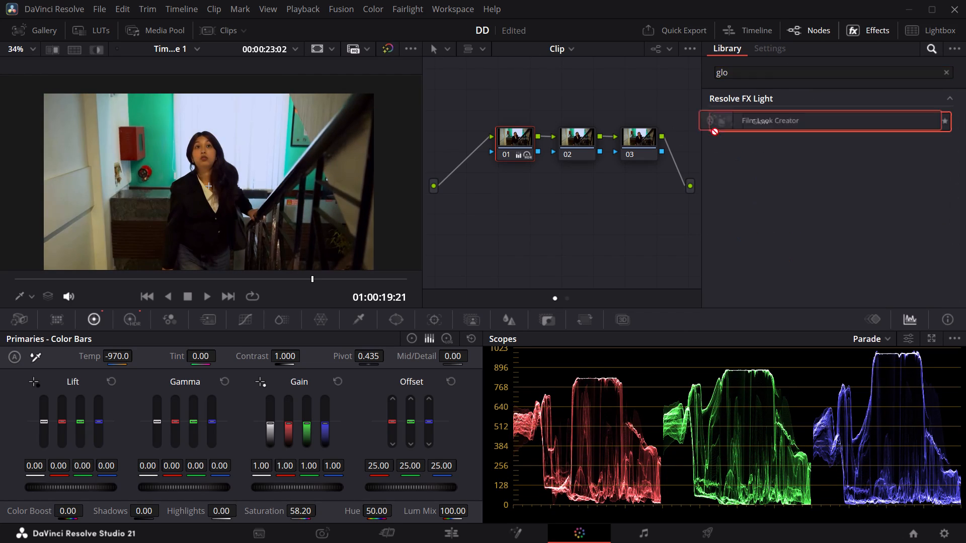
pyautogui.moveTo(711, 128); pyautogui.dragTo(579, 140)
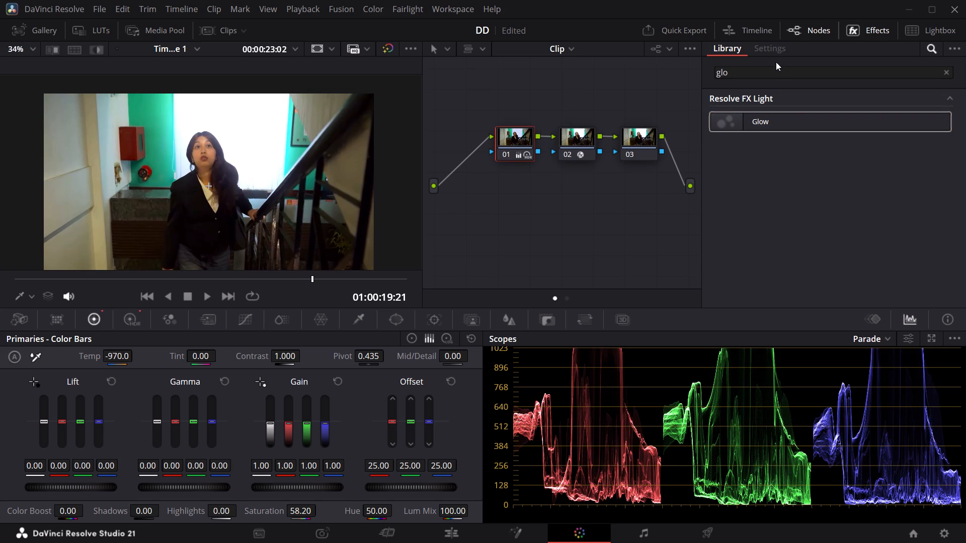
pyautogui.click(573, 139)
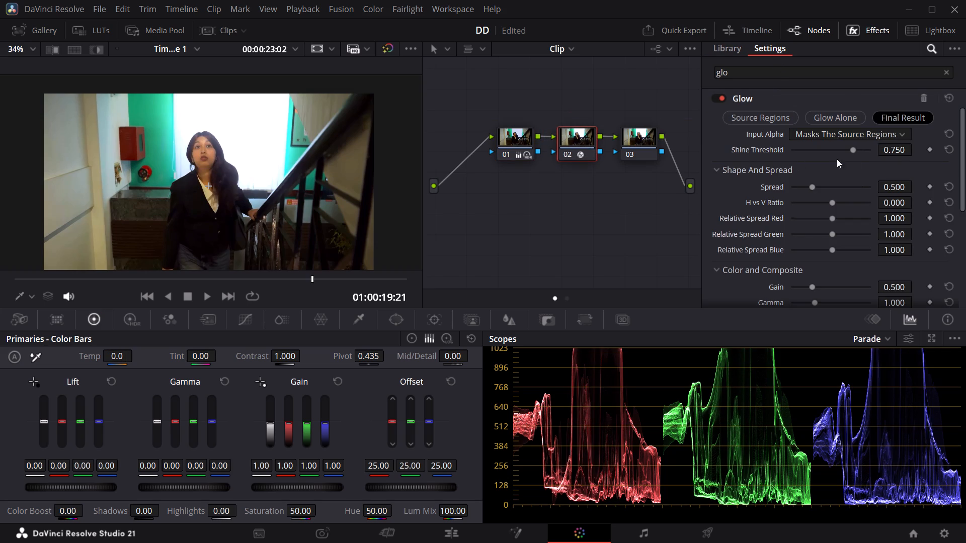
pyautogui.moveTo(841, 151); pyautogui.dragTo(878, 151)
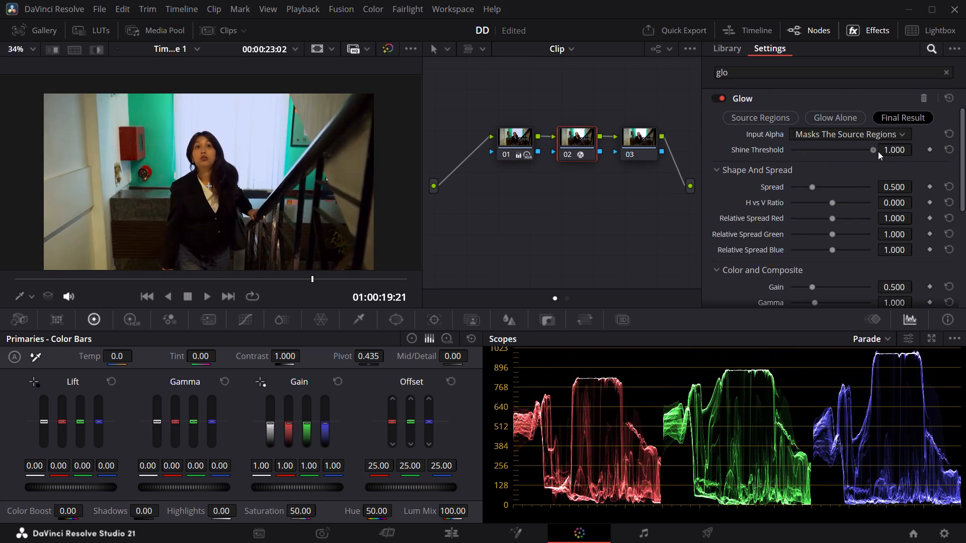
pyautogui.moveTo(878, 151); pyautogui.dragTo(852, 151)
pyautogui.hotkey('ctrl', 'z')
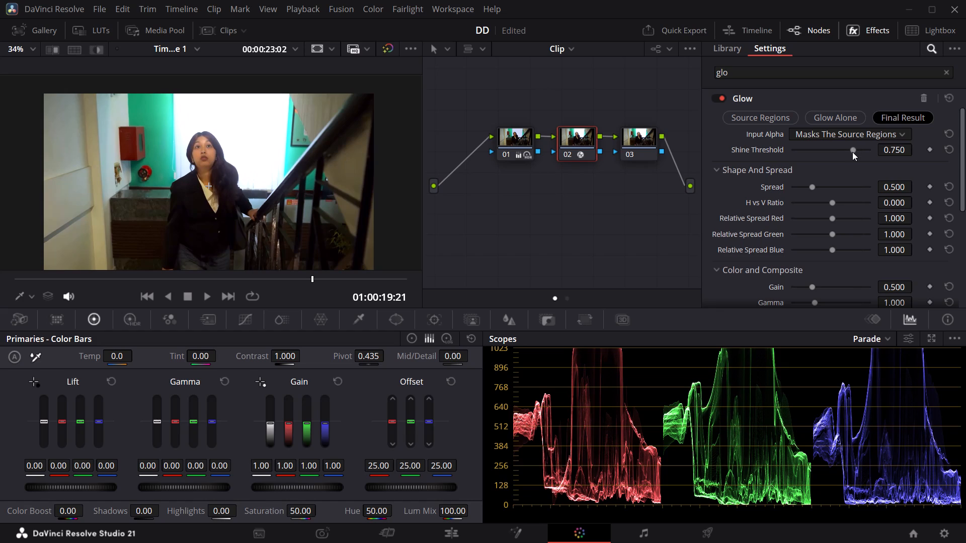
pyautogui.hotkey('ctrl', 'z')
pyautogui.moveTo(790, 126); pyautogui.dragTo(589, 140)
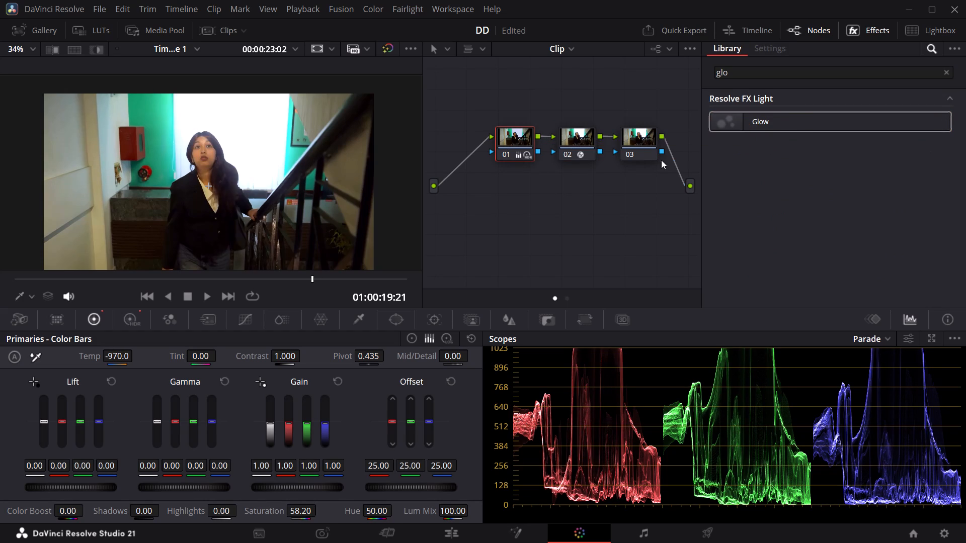
# Delete node 02 carrying the Glow effect from the staircase shot's node graph.
pyautogui.moveTo(600, 175); pyautogui.dragTo(578, 118)
pyautogui.press('BackSpace')
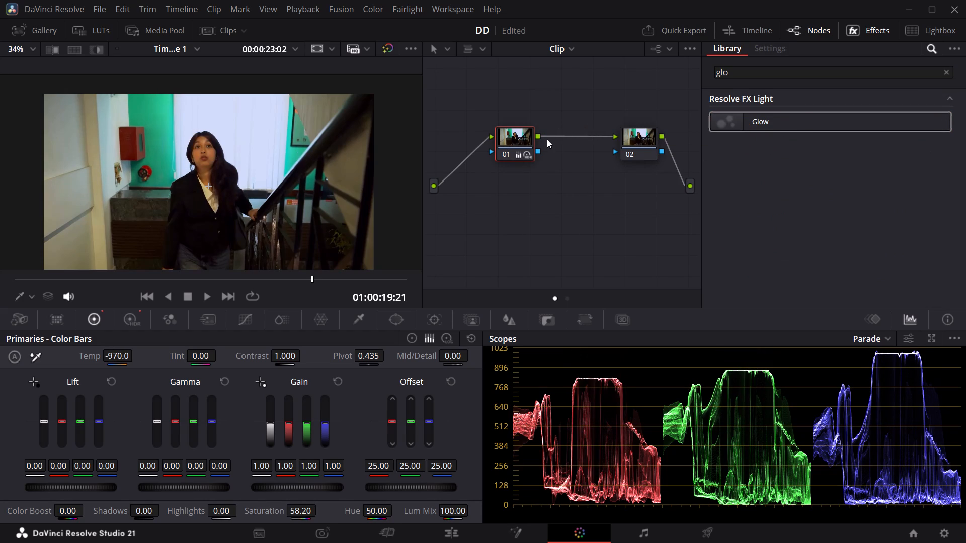
# Compare the staircase shot with node 01 enabled and disabled, and replay the graded clip from its start.
pyautogui.click(532, 147)
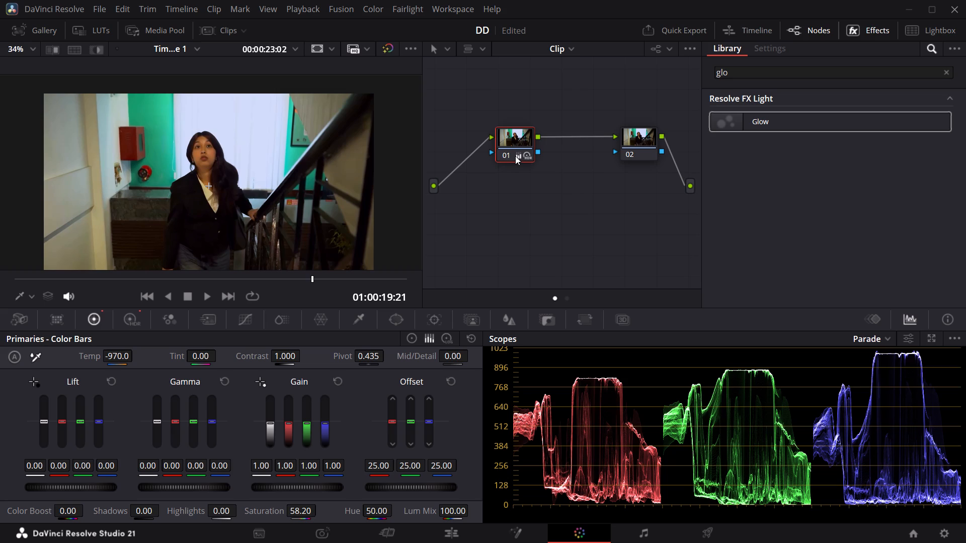
pyautogui.hotkey('ctrl', 'd')
pyautogui.hotkey('ctrl', 'd')
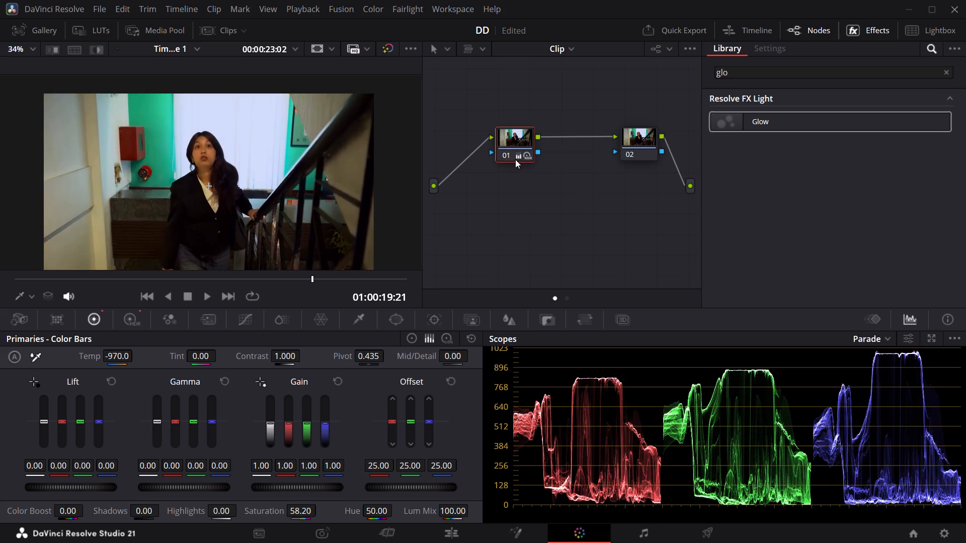
pyautogui.hotkey('ctrl', 'd')
pyautogui.hotkey('ctrl', 'd')
pyautogui.moveTo(237, 280); pyautogui.dragTo(0, 274)
pyautogui.press('space')
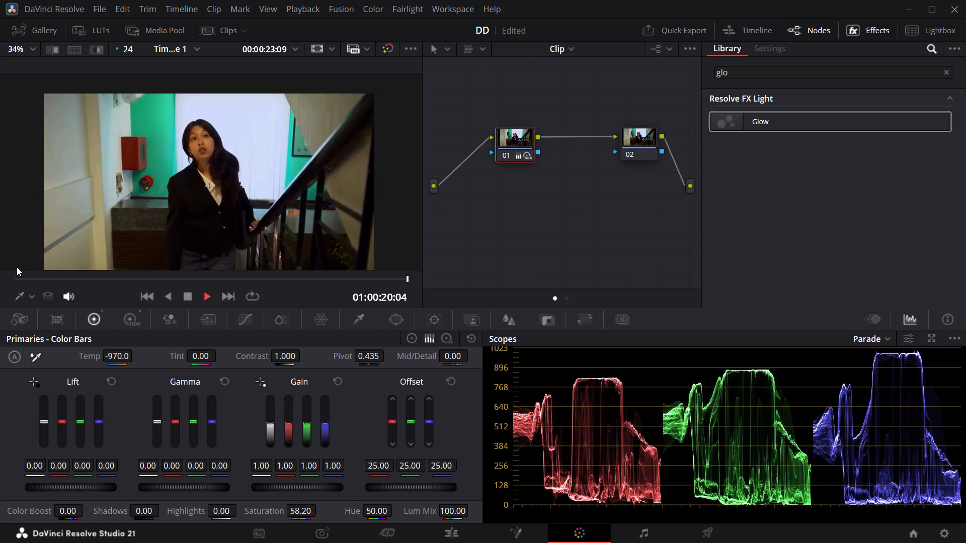
pyautogui.press('space')
# Return to the edit timeline, stabilize the wooden wall shot in Similarity mode, scrub through it, and undo the last change.
pyautogui.click(464, 535)
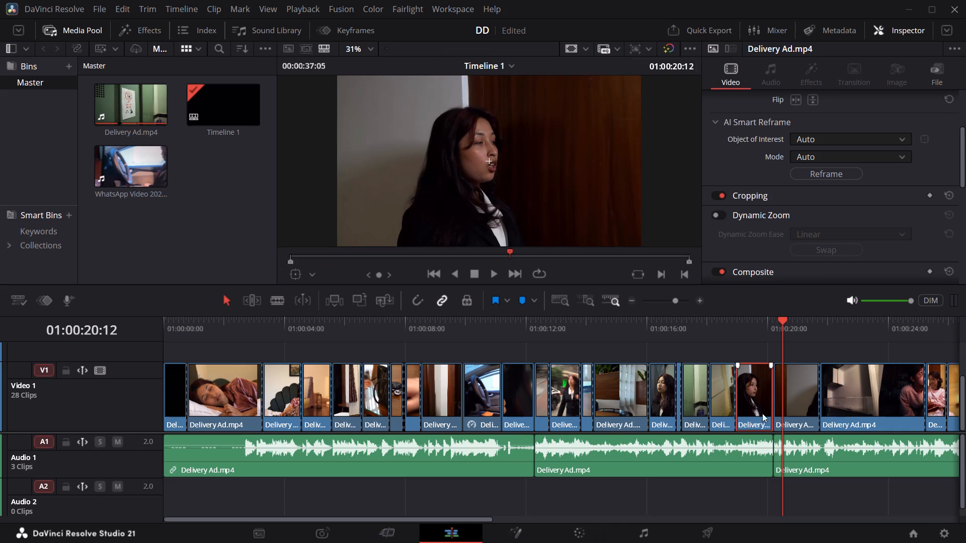
pyautogui.click(798, 389)
pyautogui.scroll(-4, 773, 214)
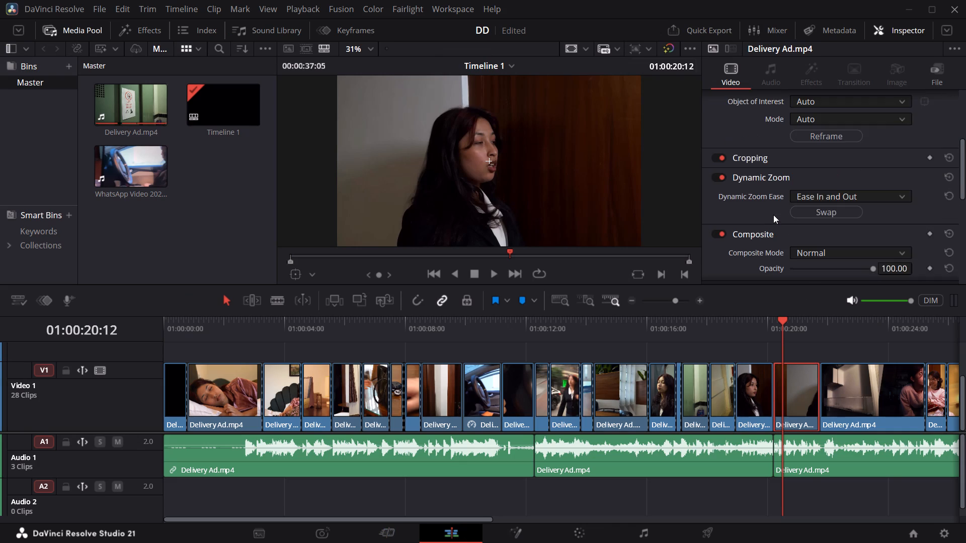
pyautogui.click(823, 232)
pyautogui.click(823, 258)
pyautogui.click(819, 212)
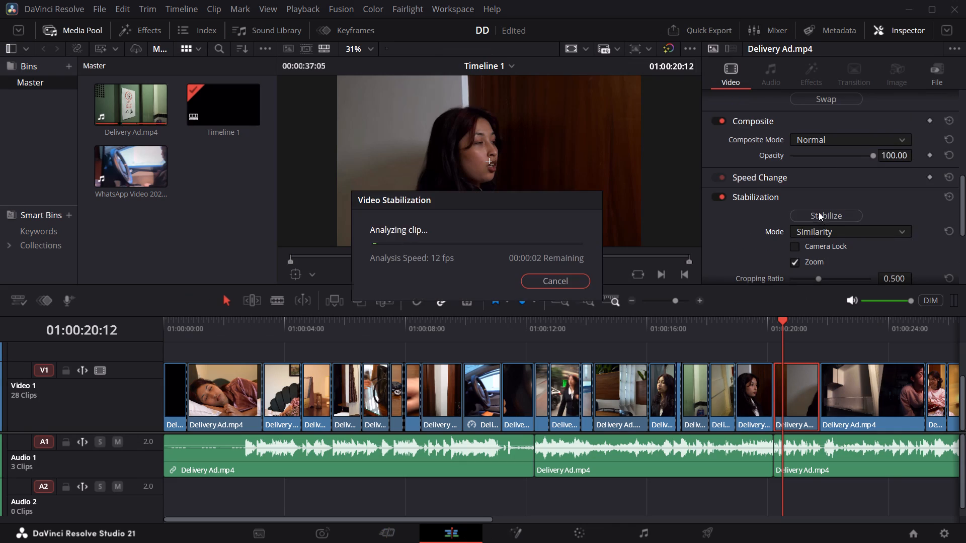
pyautogui.moveTo(774, 325); pyautogui.dragTo(829, 325)
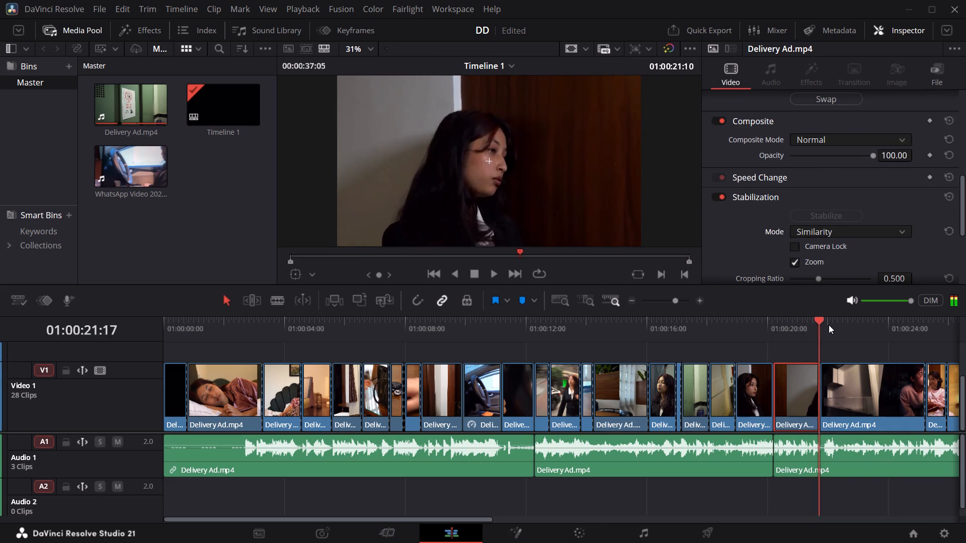
pyautogui.moveTo(829, 325); pyautogui.dragTo(718, 327)
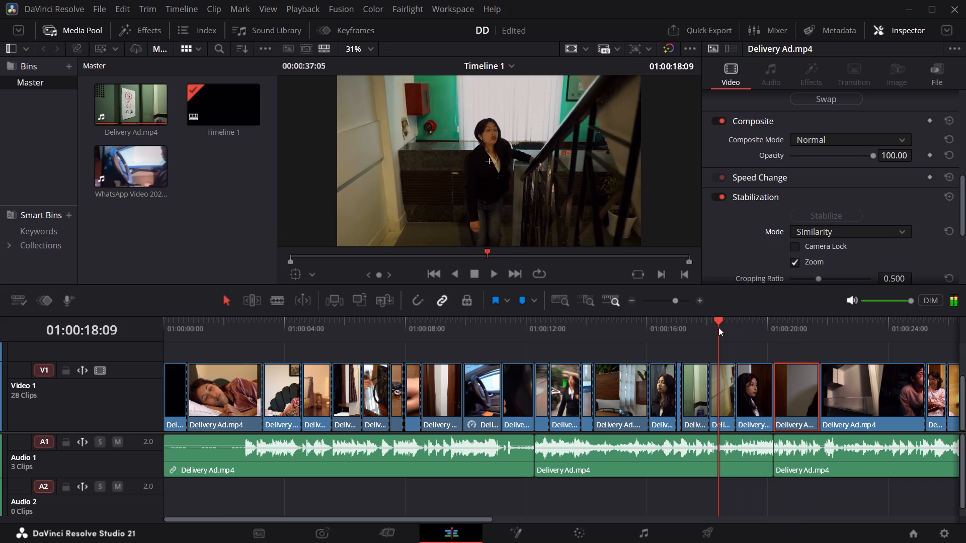
pyautogui.hotkey('ctrl', 'z')
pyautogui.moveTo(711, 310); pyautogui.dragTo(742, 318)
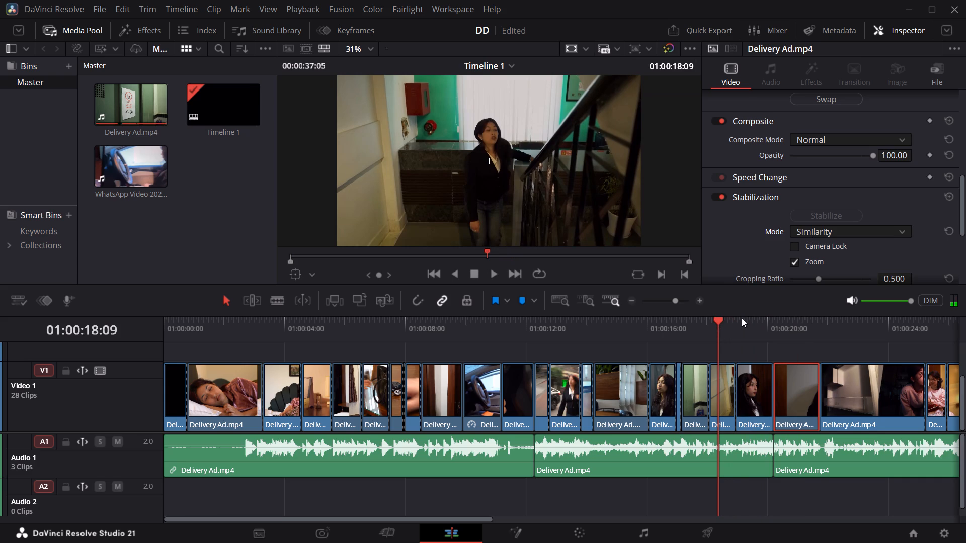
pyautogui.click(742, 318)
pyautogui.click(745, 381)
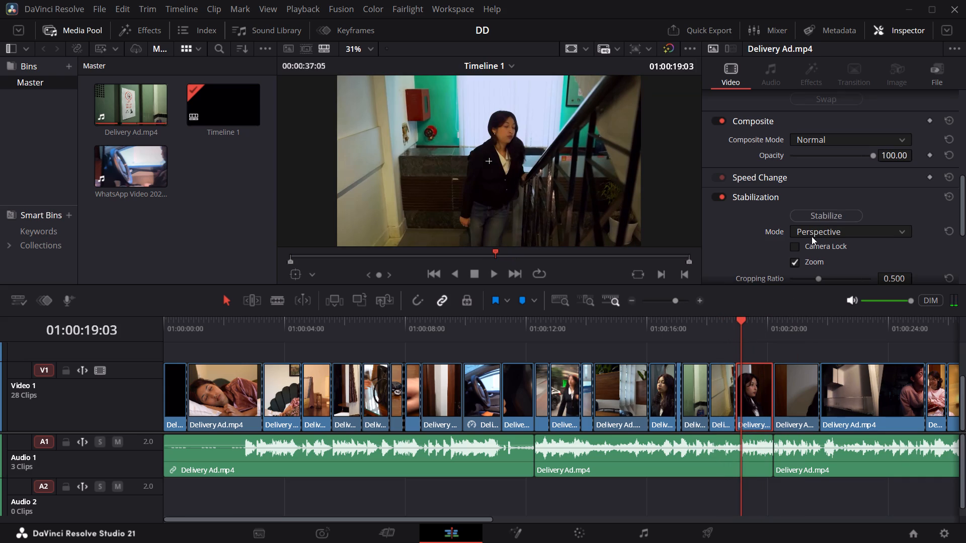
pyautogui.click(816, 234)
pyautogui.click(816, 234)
# Replay the preceding shots, stabilize the earlier staircase shot at 01:00:18:11 in Similarity mode, and replay it.
pyautogui.moveTo(737, 327); pyautogui.dragTo(684, 332)
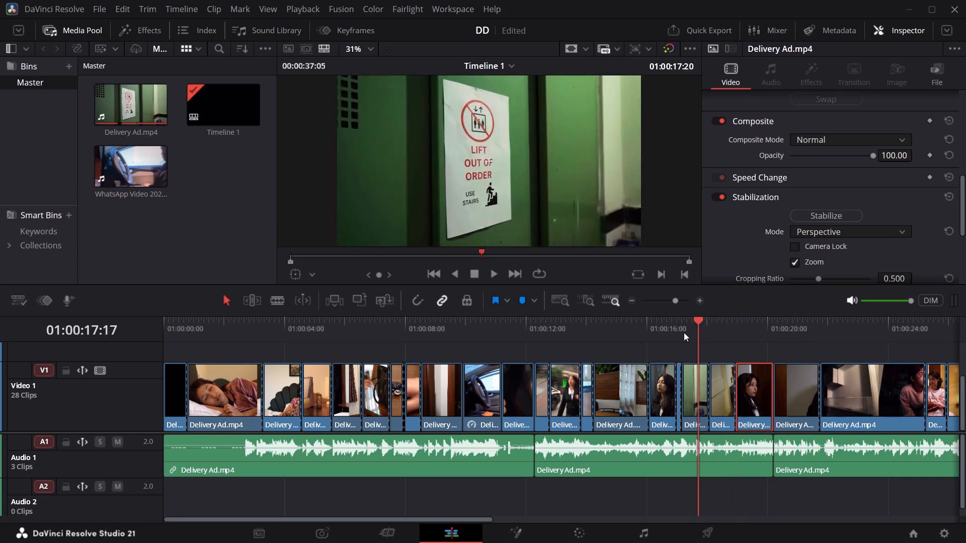
pyautogui.moveTo(684, 332); pyautogui.dragTo(572, 331)
pyautogui.press('space')
pyautogui.click(640, 332)
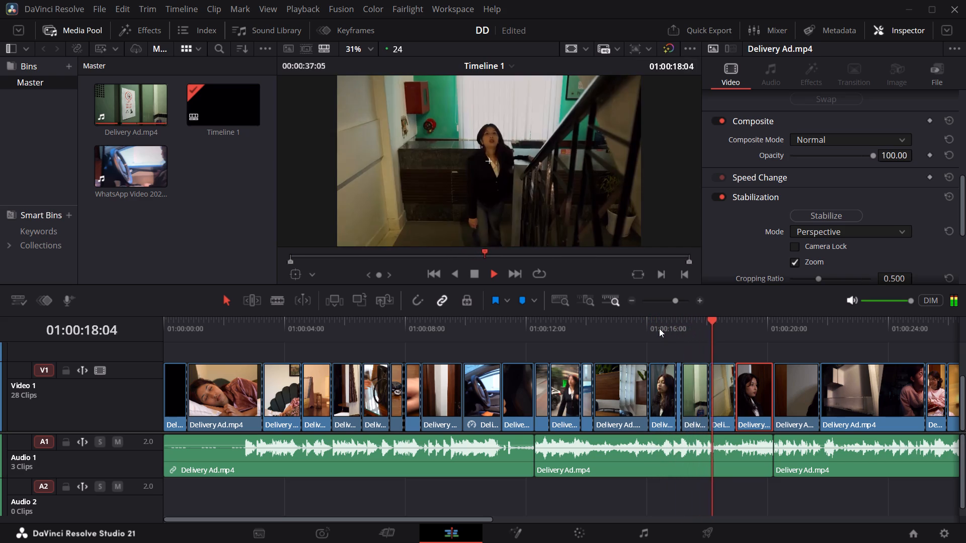
pyautogui.press('space')
pyautogui.moveTo(739, 336); pyautogui.dragTo(721, 345)
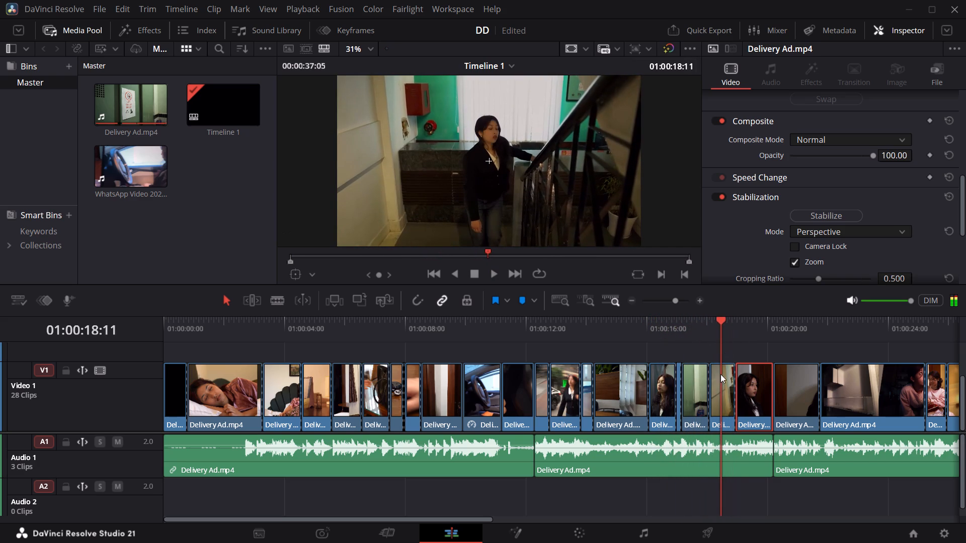
pyautogui.click(720, 382)
pyautogui.click(815, 233)
pyautogui.click(818, 263)
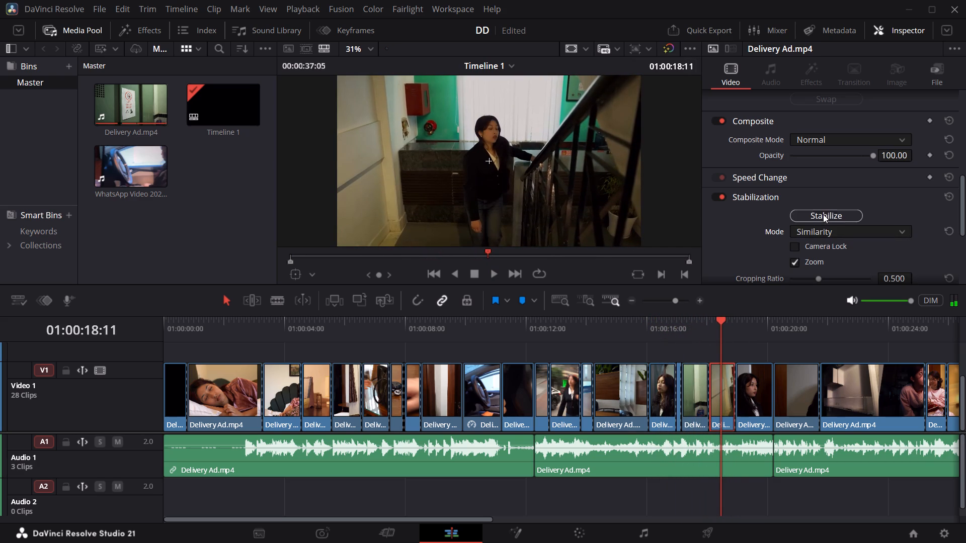
pyautogui.click(823, 214)
pyautogui.click(716, 336)
pyautogui.press('space')
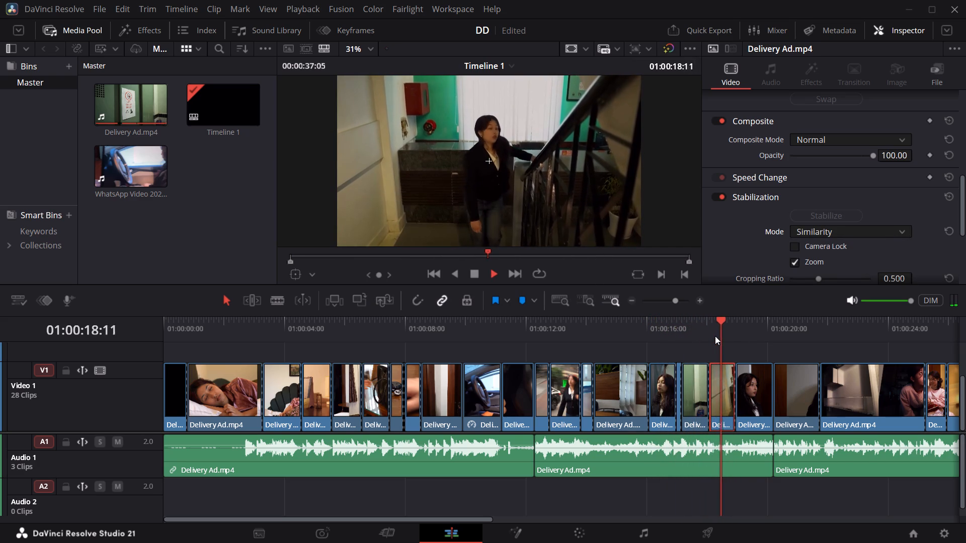
pyautogui.click(723, 320)
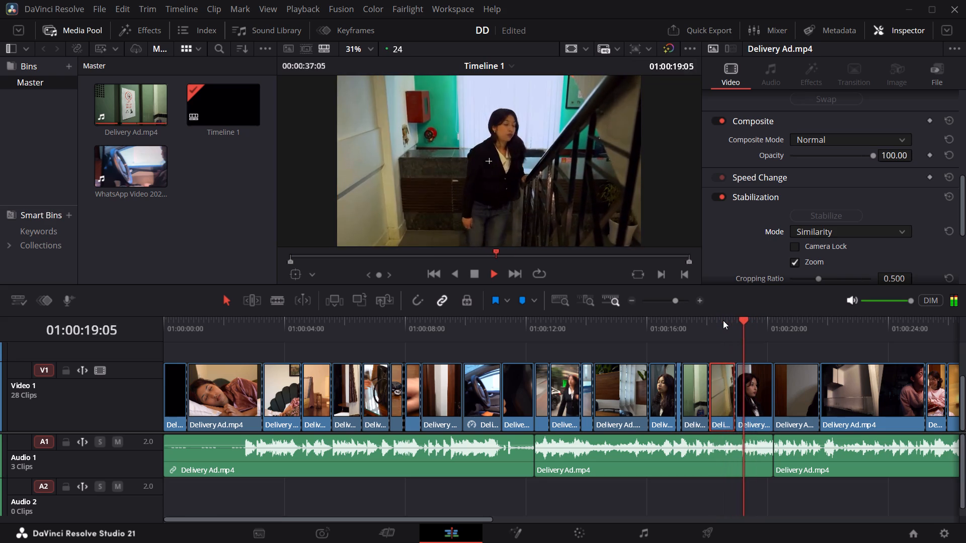
# Delete the short staircase shot after the lift sign shot and extend the following staircase shot's start back 20 frames.
pyautogui.click(723, 320)
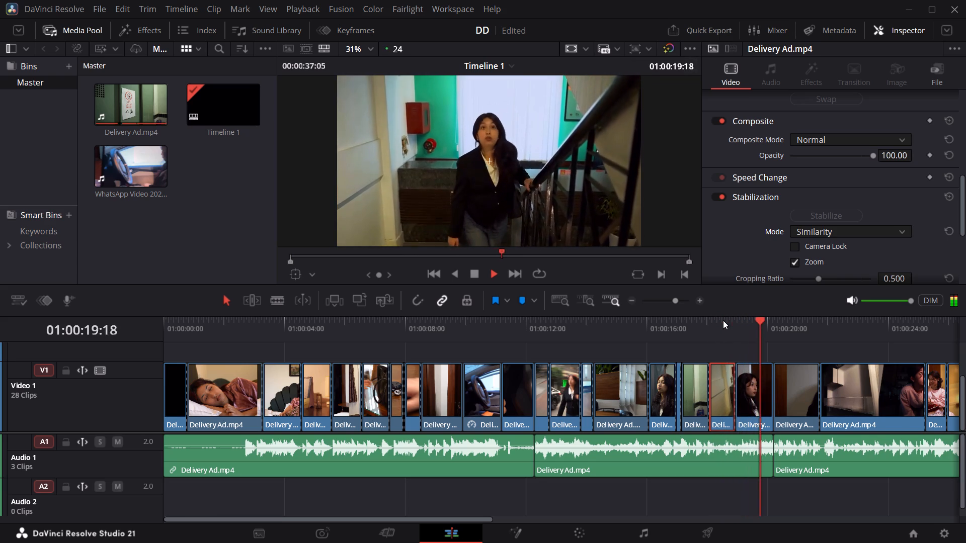
pyautogui.press('space')
pyautogui.click(746, 317)
pyautogui.press('space')
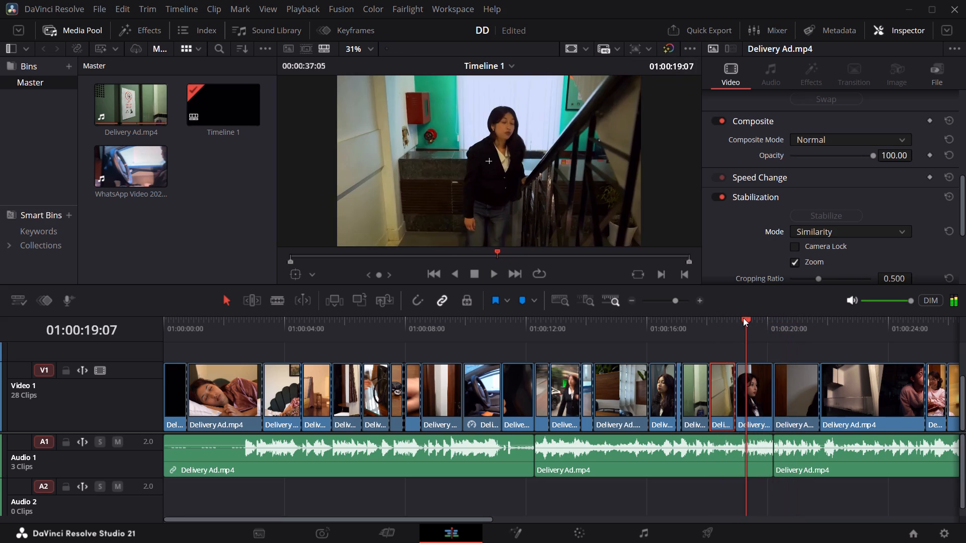
pyautogui.press('space')
pyautogui.moveTo(747, 320); pyautogui.dragTo(745, 325)
pyautogui.click(728, 387)
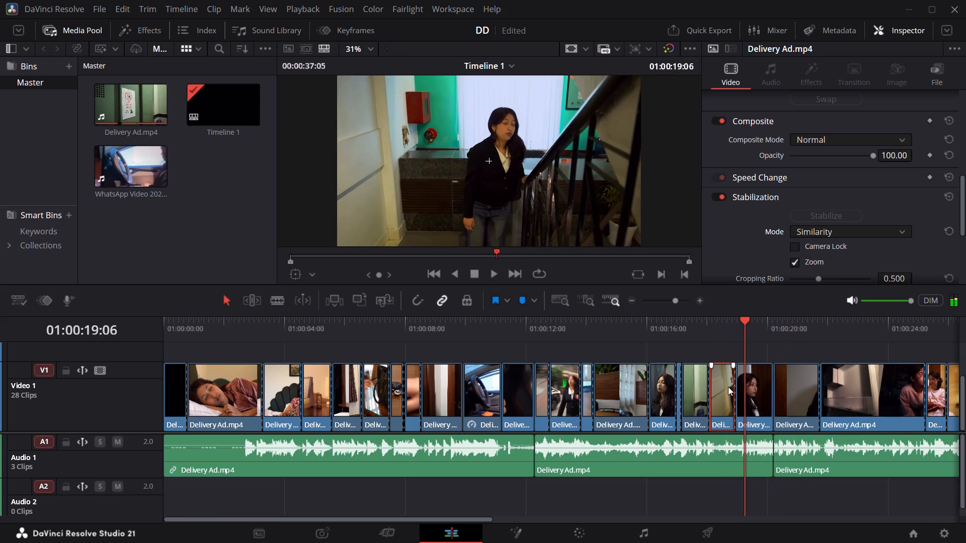
pyautogui.press('BackSpace')
pyautogui.click(750, 399)
pyautogui.moveTo(737, 399); pyautogui.dragTo(711, 407)
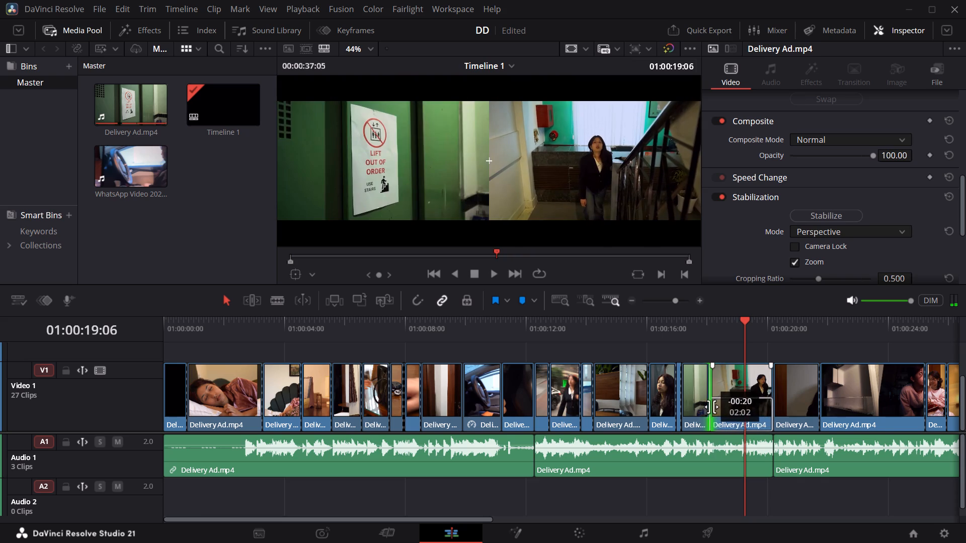
pyautogui.moveTo(711, 407); pyautogui.dragTo(711, 407)
# Extend the staircase shot's start further back to meet the end of the lift sign shot, and replay across the cut.
pyautogui.click(709, 335)
pyautogui.press('space')
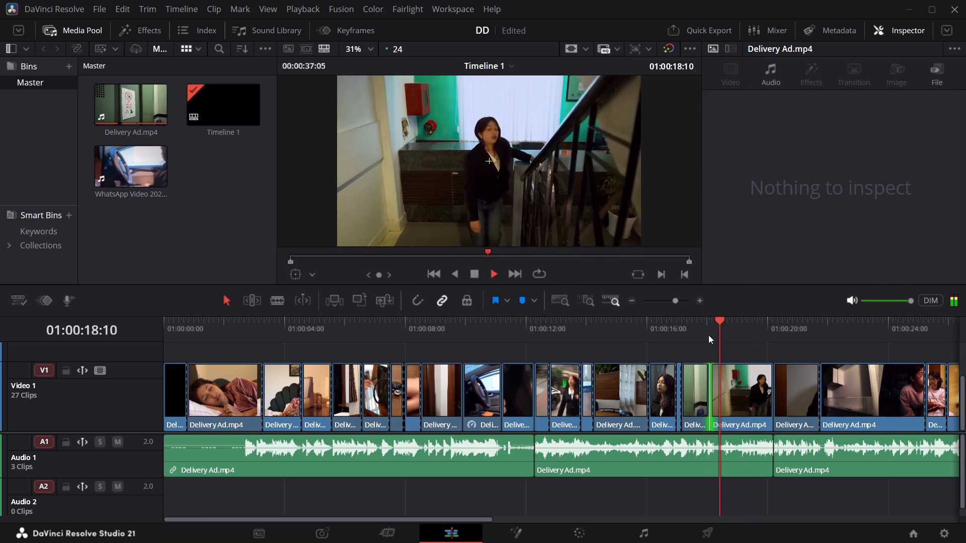
pyautogui.click(704, 334)
pyautogui.click(702, 336)
pyautogui.press('space')
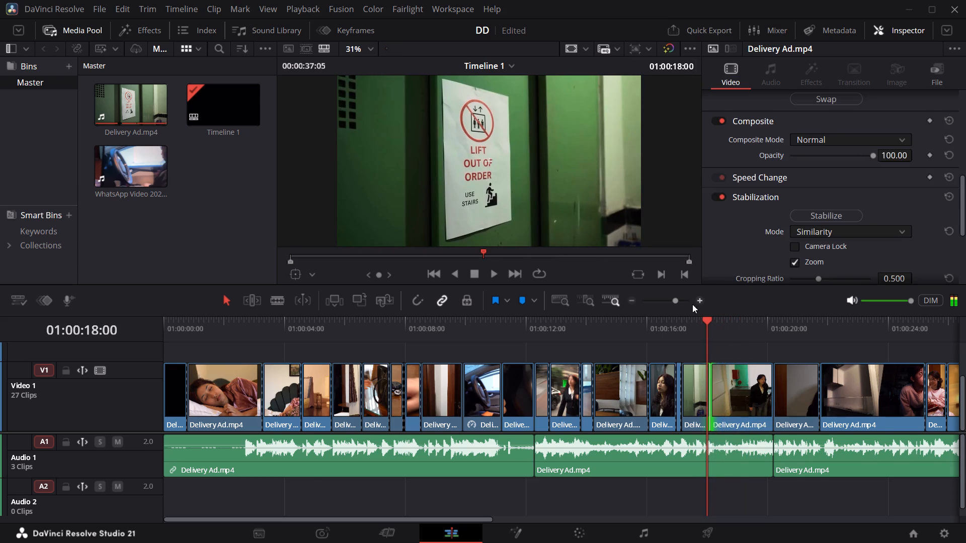
pyautogui.tripleClick(698, 301)
pyautogui.click(634, 396)
pyautogui.moveTo(601, 400); pyautogui.dragTo(593, 405)
pyautogui.moveTo(592, 405); pyautogui.dragTo(581, 411)
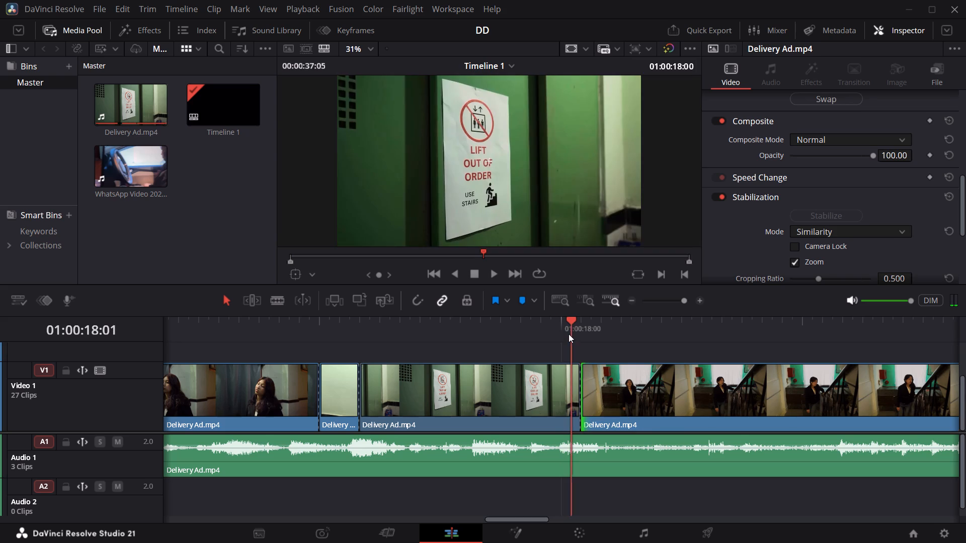
pyautogui.click(569, 334)
pyautogui.press('space')
pyautogui.press('space')
pyautogui.tripleClick(628, 301)
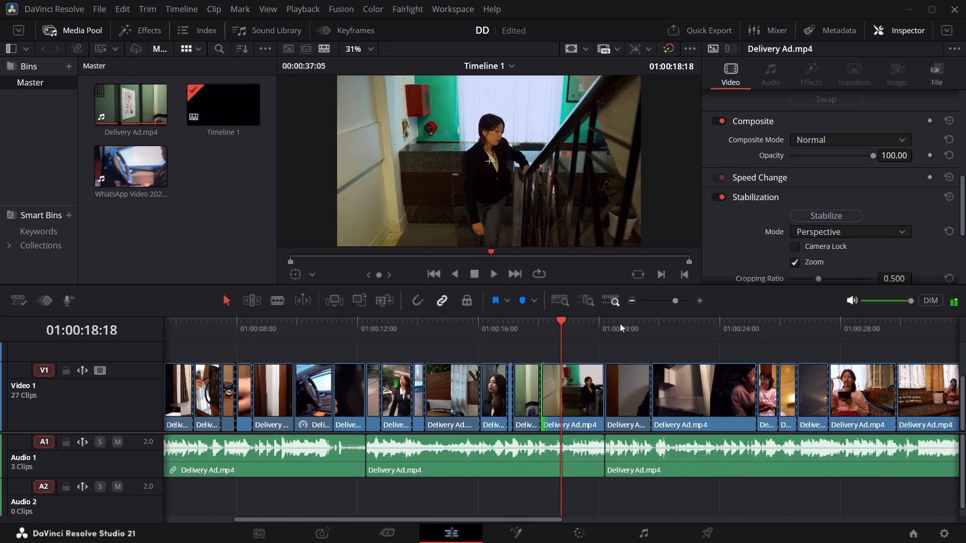
pyautogui.press('space')
pyautogui.press('space')
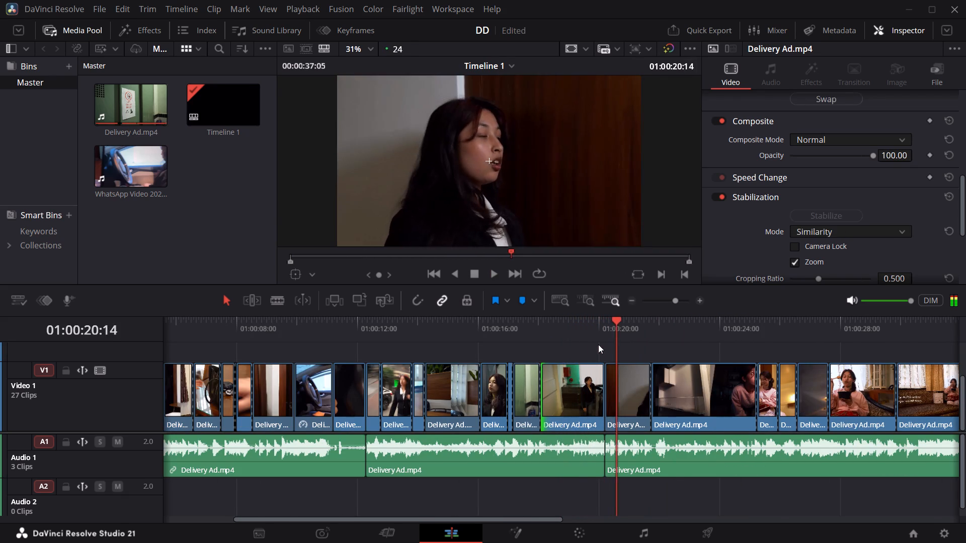
# Stabilize the extended staircase shot in Similarity mode, replay it and scrub through it.
pyautogui.click(585, 336)
pyautogui.click(562, 396)
pyautogui.click(814, 235)
pyautogui.click(814, 262)
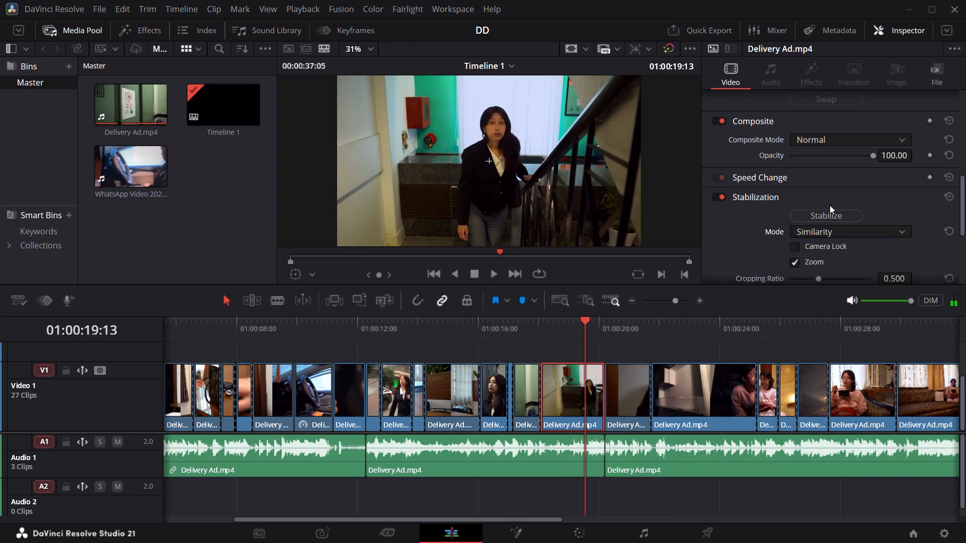
pyautogui.click(830, 205)
pyautogui.click(828, 211)
pyautogui.click(789, 195)
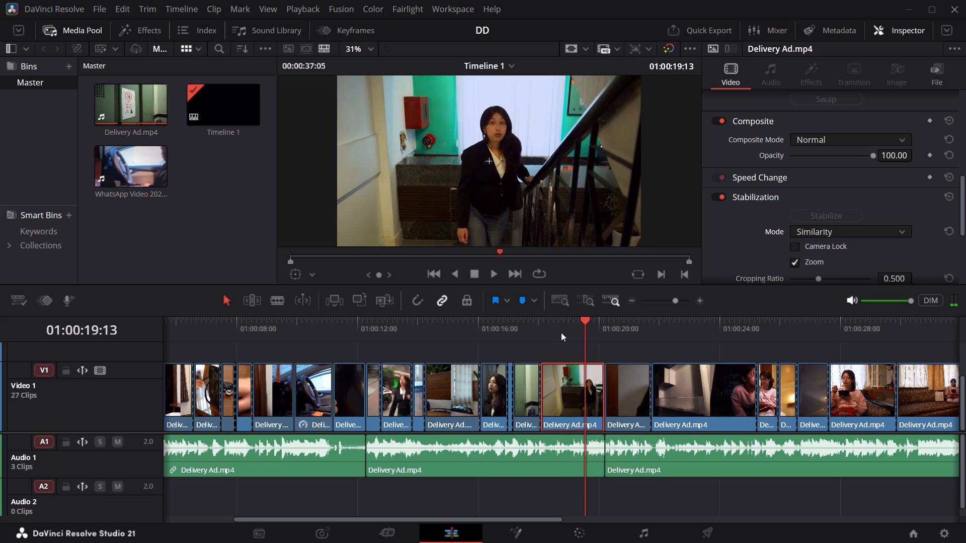
pyautogui.click(561, 332)
pyautogui.press('space')
pyautogui.click(537, 328)
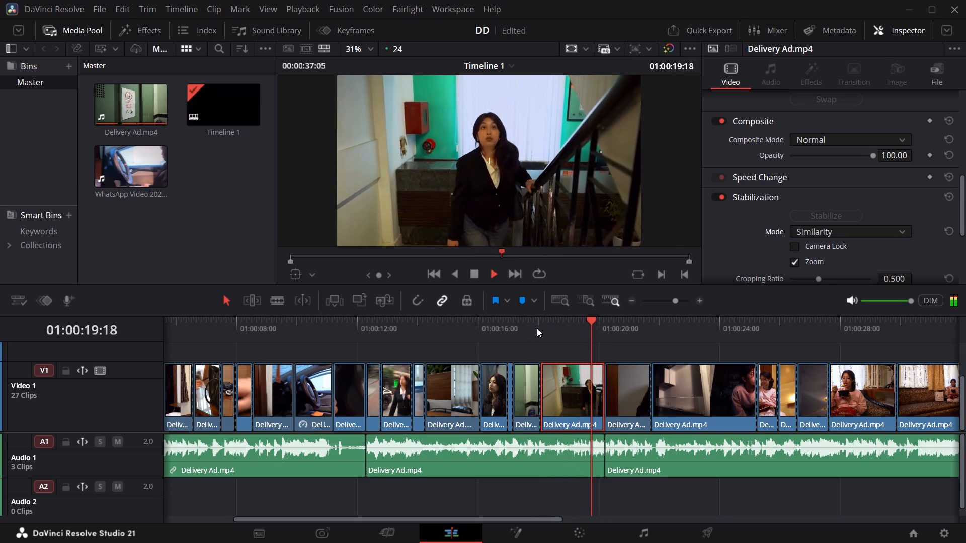
pyautogui.click(537, 328)
pyautogui.press('space')
pyautogui.moveTo(554, 331); pyautogui.dragTo(569, 339)
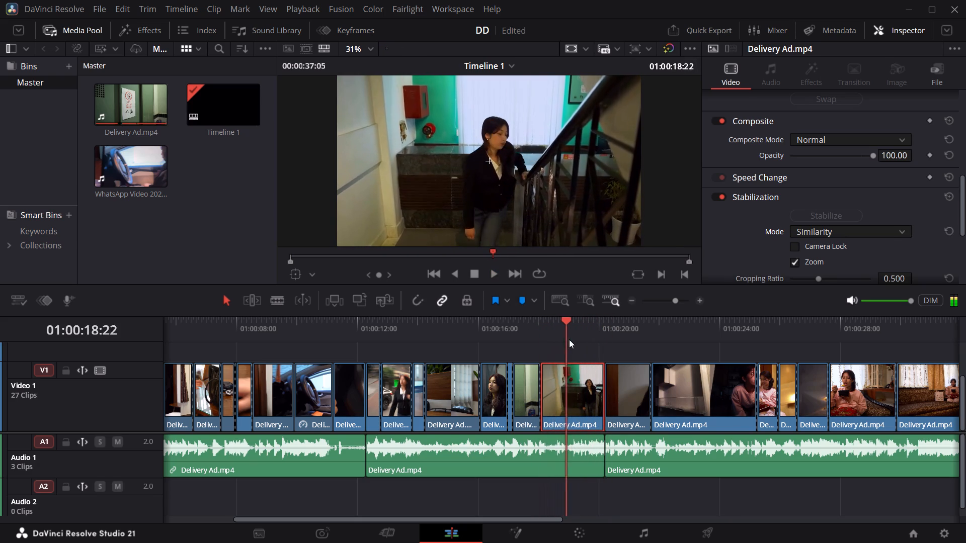
pyautogui.moveTo(569, 339); pyautogui.dragTo(572, 339)
# Open the staircase shot for color grading and set node 01's Temp to -1150.0.
pyautogui.click(570, 532)
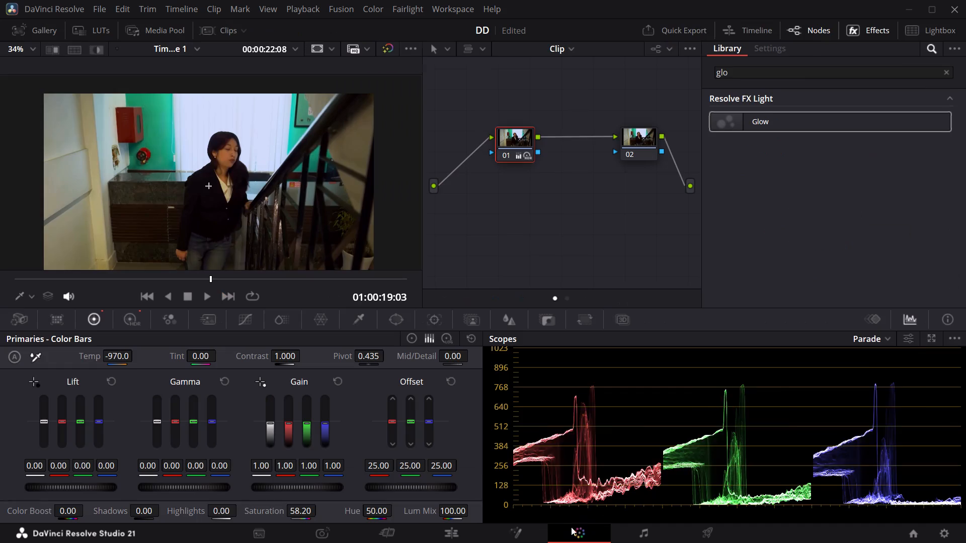
pyautogui.moveTo(118, 360); pyautogui.dragTo(106, 361)
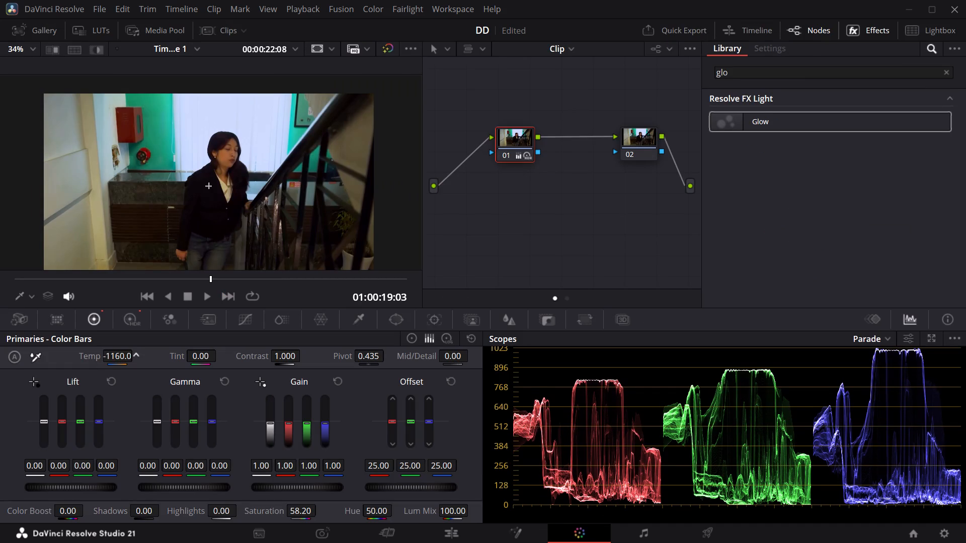
pyautogui.moveTo(106, 361); pyautogui.dragTo(107, 361)
# In node 01's HDR wheels, set exposure to -0.25 for Highlight, 0.27 for Light, 0.21 for Global and -0.32 for Shadow.
pyautogui.click(133, 326)
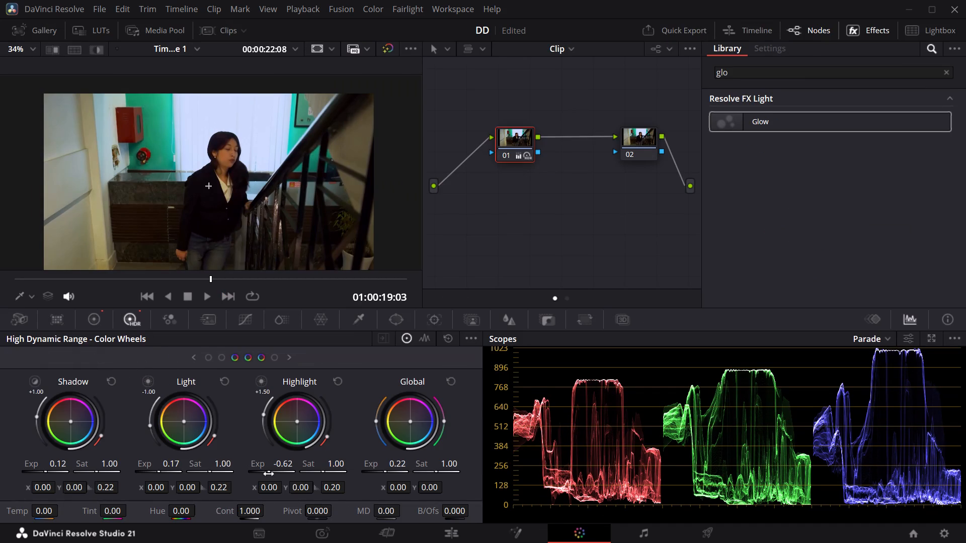
pyautogui.moveTo(269, 474); pyautogui.dragTo(366, 480)
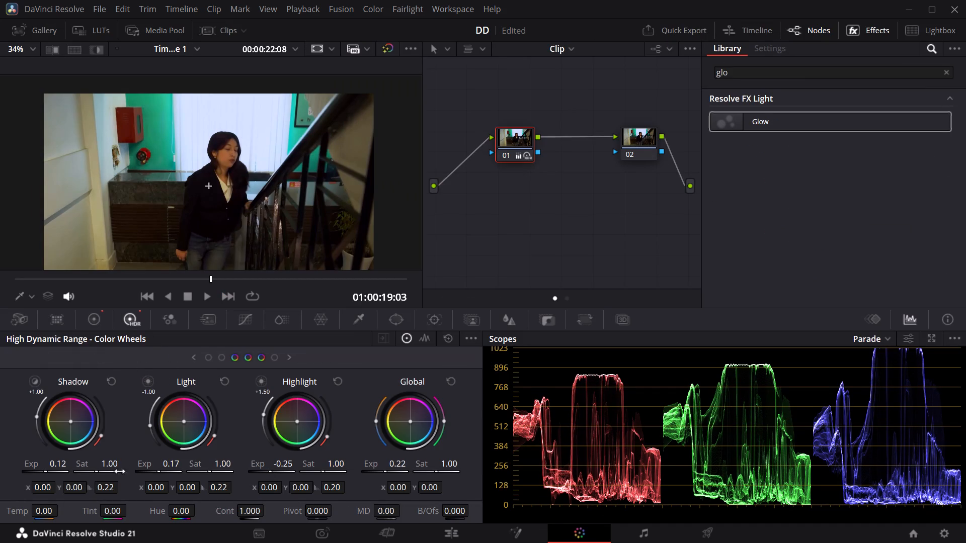
pyautogui.moveTo(158, 473); pyautogui.dragTo(190, 472)
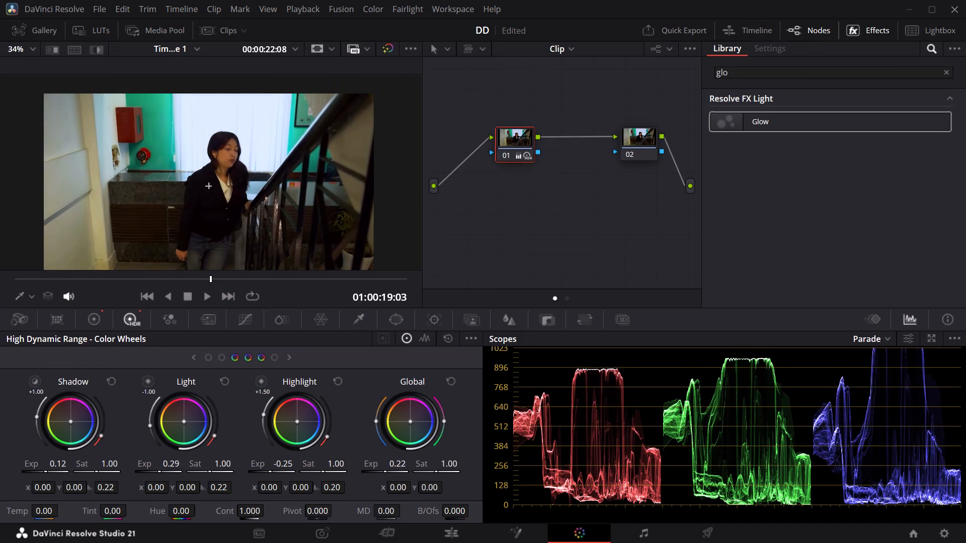
pyautogui.moveTo(190, 472); pyautogui.dragTo(185, 472)
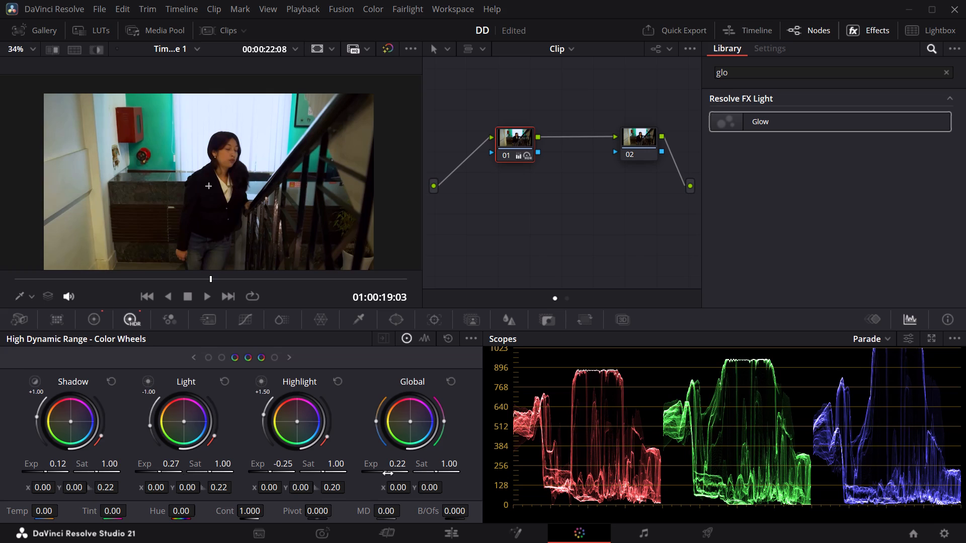
pyautogui.click(388, 474)
pyautogui.moveTo(48, 473); pyautogui.dragTo(26, 474)
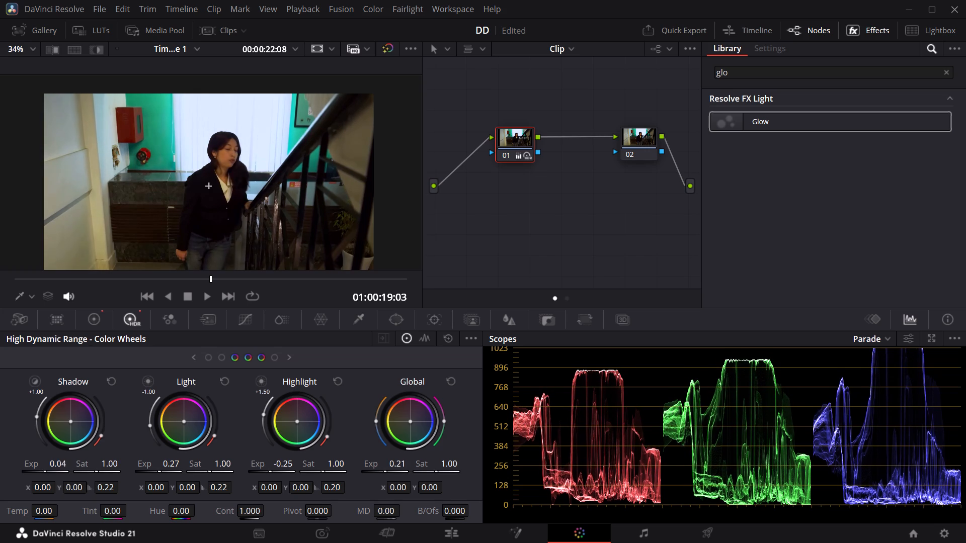
pyautogui.moveTo(26, 474); pyautogui.dragTo(272, 264)
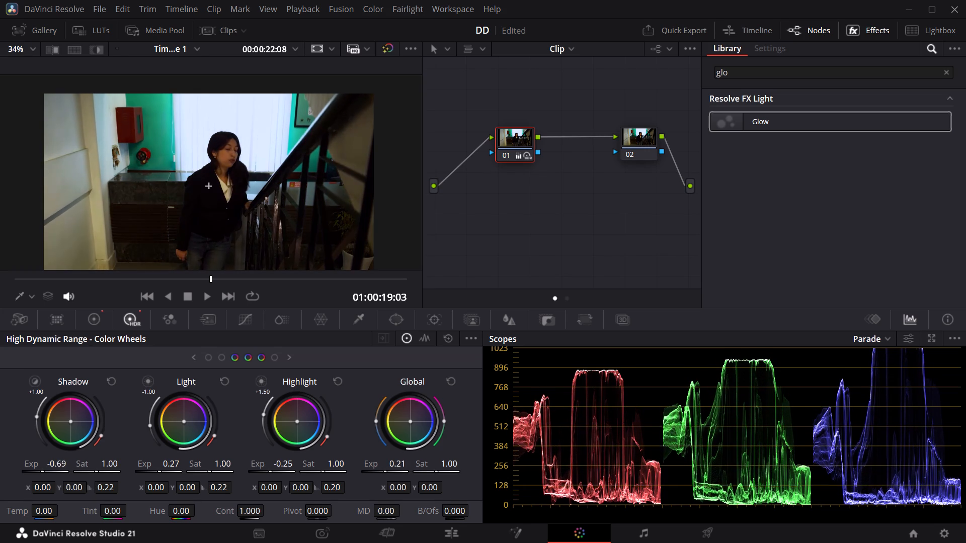
pyautogui.moveTo(272, 264); pyautogui.dragTo(404, 264)
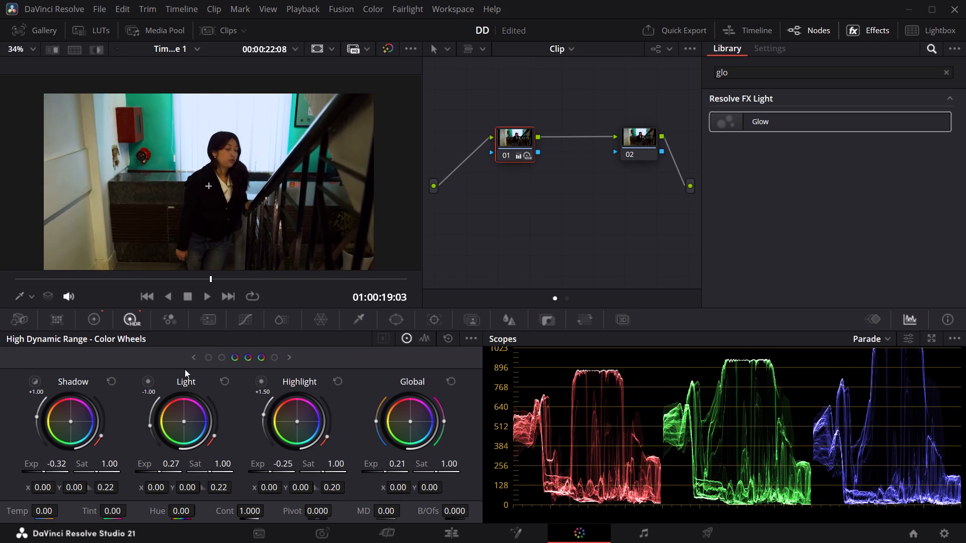
# Select node 02 of the staircase shot and set its primaries Contrast to 1.030, checking the shot's first frame.
pyautogui.click(92, 326)
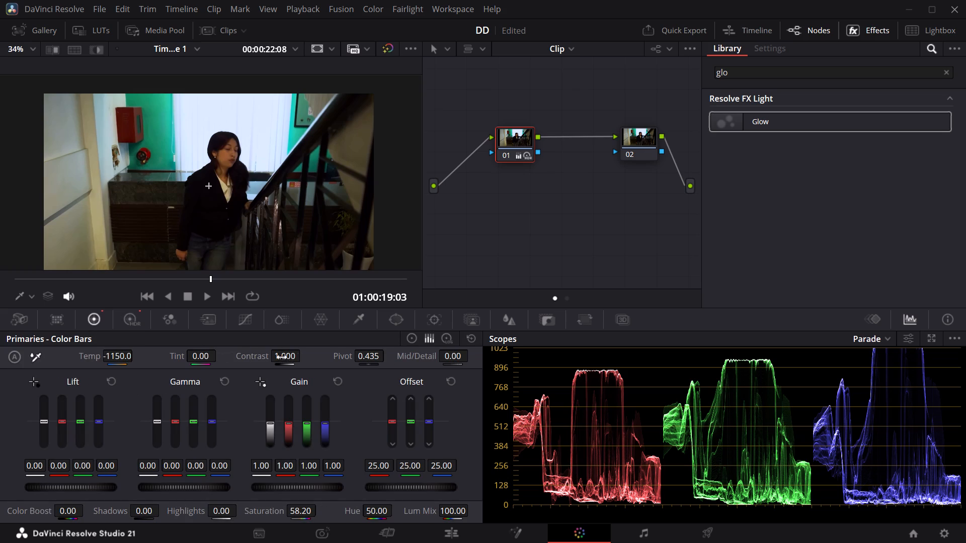
pyautogui.click(642, 136)
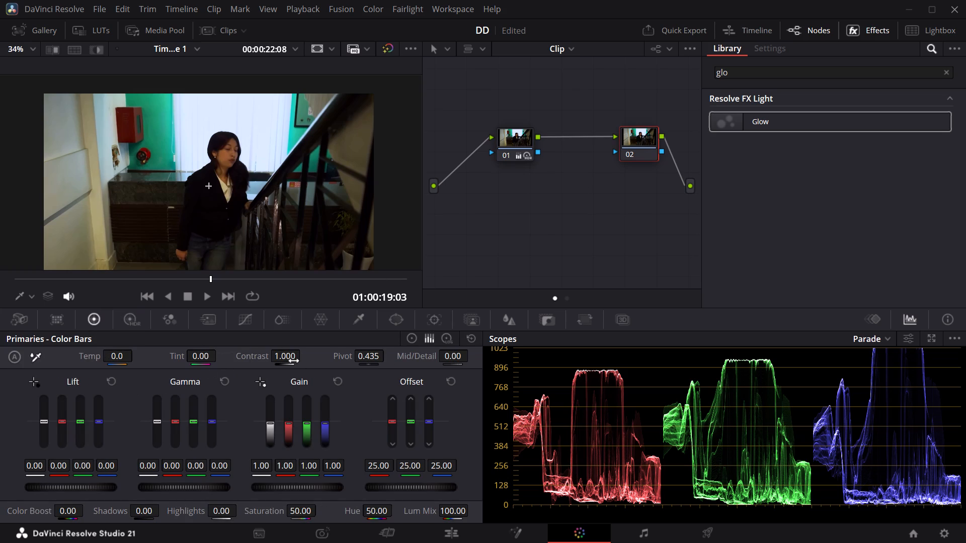
pyautogui.moveTo(291, 359); pyautogui.dragTo(311, 353)
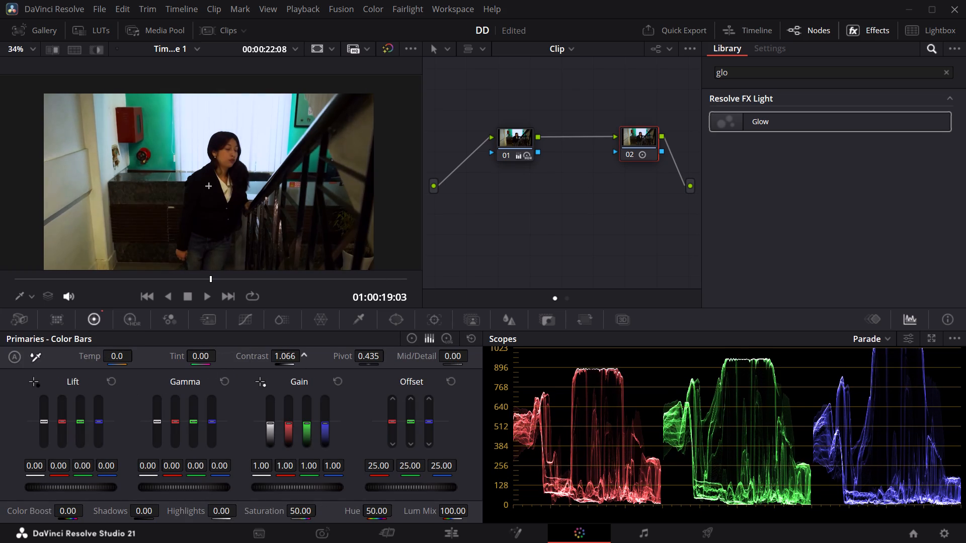
pyautogui.moveTo(311, 353); pyautogui.dragTo(317, 352)
pyautogui.moveTo(212, 276); pyautogui.dragTo(0, 285)
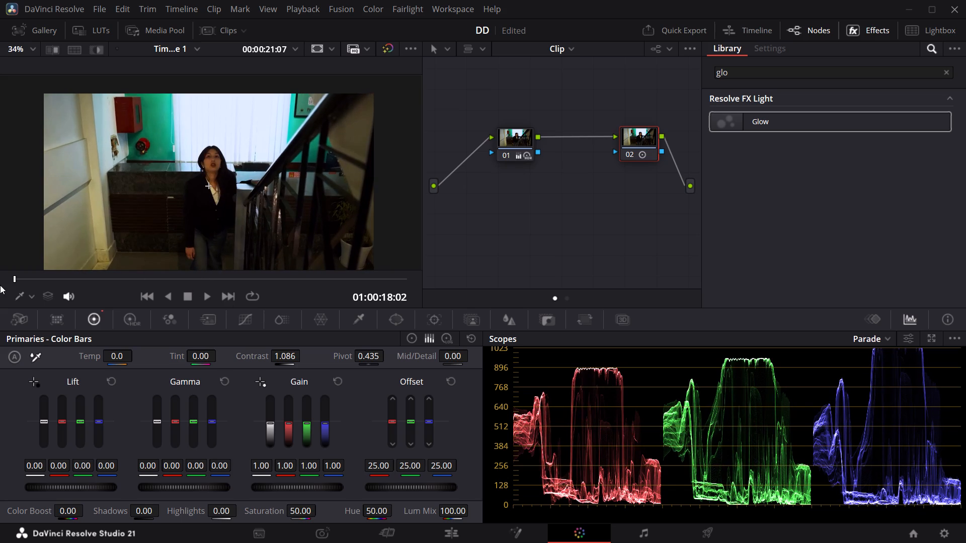
pyautogui.moveTo(285, 358); pyautogui.dragTo(251, 353)
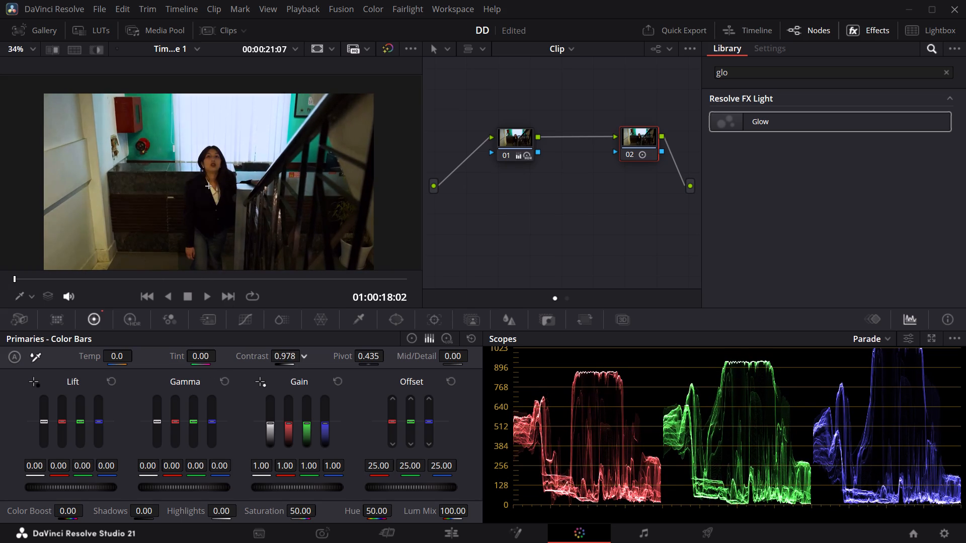
pyautogui.moveTo(251, 353); pyautogui.dragTo(268, 344)
# Replay the graded staircase shot, compare it with all grades bypassed and enabled, and play on into the fridge shot.
pyautogui.press('space')
pyautogui.press('space')
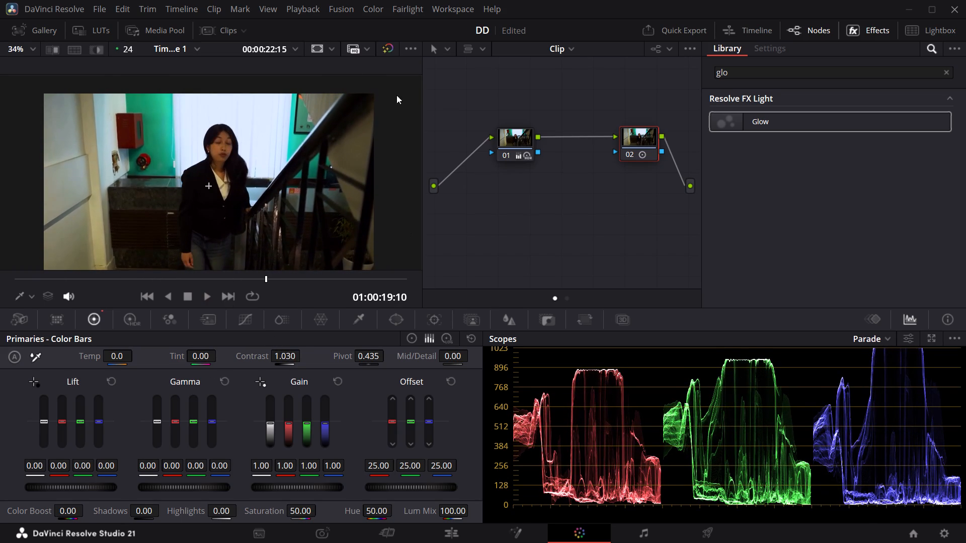
pyautogui.click(392, 49)
pyautogui.click(392, 49)
pyautogui.doubleClick(392, 49)
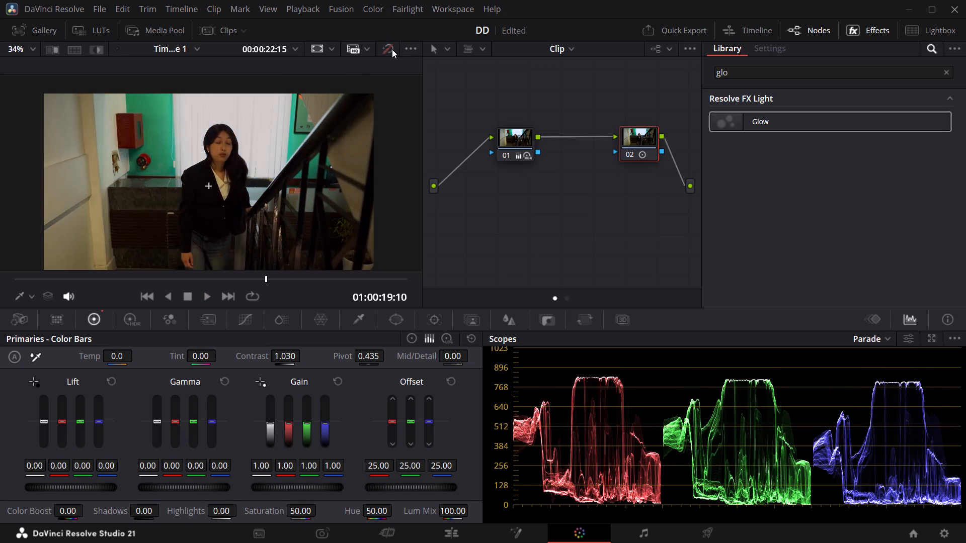
pyautogui.click(392, 49)
pyautogui.click(392, 49)
pyautogui.click(392, 49)
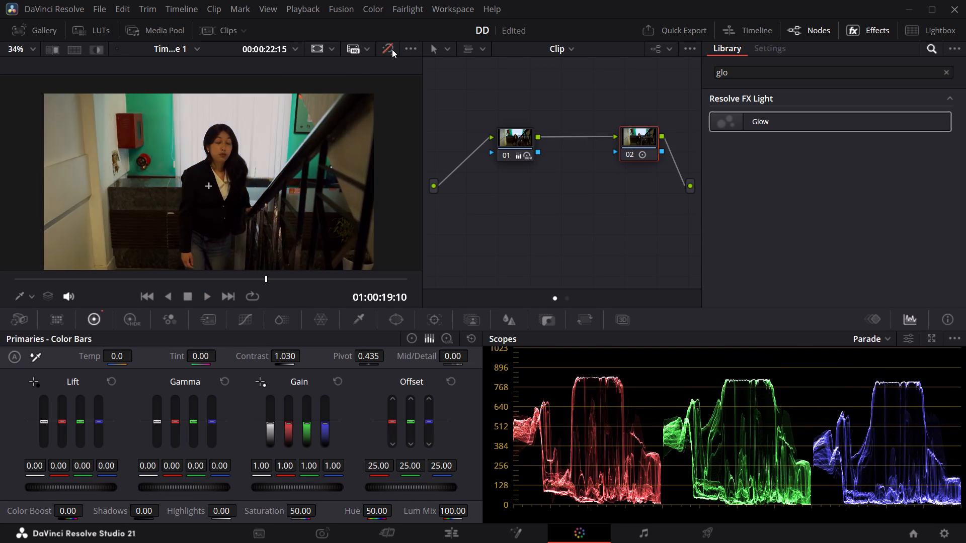
pyautogui.click(392, 49)
pyautogui.press('space')
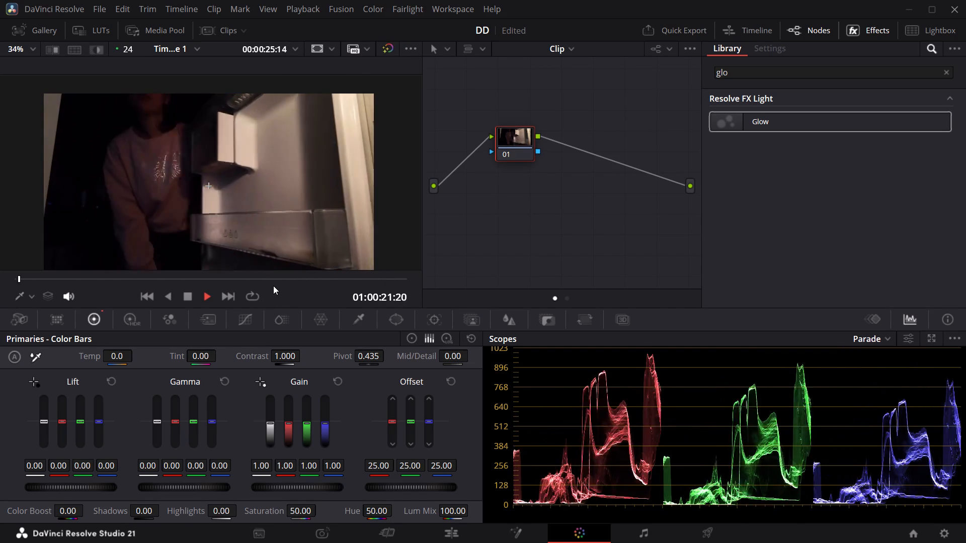
pyautogui.press('space')
# Select the wooden wall shot at 01:00:20:22 on the edit timeline, open it for grading and set its Temp to -800.0.
pyautogui.click(471, 539)
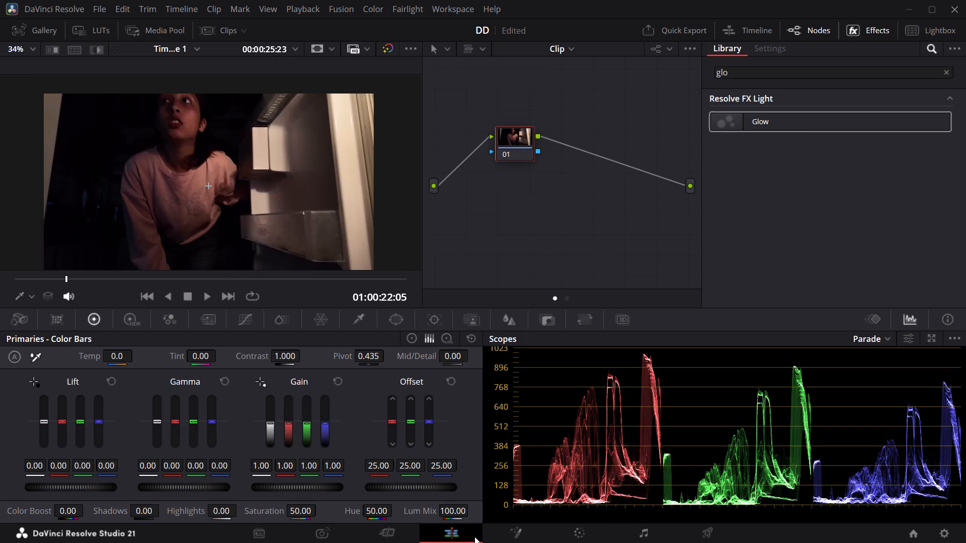
pyautogui.moveTo(655, 344); pyautogui.dragTo(616, 352)
pyautogui.click(627, 323)
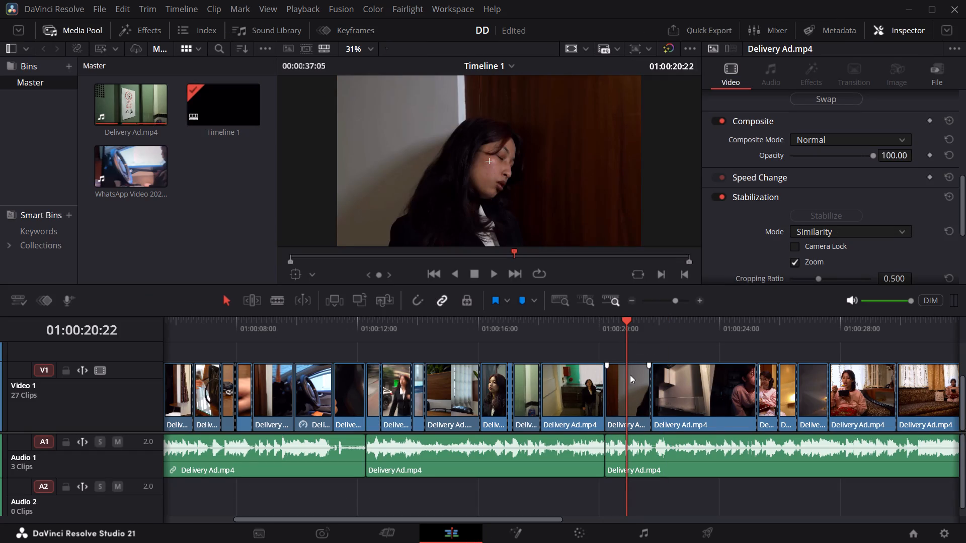
pyautogui.click(631, 395)
pyautogui.click(567, 538)
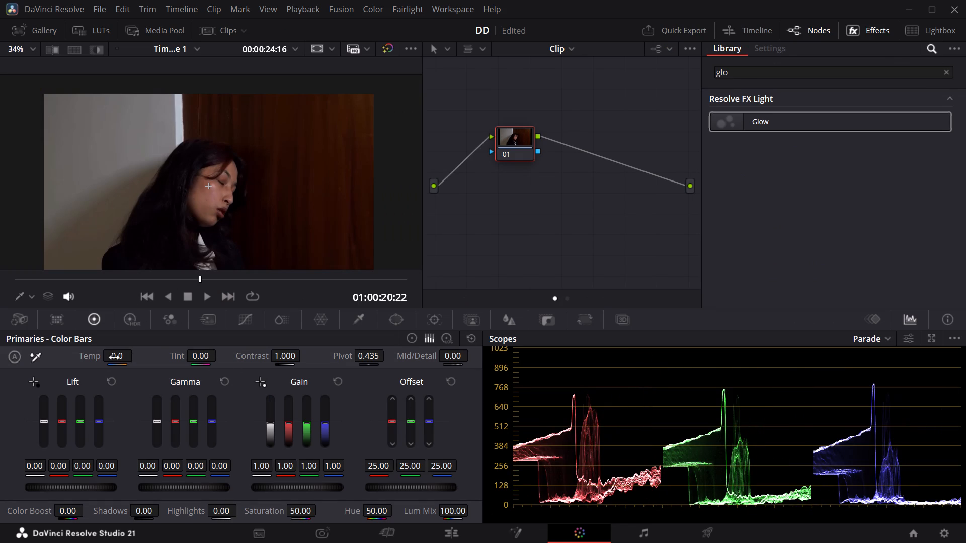
pyautogui.moveTo(114, 358); pyautogui.dragTo(64, 358)
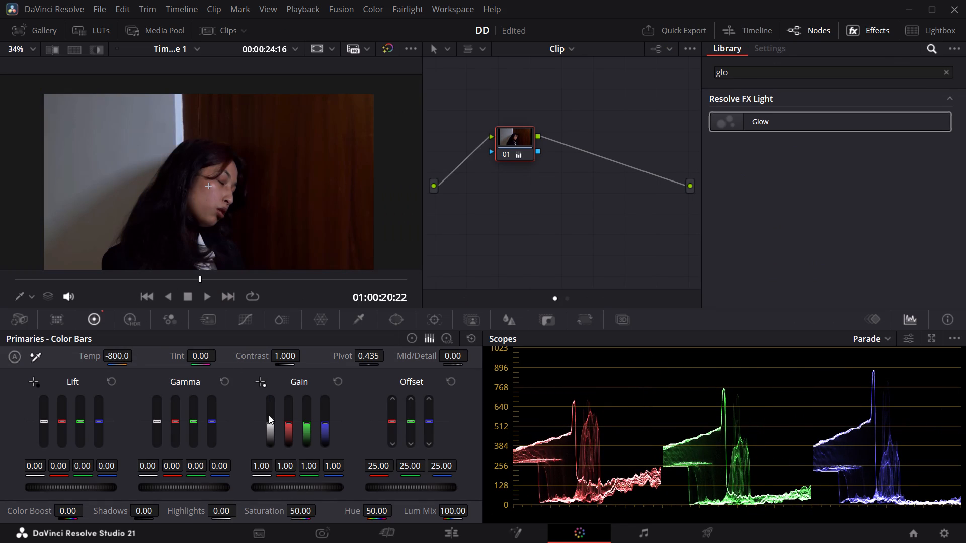
# In the wooden wall shot's HDR wheels, set exposure to -0.24 for Highlight and 0.56 for Light, and raise Global slightly, checking an earlier frame.
pyautogui.click(137, 323)
pyautogui.moveTo(271, 471); pyautogui.dragTo(325, 472)
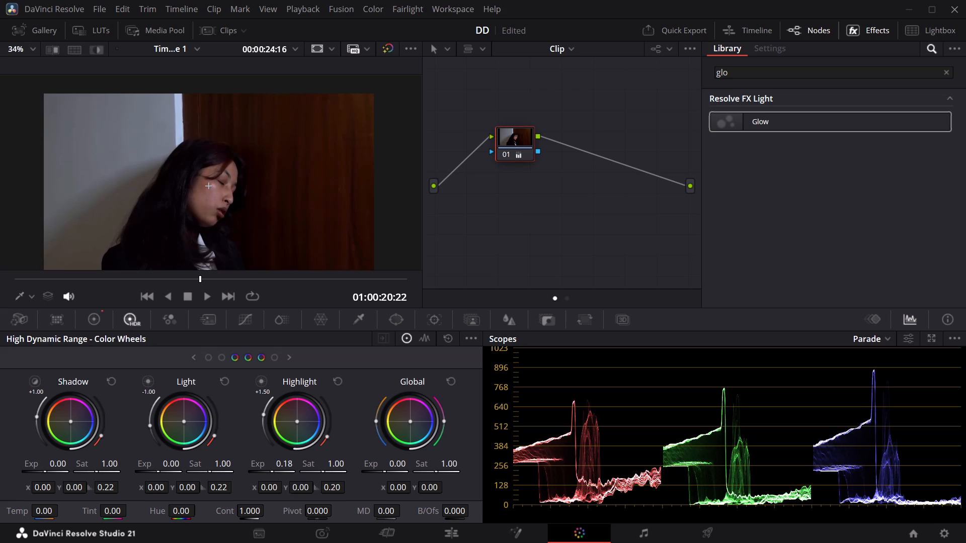
pyautogui.moveTo(325, 472); pyautogui.dragTo(169, 468)
pyautogui.moveTo(169, 468); pyautogui.dragTo(207, 467)
pyautogui.moveTo(155, 473); pyautogui.dragTo(276, 473)
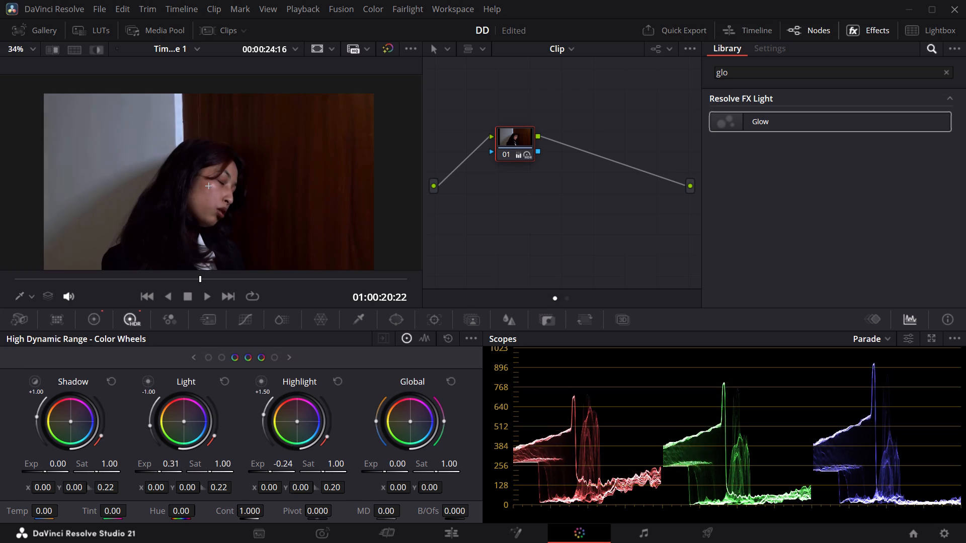
pyautogui.moveTo(276, 473); pyautogui.dragTo(301, 469)
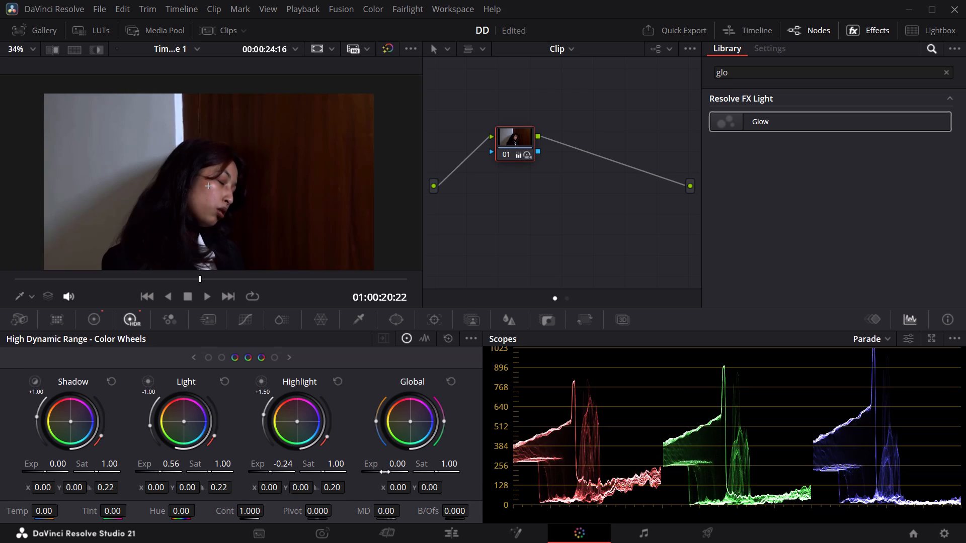
pyautogui.moveTo(385, 473); pyautogui.dragTo(377, 474)
pyautogui.moveTo(196, 282); pyautogui.dragTo(34, 286)
pyautogui.moveTo(381, 473); pyautogui.dragTo(420, 470)
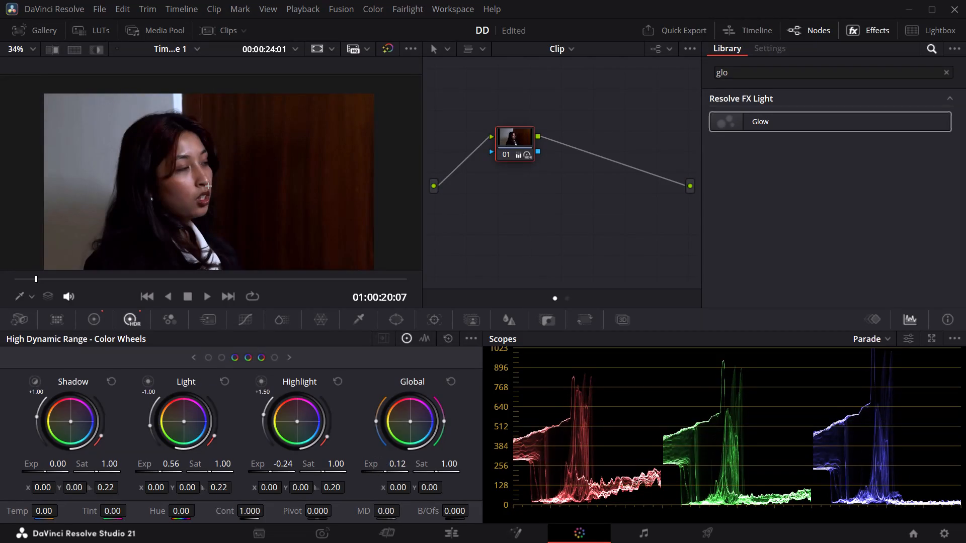
pyautogui.moveTo(420, 470); pyautogui.dragTo(408, 461)
# Play on into the fridge shot, stop at 01:00:22:21 and open that shot for grading.
pyautogui.press('space')
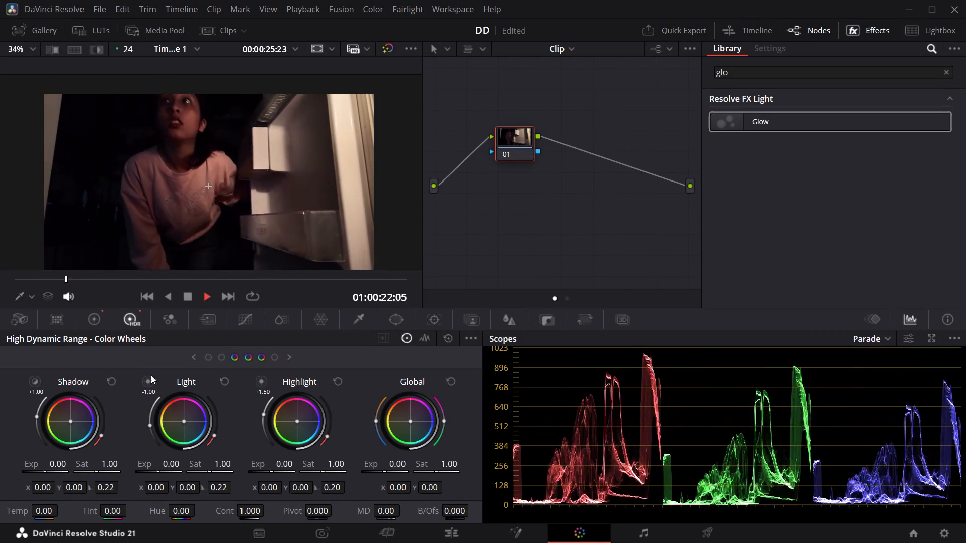
pyautogui.press('space')
pyautogui.click(447, 535)
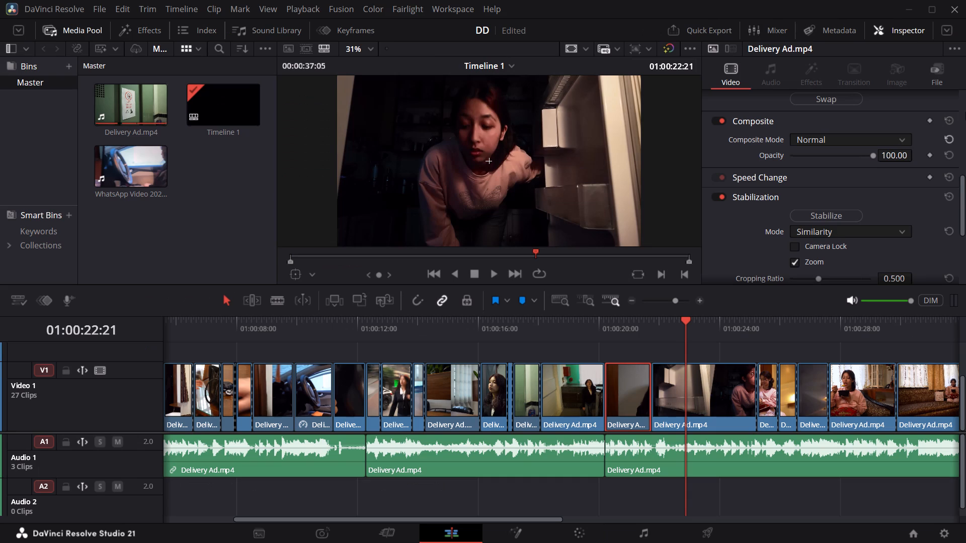
pyautogui.click(594, 533)
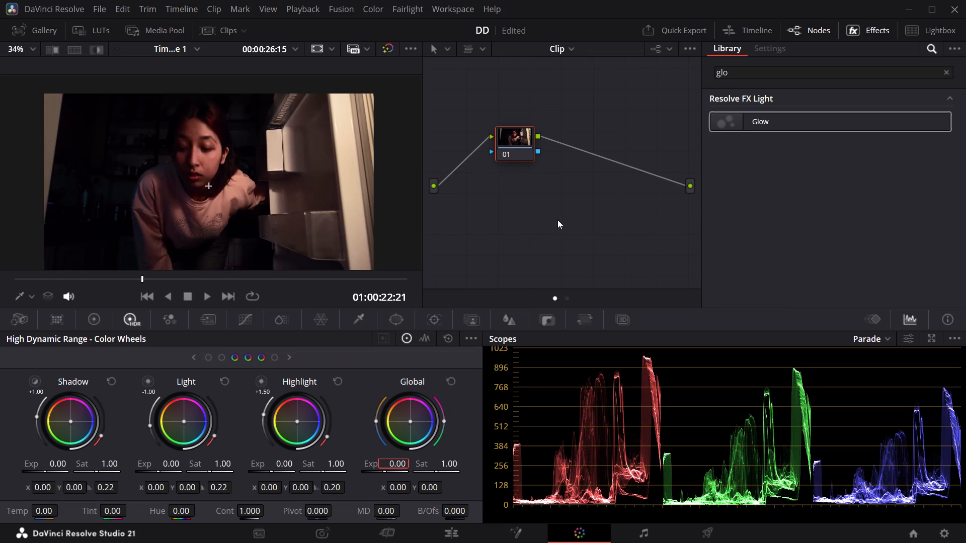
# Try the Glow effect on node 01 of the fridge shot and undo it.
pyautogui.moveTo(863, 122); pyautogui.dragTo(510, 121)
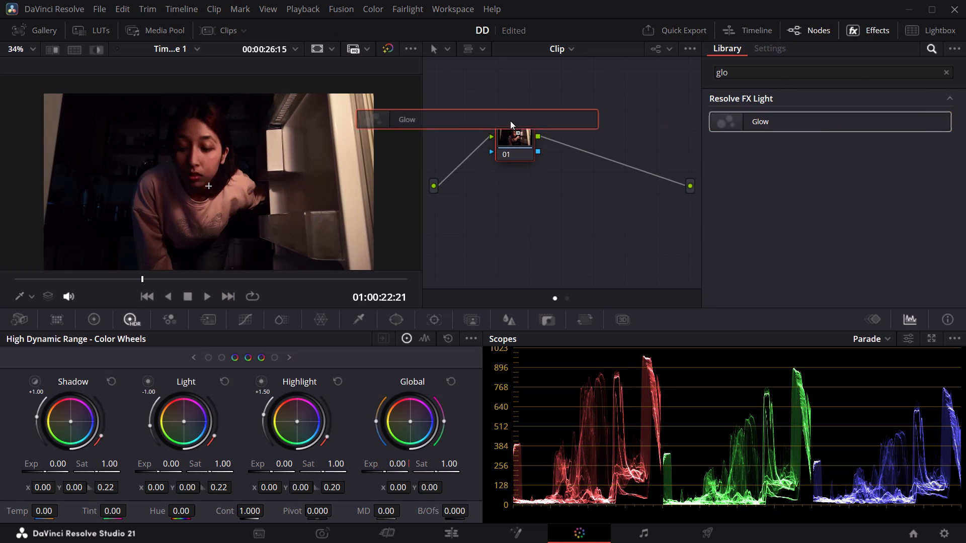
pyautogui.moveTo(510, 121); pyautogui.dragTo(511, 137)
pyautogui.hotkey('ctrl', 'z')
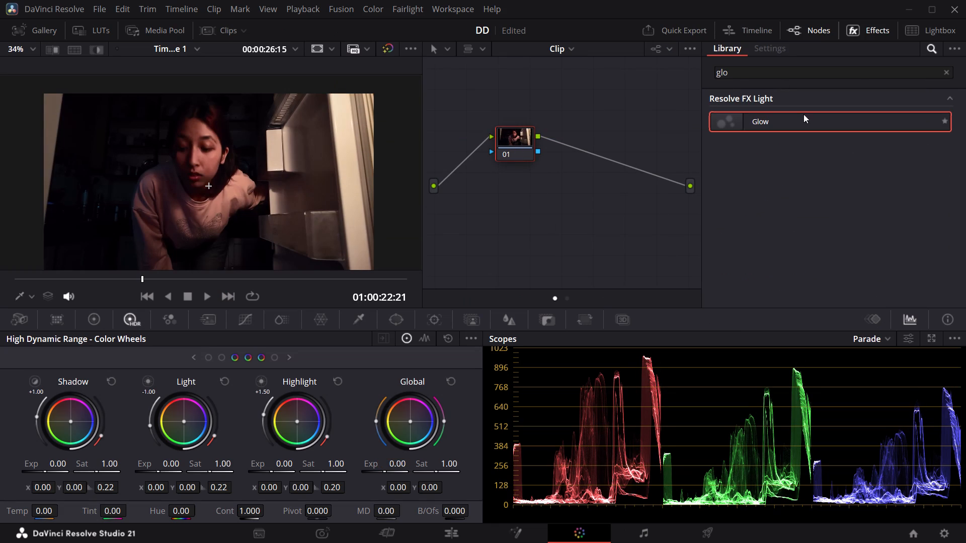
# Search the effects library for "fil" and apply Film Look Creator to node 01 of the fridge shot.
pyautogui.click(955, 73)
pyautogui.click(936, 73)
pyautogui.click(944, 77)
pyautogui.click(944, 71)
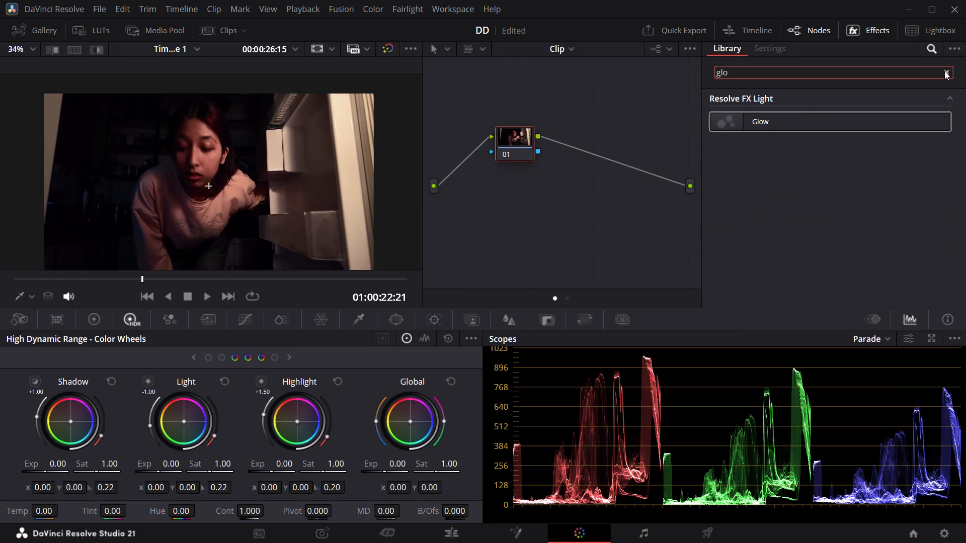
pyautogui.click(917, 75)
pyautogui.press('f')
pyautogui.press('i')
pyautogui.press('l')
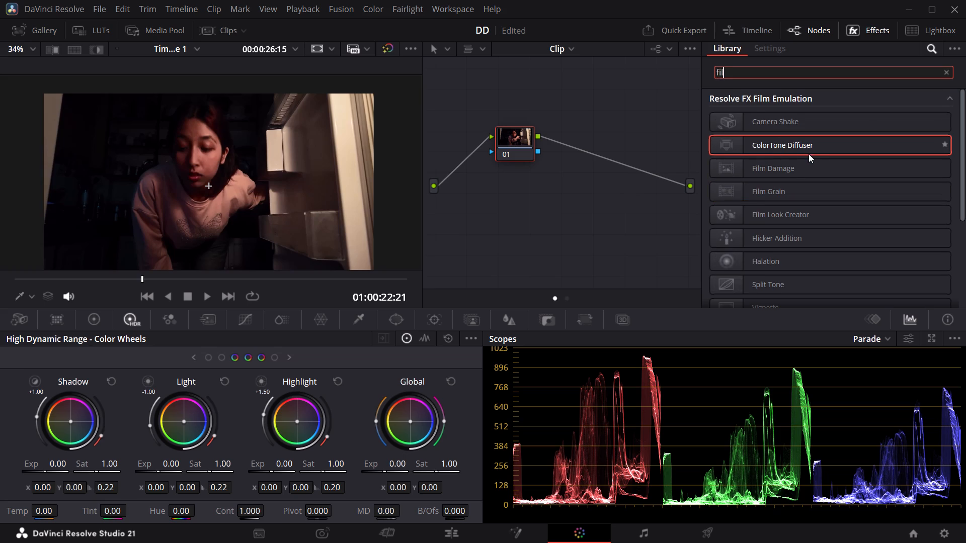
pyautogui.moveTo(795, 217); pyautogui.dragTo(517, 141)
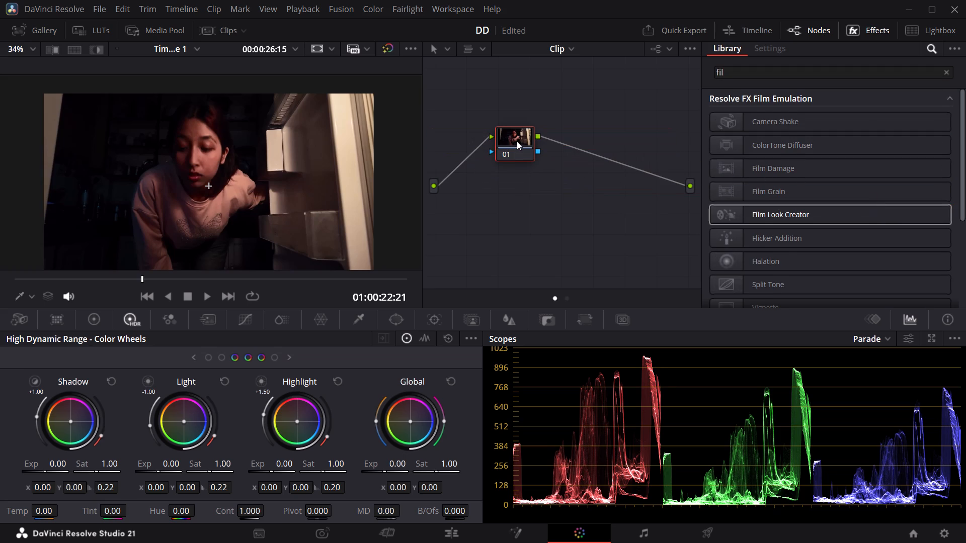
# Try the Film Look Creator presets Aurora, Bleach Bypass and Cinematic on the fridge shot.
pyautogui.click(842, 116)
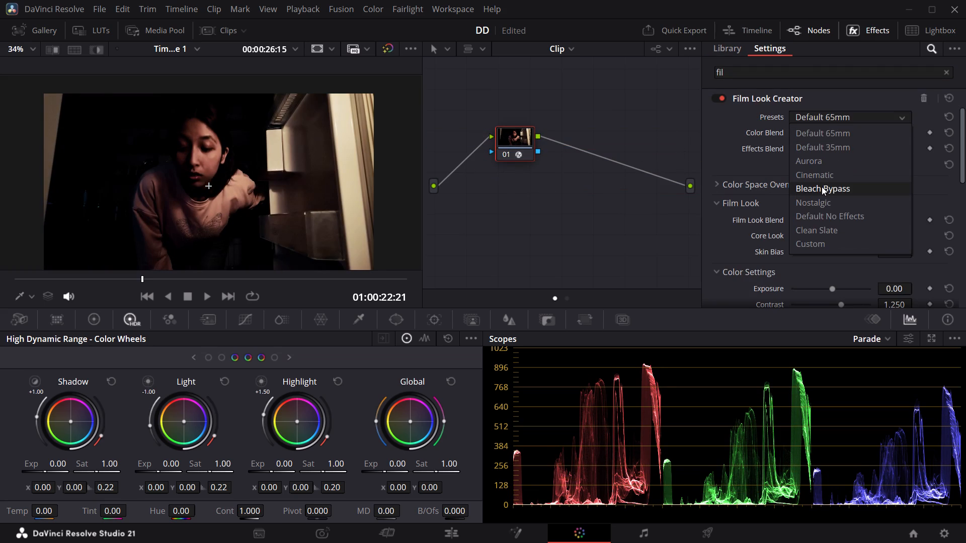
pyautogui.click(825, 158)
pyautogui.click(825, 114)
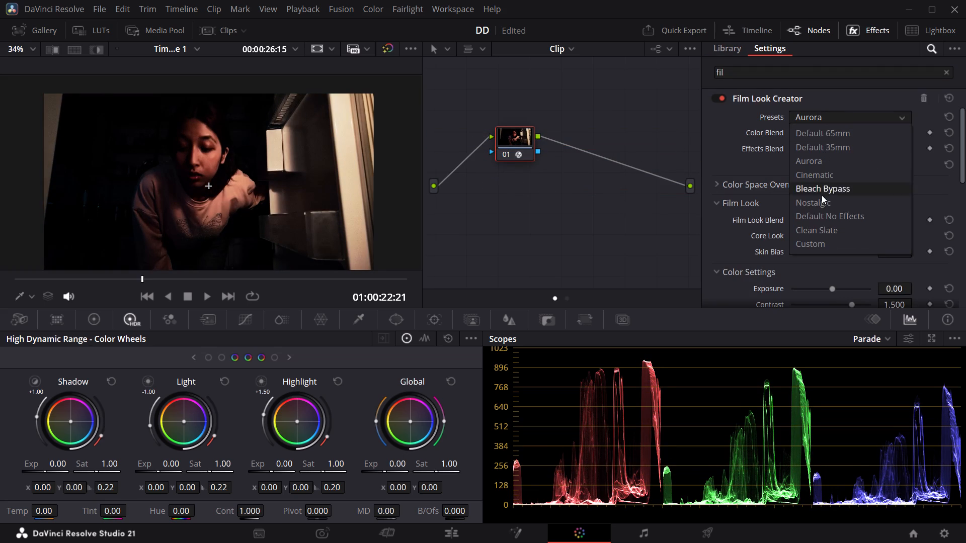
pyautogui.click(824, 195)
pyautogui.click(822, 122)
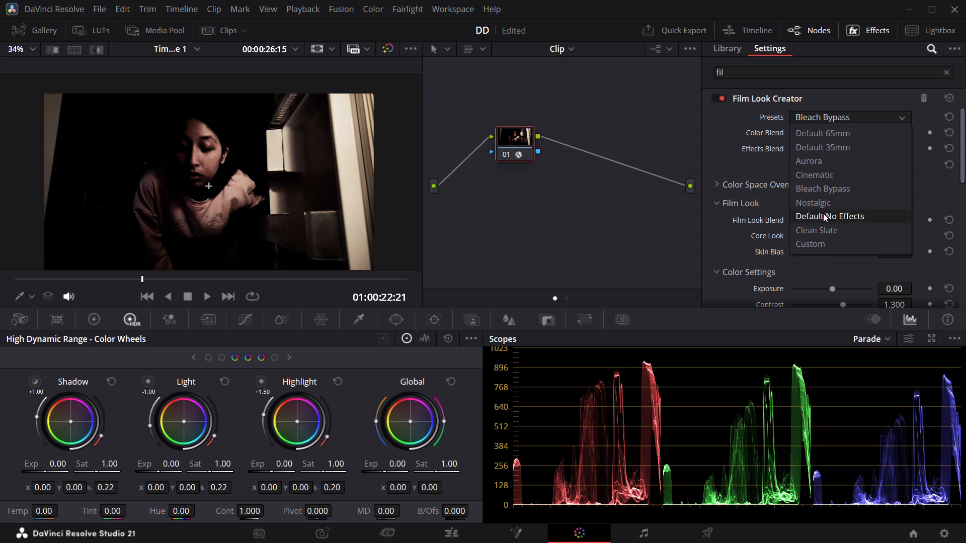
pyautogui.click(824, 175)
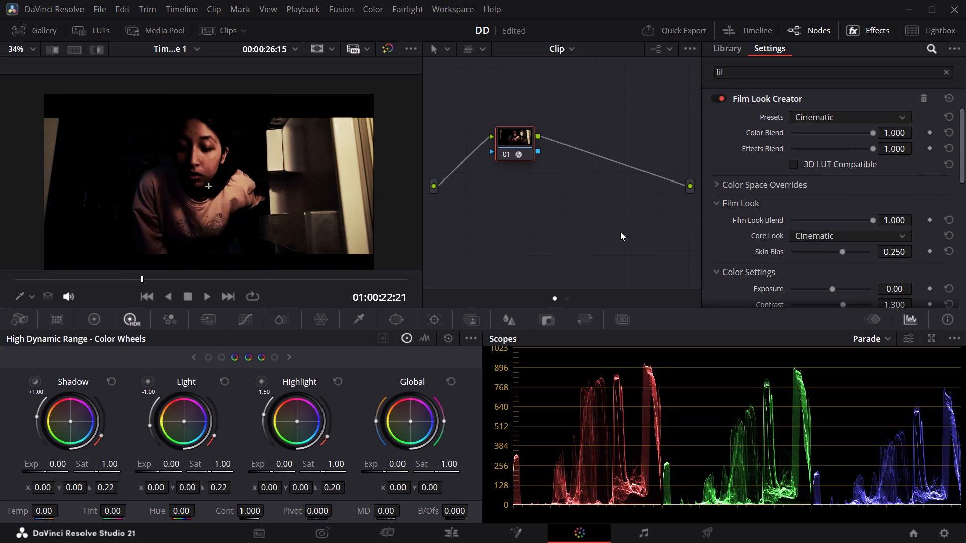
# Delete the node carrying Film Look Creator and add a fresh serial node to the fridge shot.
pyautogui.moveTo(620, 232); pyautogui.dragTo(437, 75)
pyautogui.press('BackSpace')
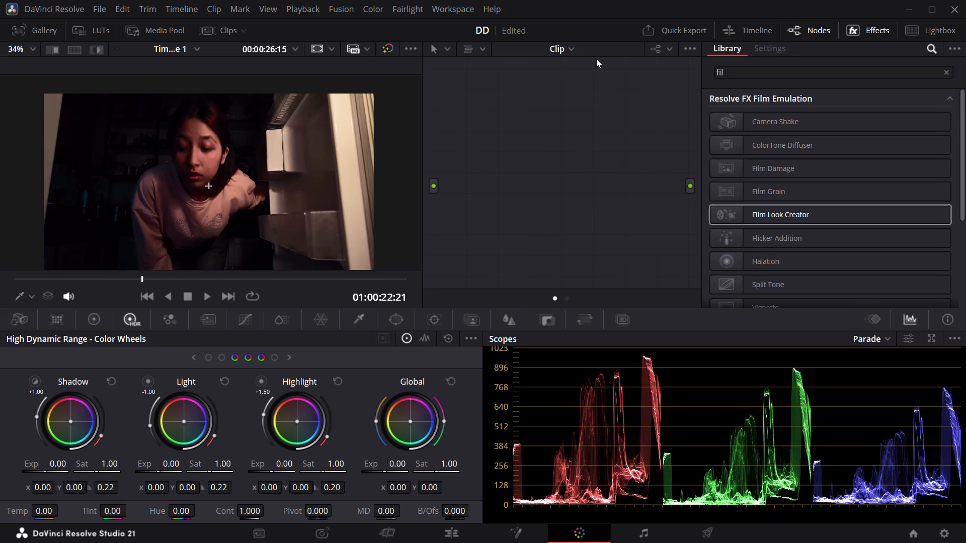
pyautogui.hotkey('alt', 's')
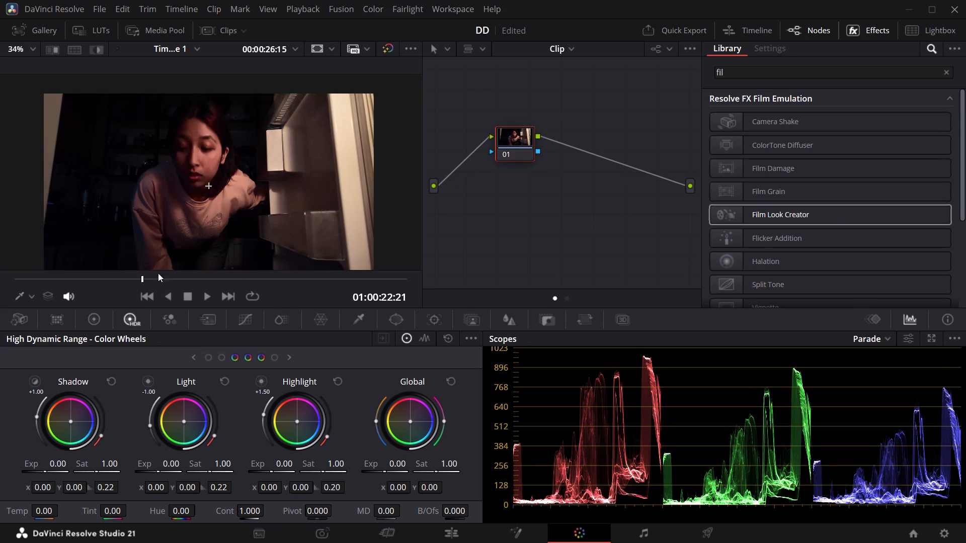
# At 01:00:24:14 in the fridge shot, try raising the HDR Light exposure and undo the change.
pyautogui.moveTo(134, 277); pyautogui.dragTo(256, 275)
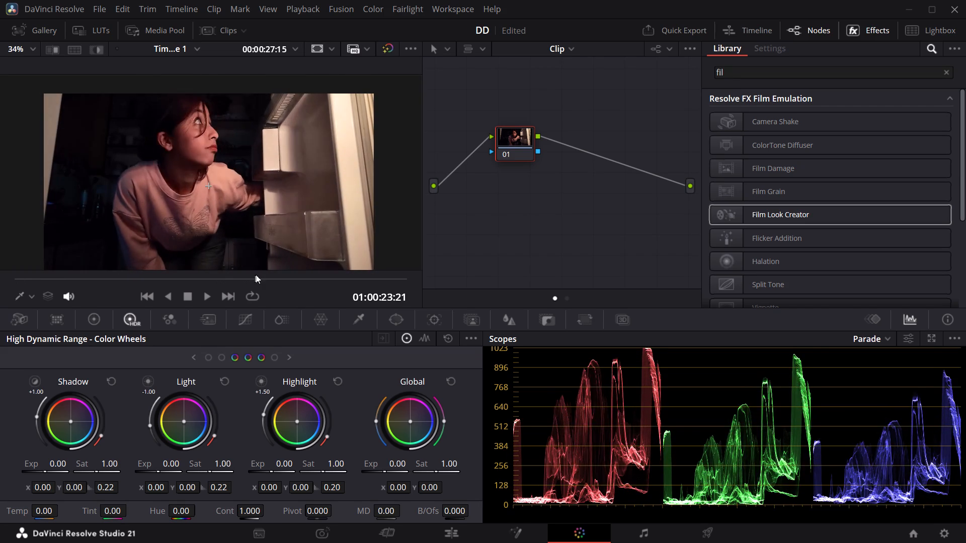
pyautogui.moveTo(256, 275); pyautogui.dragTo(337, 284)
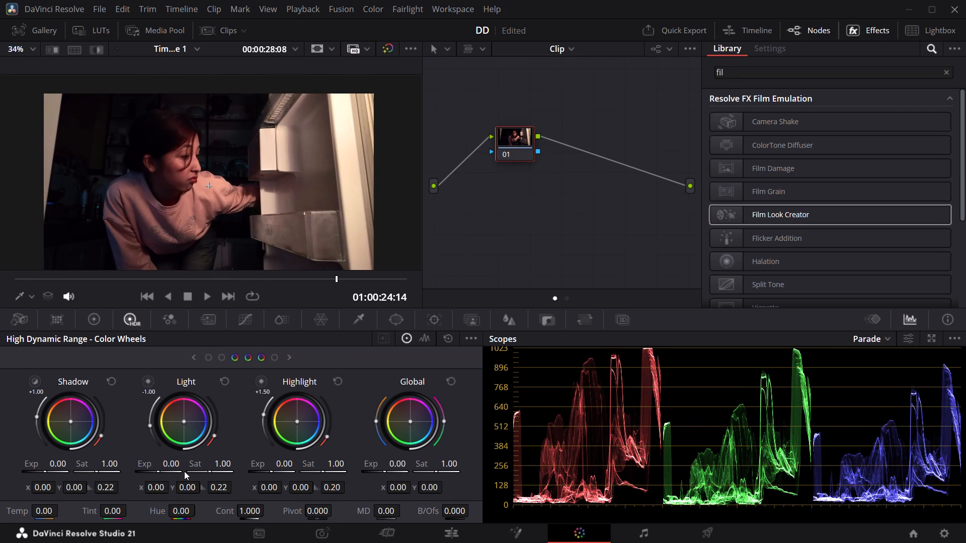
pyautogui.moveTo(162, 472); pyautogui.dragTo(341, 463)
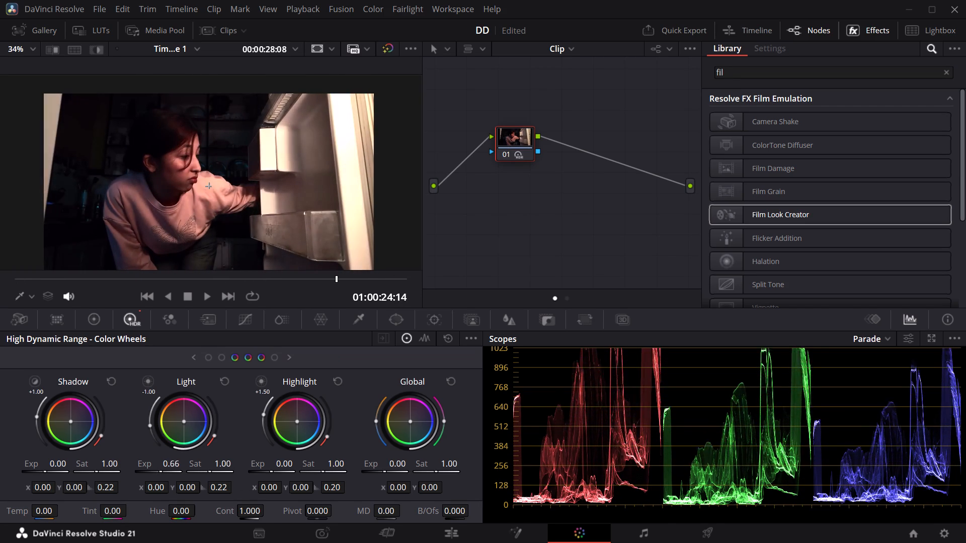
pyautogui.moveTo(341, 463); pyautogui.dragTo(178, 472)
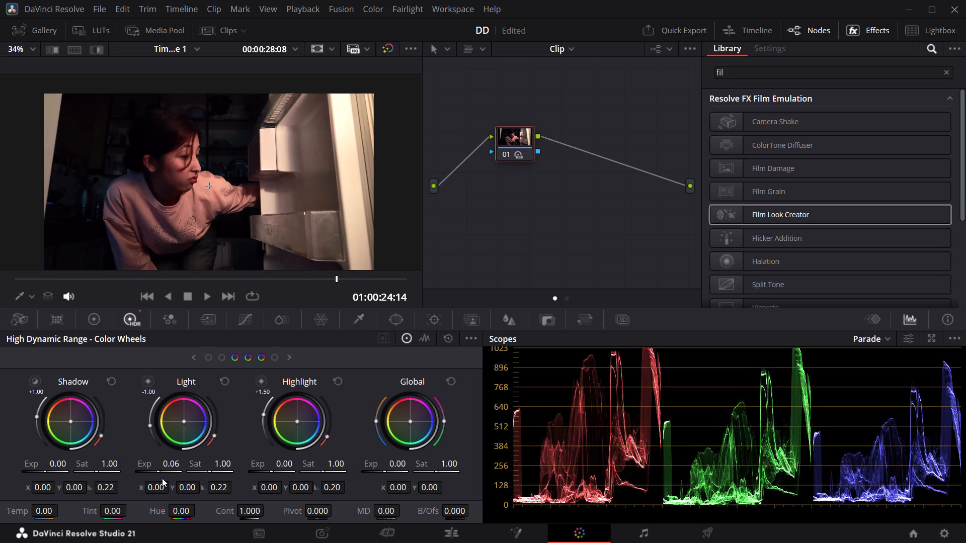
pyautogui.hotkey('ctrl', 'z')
# Set the fridge shot's HDR exposure to -0.18 for Shadow, -0.33 for Highlight and -0.39 for Global, checking frames 01:00:22:21 and 01:00:24:12.
pyautogui.moveTo(42, 476); pyautogui.dragTo(0, 482)
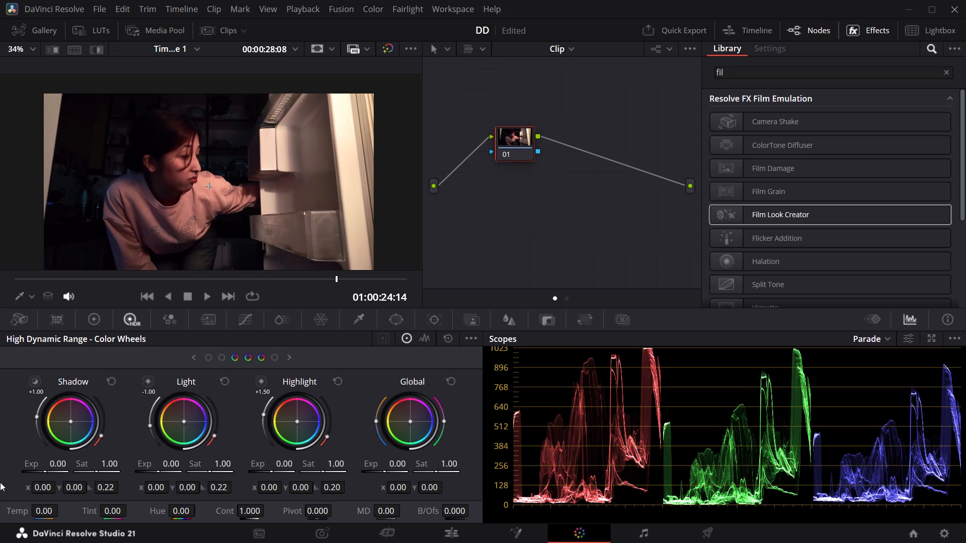
pyautogui.moveTo(0, 482); pyautogui.dragTo(26, 482)
pyautogui.moveTo(49, 472); pyautogui.dragTo(157, 472)
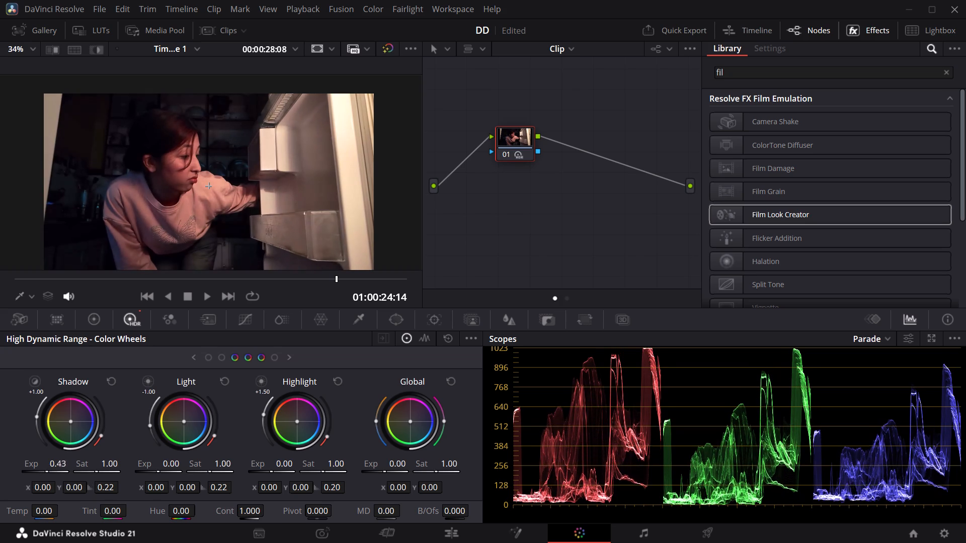
pyautogui.moveTo(157, 472); pyautogui.dragTo(479, 271)
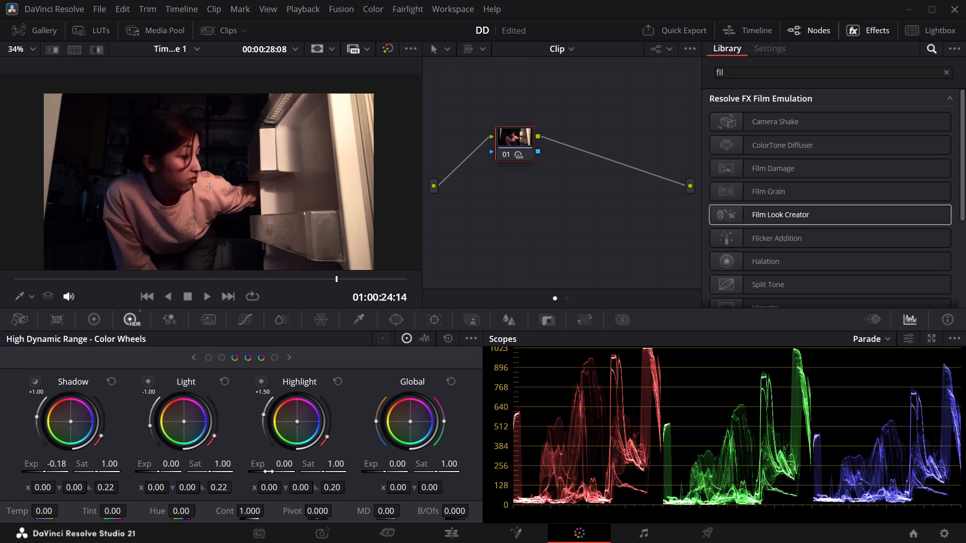
pyautogui.moveTo(271, 472); pyautogui.dragTo(186, 477)
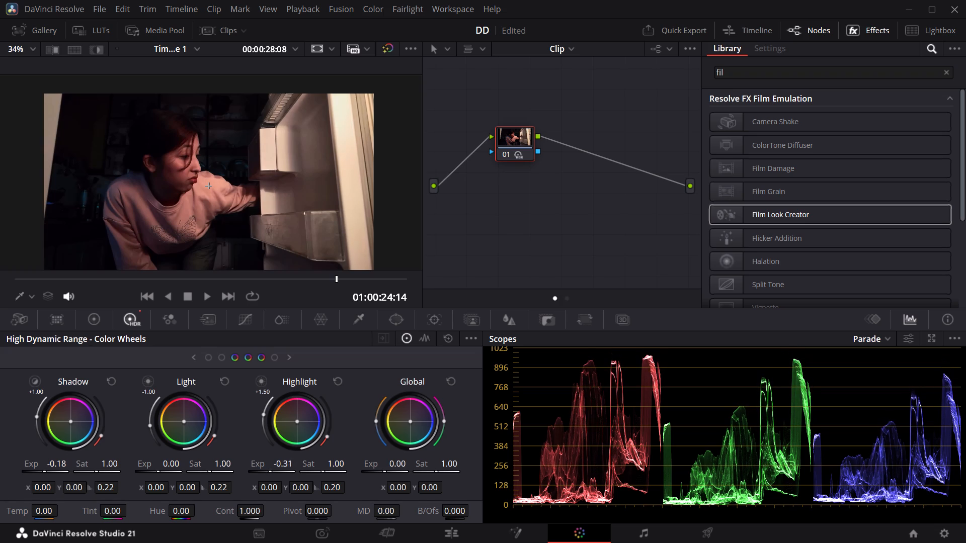
pyautogui.moveTo(186, 477); pyautogui.dragTo(185, 477)
pyautogui.moveTo(383, 473); pyautogui.dragTo(333, 475)
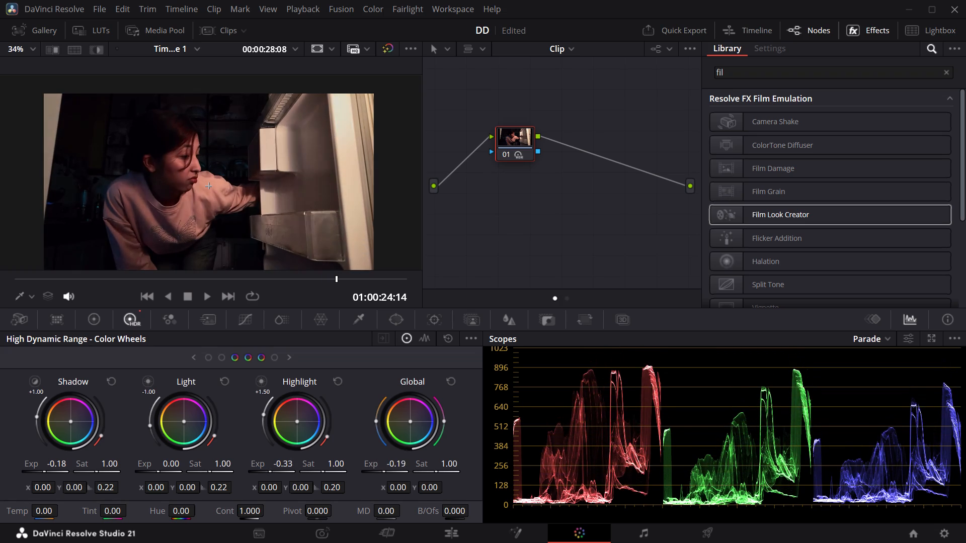
pyautogui.moveTo(333, 475); pyautogui.dragTo(280, 477)
pyautogui.moveTo(243, 279); pyautogui.dragTo(162, 291)
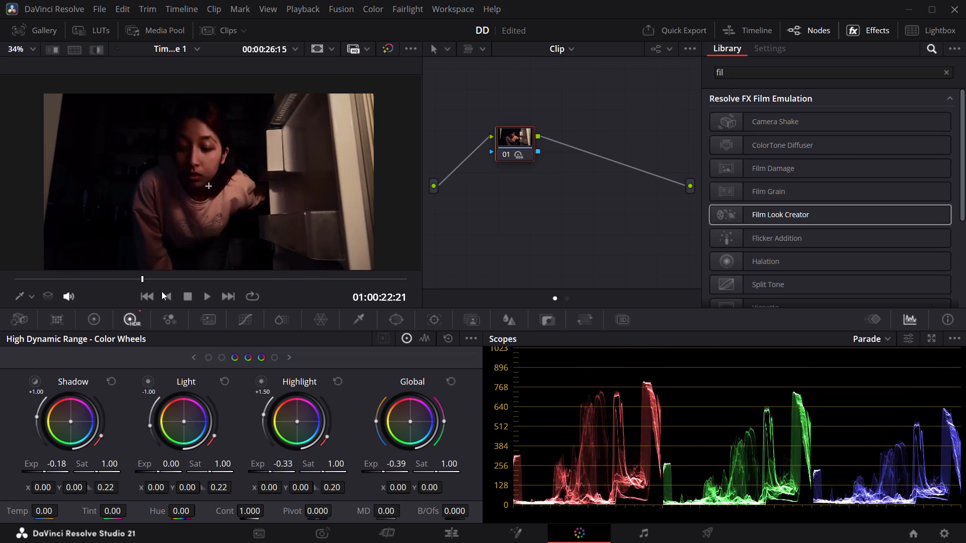
pyautogui.moveTo(162, 291); pyautogui.dragTo(326, 286)
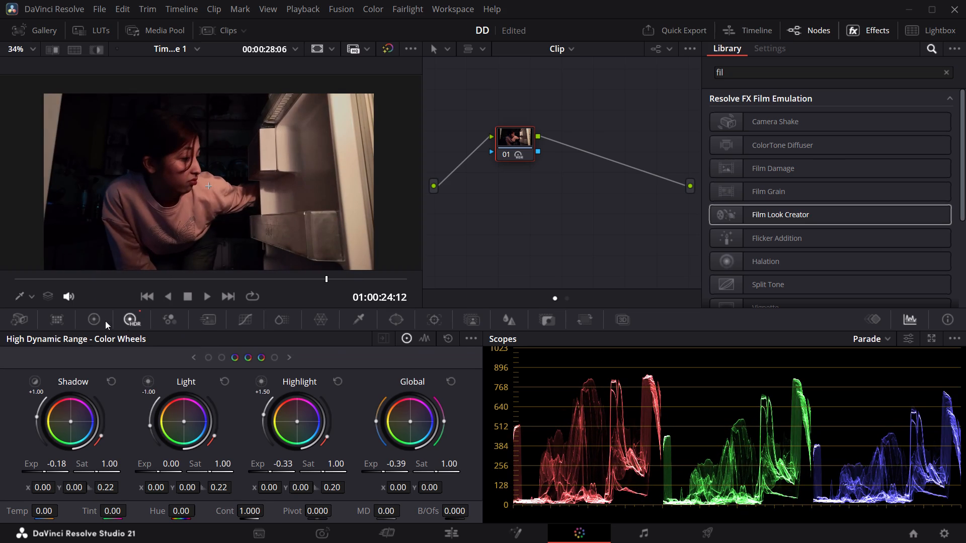
# In the fridge shot's primaries, set Temp to 190.0, Saturation to 56.20 and Contrast to 0.982.
pyautogui.click(99, 321)
pyautogui.moveTo(121, 359); pyautogui.dragTo(128, 356)
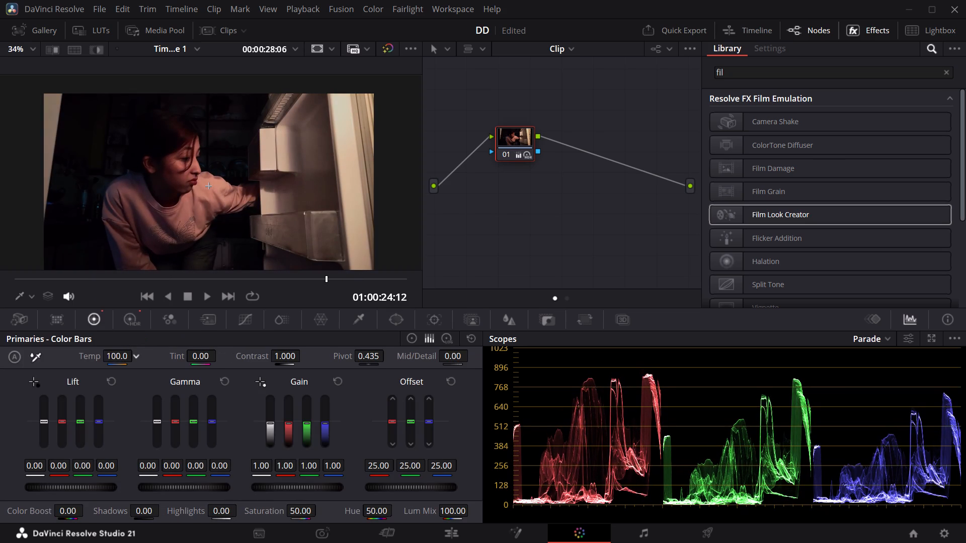
pyautogui.moveTo(128, 356); pyautogui.dragTo(105, 346)
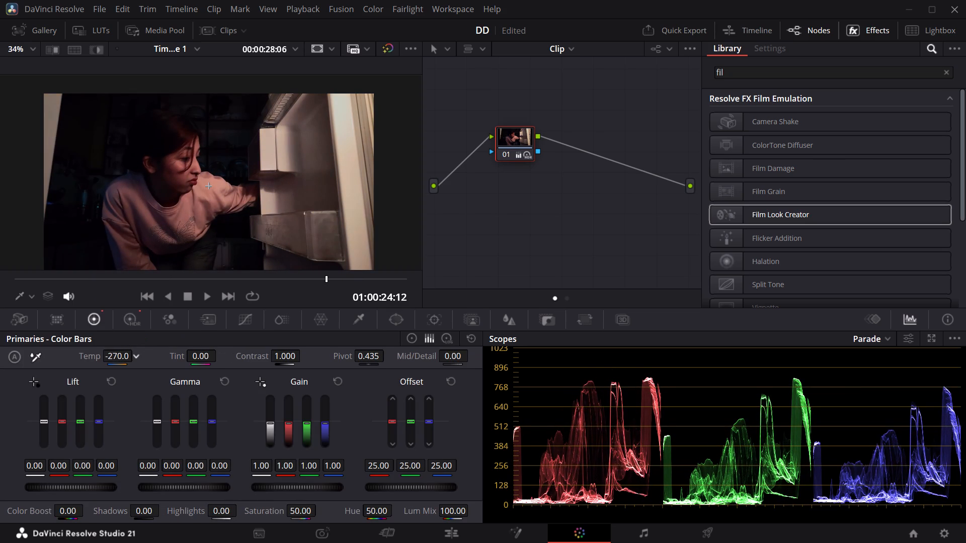
pyautogui.moveTo(105, 346); pyautogui.dragTo(133, 342)
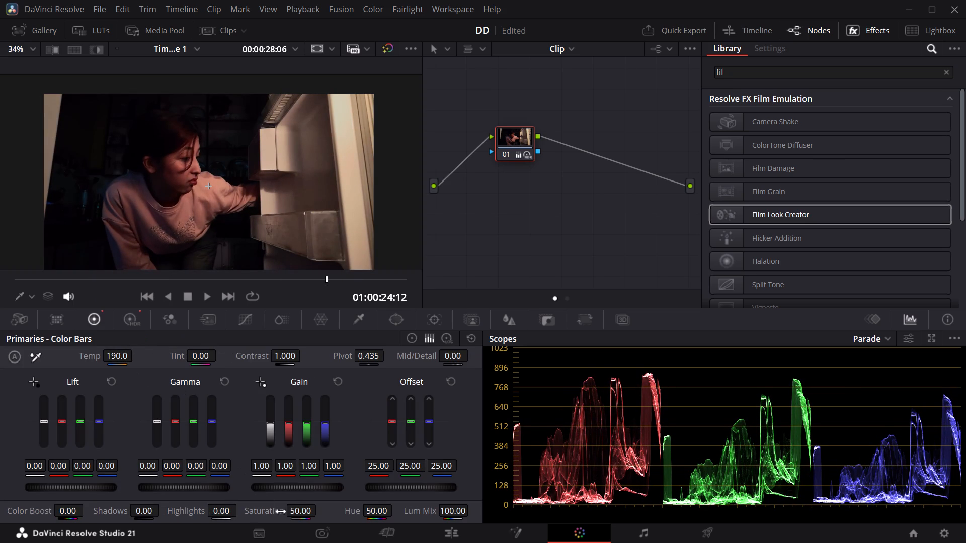
pyautogui.moveTo(296, 515); pyautogui.dragTo(315, 514)
pyautogui.moveTo(280, 355); pyautogui.dragTo(292, 355)
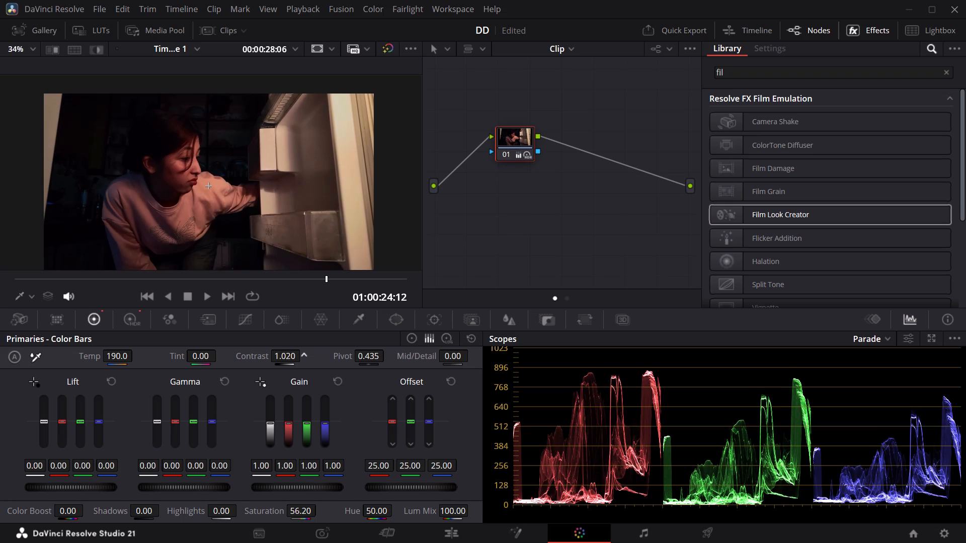
pyautogui.moveTo(292, 355); pyautogui.dragTo(274, 346)
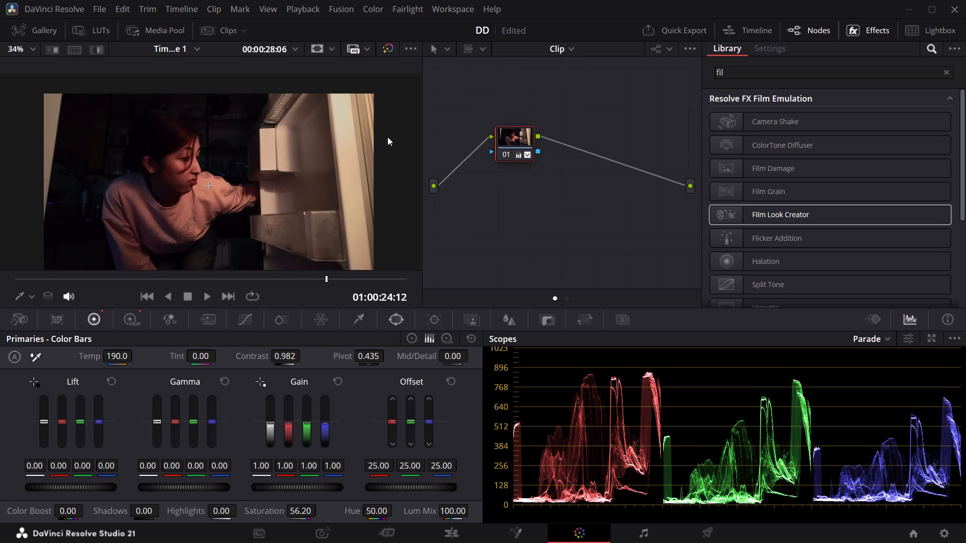
# Compare the fridge shot with and without its color grade.
pyautogui.click(388, 47)
pyautogui.click(388, 47)
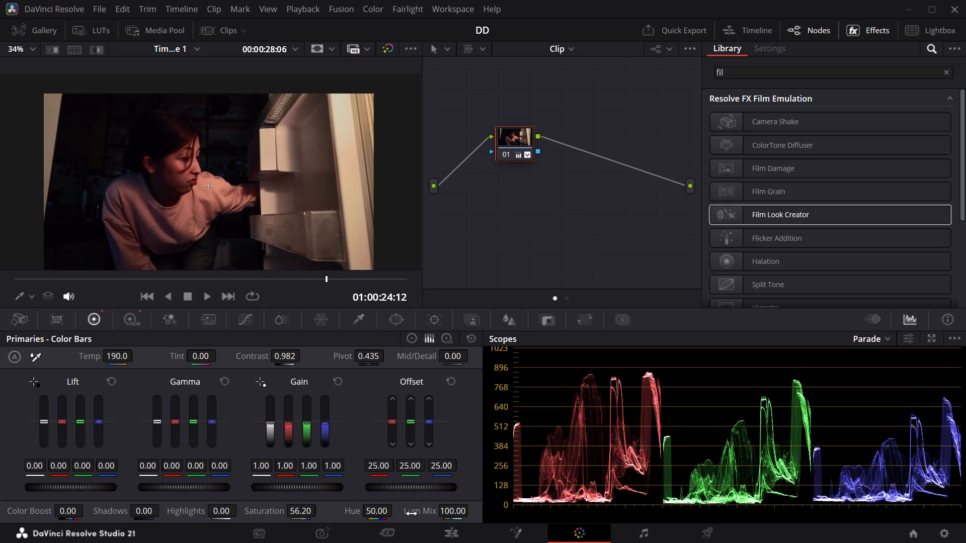
# On the Edit page, play and scrub the timeline from 01:00:21:16 through the fridge shot into the sofa phone shot to review the grade.
pyautogui.click(449, 538)
pyautogui.click(650, 334)
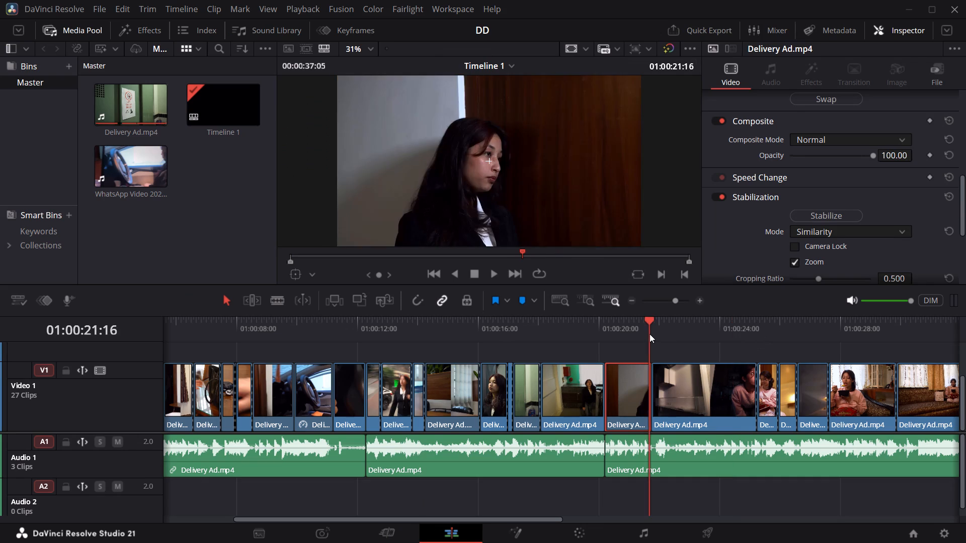
pyautogui.press('space')
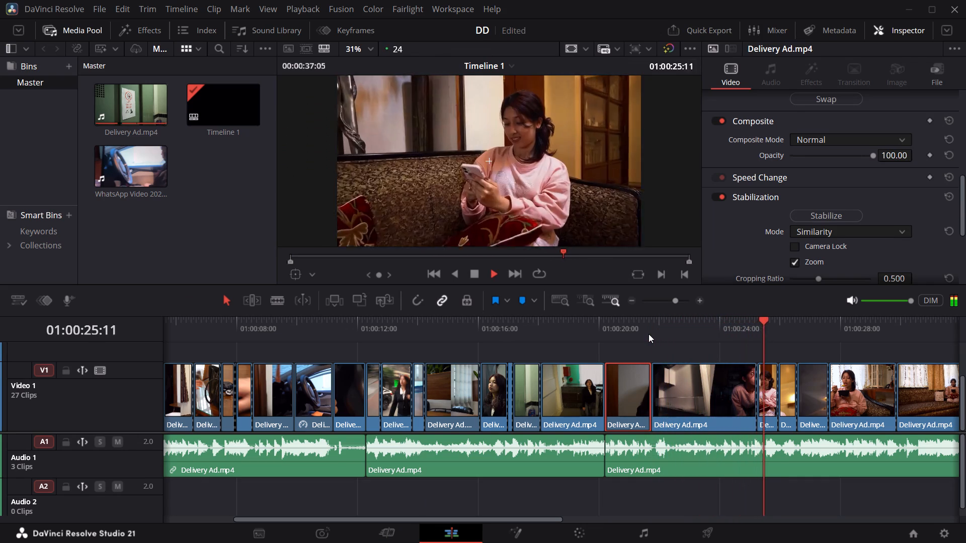
pyautogui.press('space')
pyautogui.click(776, 334)
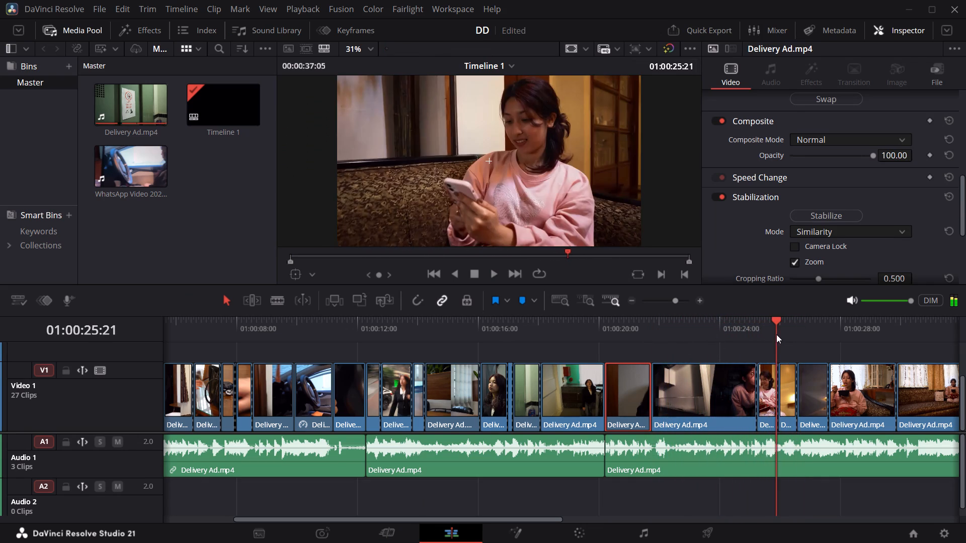
pyautogui.moveTo(774, 331); pyautogui.dragTo(766, 338)
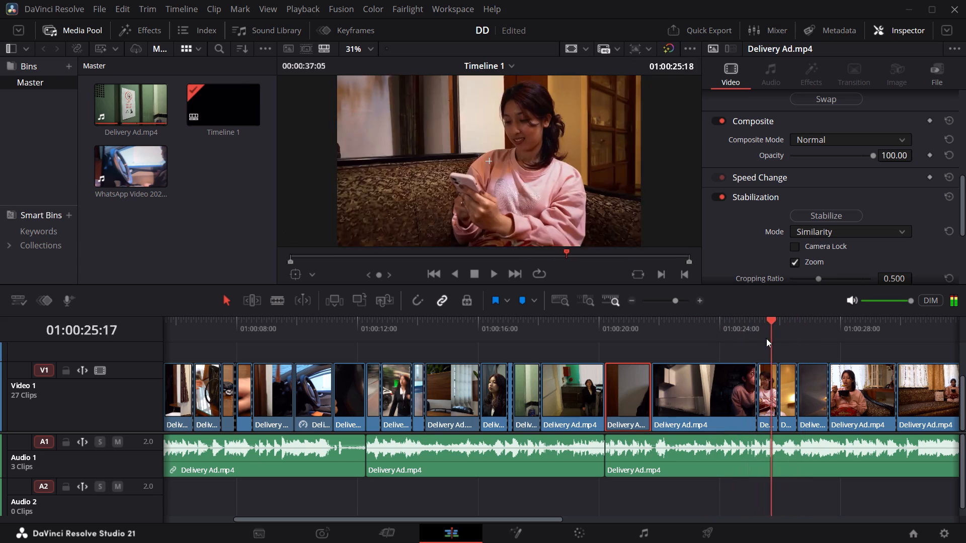
pyautogui.moveTo(766, 338); pyautogui.dragTo(737, 340)
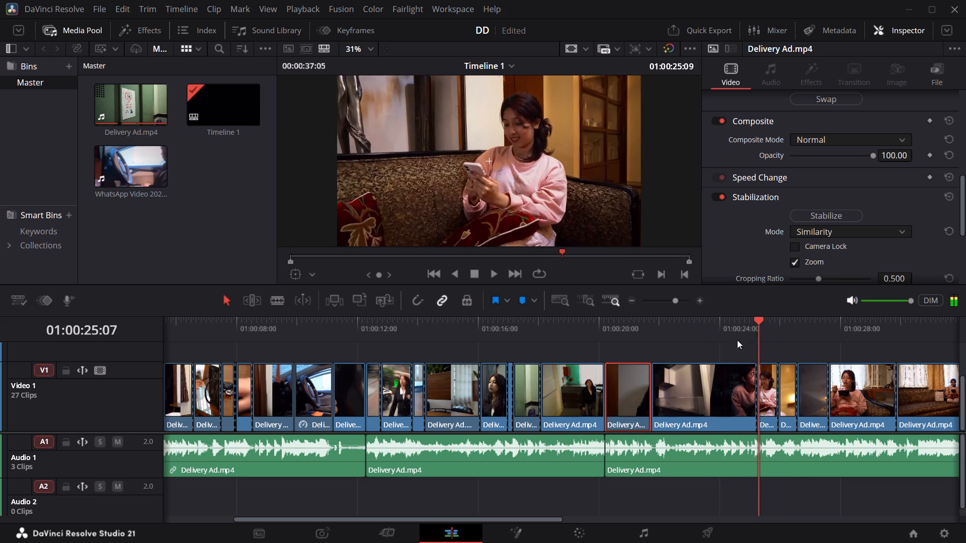
pyautogui.moveTo(737, 340); pyautogui.dragTo(697, 341)
pyautogui.press('space')
pyautogui.click(666, 342)
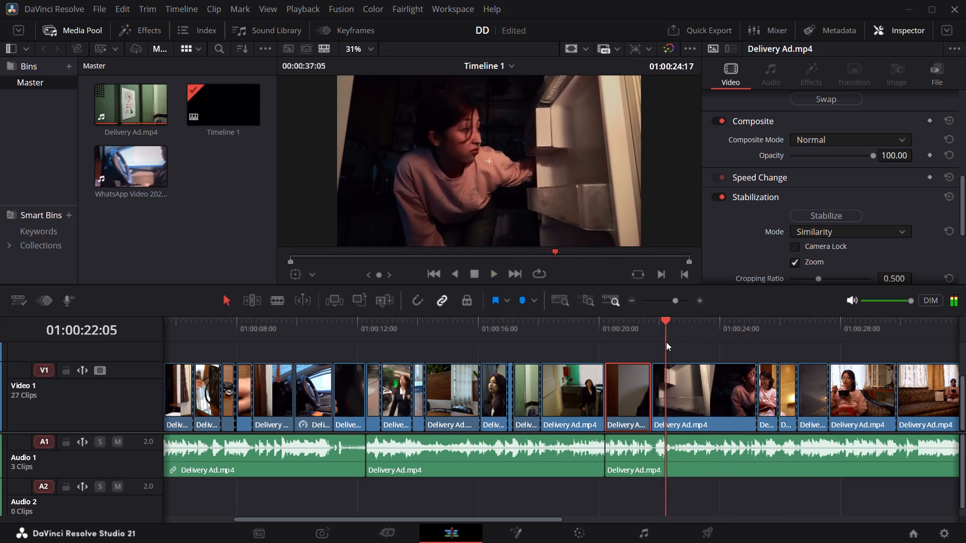
pyautogui.press('space')
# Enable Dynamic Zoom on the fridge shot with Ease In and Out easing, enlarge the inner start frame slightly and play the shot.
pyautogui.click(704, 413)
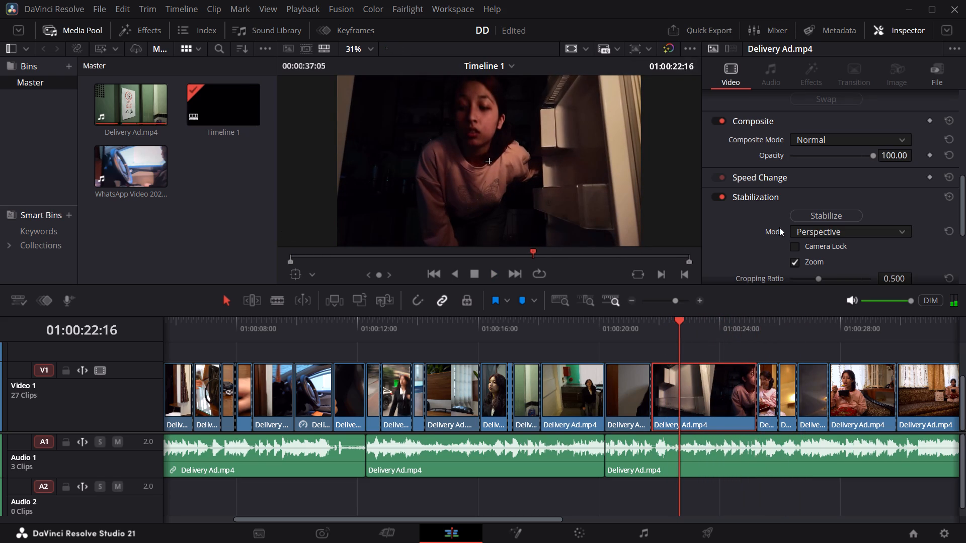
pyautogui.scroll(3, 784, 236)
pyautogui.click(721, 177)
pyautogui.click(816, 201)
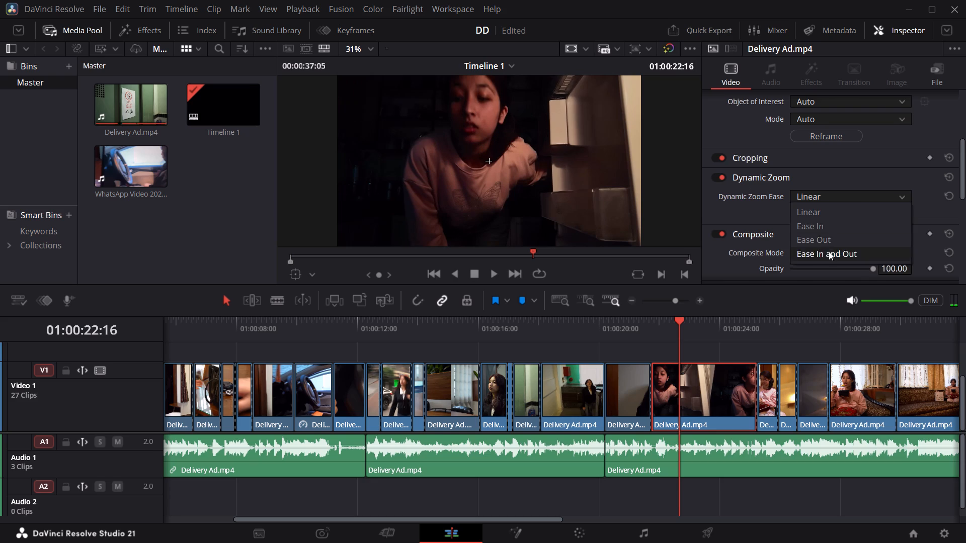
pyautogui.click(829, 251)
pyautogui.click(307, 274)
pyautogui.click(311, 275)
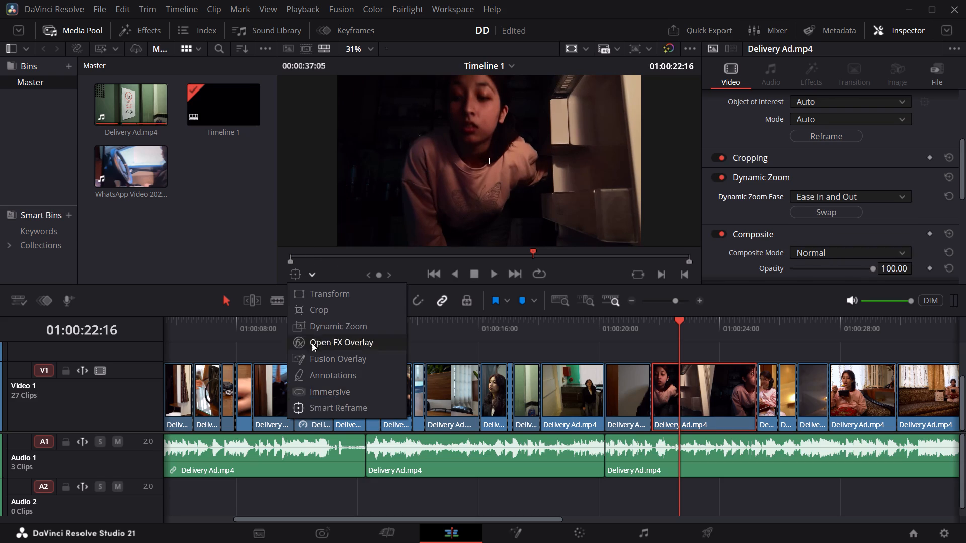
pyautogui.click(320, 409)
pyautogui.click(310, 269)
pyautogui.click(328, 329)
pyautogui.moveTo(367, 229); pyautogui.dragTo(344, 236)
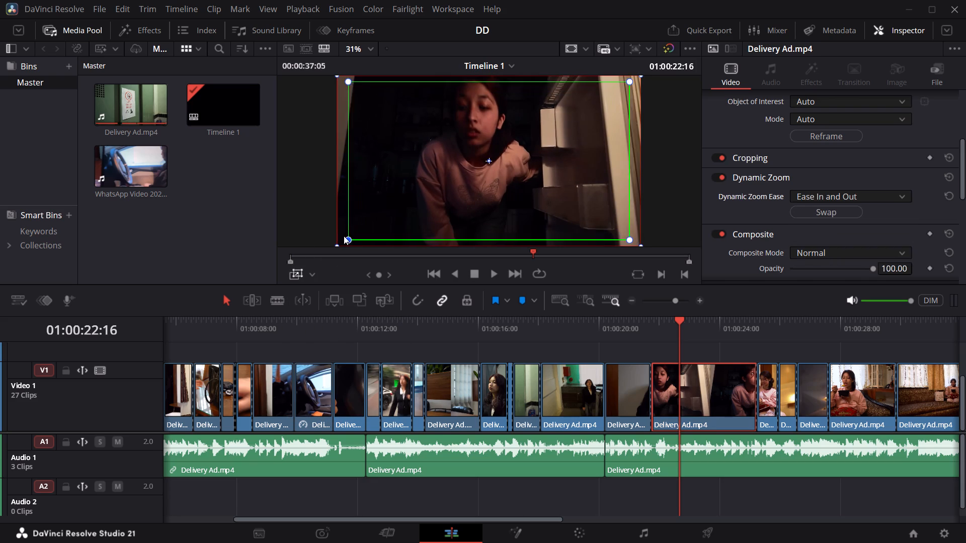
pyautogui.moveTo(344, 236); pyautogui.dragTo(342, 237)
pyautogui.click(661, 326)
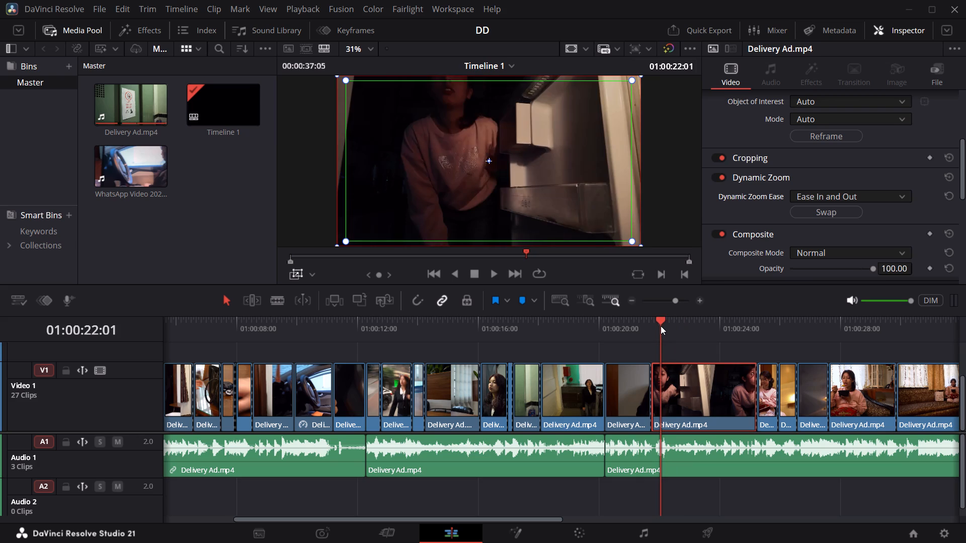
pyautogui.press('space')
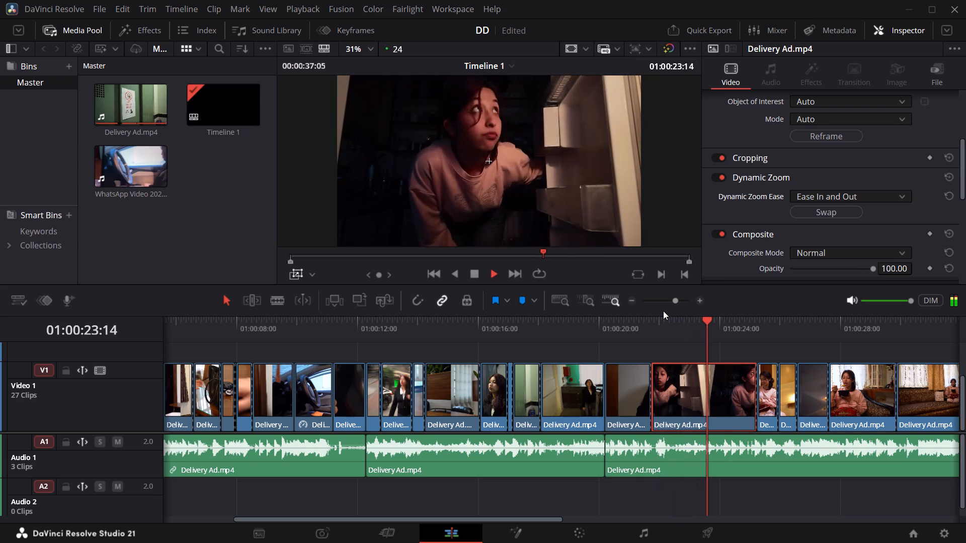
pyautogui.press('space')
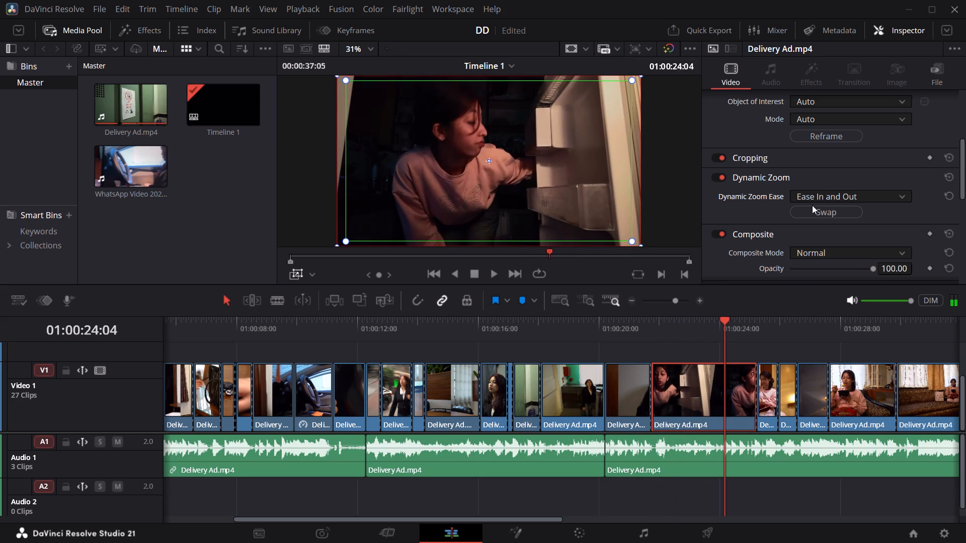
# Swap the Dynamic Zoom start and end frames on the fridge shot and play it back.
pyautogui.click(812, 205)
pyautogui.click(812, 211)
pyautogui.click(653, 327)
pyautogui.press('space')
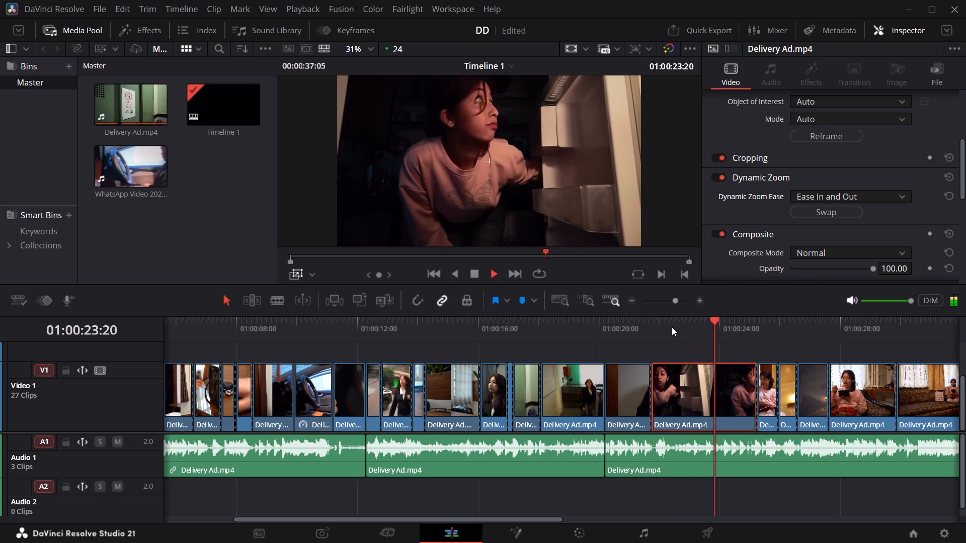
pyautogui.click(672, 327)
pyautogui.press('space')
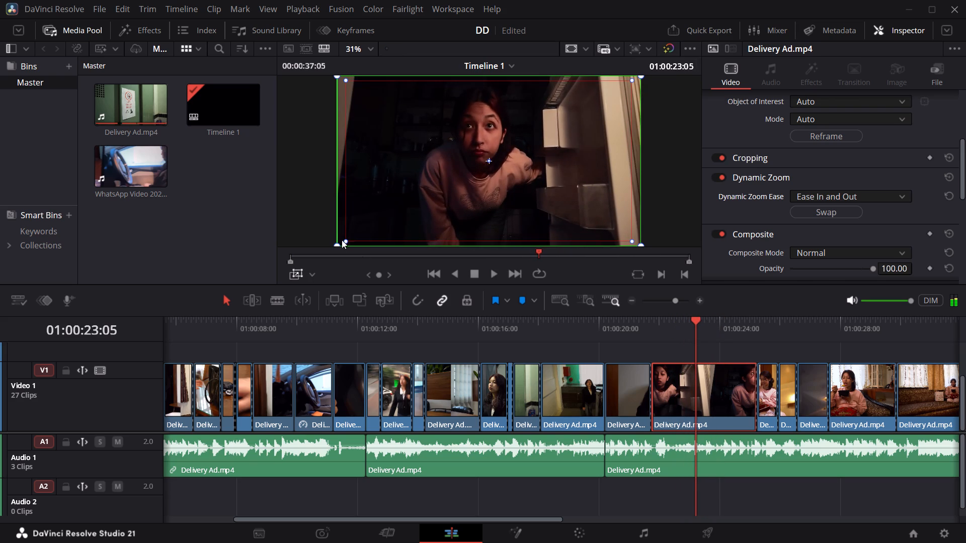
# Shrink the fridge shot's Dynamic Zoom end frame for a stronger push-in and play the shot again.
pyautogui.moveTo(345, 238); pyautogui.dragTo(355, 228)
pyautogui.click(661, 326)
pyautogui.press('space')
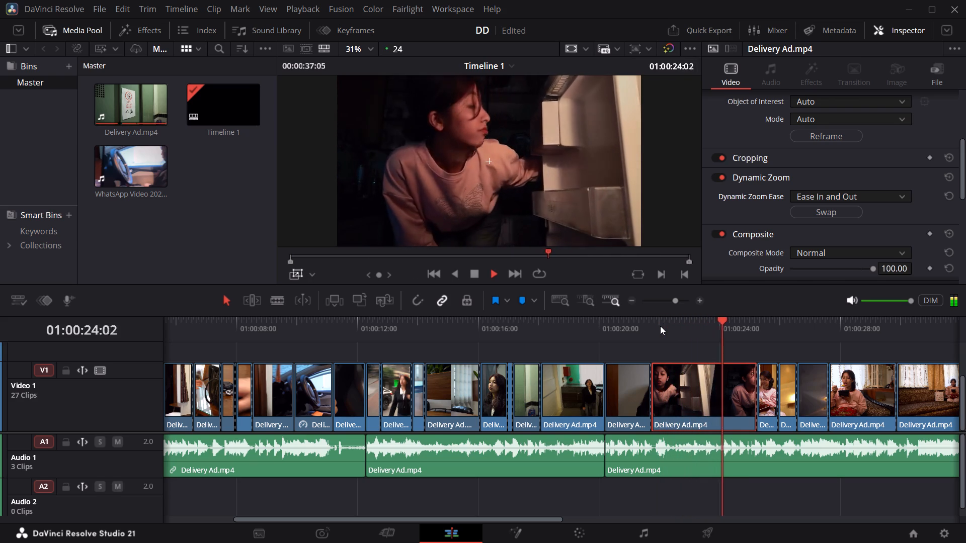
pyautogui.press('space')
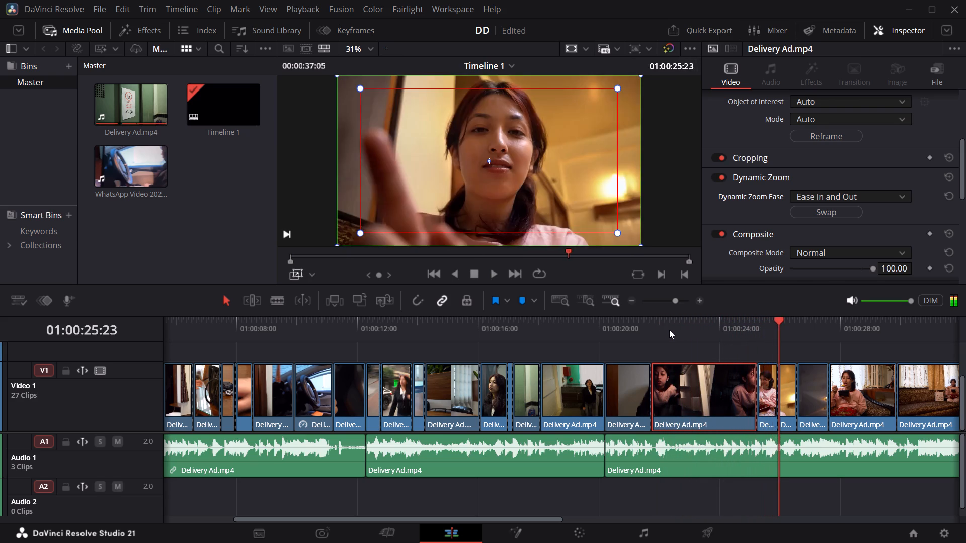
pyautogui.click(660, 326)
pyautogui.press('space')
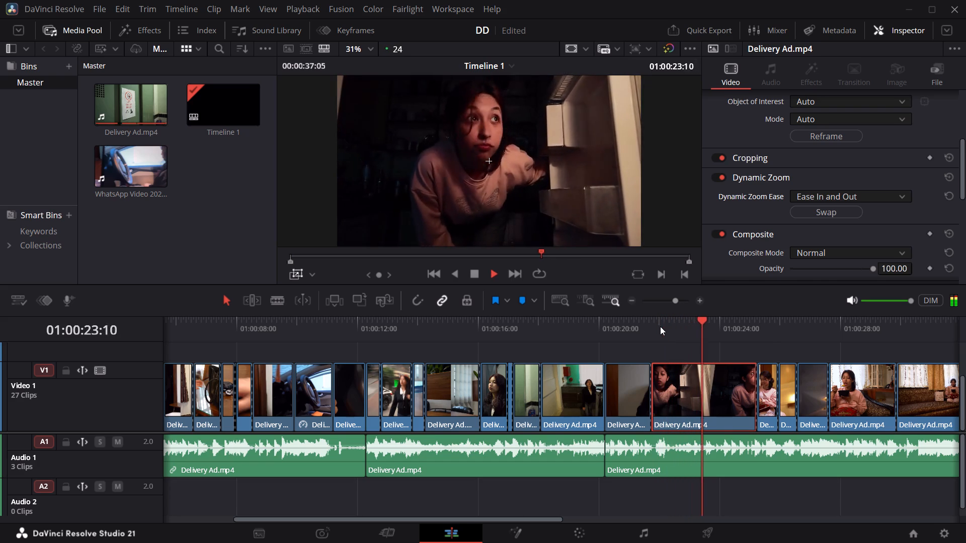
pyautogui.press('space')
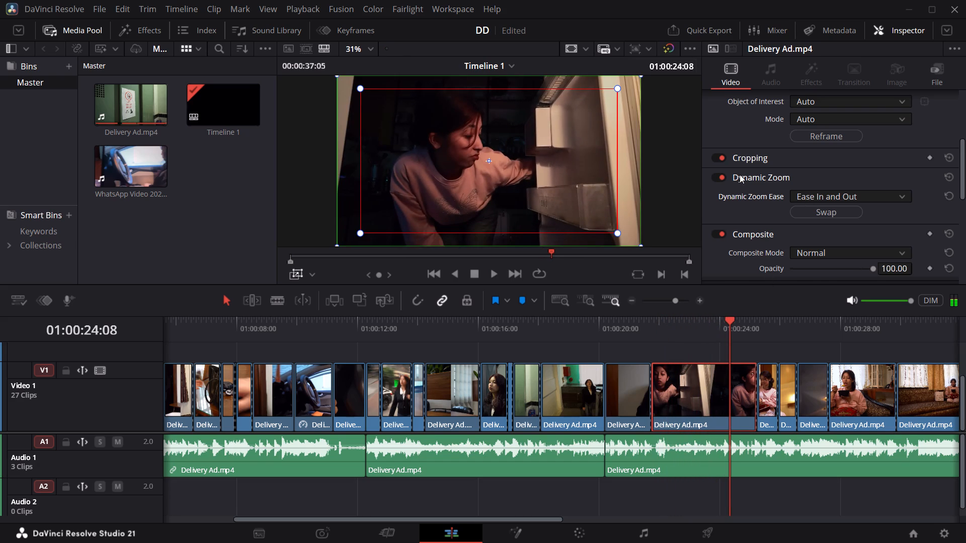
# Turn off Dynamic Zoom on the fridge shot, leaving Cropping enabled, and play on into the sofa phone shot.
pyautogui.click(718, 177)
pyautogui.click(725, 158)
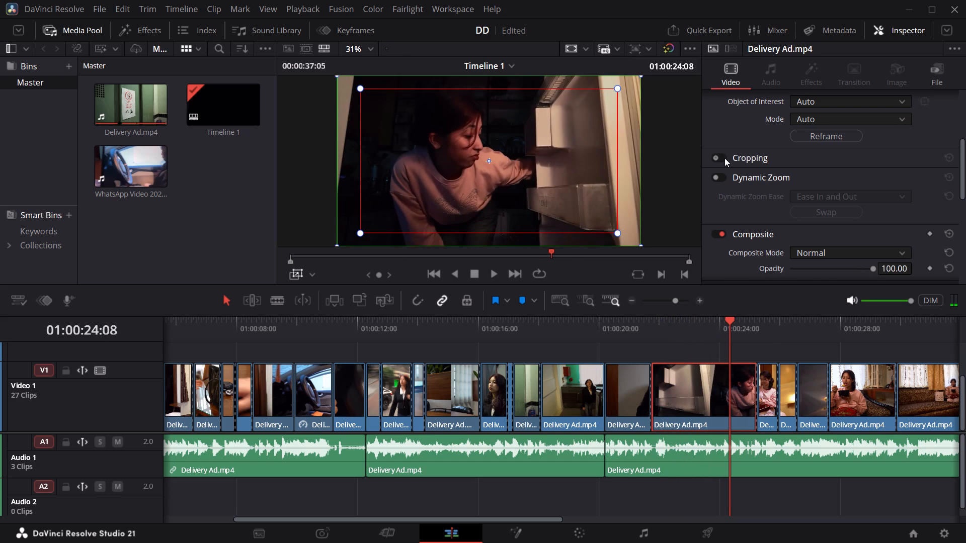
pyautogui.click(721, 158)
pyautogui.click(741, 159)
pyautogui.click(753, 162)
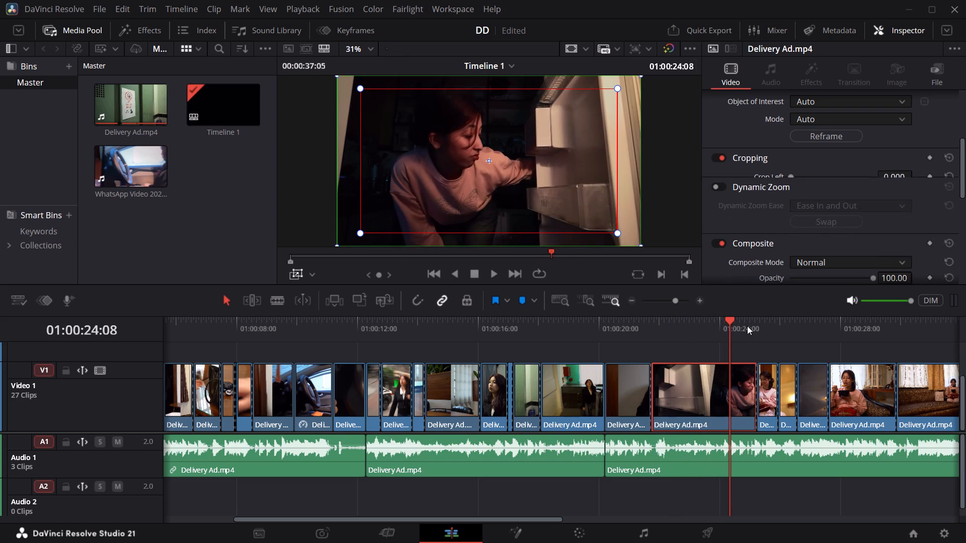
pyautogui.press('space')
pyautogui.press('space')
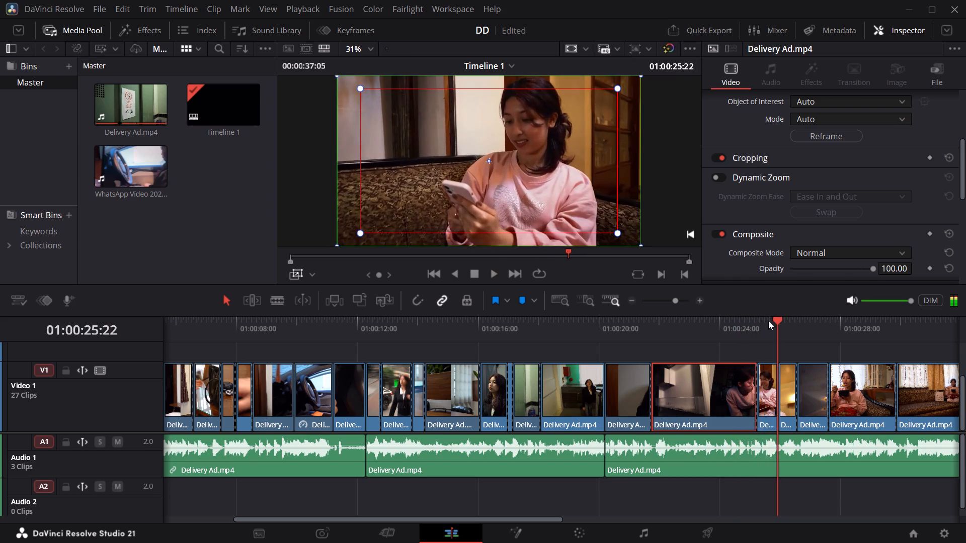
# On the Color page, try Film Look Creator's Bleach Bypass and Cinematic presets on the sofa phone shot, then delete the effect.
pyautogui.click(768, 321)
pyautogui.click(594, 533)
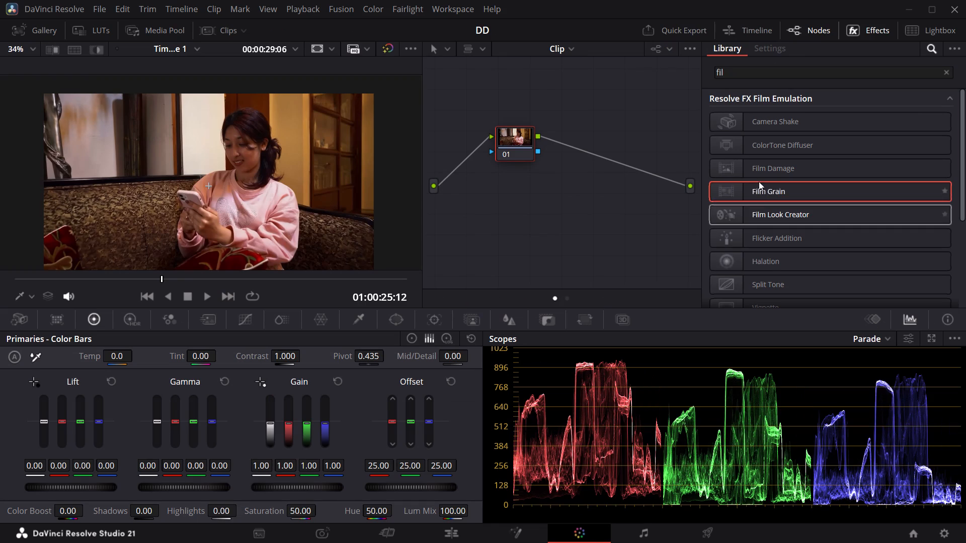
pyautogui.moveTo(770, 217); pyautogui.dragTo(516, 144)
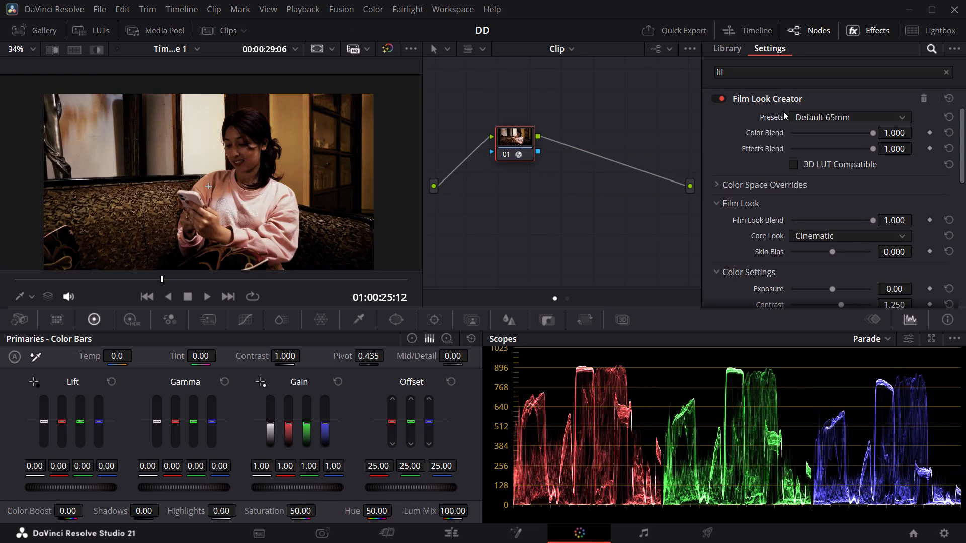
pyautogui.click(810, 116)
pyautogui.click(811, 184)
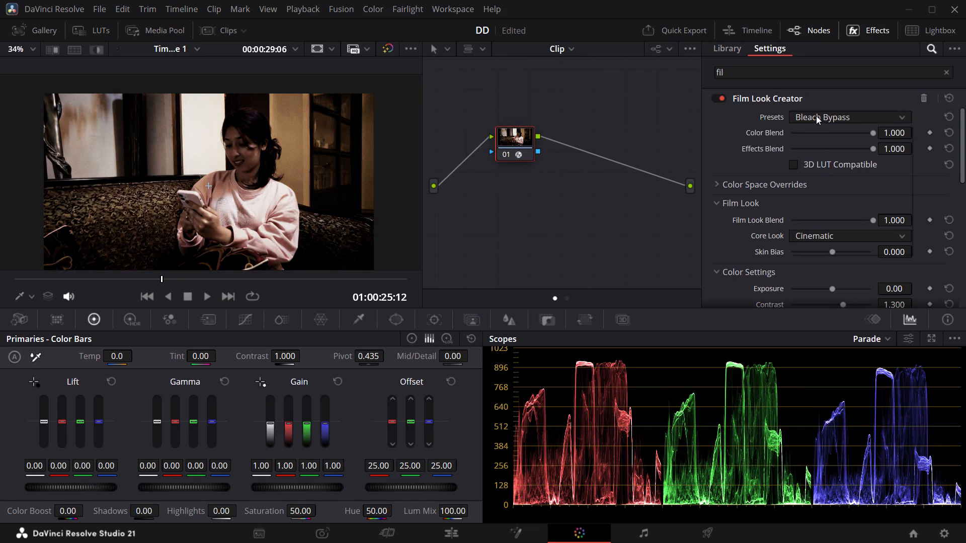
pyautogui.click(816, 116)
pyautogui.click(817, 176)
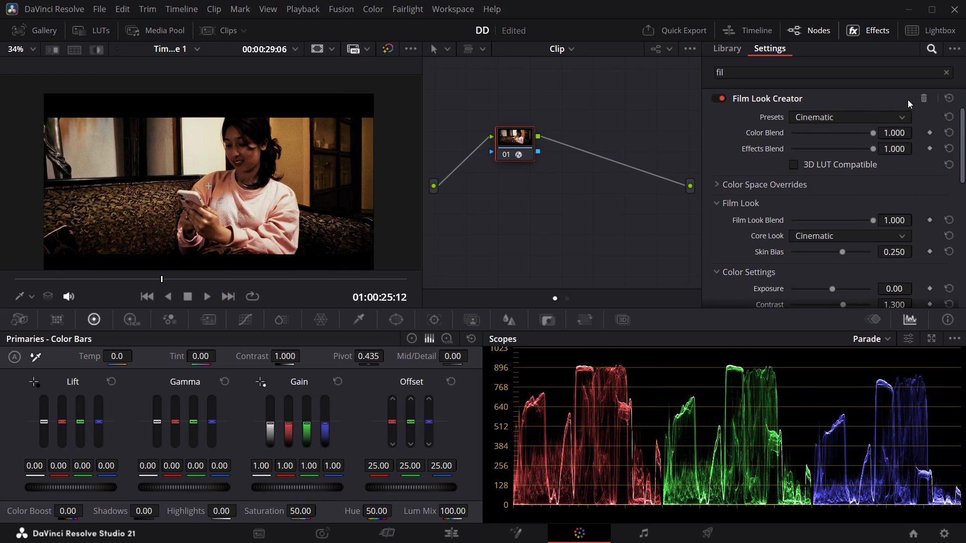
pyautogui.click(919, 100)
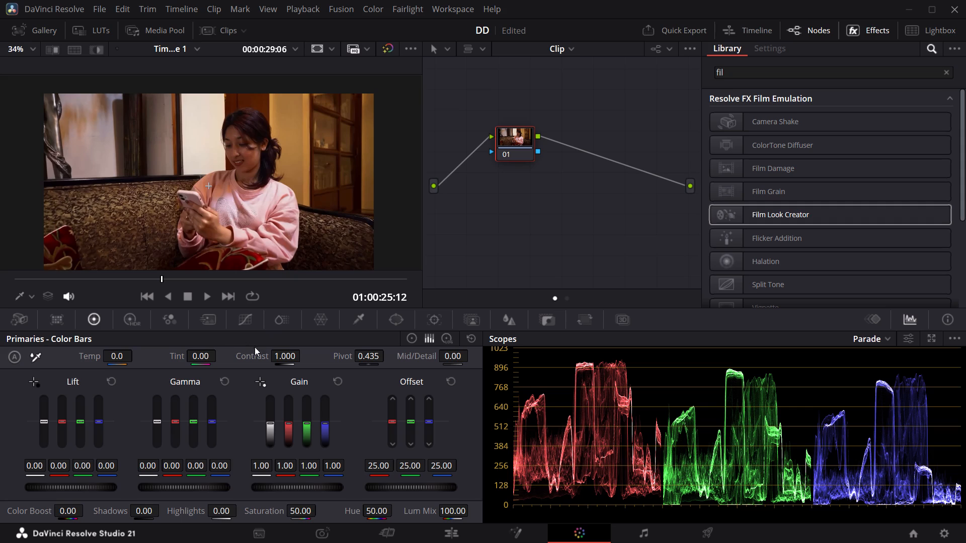
# Using HDR color wheels, set the sofa phone shot's exposure to Shadow -0.09, Light -0.08 and Highlight -0.30, and slightly adjust Global exposure.
pyautogui.click(127, 317)
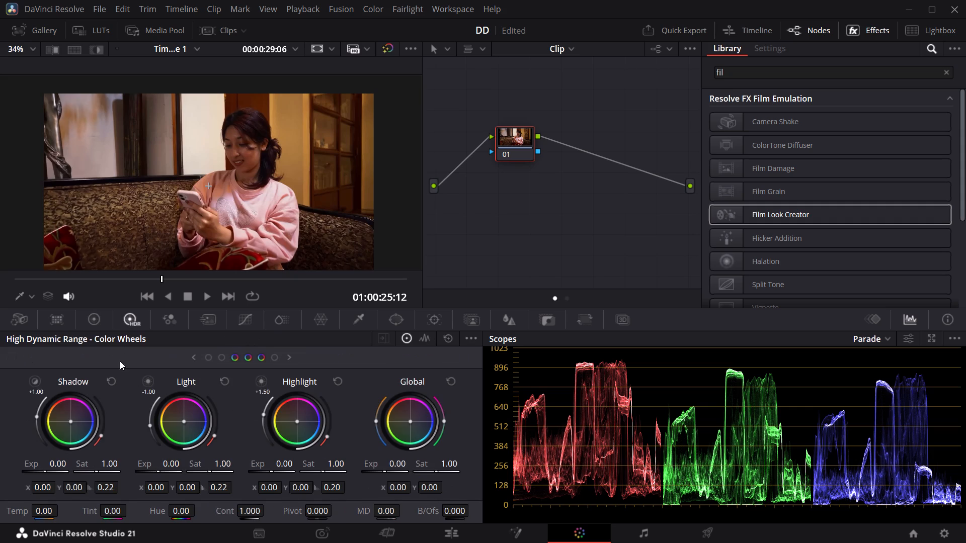
pyautogui.moveTo(44, 474); pyautogui.dragTo(563, 268)
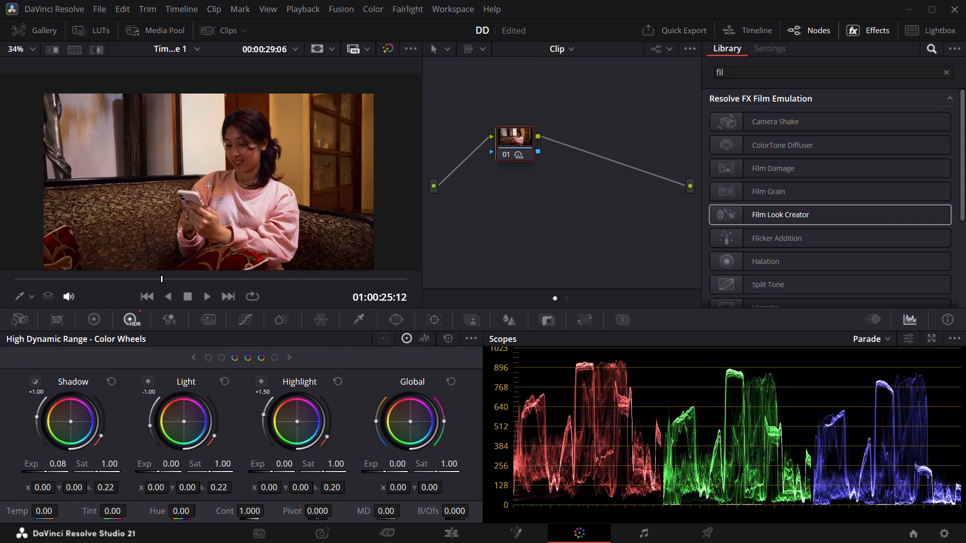
pyautogui.moveTo(563, 268); pyautogui.dragTo(396, 266)
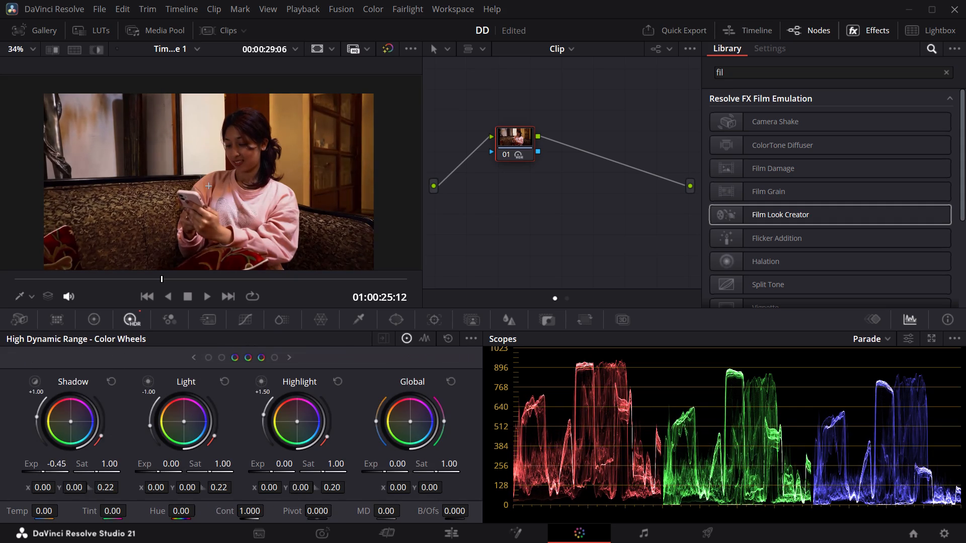
pyautogui.moveTo(396, 266); pyautogui.dragTo(491, 262)
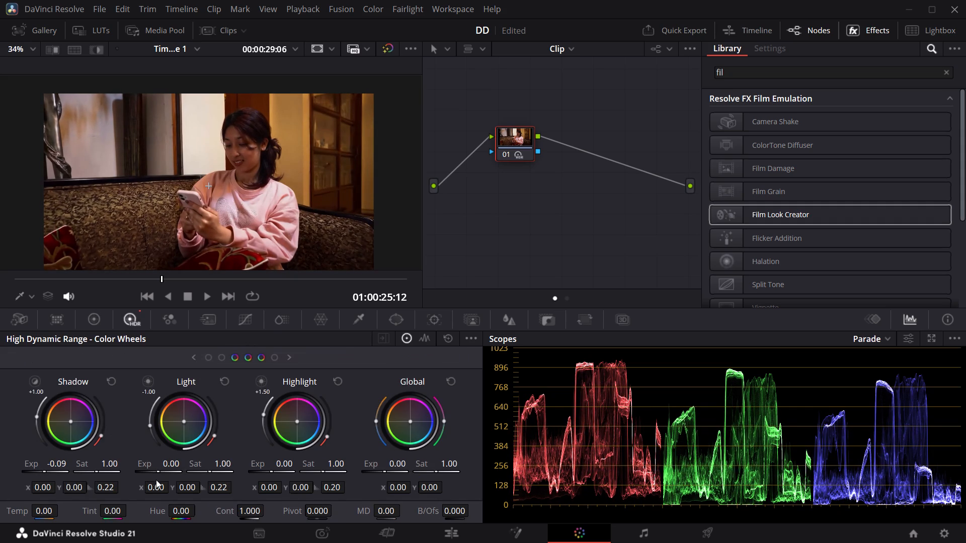
pyautogui.moveTo(159, 473); pyautogui.dragTo(195, 471)
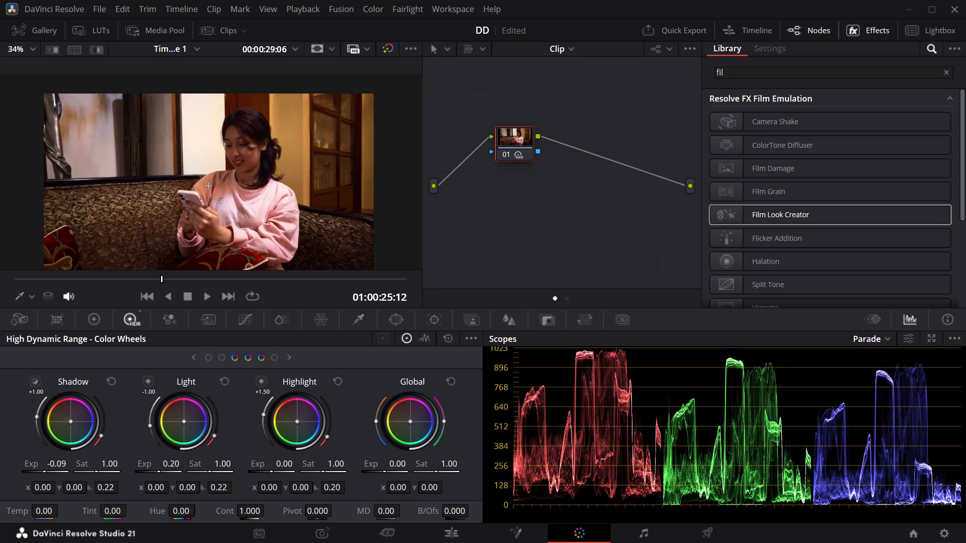
pyautogui.moveTo(195, 471); pyautogui.dragTo(139, 472)
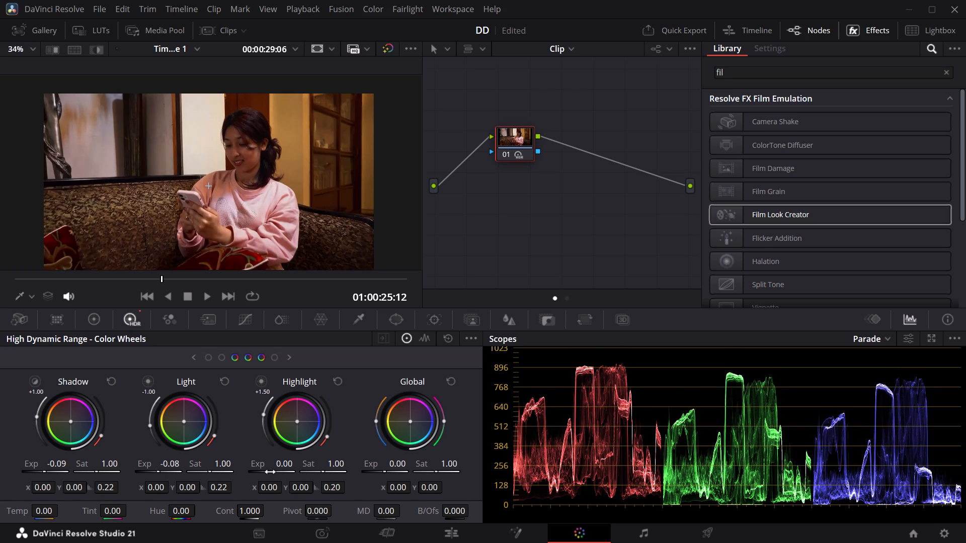
pyautogui.moveTo(272, 472); pyautogui.dragTo(209, 474)
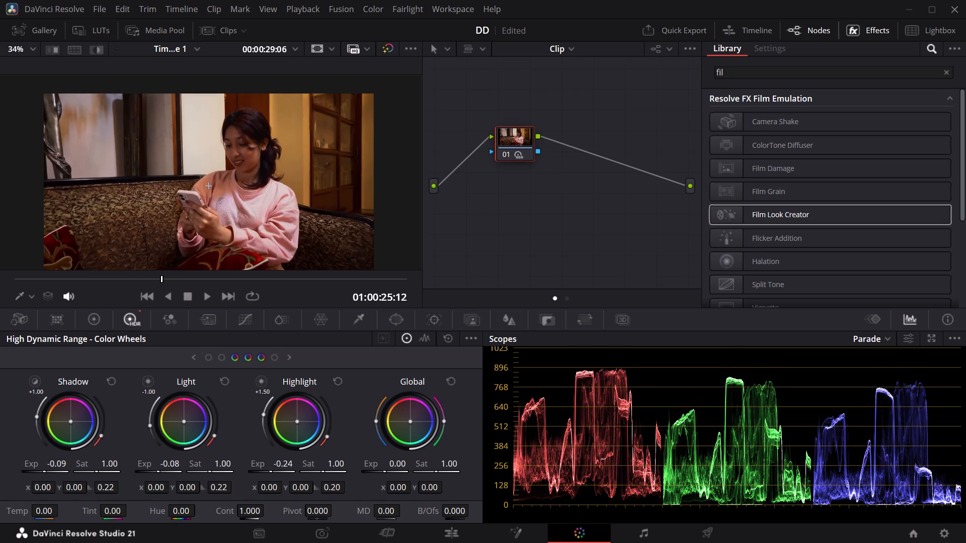
pyautogui.moveTo(209, 474); pyautogui.dragTo(194, 469)
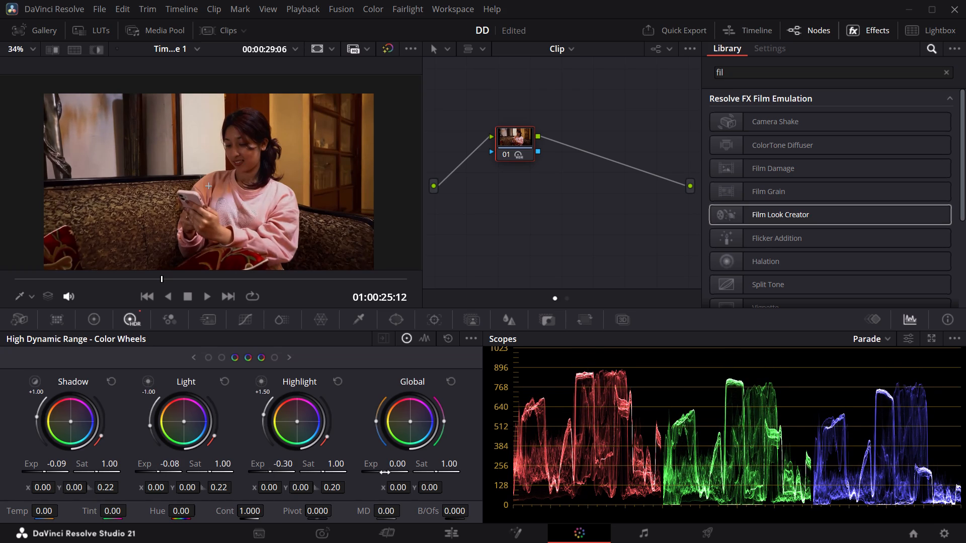
pyautogui.moveTo(385, 473); pyautogui.dragTo(374, 478)
# Cool the sofa phone shot by setting its primary Temp to -560.
pyautogui.click(93, 315)
pyautogui.moveTo(112, 356); pyautogui.dragTo(138, 355)
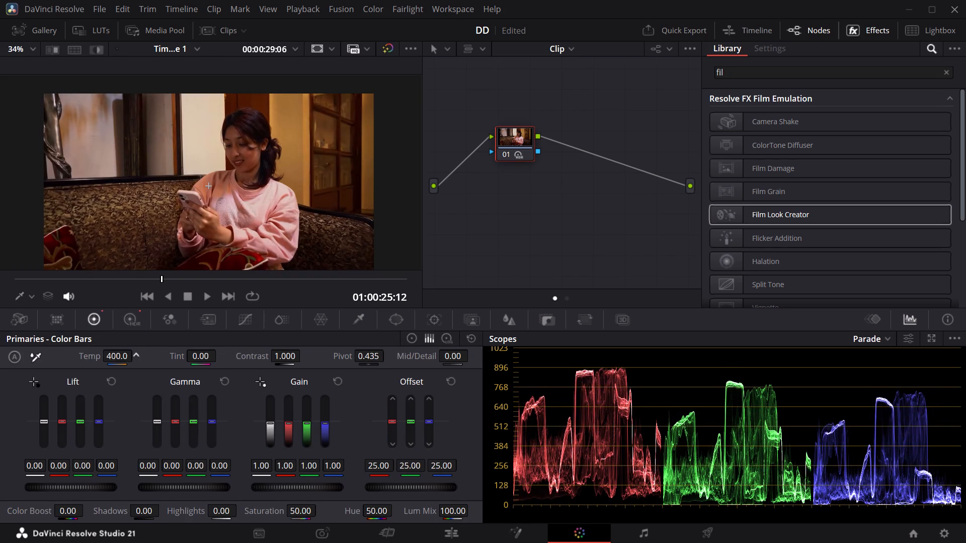
pyautogui.moveTo(138, 355); pyautogui.dragTo(76, 363)
# Compare the sofa phone shot with its grade bypassed and enabled, on the first and last frames.
pyautogui.moveTo(159, 277); pyautogui.dragTo(9, 285)
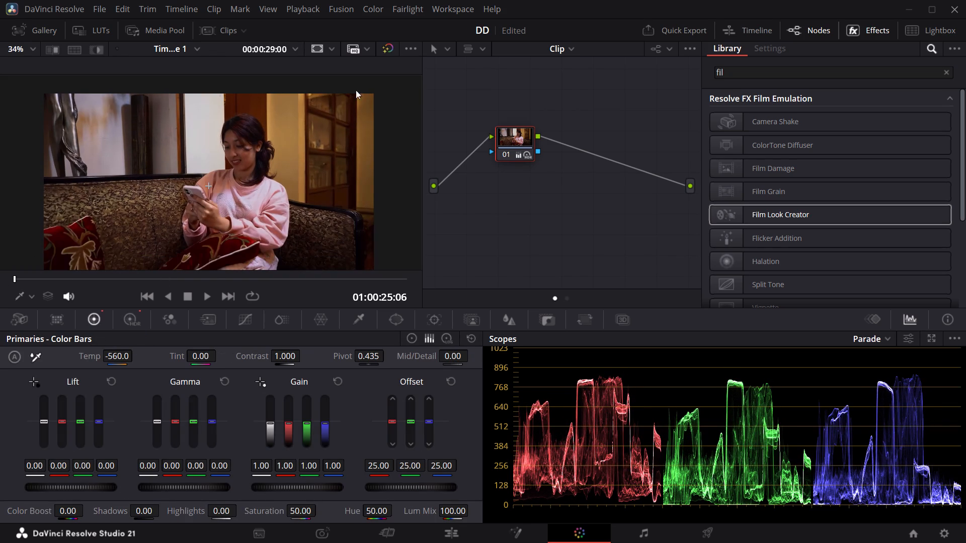
pyautogui.click(388, 46)
pyautogui.click(388, 46)
pyautogui.moveTo(136, 278); pyautogui.dragTo(405, 273)
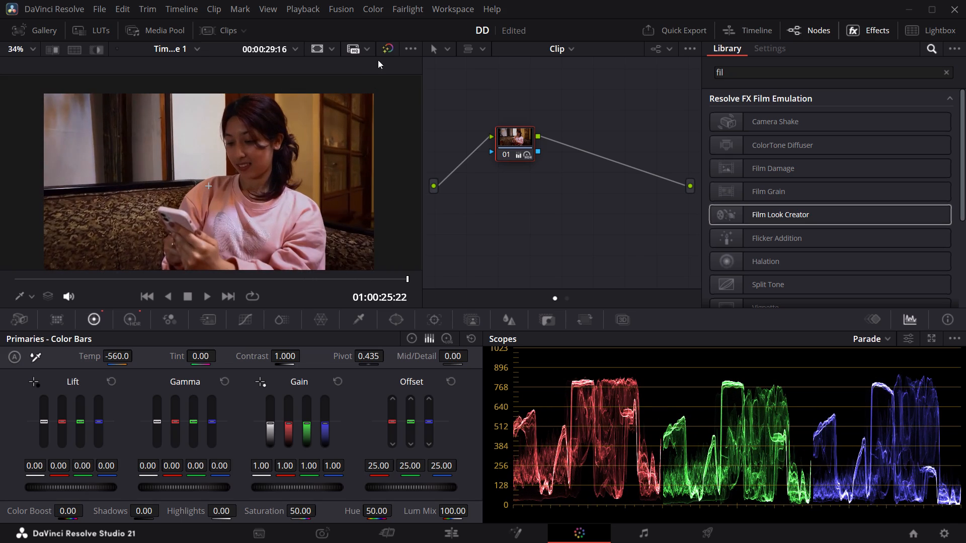
pyautogui.click(383, 45)
pyautogui.click(383, 45)
# Try to delete the sofa phone shot's grading node 01.
pyautogui.moveTo(606, 310); pyautogui.dragTo(432, 119)
pyautogui.moveTo(586, 210); pyautogui.dragTo(427, 85)
pyautogui.press('BackSpace')
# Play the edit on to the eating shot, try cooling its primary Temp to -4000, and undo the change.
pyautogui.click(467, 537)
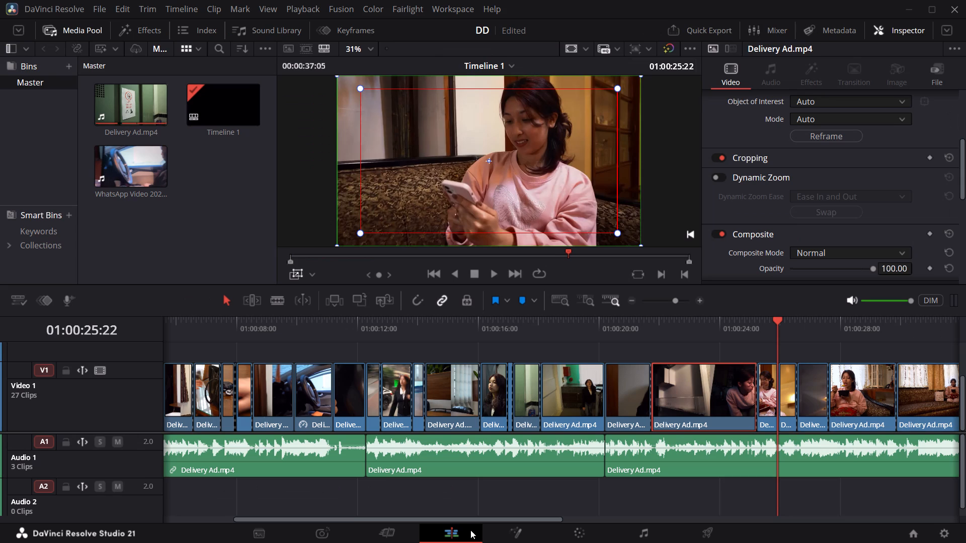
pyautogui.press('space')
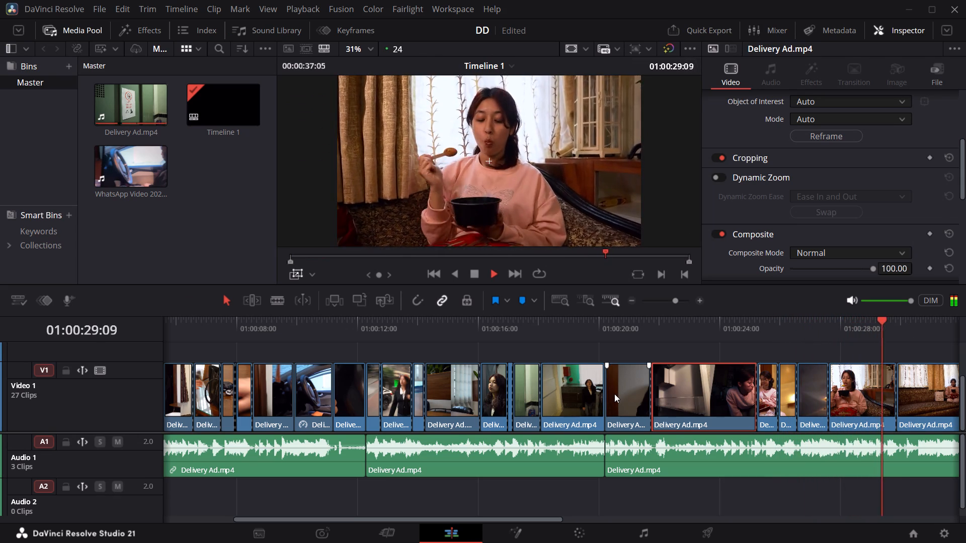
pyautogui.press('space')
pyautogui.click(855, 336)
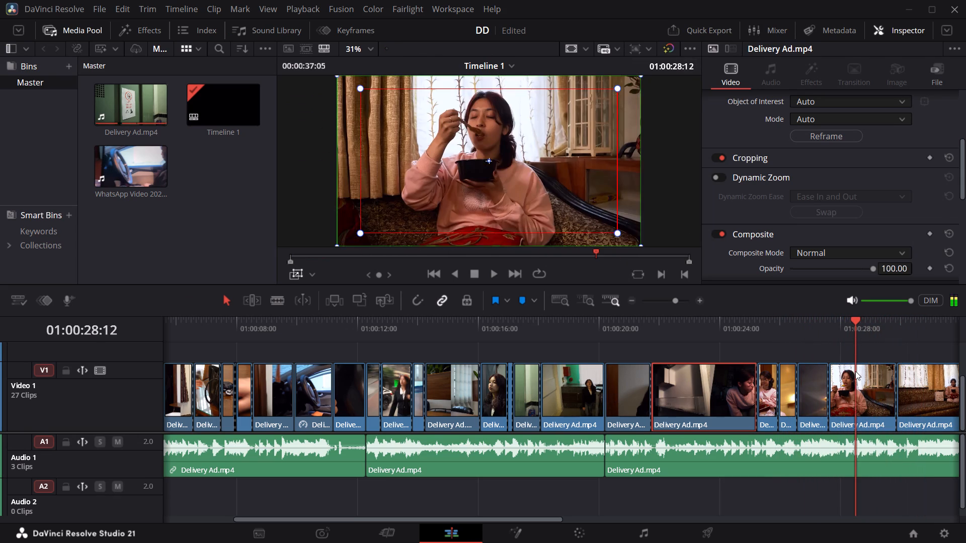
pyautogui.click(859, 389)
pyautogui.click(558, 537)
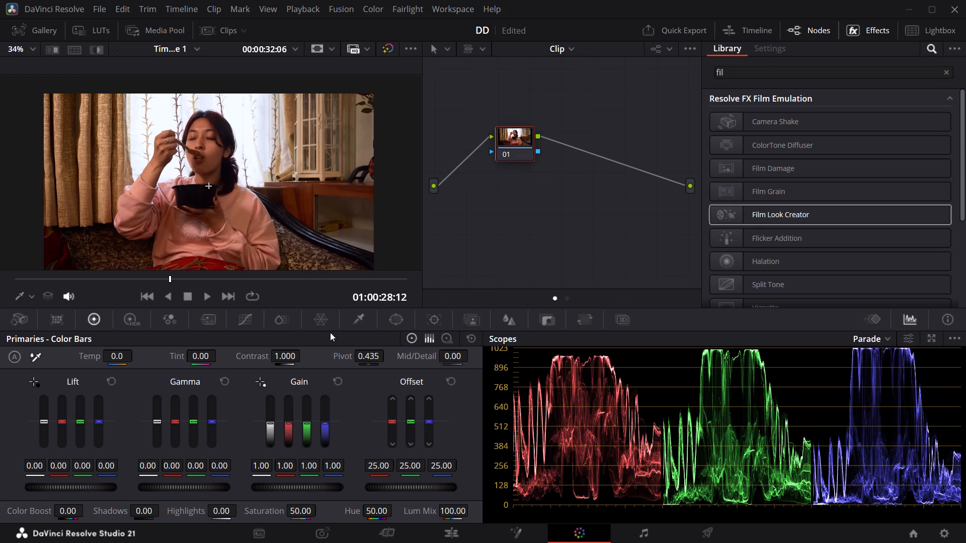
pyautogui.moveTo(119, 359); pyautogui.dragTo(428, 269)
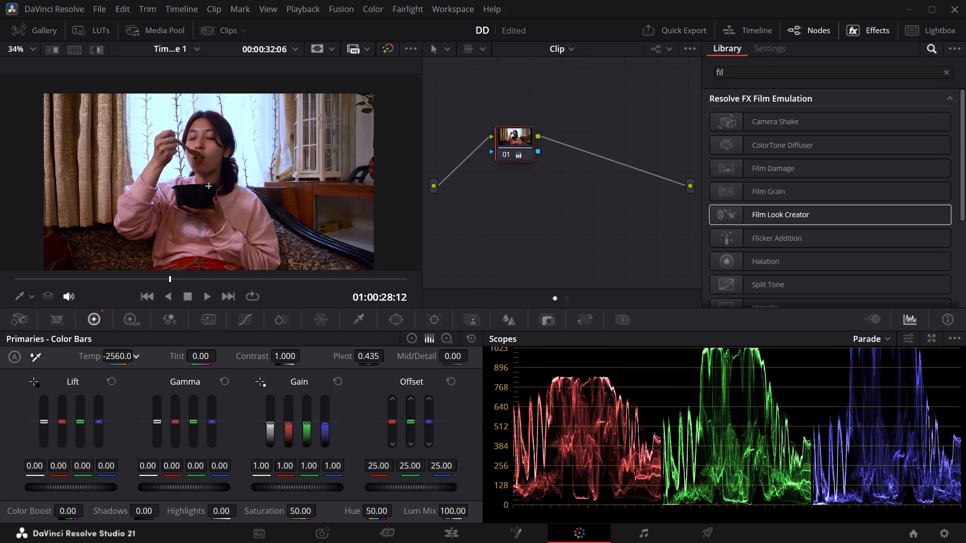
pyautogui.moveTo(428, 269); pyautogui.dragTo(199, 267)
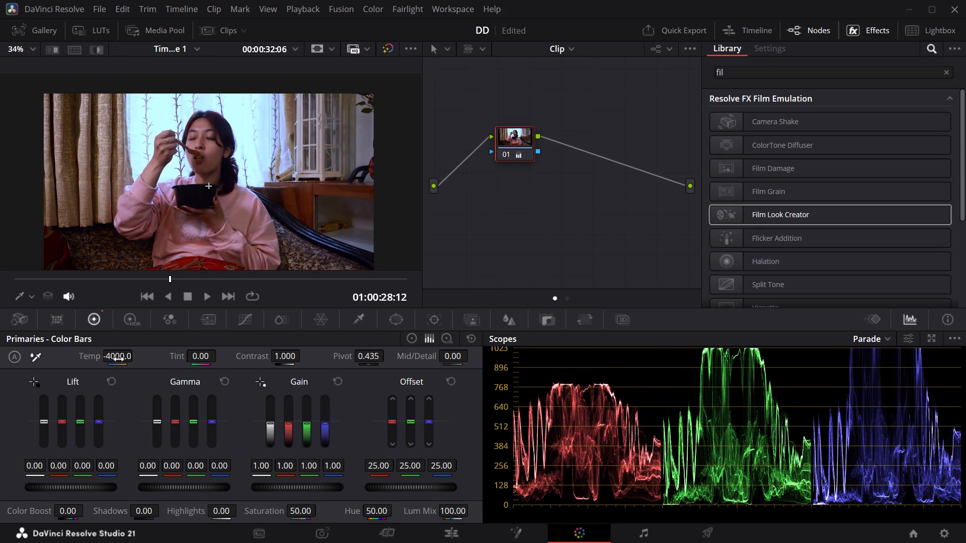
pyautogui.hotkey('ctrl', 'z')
# On the Edit page, play and replay the closing sofa shot with the "Bad day?" caption.
pyautogui.click(499, 529)
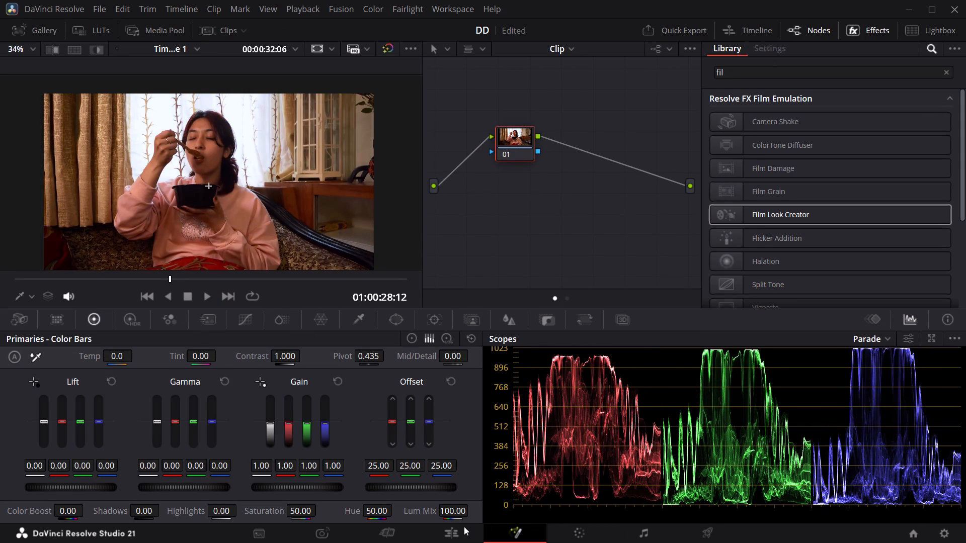
pyautogui.click(458, 528)
pyautogui.click(456, 539)
pyautogui.click(456, 529)
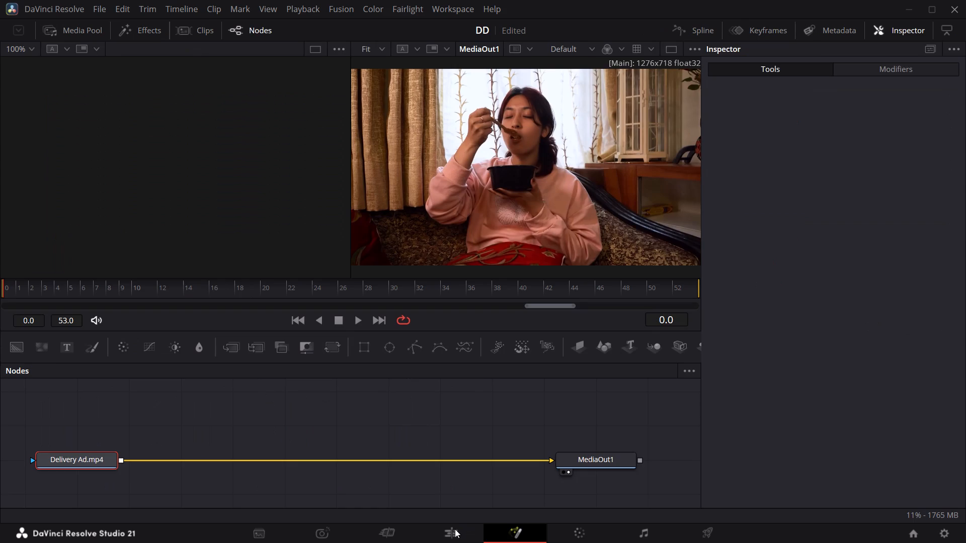
pyautogui.click(452, 530)
pyautogui.press('space')
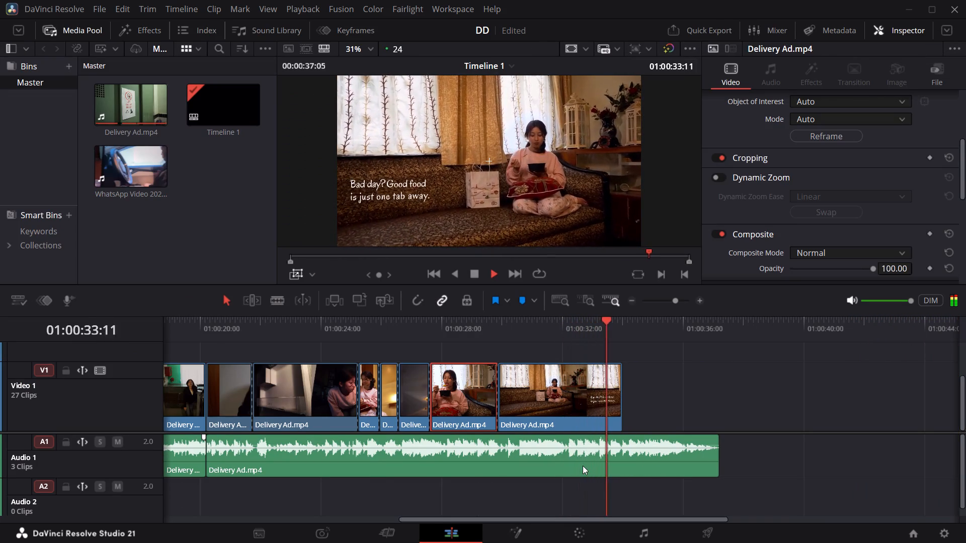
pyautogui.click(517, 324)
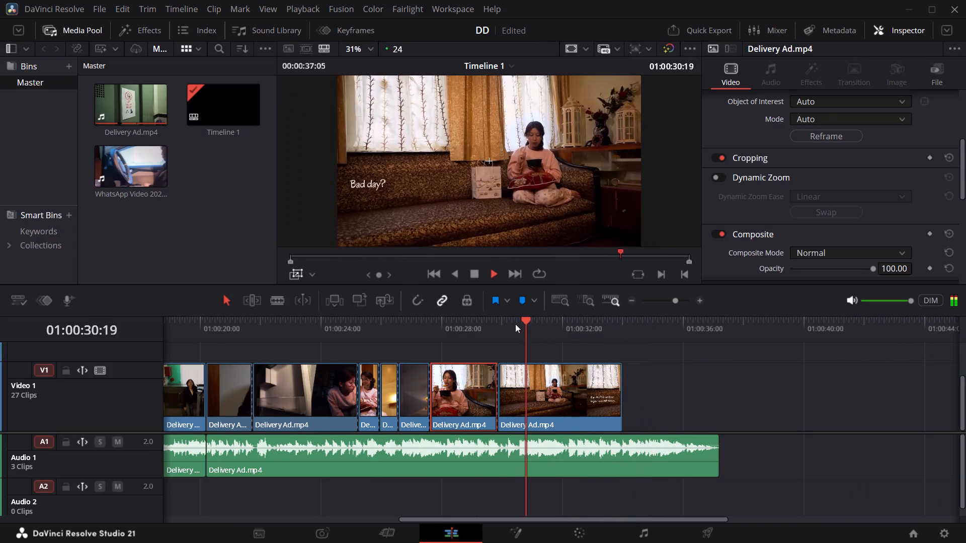
pyautogui.scroll(1, 515, 324)
pyautogui.click(513, 324)
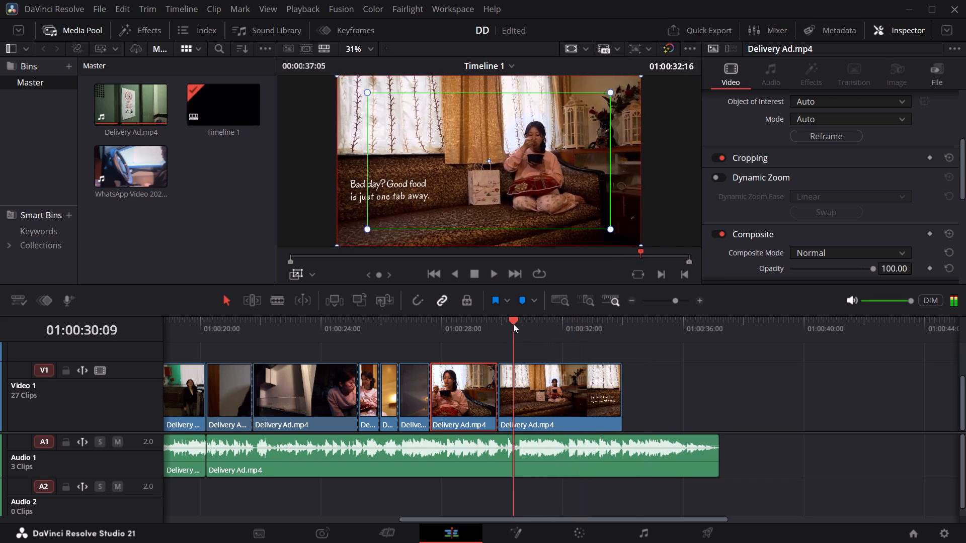
pyautogui.click(513, 324)
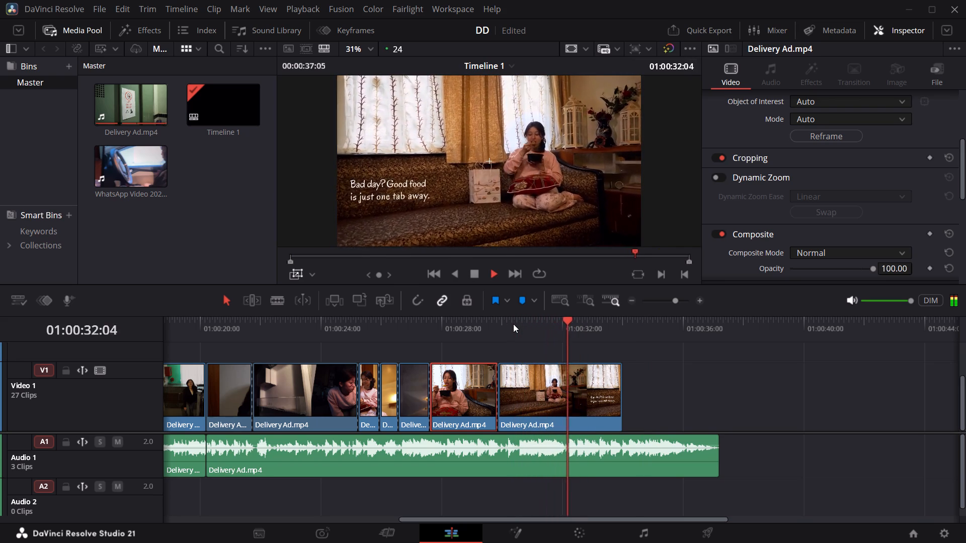
pyautogui.press('space')
# Using HDR wheels, set the closing sofa shot's exposure to Shadow -0.06, Light -0.25, Highlight -0.09 and Global 0.08.
pyautogui.click(548, 400)
pyautogui.click(586, 542)
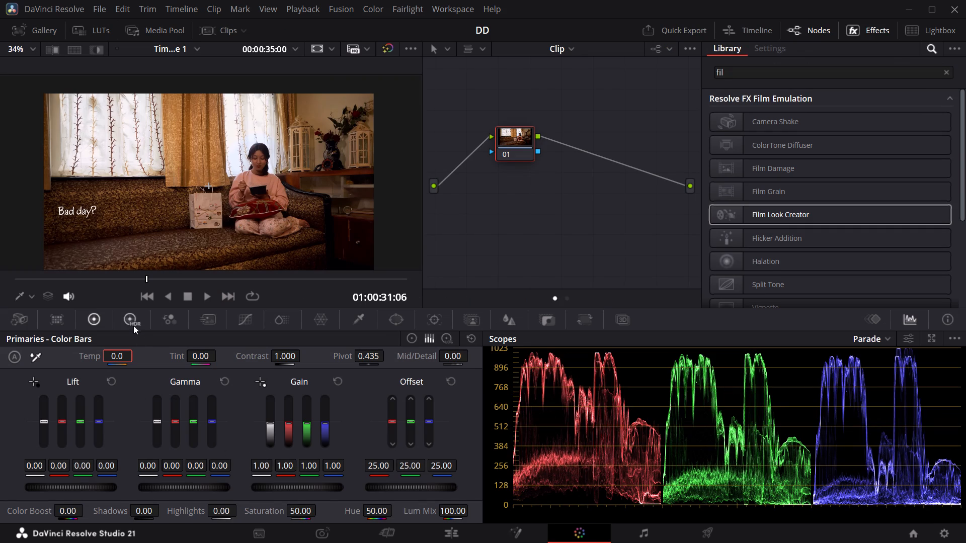
pyautogui.click(135, 324)
pyautogui.moveTo(45, 469); pyautogui.dragTo(101, 470)
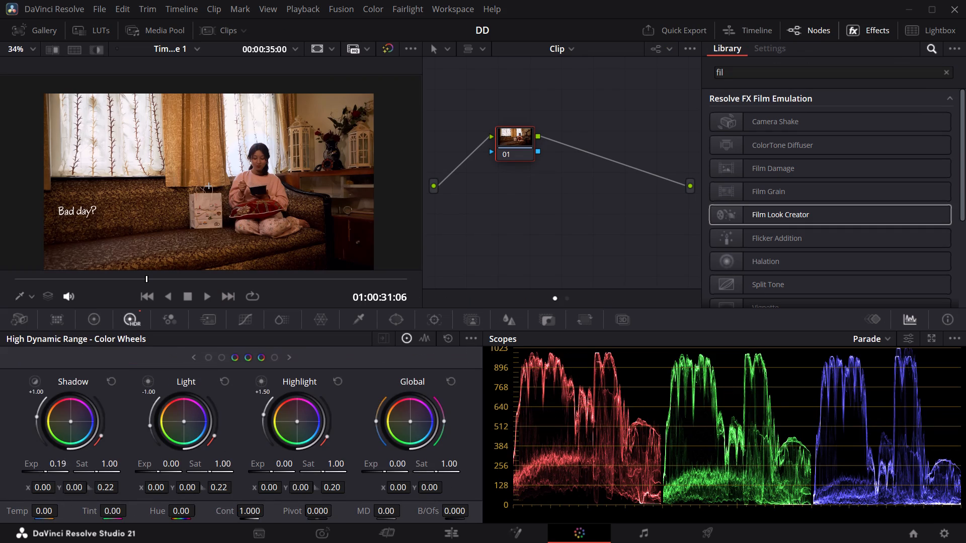
pyautogui.moveTo(101, 470); pyautogui.dragTo(511, 267)
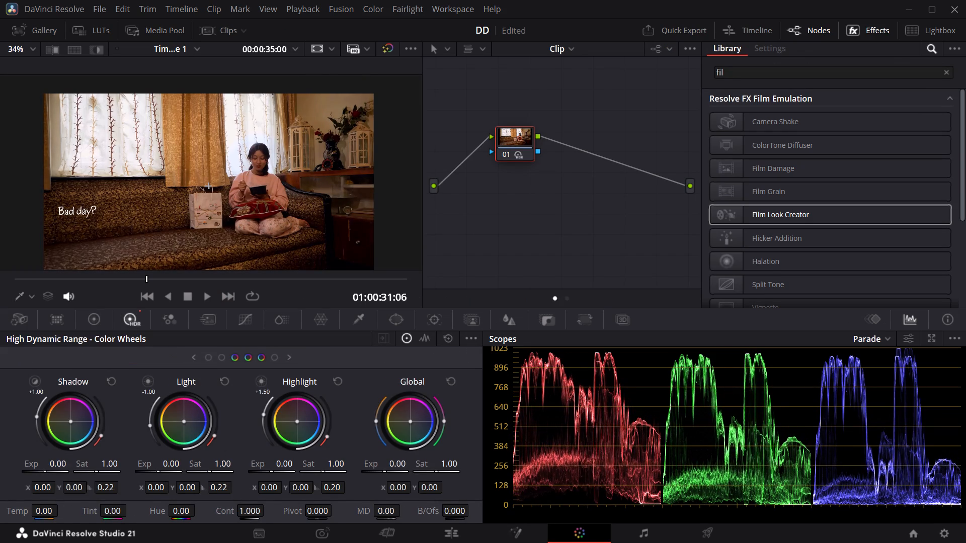
pyautogui.moveTo(511, 267); pyautogui.dragTo(503, 267)
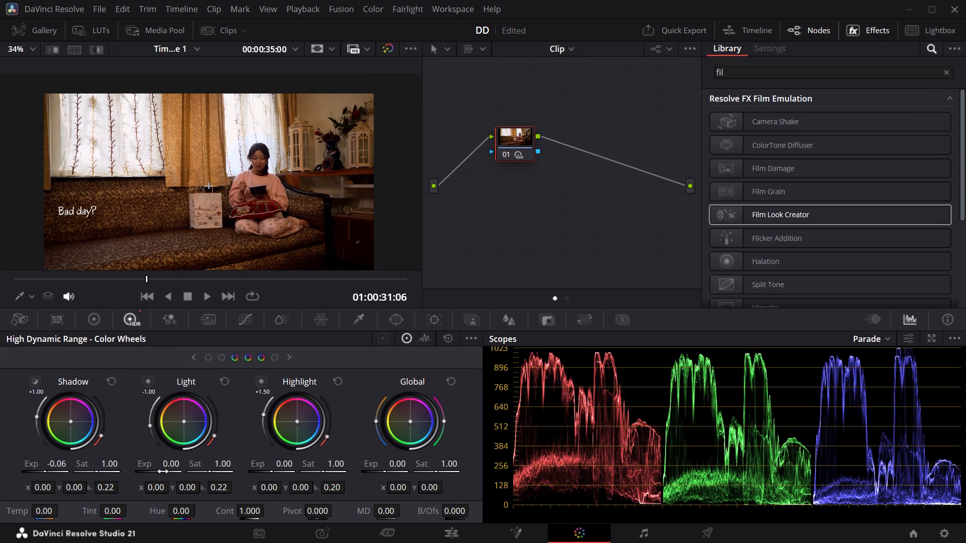
pyautogui.moveTo(163, 472); pyautogui.dragTo(88, 472)
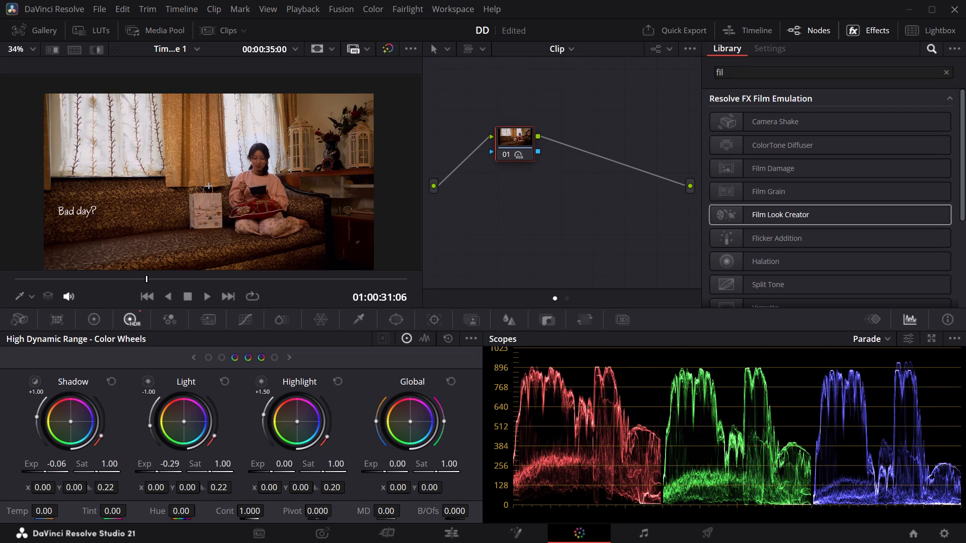
pyautogui.moveTo(88, 472); pyautogui.dragTo(97, 471)
pyautogui.moveTo(271, 472); pyautogui.dragTo(272, 474)
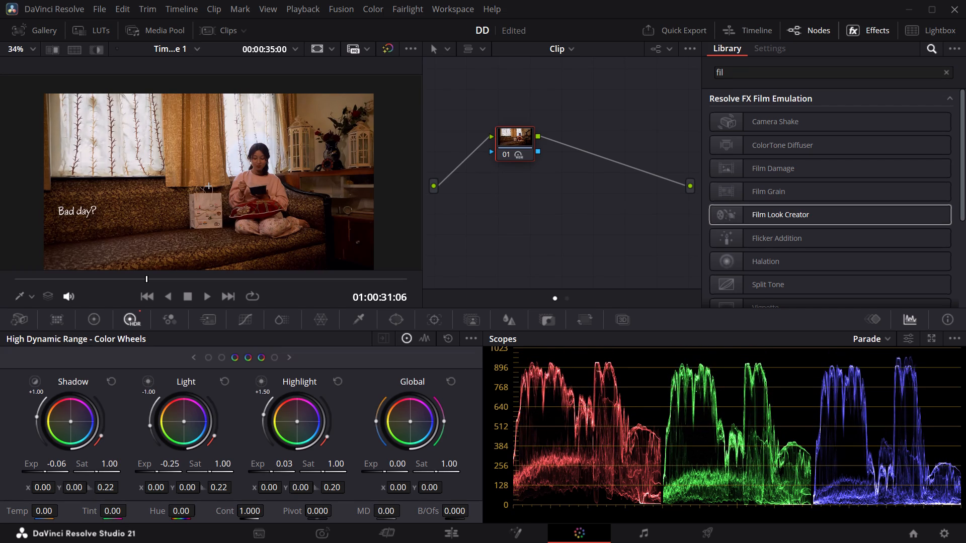
pyautogui.moveTo(272, 474); pyautogui.dragTo(246, 474)
pyautogui.moveTo(390, 473); pyautogui.dragTo(388, 472)
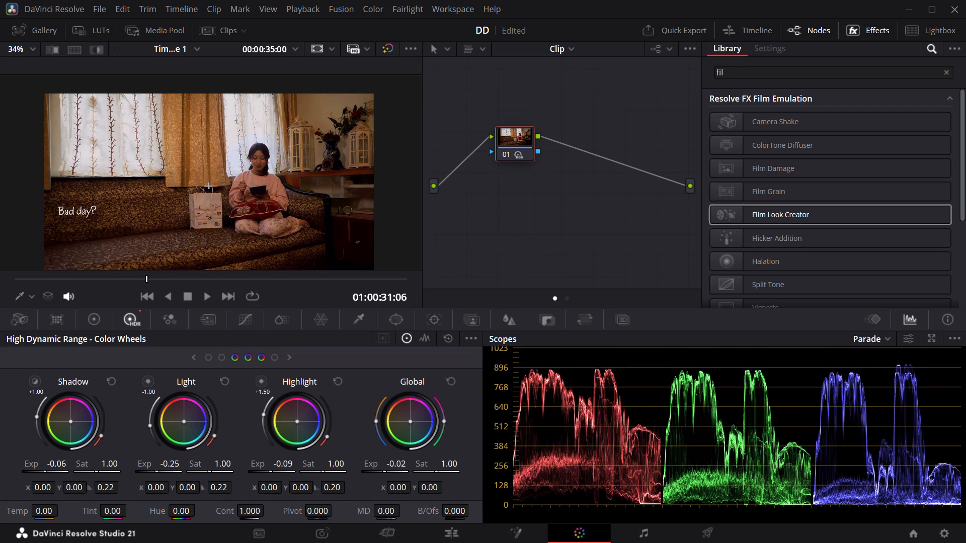
pyautogui.moveTo(388, 472); pyautogui.dragTo(412, 473)
# Play the graded closing shot through to the end of the timeline, and recheck the ending on the Edit page.
pyautogui.press('space')
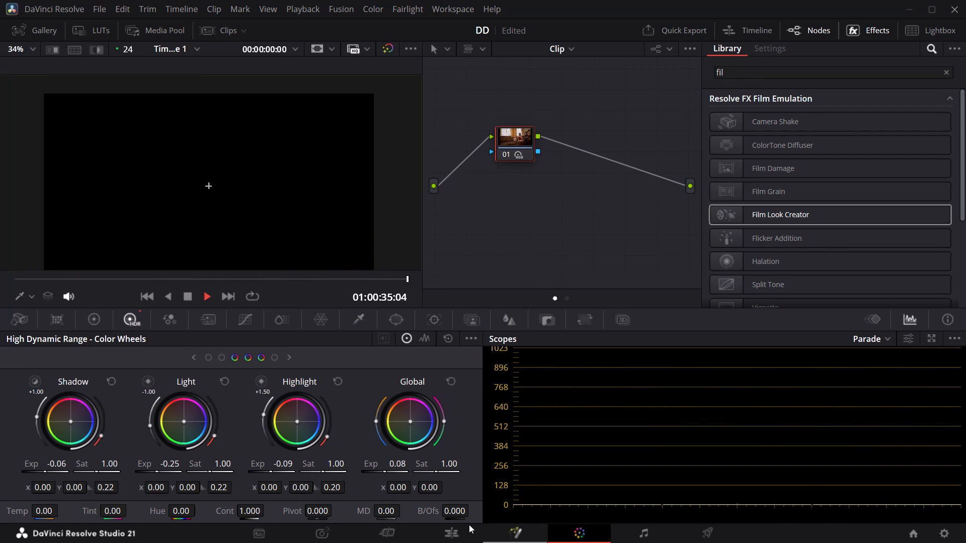
pyautogui.click(463, 529)
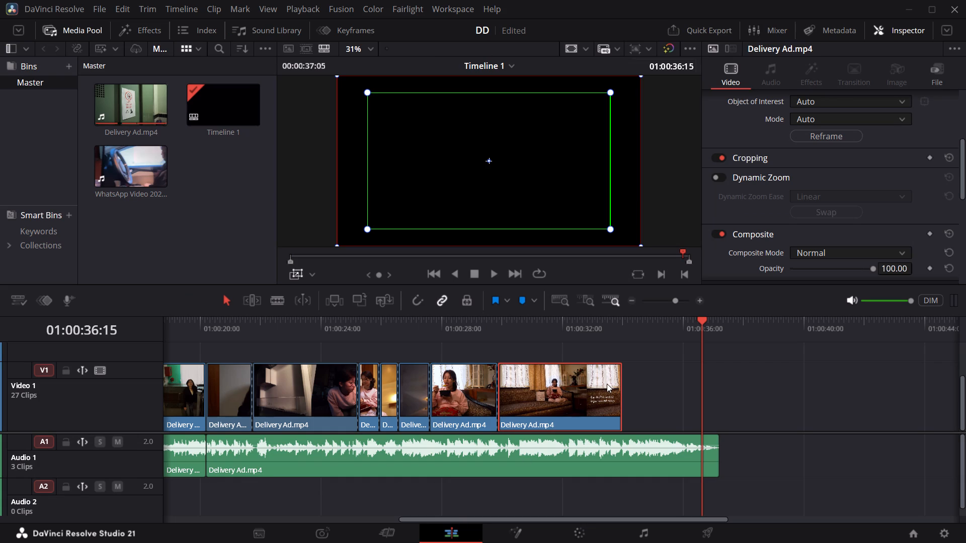
pyautogui.click(620, 326)
pyautogui.press('space')
pyautogui.press('space')
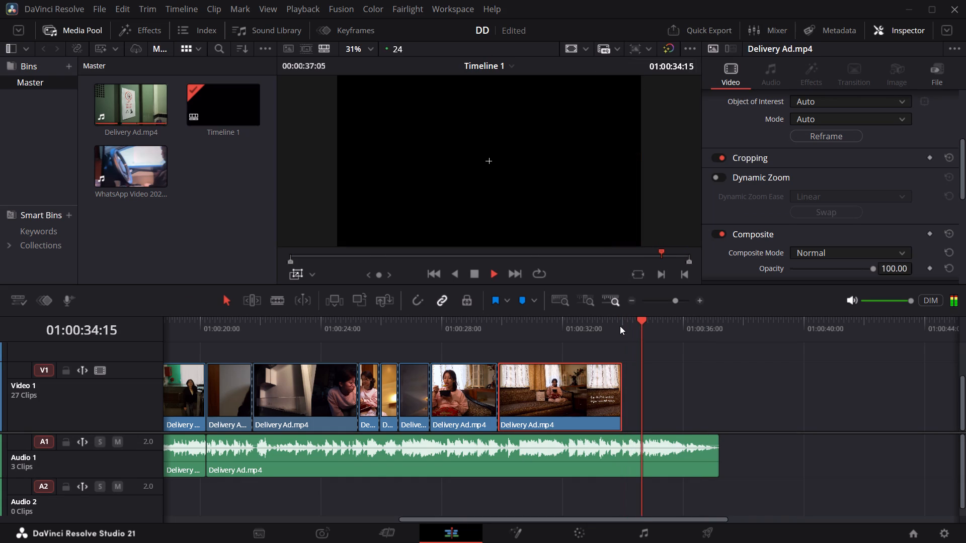
# Switch to the Brave browser window with the Justin Bieber video and open a new tab.
pyautogui.press('super+d')
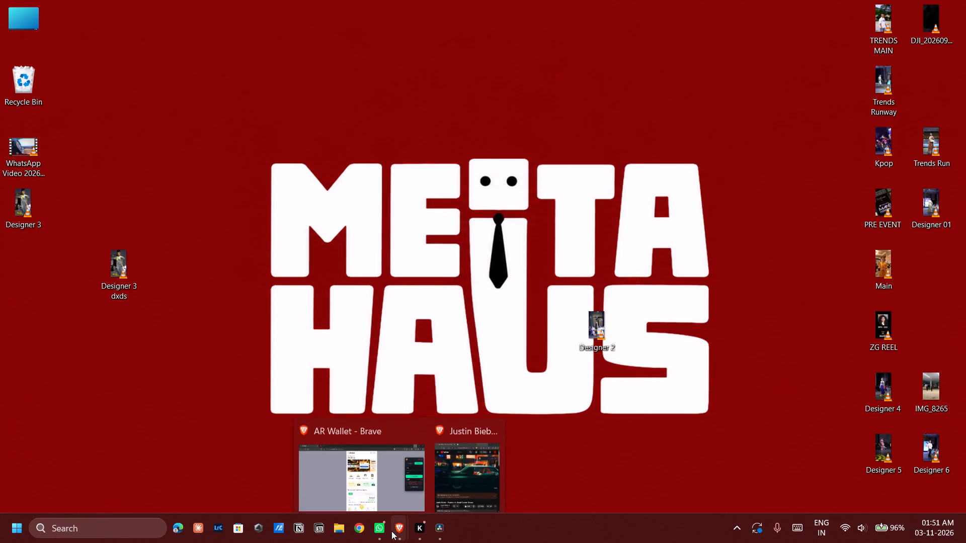
pyautogui.click(469, 465)
pyautogui.click(320, 11)
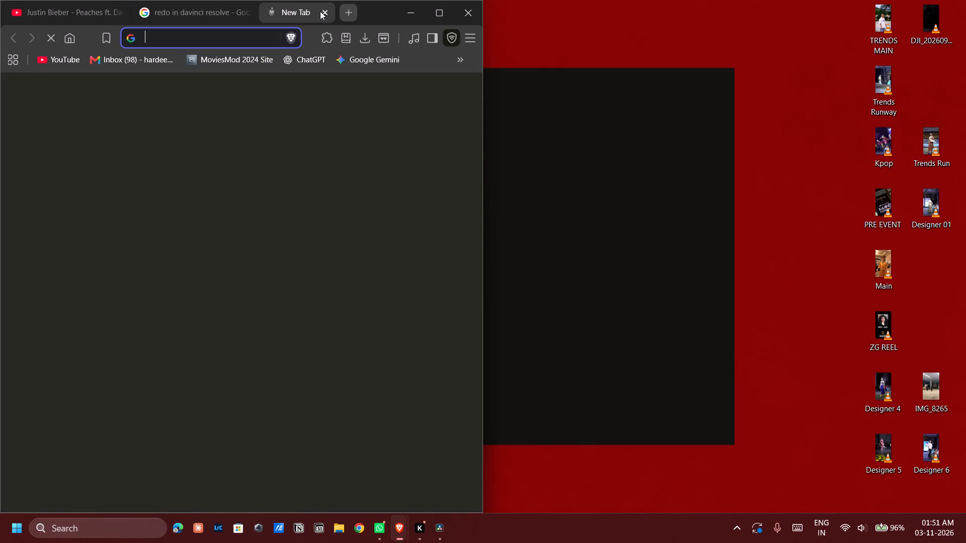
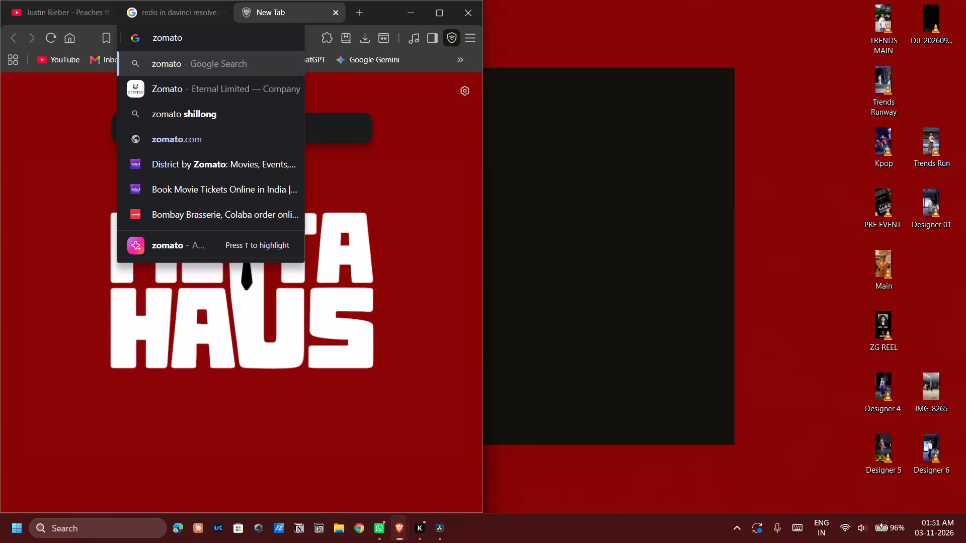
# Search the web for zomato and look through the video results.
pyautogui.press('Return')
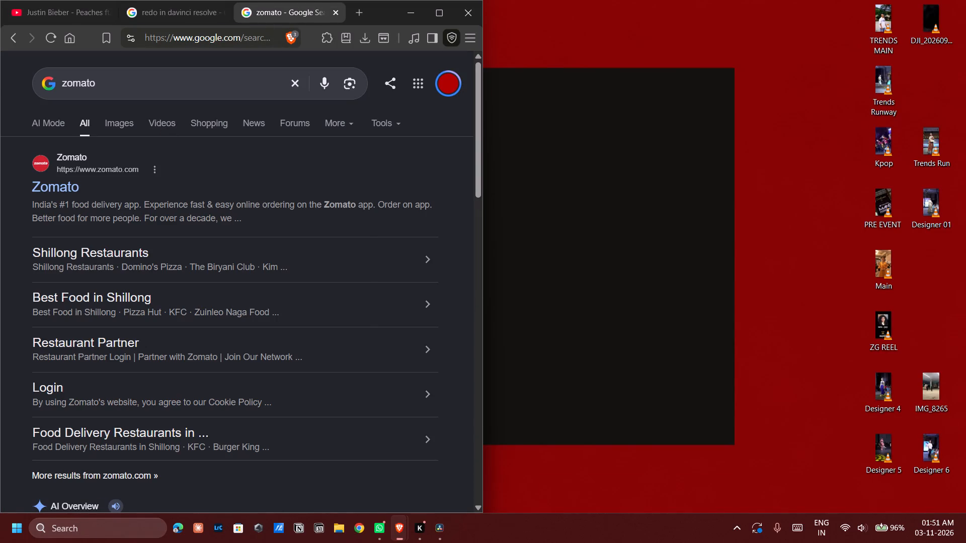
pyautogui.click(166, 93)
pyautogui.click(452, 118)
pyautogui.click(181, 125)
pyautogui.scroll(-4, 251, 248)
pyautogui.scroll(5, 252, 252)
# Refine the search to zomato youtube and open the video list of Zomato's YouTube channel.
pyautogui.click(149, 78)
pyautogui.press('space')
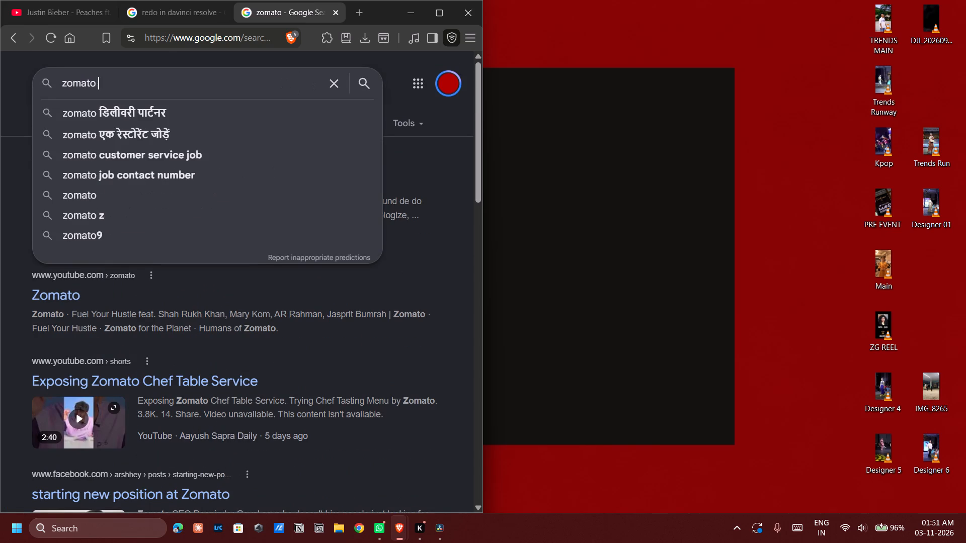
pyautogui.write('you')
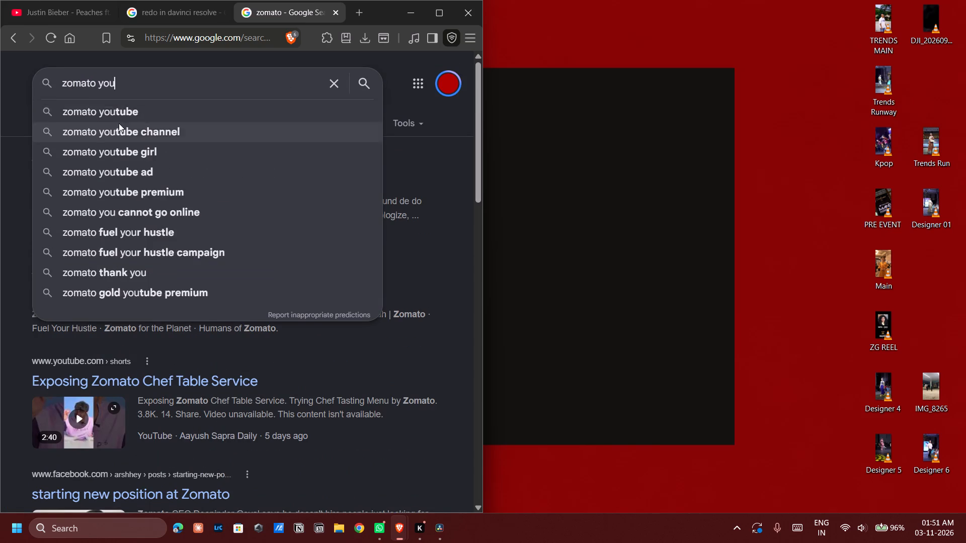
pyautogui.click(126, 107)
pyautogui.click(64, 183)
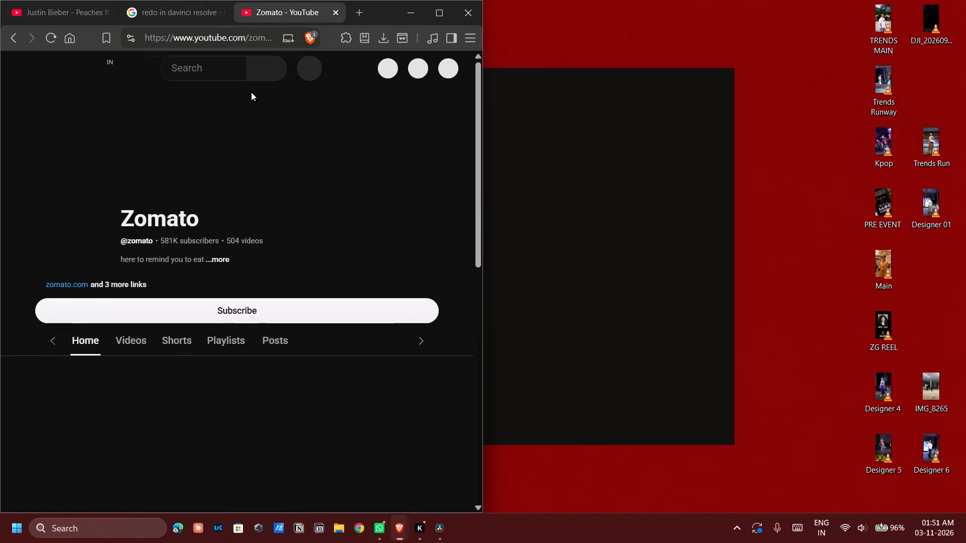
pyautogui.click(96, 306)
# Open "Saif's Diwali Party", view its closing Zomato logo, and return to the channel's videos.
pyautogui.scroll(-2, 320, 218)
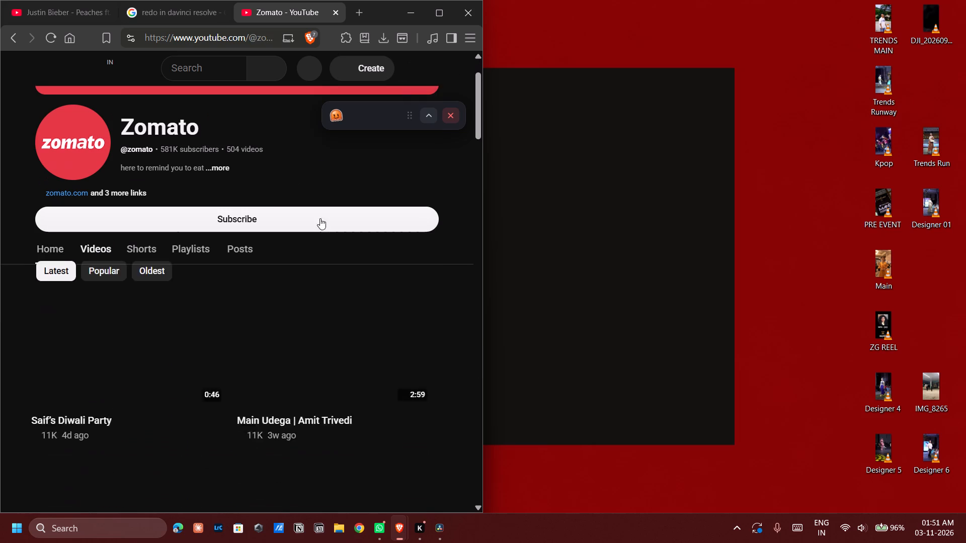
pyautogui.click(140, 285)
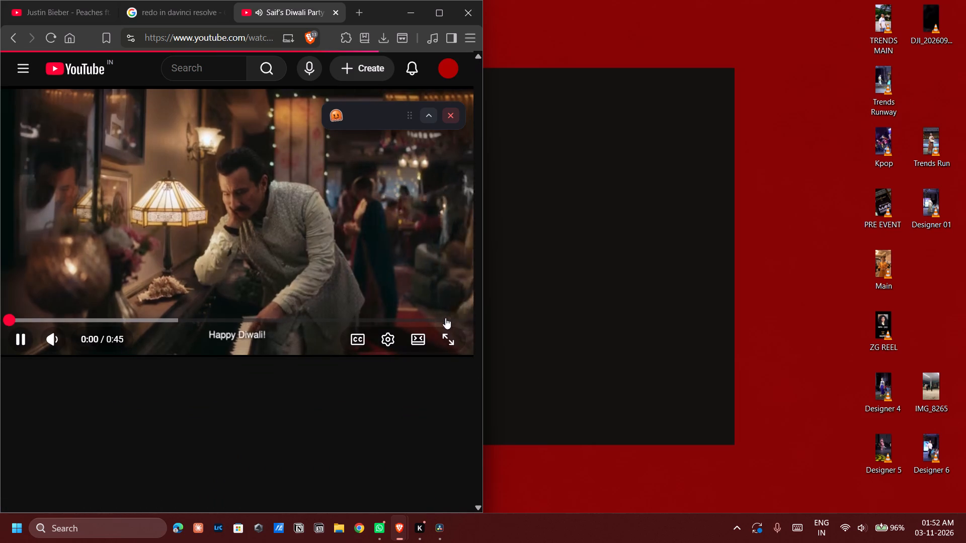
pyautogui.click(445, 318)
pyautogui.click(446, 322)
pyautogui.click(457, 321)
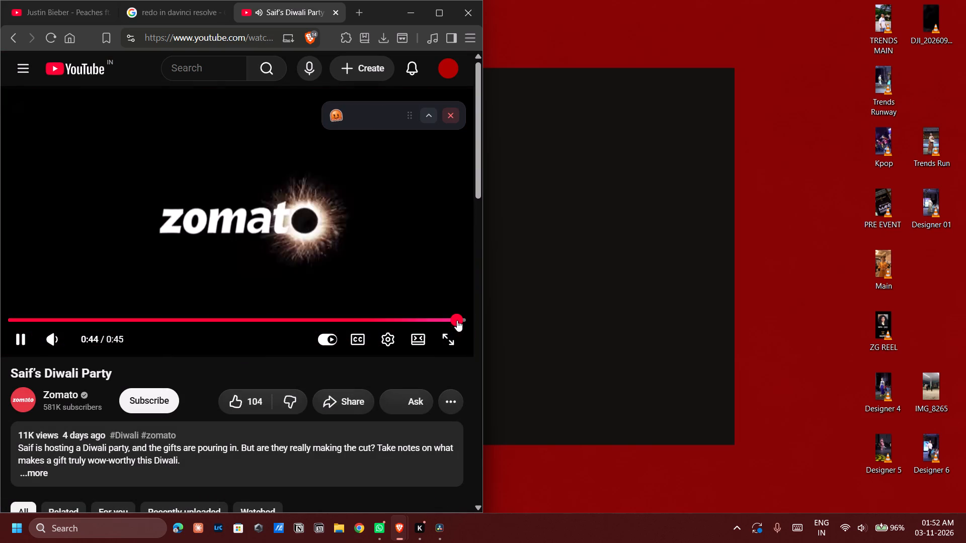
pyautogui.click(446, 320)
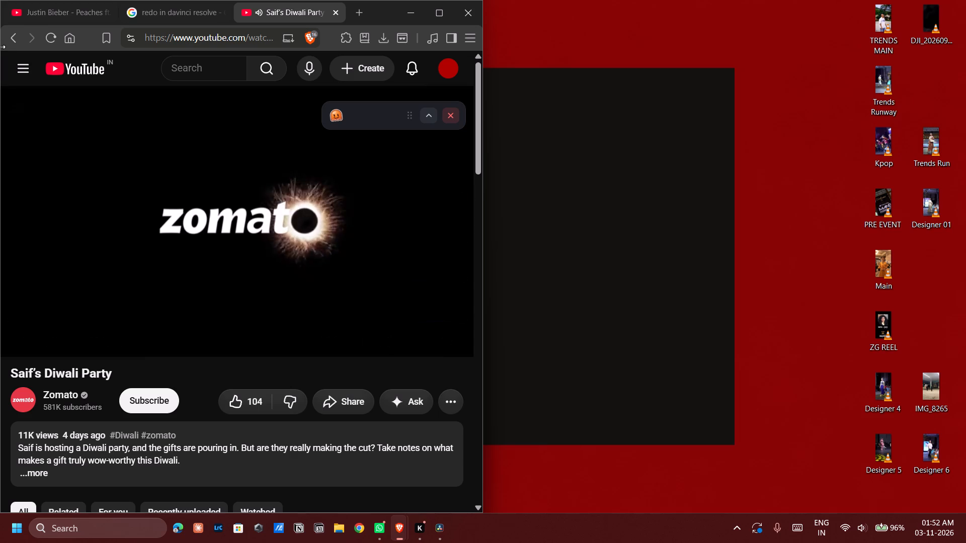
pyautogui.click(8, 42)
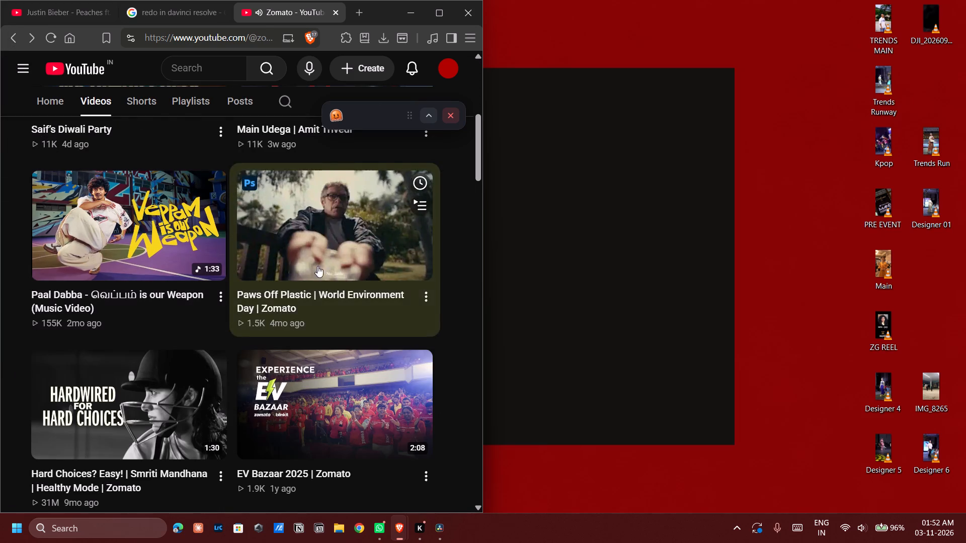
# Open "Main Udega | Amit Trivedi", view its ending, and return to the channel's videos.
pyautogui.scroll(5, 317, 266)
pyautogui.click(331, 342)
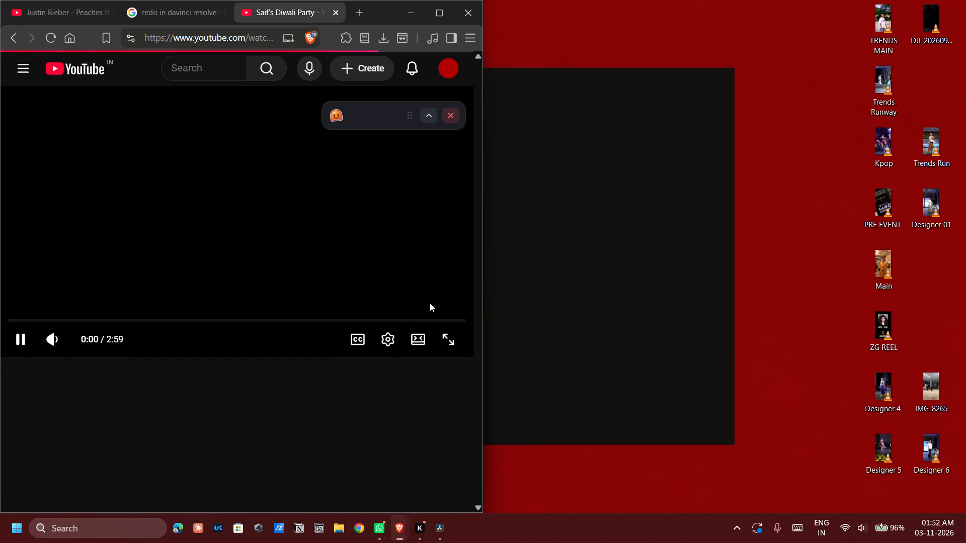
pyautogui.click(450, 321)
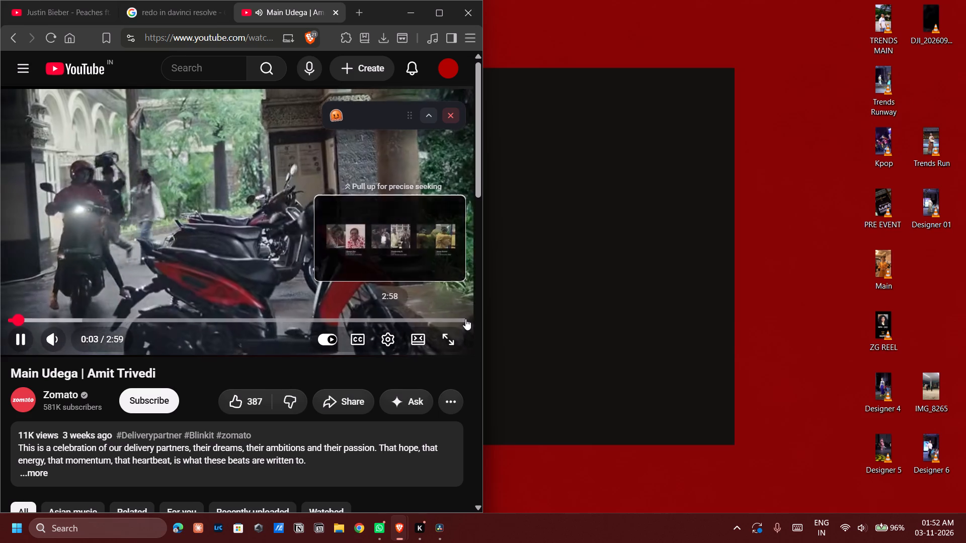
pyautogui.click(464, 319)
pyautogui.click(10, 37)
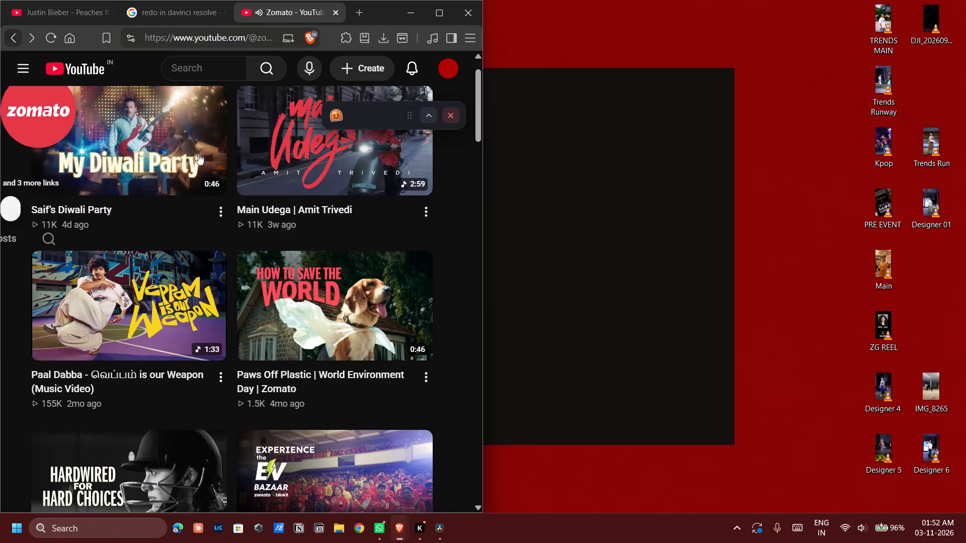
# Open "Paws Off Plastic | World Environment Day | Zomato" and review the logo animation at its end.
pyautogui.scroll(-3, 266, 220)
pyautogui.scroll(2, 291, 248)
pyautogui.click(301, 235)
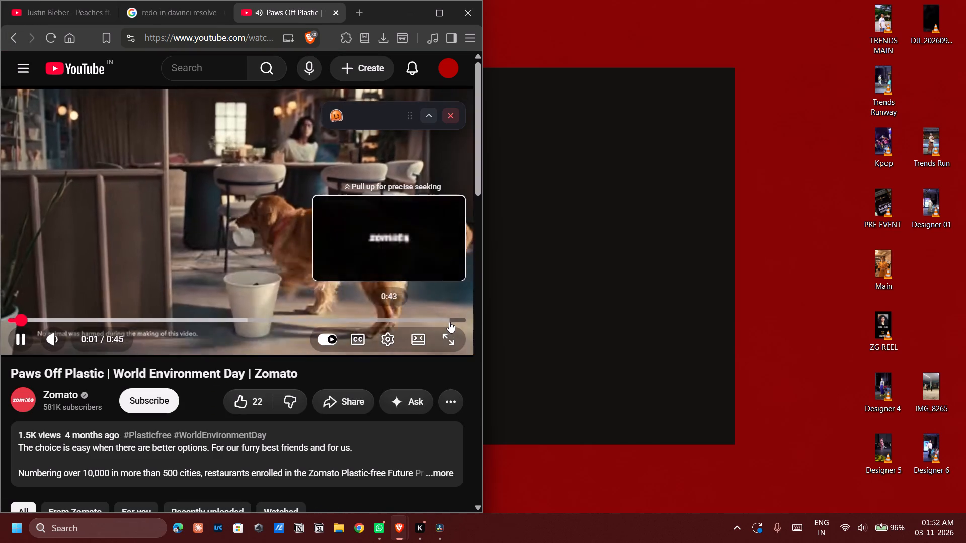
pyautogui.click(450, 320)
pyautogui.click(442, 320)
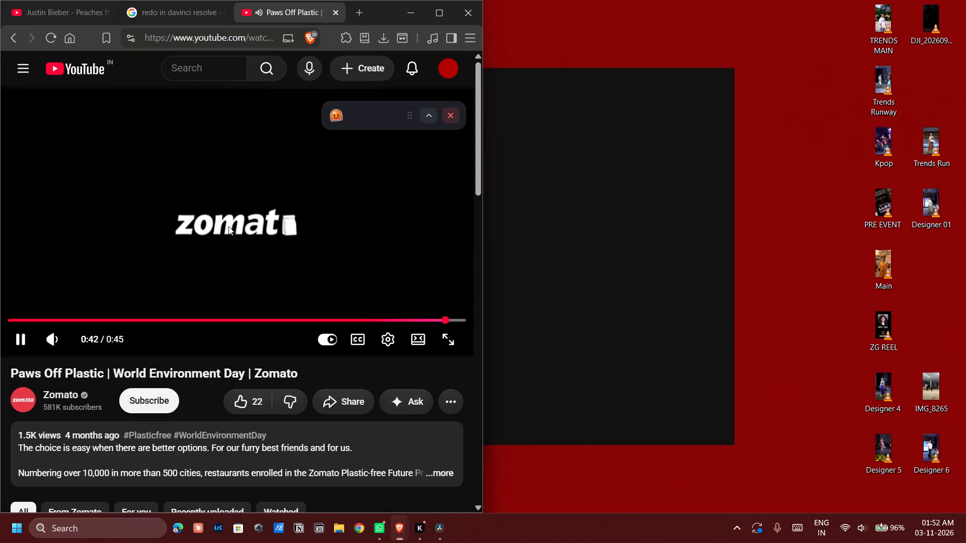
pyautogui.click(422, 320)
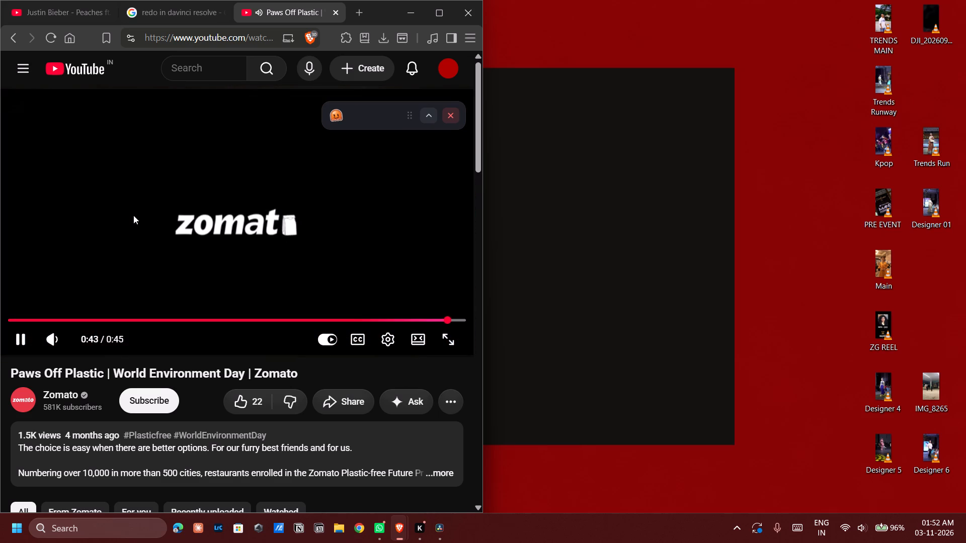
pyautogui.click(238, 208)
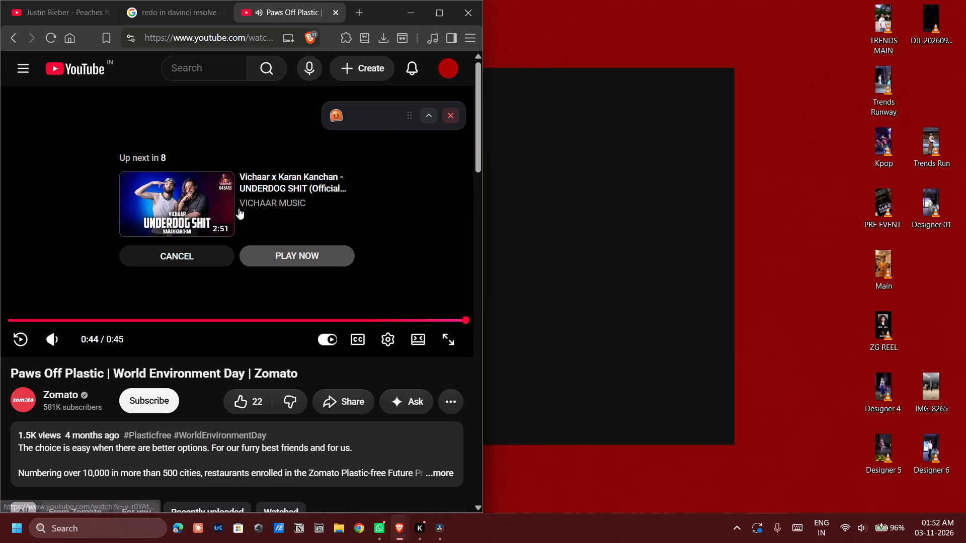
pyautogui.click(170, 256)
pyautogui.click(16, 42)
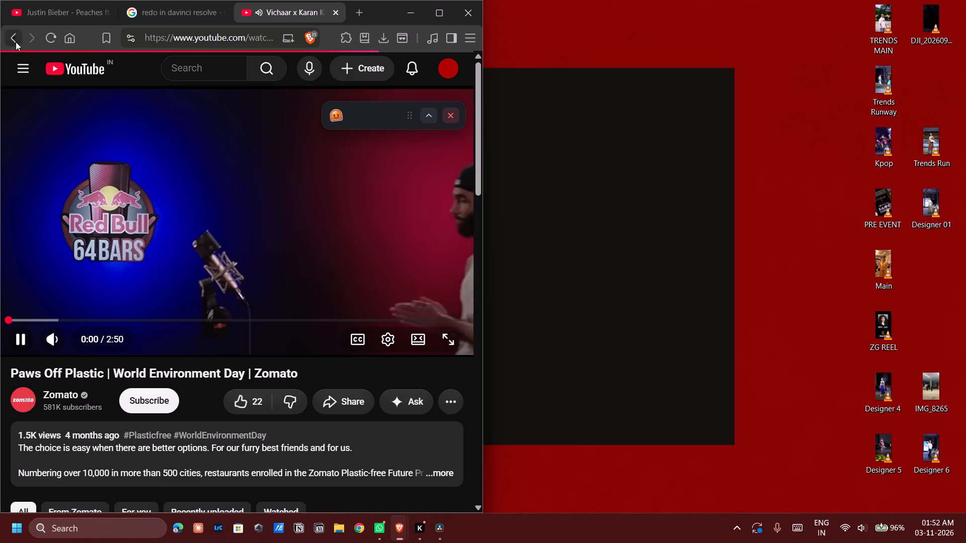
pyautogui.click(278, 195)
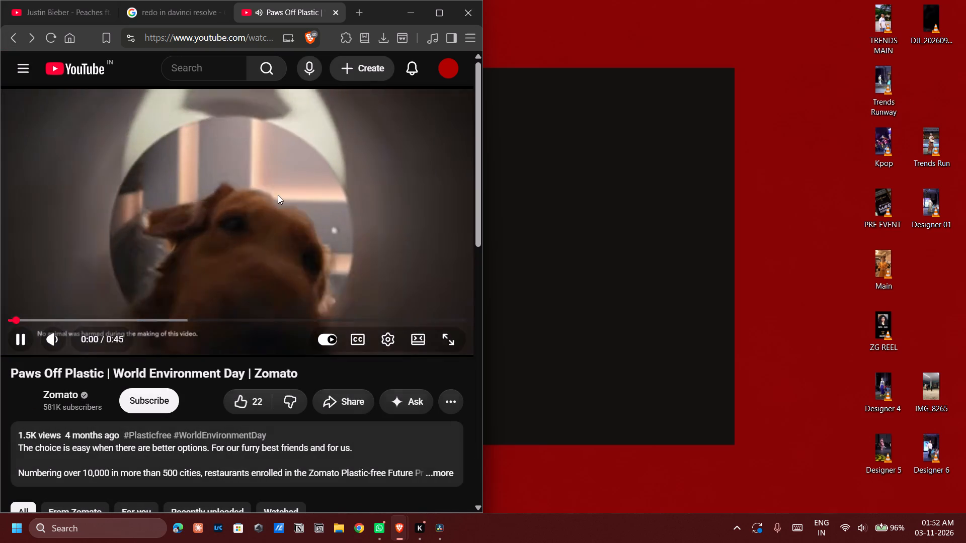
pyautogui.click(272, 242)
# Copy the share link of the "Paws Off Plastic" video.
pyautogui.click(346, 408)
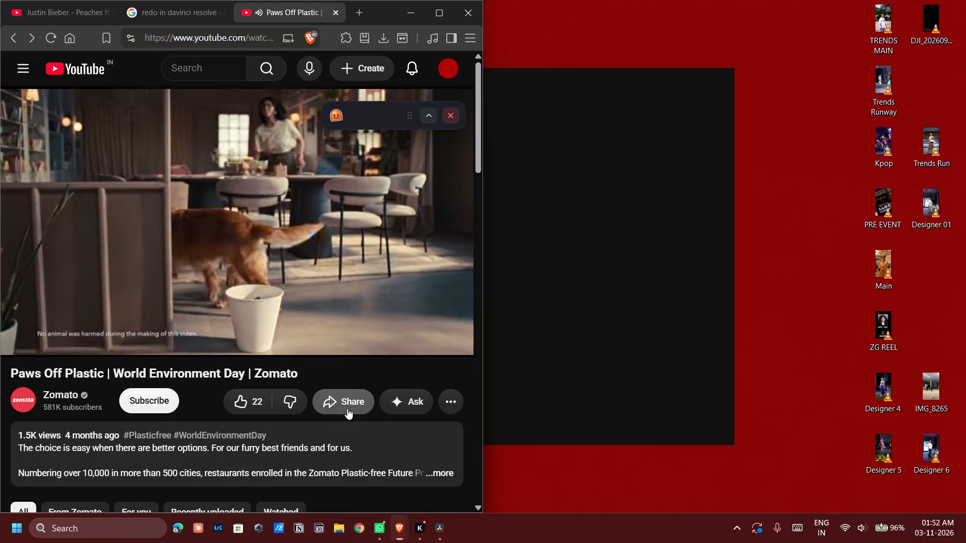
pyautogui.click(335, 350)
pyautogui.click(369, 145)
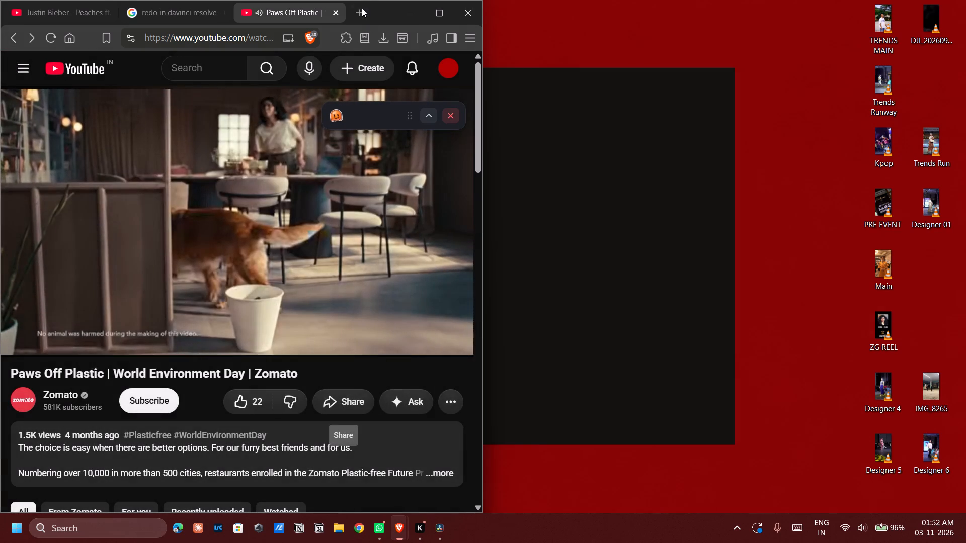
# Search for download youtube video in a new tab and open VidsSave's Free YouTube Video Downloader.
pyautogui.click(362, 8)
pyautogui.write('download')
pyautogui.press('space')
pyautogui.write('youtube video')
pyautogui.press('Return')
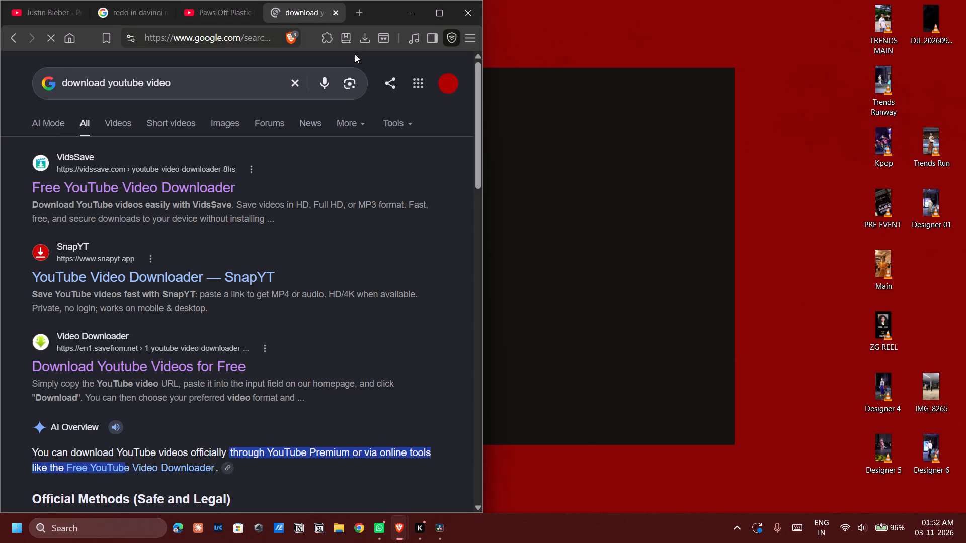
pyautogui.click(102, 174)
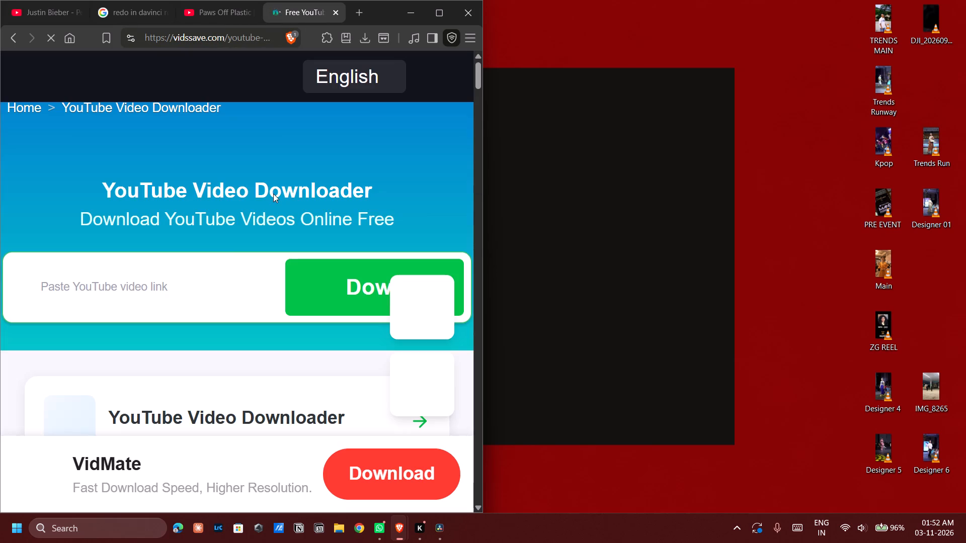
# Submit the copied "Paws Off Plastic" link to the downloader to get its download options.
pyautogui.click(198, 286)
pyautogui.hotkey('ctrl', 'v')
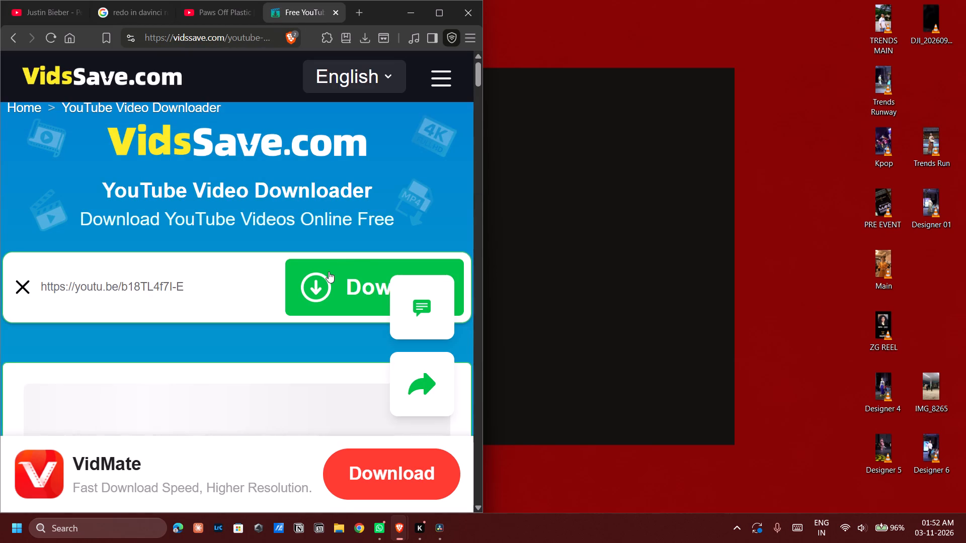
pyautogui.click(329, 271)
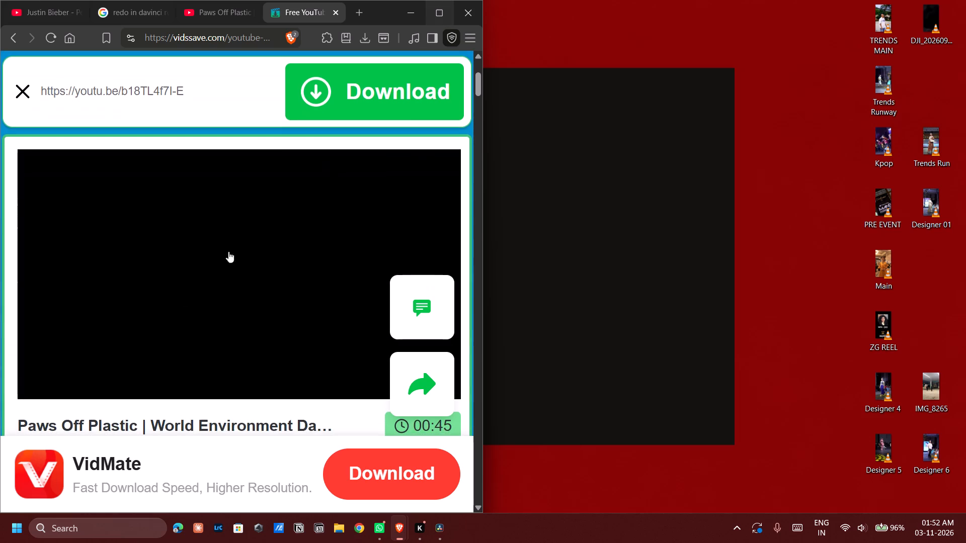
# Download the video as a 720P MP4 and save it under the suggested file name.
pyautogui.scroll(-5, 194, 307)
pyautogui.scroll(-2, 320, 257)
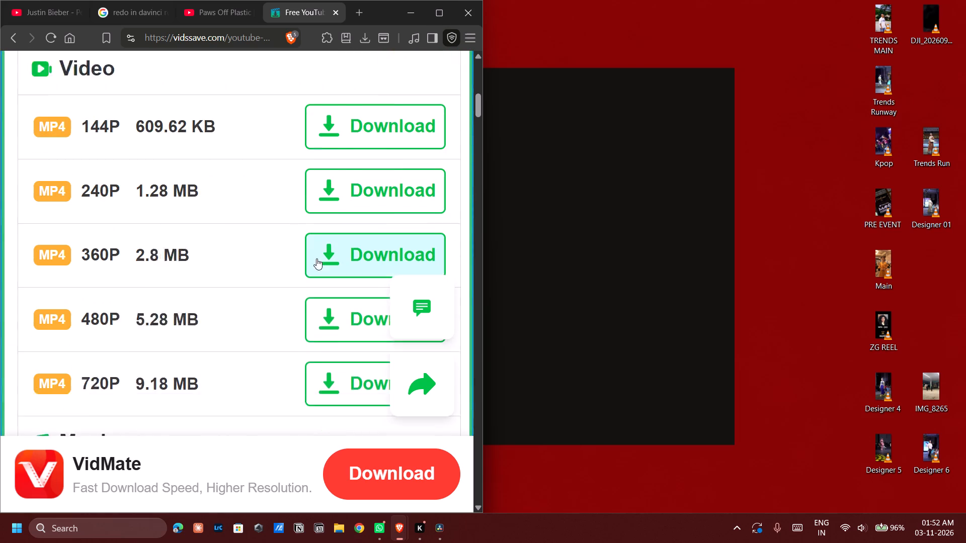
pyautogui.scroll(-1, 330, 333)
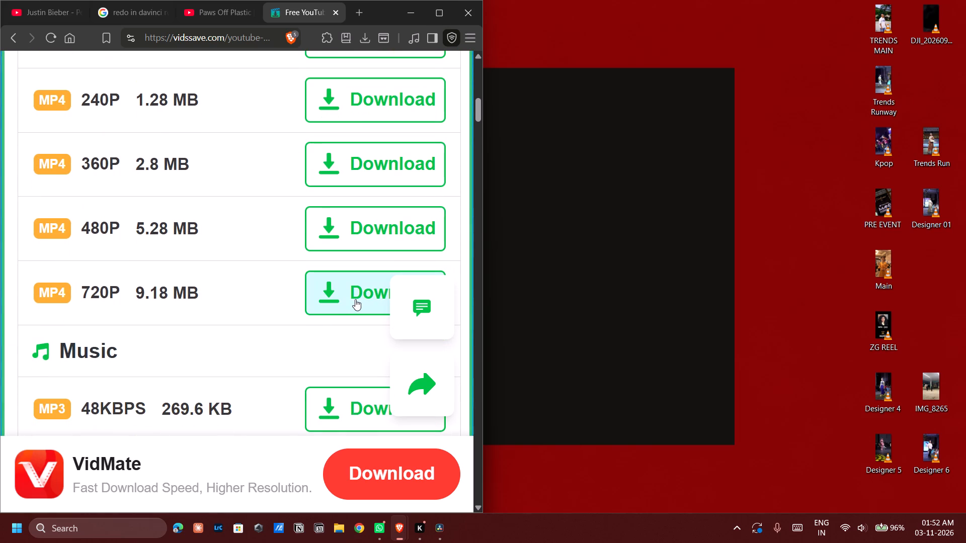
pyautogui.click(355, 299)
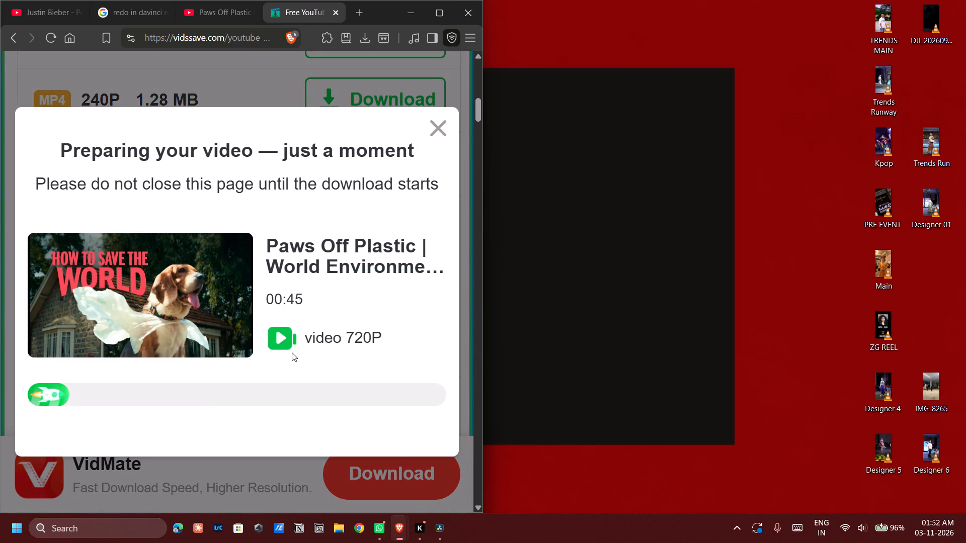
pyautogui.click(441, 18)
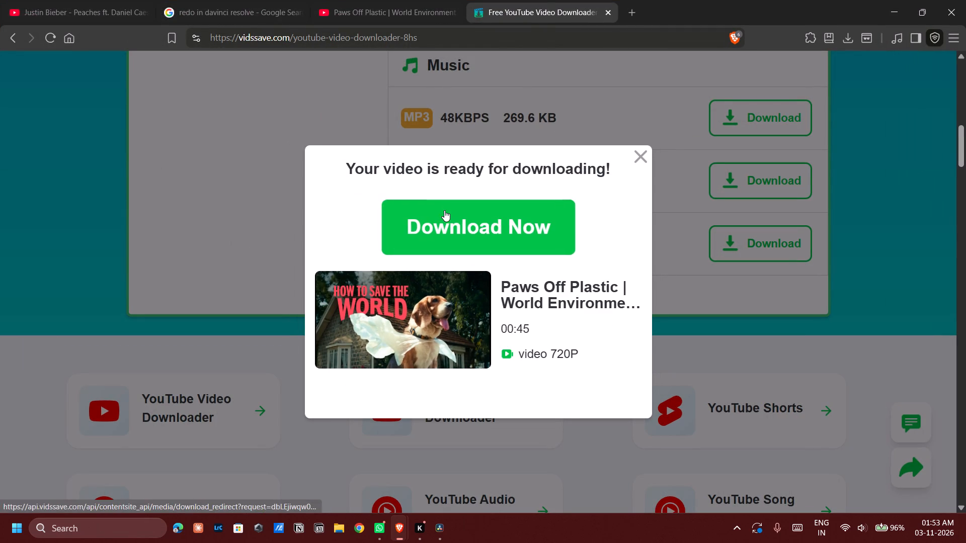
pyautogui.click(468, 226)
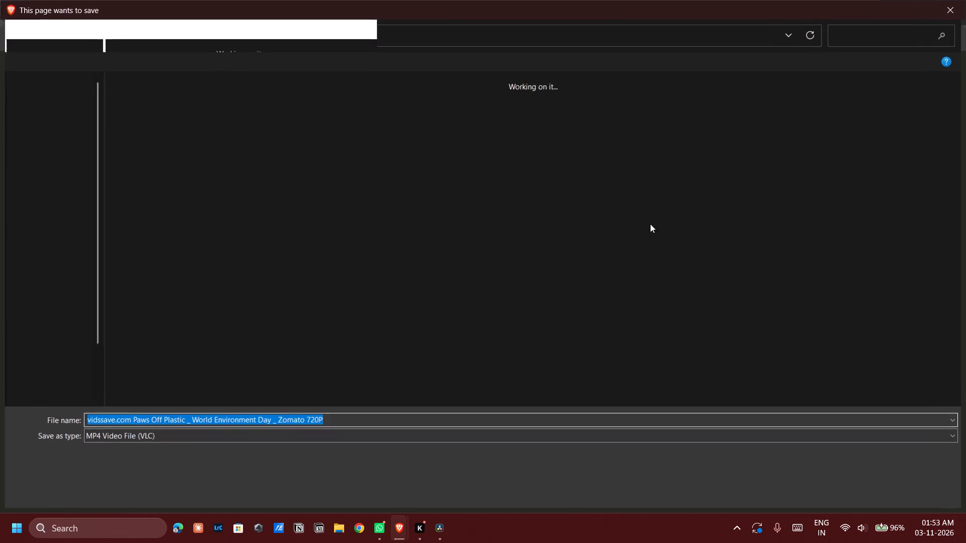
pyautogui.click(866, 491)
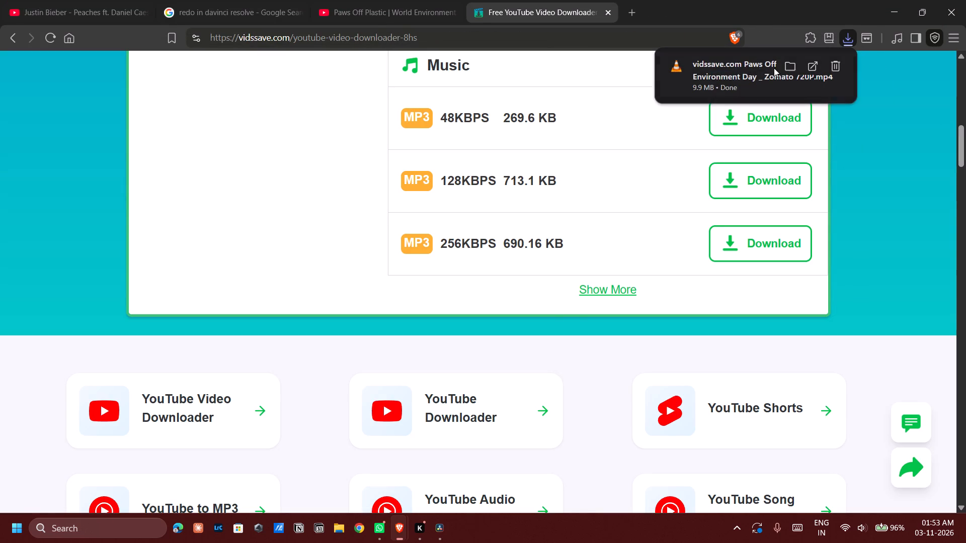
# Switch to DaVinci Resolve and place the downloaded MP4 on Video 1 after the existing clips, at about 01:00:44:00.
pyautogui.moveTo(772, 69); pyautogui.dragTo(850, 479)
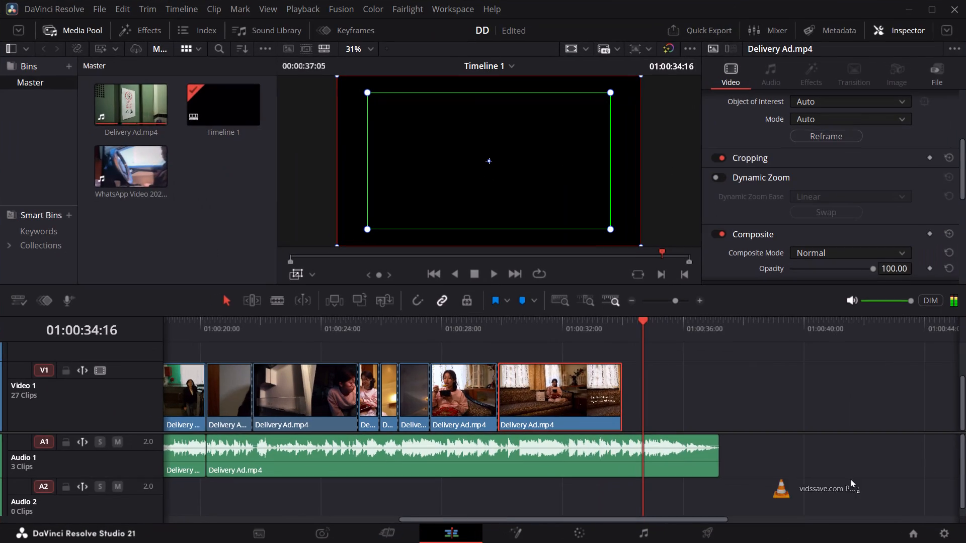
pyautogui.moveTo(850, 479); pyautogui.dragTo(865, 402)
# Split the downloaded Zomato clip at 01:01:26:17, where the logo animation starts, and delete everything before the cut.
pyautogui.tripleClick(633, 302)
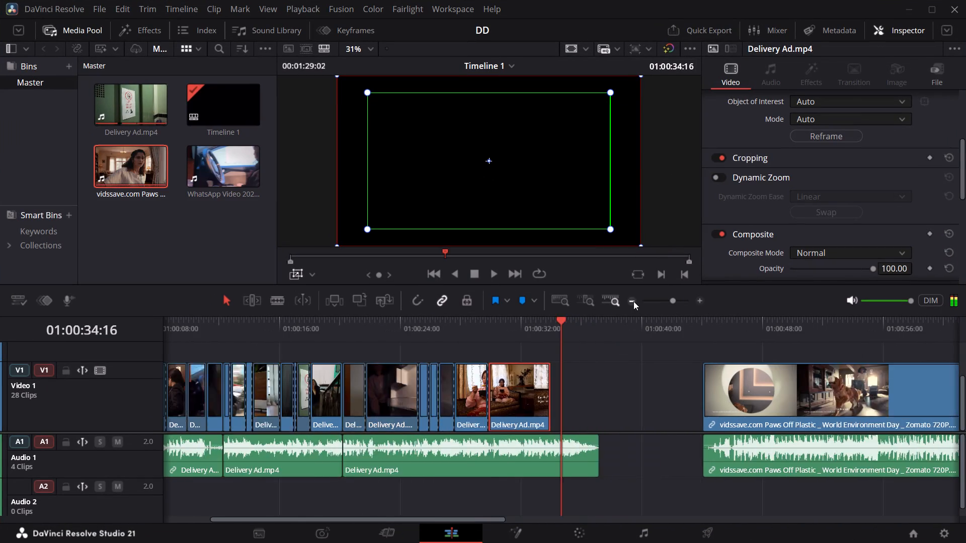
pyautogui.click(490, 324)
pyautogui.tripleClick(699, 301)
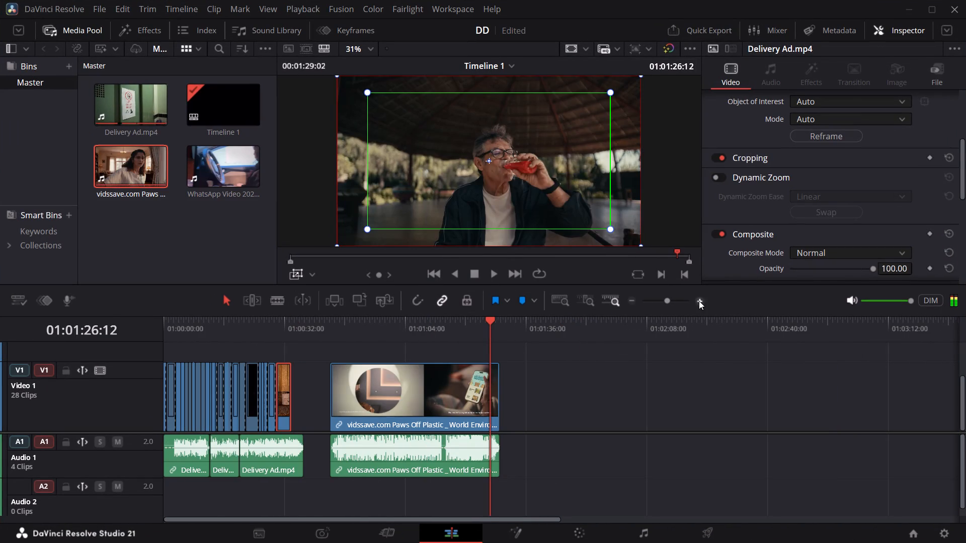
pyautogui.click(560, 326)
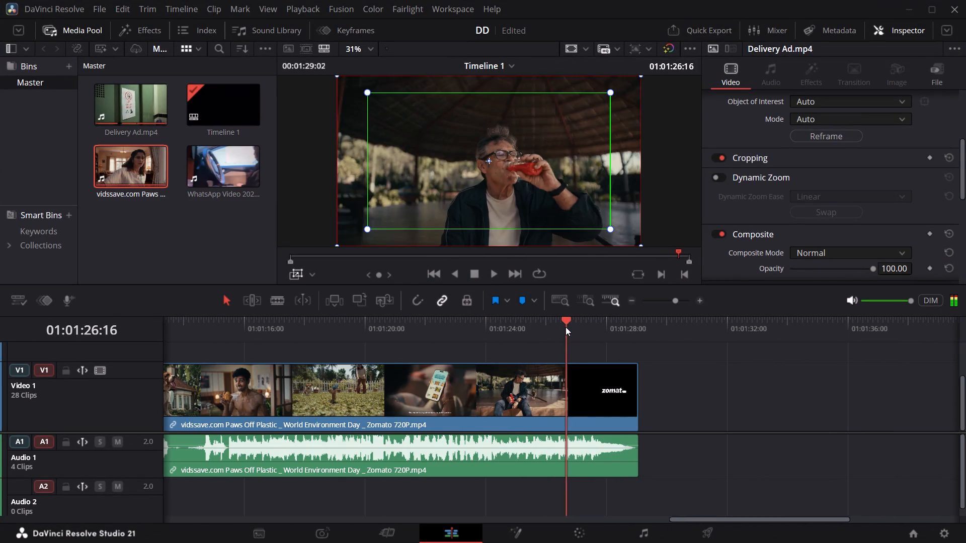
pyautogui.press('Right')
pyautogui.press('Right')
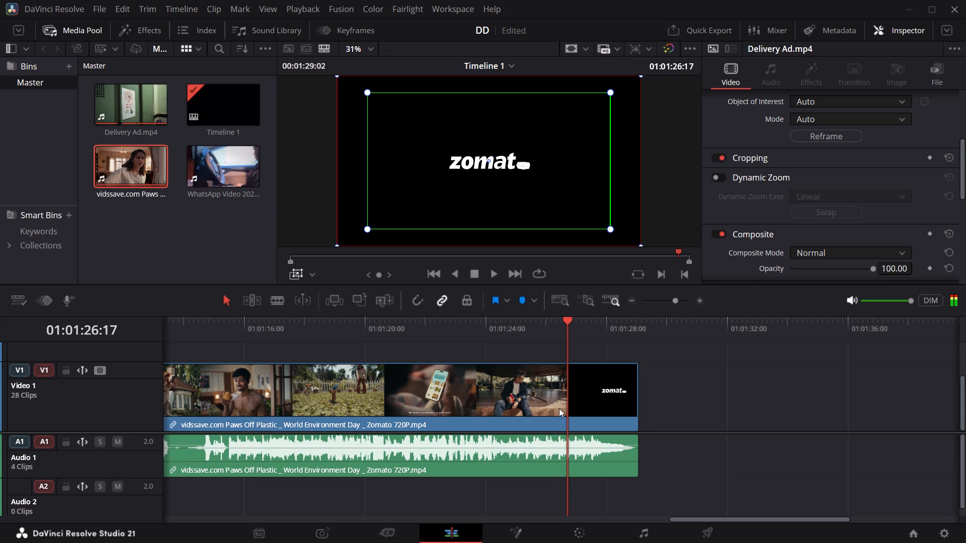
pyautogui.click(557, 411)
pyautogui.hotkey('ctrl', 'b')
pyautogui.click(524, 393)
pyautogui.press('BackSpace')
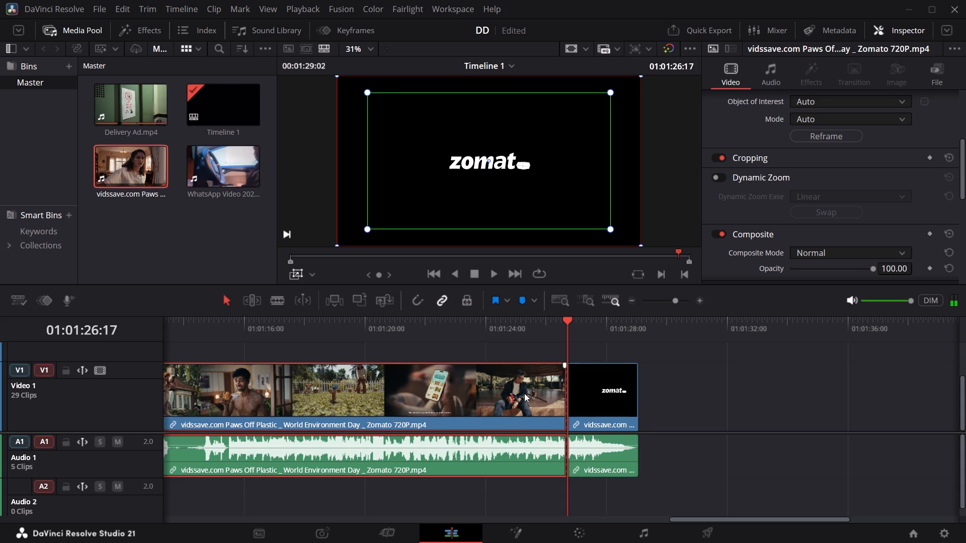
# Delete only the audio of the remaining Zomato logo clip, locking Video 1 during the deletion and unlocking it again.
pyautogui.click(605, 444)
pyautogui.click(602, 447)
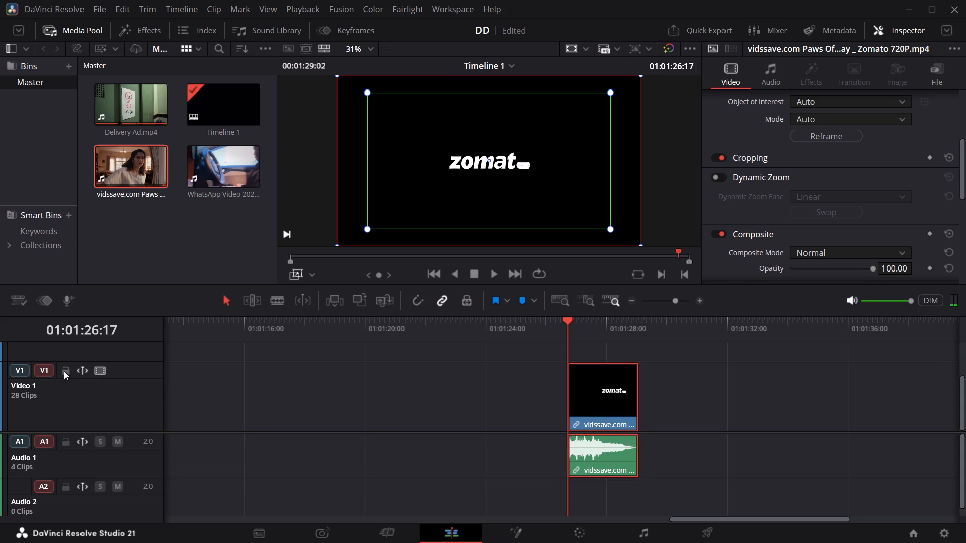
pyautogui.click(64, 371)
pyautogui.press('BackSpace')
pyautogui.click(69, 373)
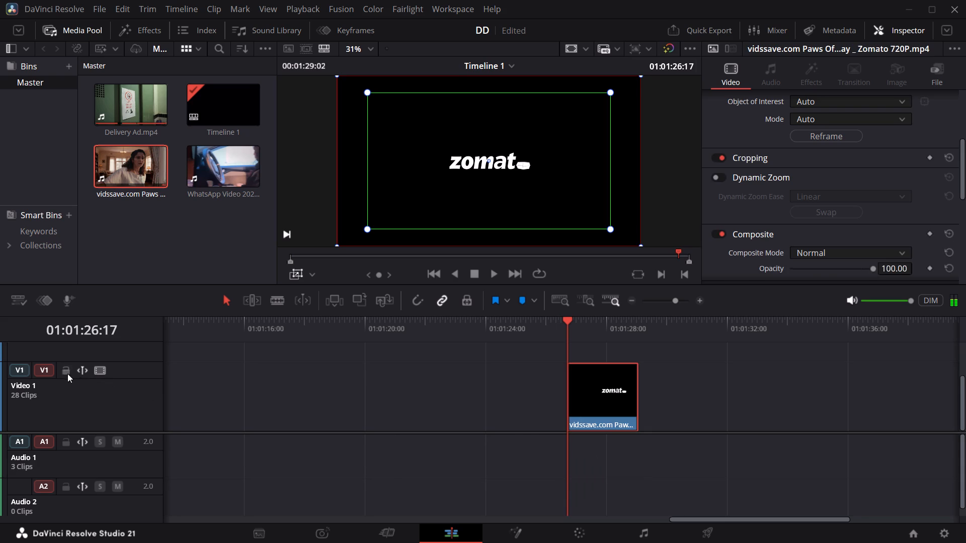
# Move the Zomato logo clip on Video 1 directly against the end of the last Delivery Ad clip, at about 01:00:34:00.
pyautogui.moveTo(602, 398); pyautogui.dragTo(885, 367)
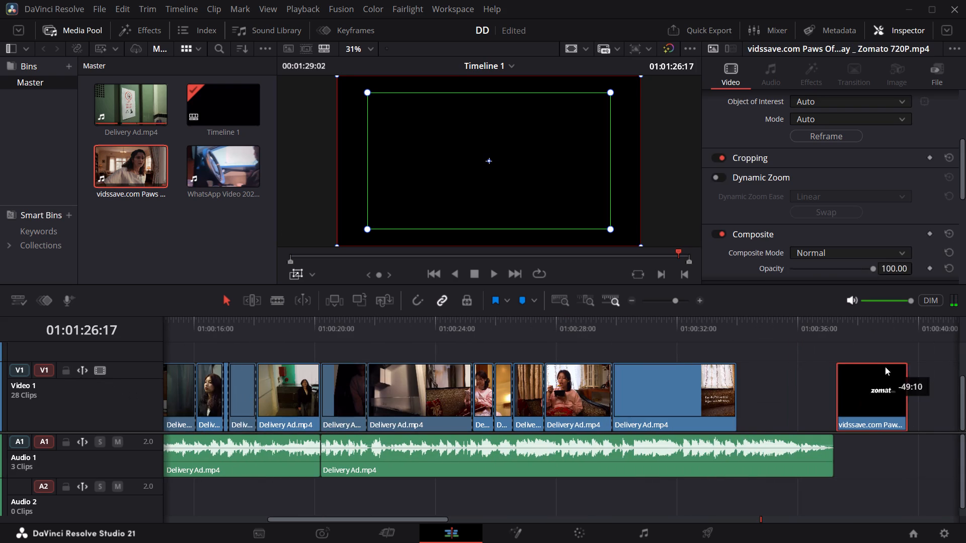
pyautogui.moveTo(885, 367); pyautogui.dragTo(818, 367)
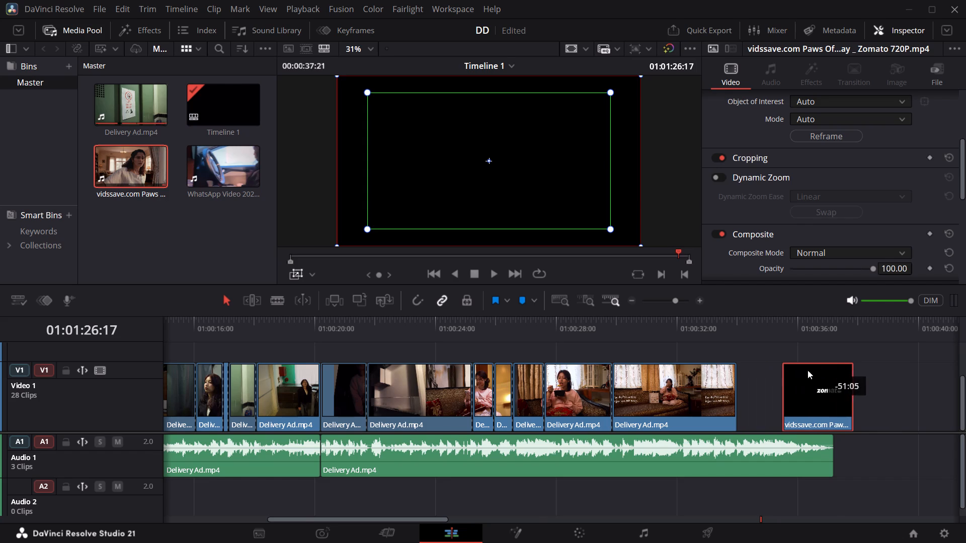
pyautogui.click(759, 401)
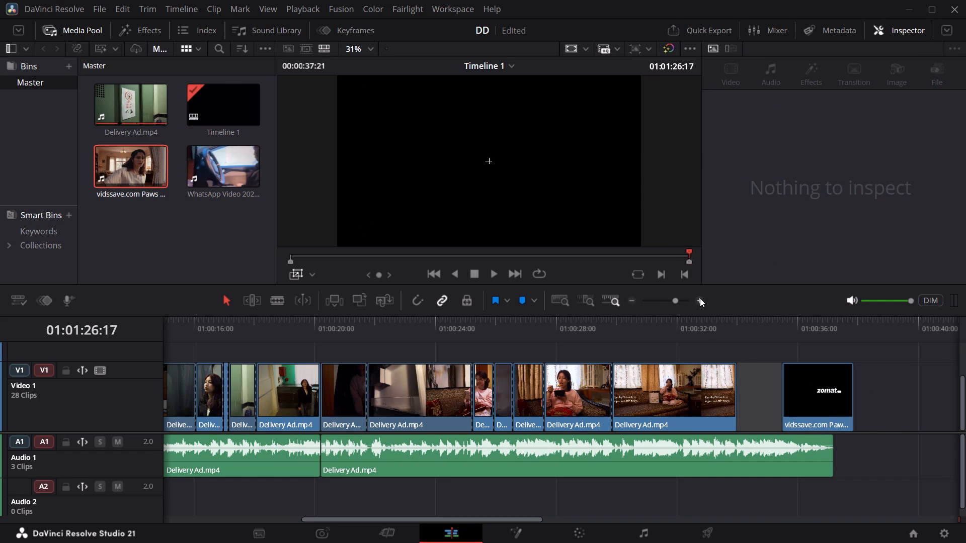
pyautogui.click(701, 301)
pyautogui.click(633, 300)
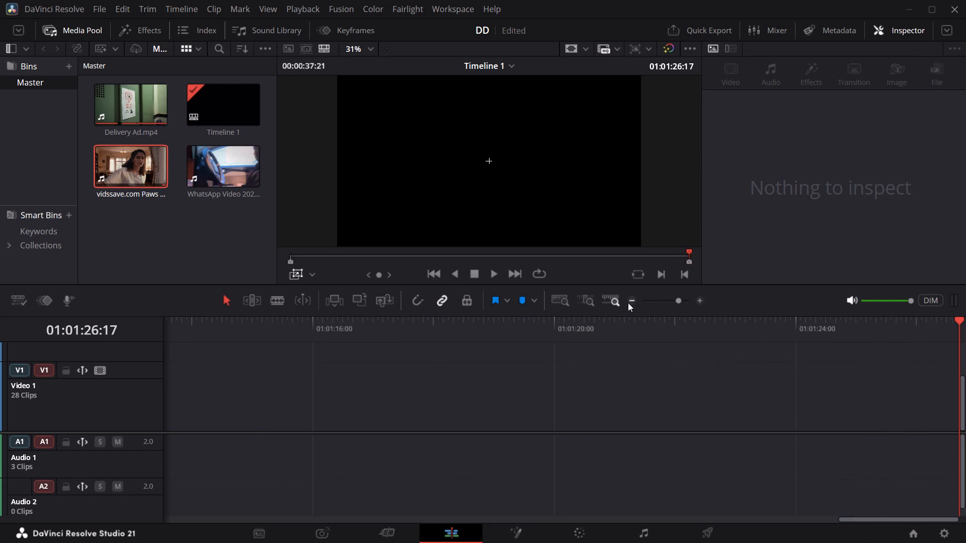
pyautogui.tripleClick(628, 303)
pyautogui.click(290, 340)
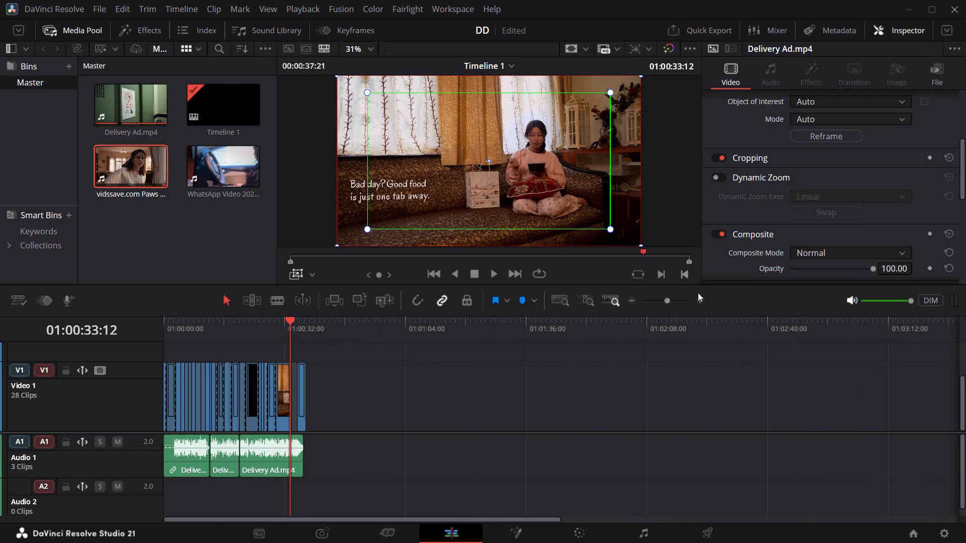
pyautogui.tripleClick(700, 301)
pyautogui.click(703, 300)
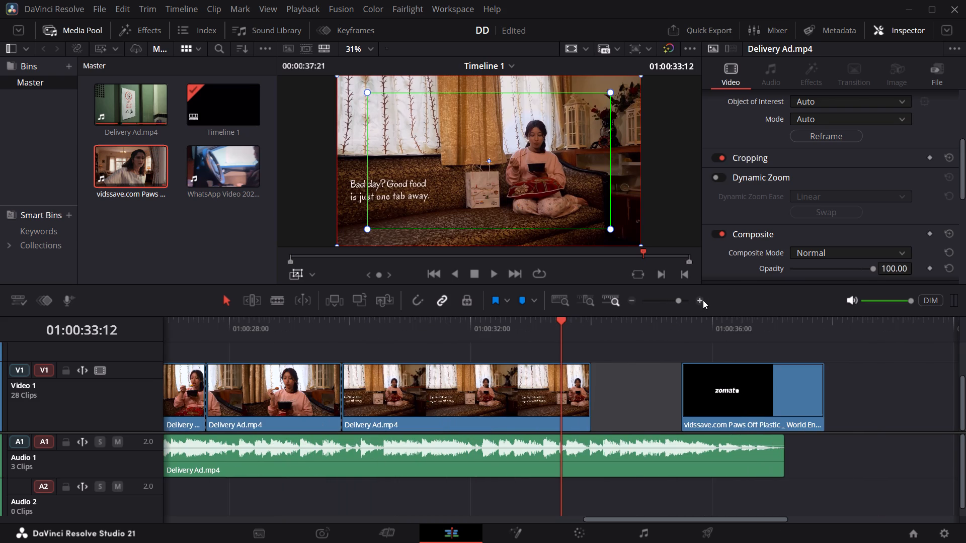
pyautogui.moveTo(722, 403); pyautogui.dragTo(630, 397)
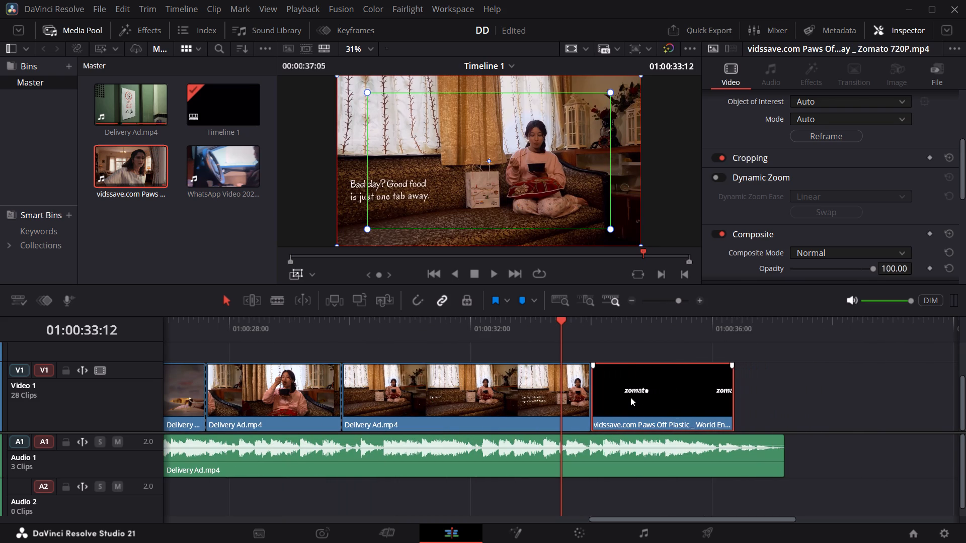
# Trim the end of the last Audio 1 clip to match the end of the Zomato logo clip at 01:00:36:09.
pyautogui.click(716, 407)
pyautogui.click(767, 449)
pyautogui.moveTo(783, 451); pyautogui.dragTo(730, 448)
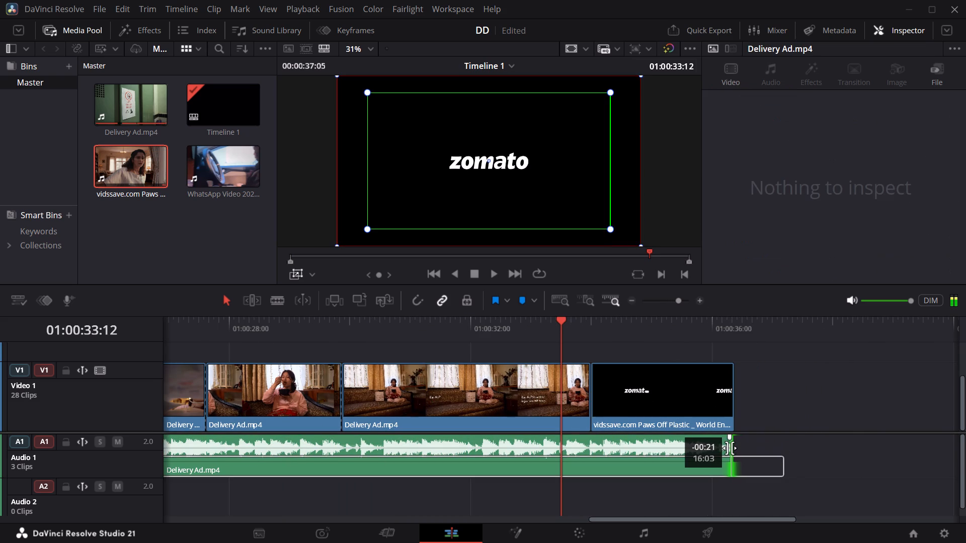
pyautogui.moveTo(730, 448); pyautogui.dragTo(732, 446)
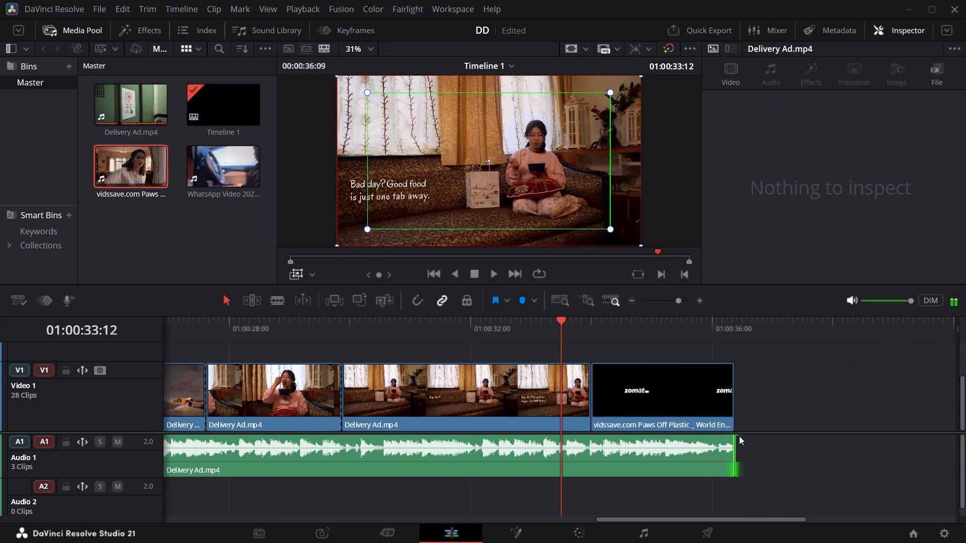
# Add a fade-out of about 01:20 to the end of the last Audio 1 clip and play back the ending.
pyautogui.moveTo(732, 435); pyautogui.dragTo(682, 433)
pyautogui.press('space')
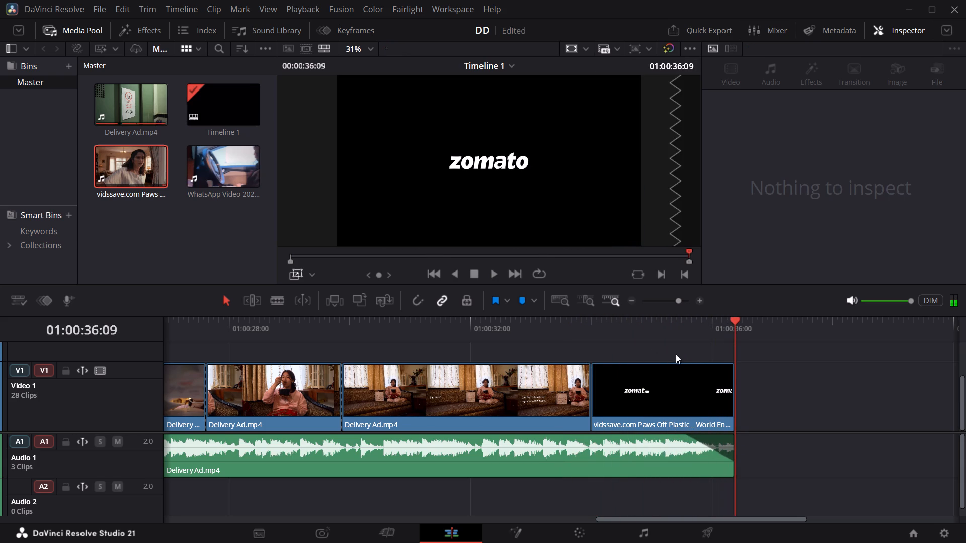
pyautogui.click(687, 334)
pyautogui.moveTo(682, 439); pyautogui.dragTo(622, 438)
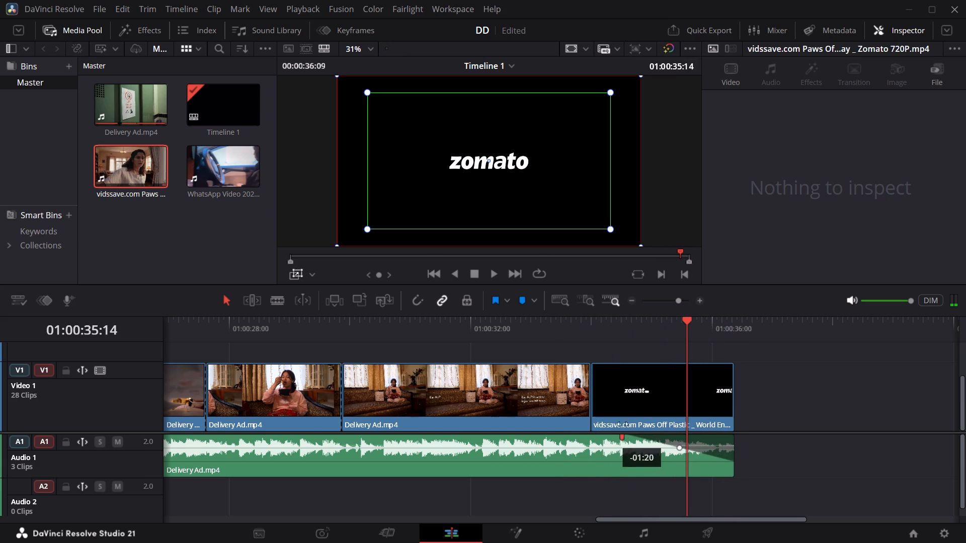
pyautogui.click(593, 319)
pyautogui.press('space')
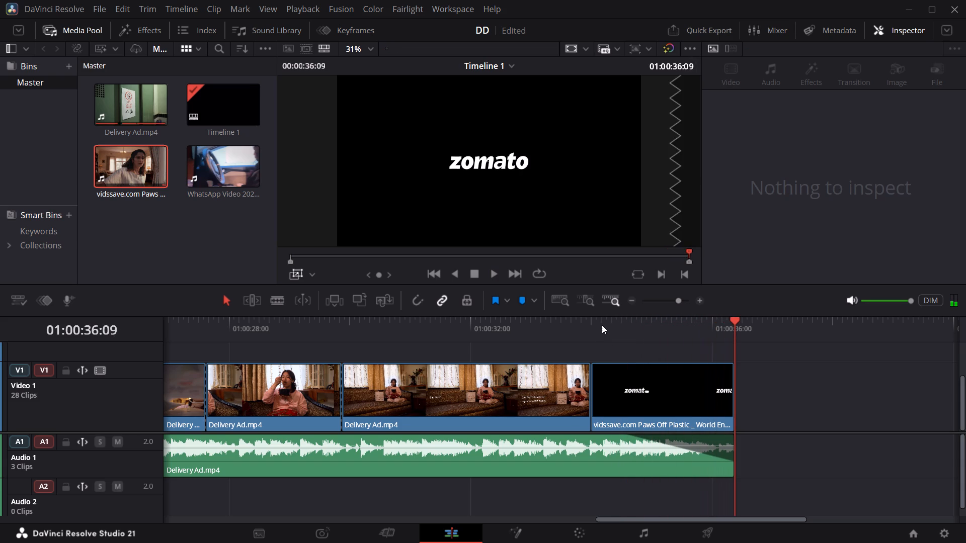
# Bend the audio fade-out's curve upward so the sound falls off more gradually at first, and play back the ending.
pyautogui.click(679, 447)
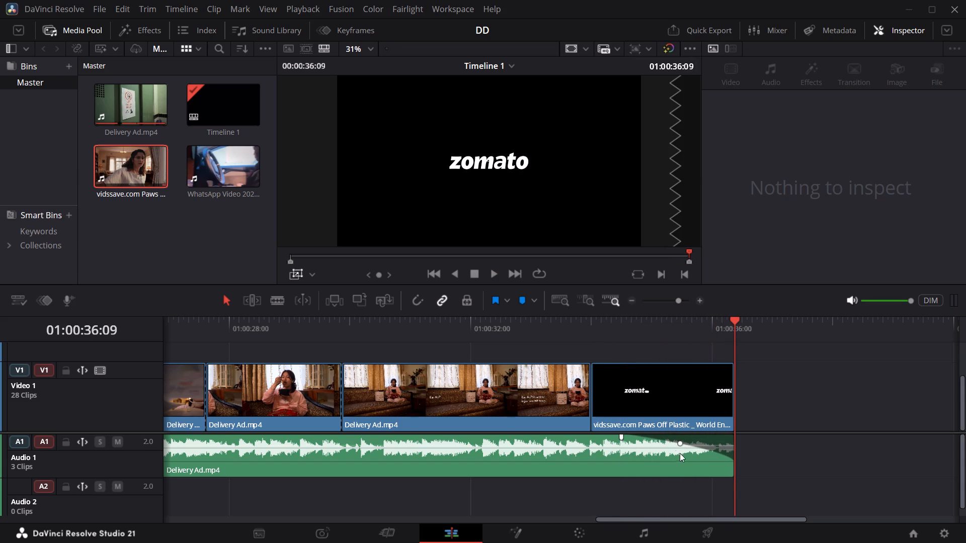
pyautogui.click(682, 444)
pyautogui.click(623, 340)
pyautogui.press('space')
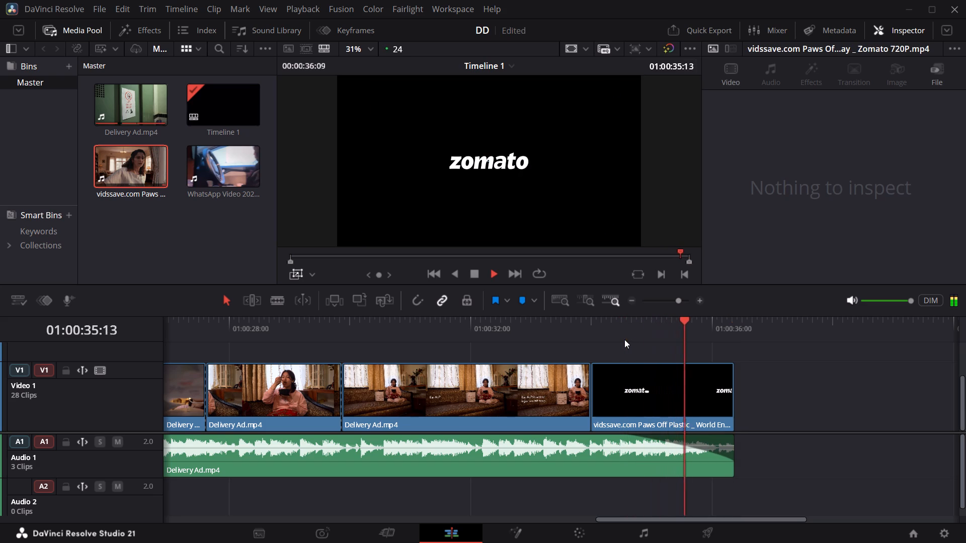
# Play the edited timeline from its start at 01:00:00:00 to review the whole ad.
pyautogui.moveTo(564, 328); pyautogui.dragTo(87, 351)
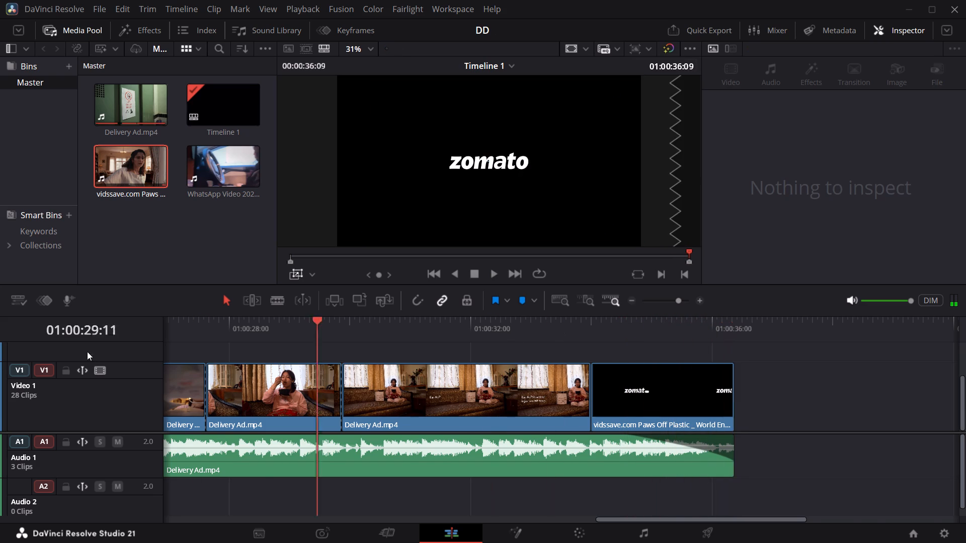
pyautogui.moveTo(87, 351); pyautogui.dragTo(0, 410)
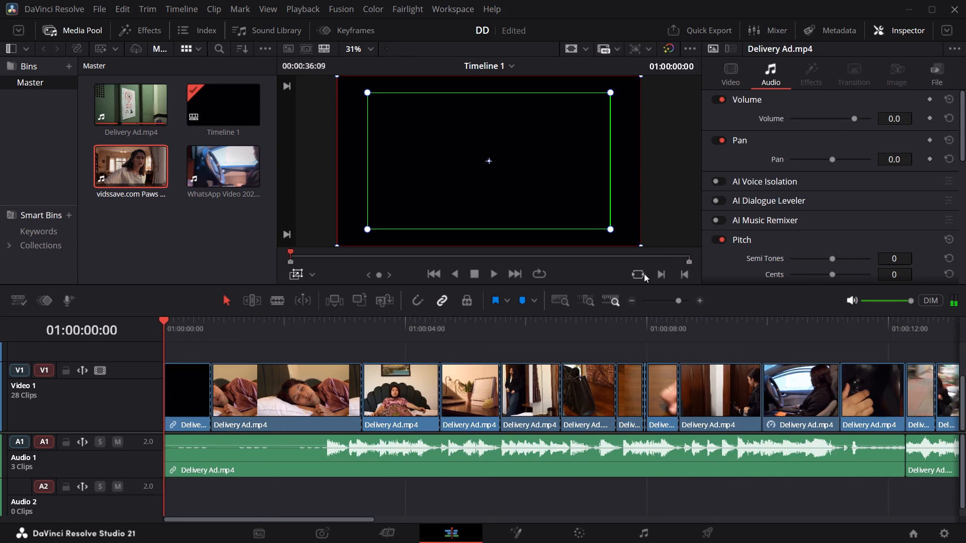
pyautogui.click(362, 46)
pyautogui.click(367, 63)
pyautogui.press('space')
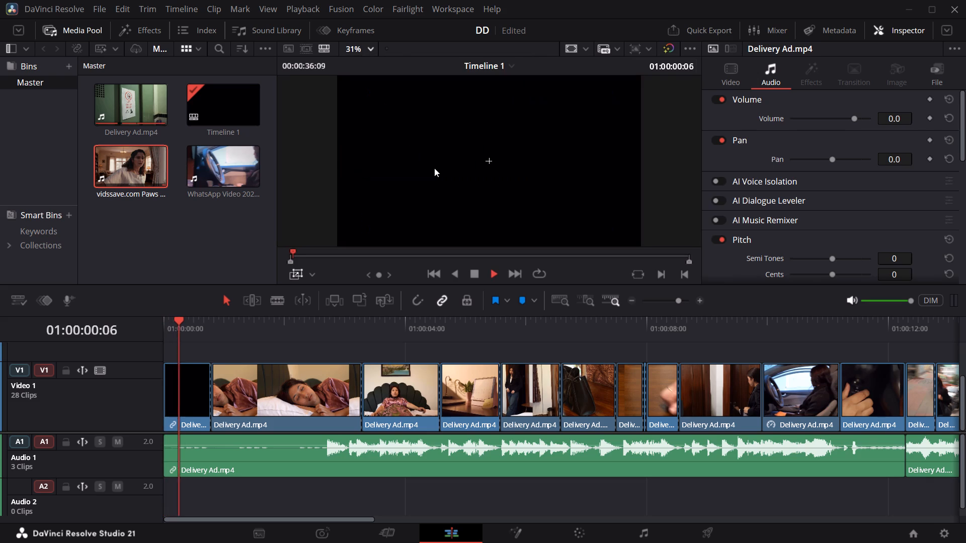
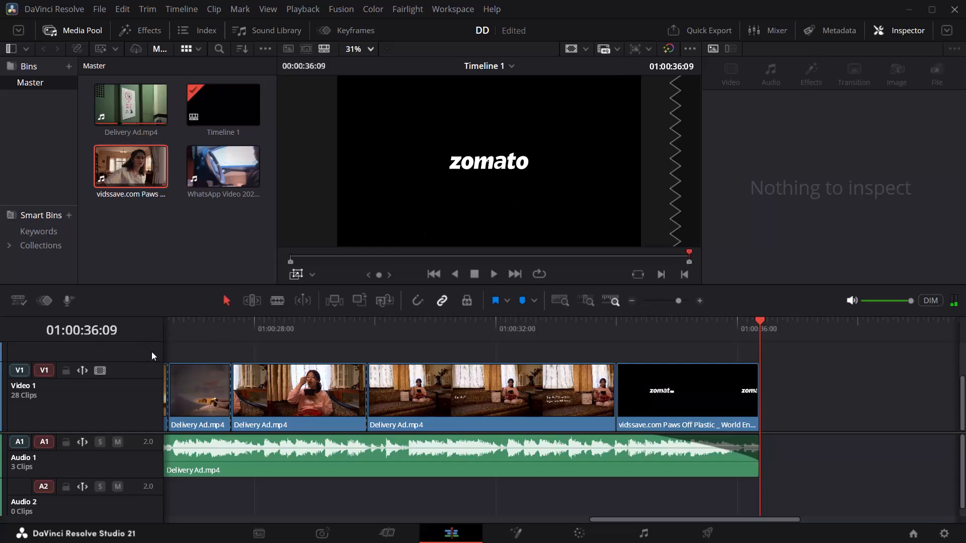
# Return the playhead to the timeline's start at 01:00:00:00 and play the whole ad again for review.
pyautogui.click(222, 334)
pyautogui.moveTo(226, 331); pyautogui.dragTo(204, 337)
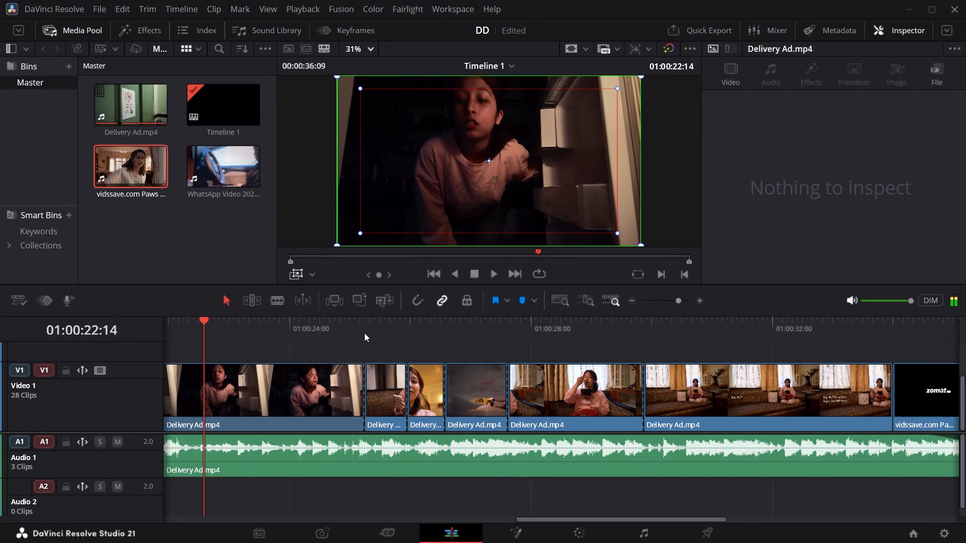
pyautogui.moveTo(224, 329); pyautogui.dragTo(337, 347)
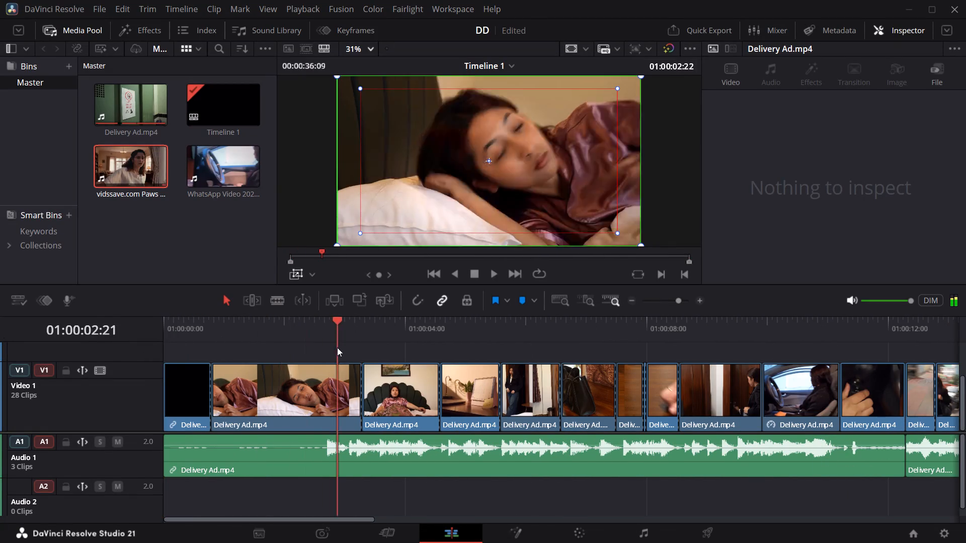
pyautogui.moveTo(337, 347); pyautogui.dragTo(73, 352)
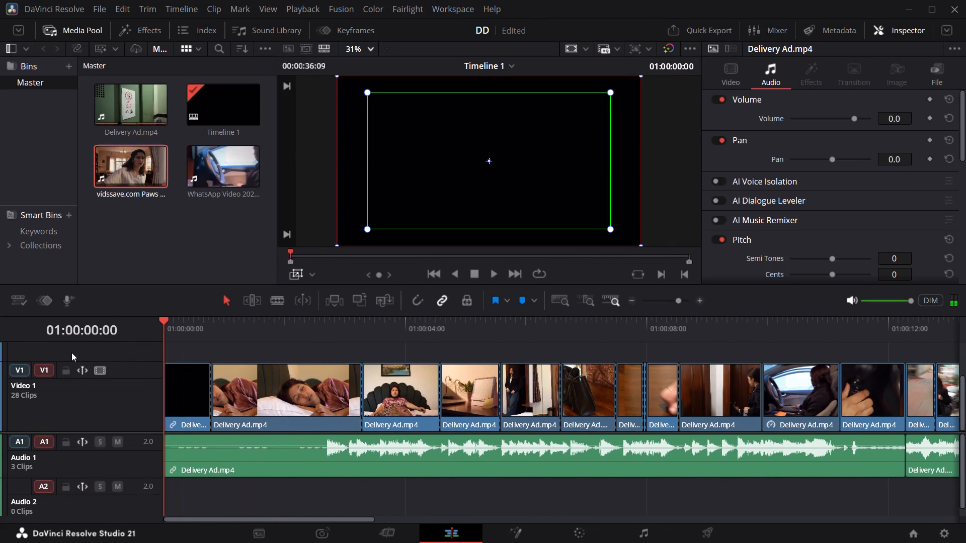
pyautogui.press('space')
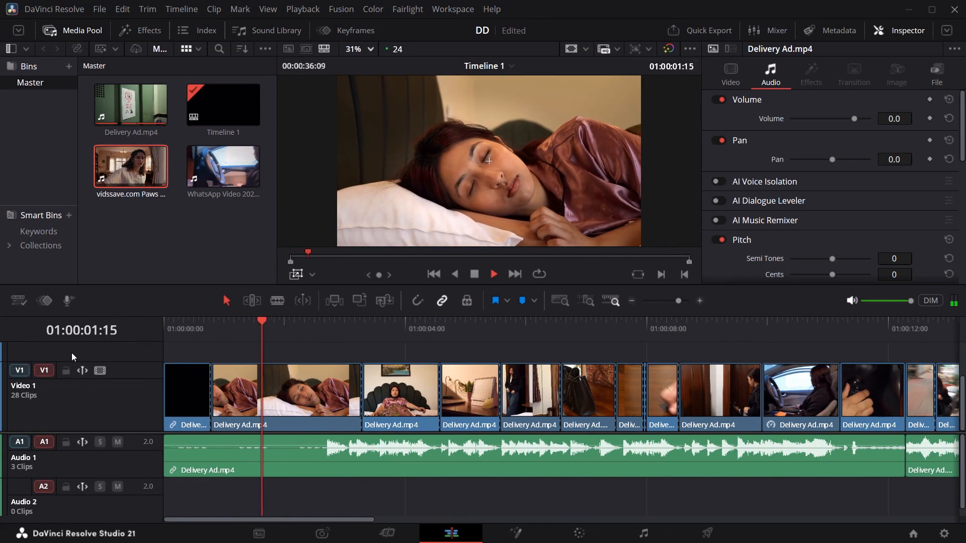
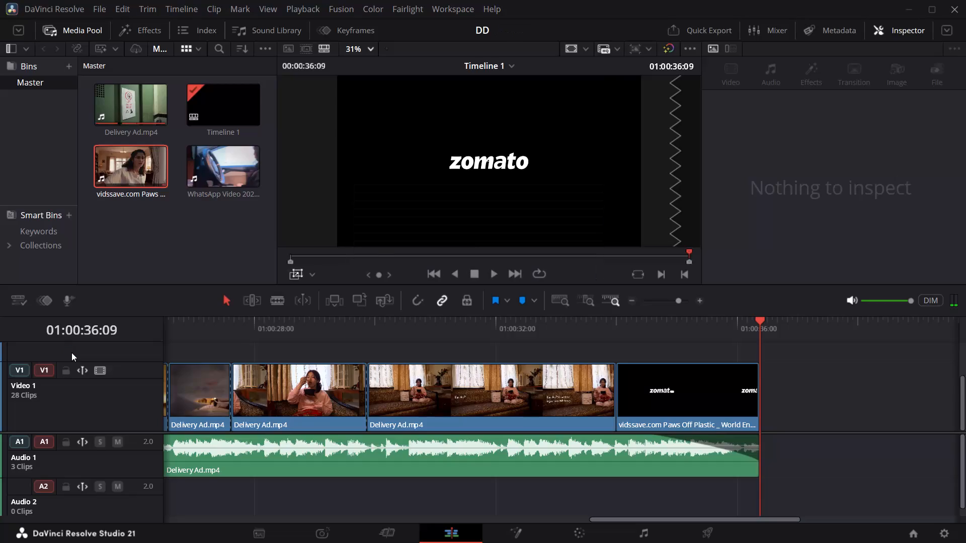
# Switch to the Deliver page and name the render output file "Zomato spec ad".
pyautogui.click(738, 531)
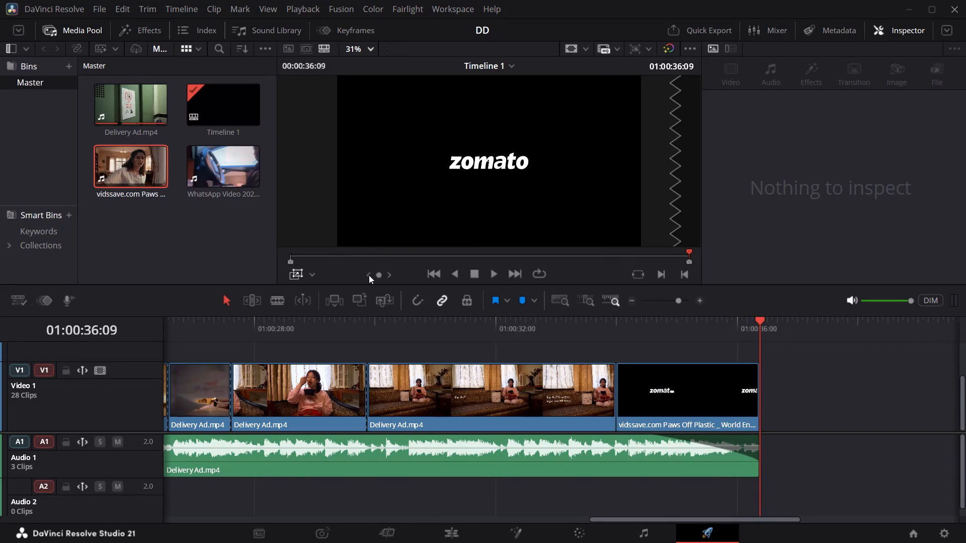
pyautogui.moveTo(146, 114); pyautogui.dragTo(0, 117)
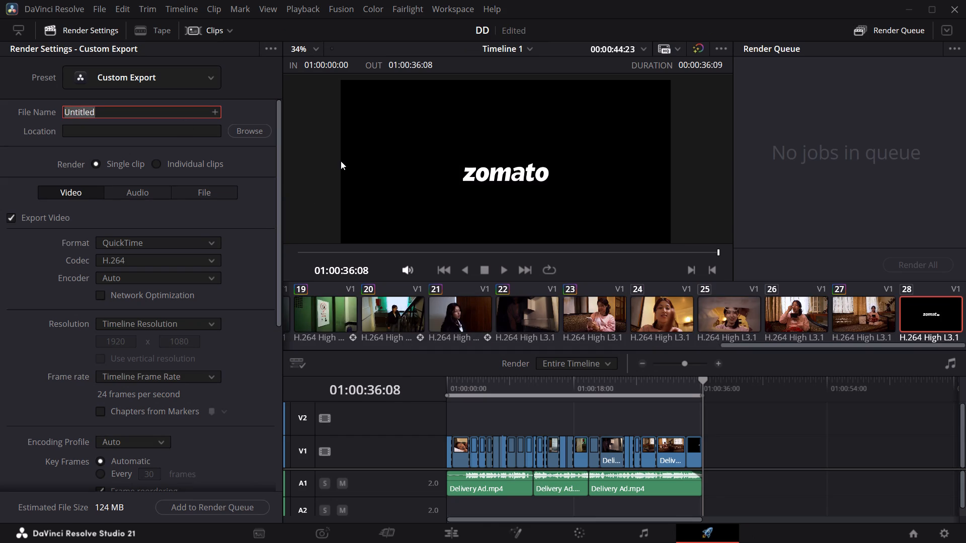
pyautogui.write('Zom')
pyautogui.write('at')
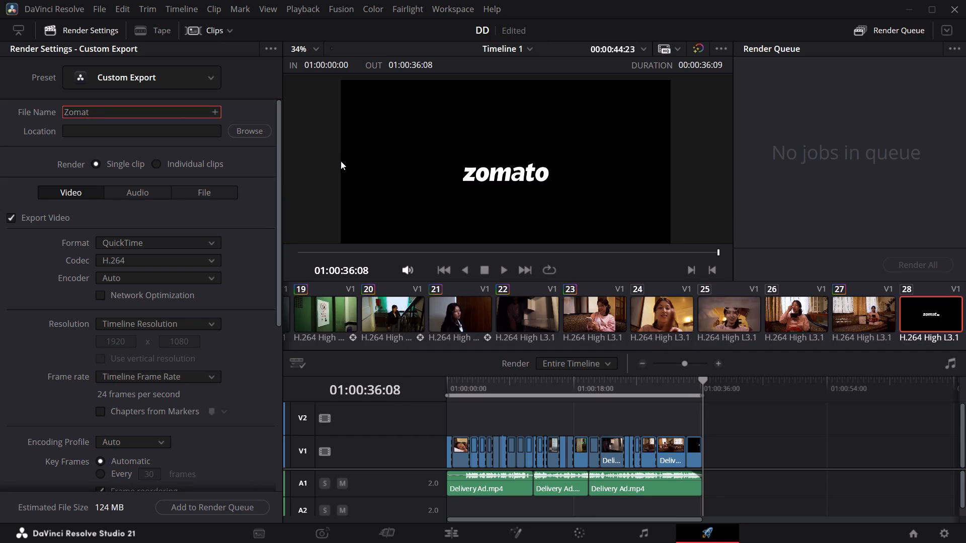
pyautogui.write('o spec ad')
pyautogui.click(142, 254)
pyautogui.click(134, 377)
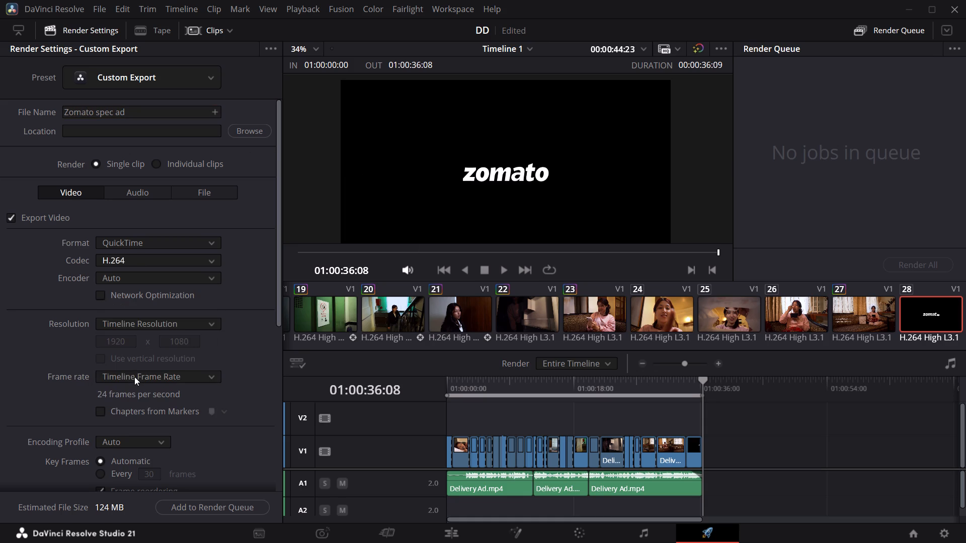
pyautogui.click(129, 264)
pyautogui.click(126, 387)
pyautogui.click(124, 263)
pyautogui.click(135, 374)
# Configure the video export as MP4 format with the H.264 codec and the Native encoder.
pyautogui.click(135, 241)
pyautogui.click(120, 325)
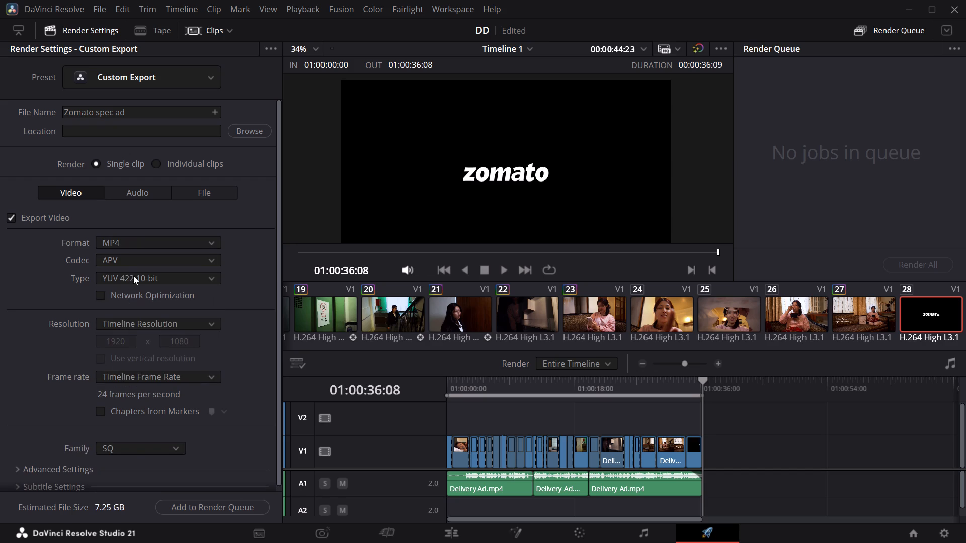
pyautogui.click(131, 282)
pyautogui.click(135, 277)
pyautogui.click(141, 263)
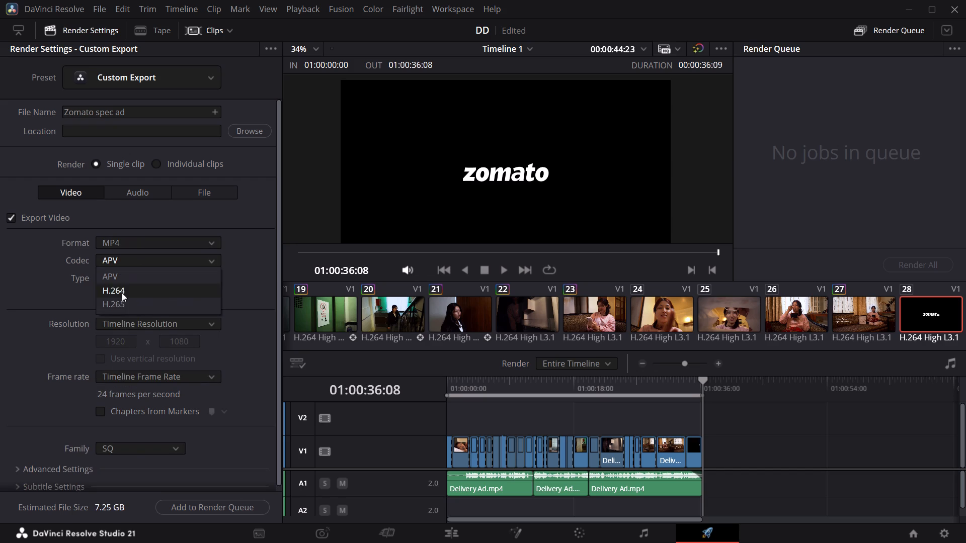
pyautogui.click(128, 291)
pyautogui.click(131, 280)
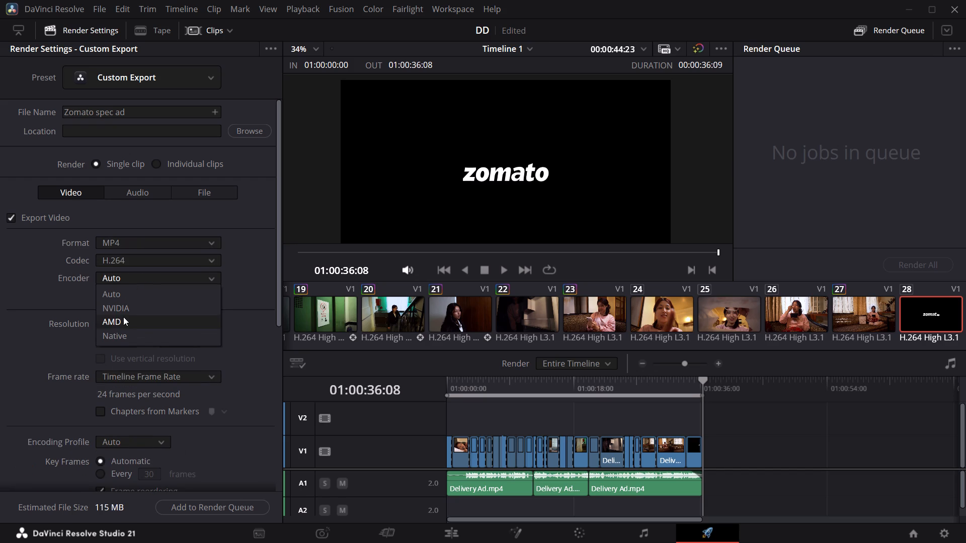
pyautogui.click(126, 335)
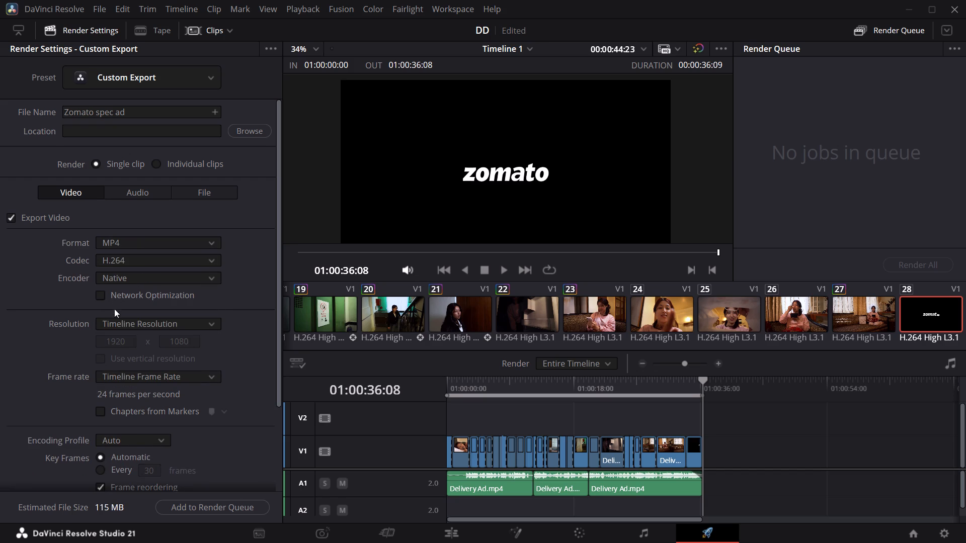
# Review the remaining video encoding settings, including the encoding preset choices.
pyautogui.scroll(-3, 153, 406)
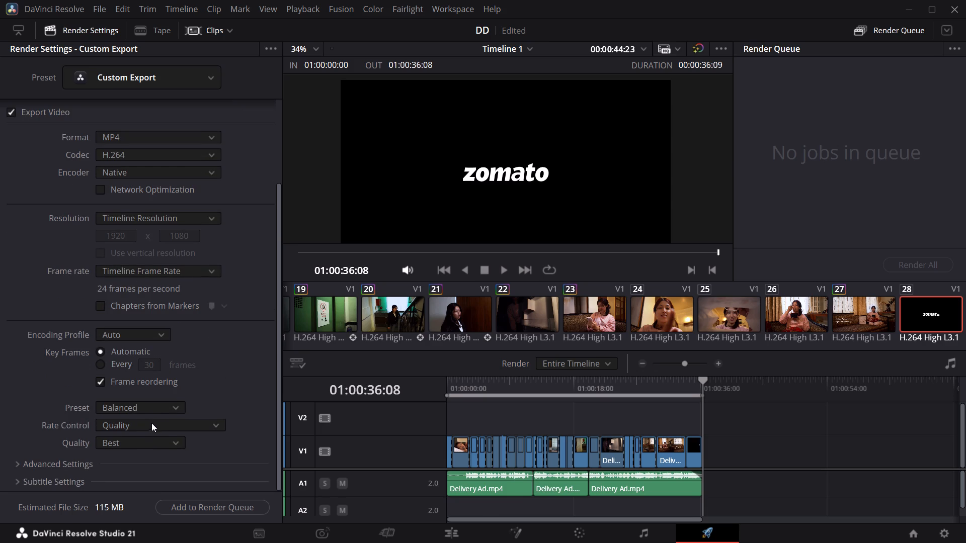
pyautogui.click(149, 412)
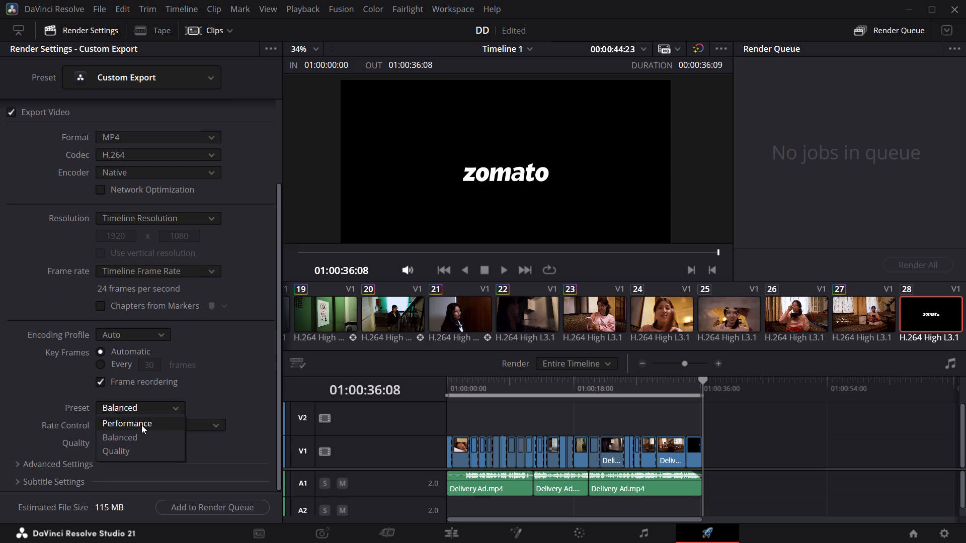
pyautogui.click(147, 407)
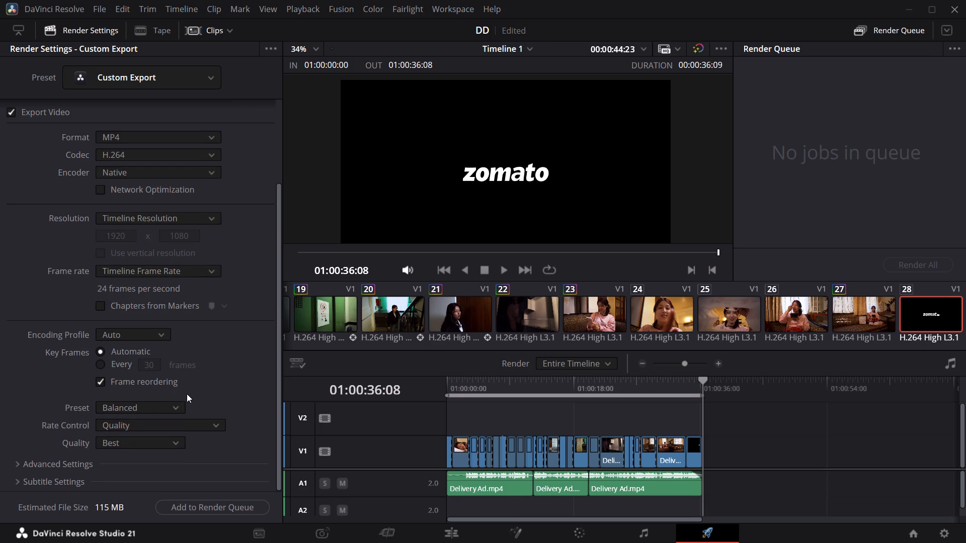
pyautogui.scroll(-3, 187, 394)
pyautogui.scroll(5, 167, 430)
pyautogui.scroll(10, 191, 377)
pyautogui.moveTo(279, 220); pyautogui.dragTo(285, 110)
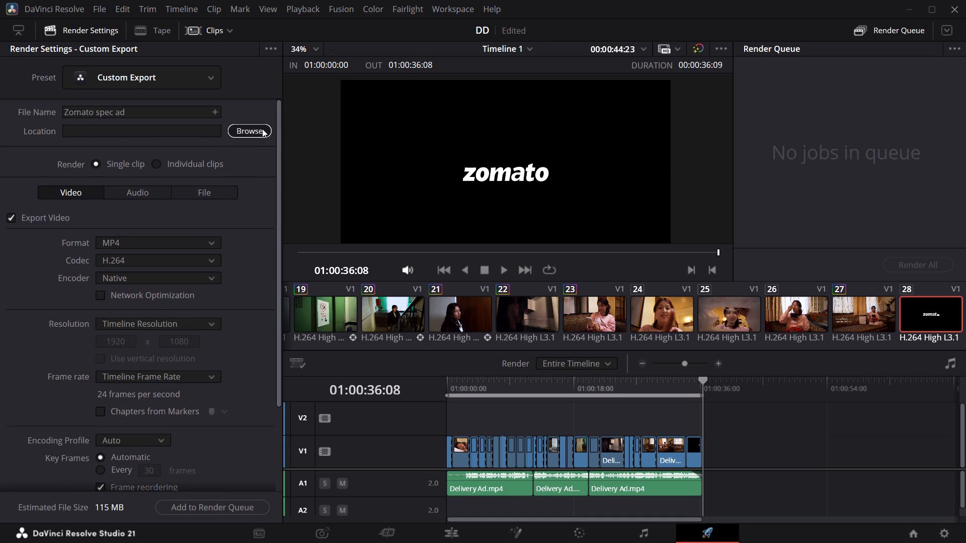
# Set the render location to the Desktop, keeping the file name "Zomato spec ad".
pyautogui.click(262, 129)
pyautogui.click(66, 124)
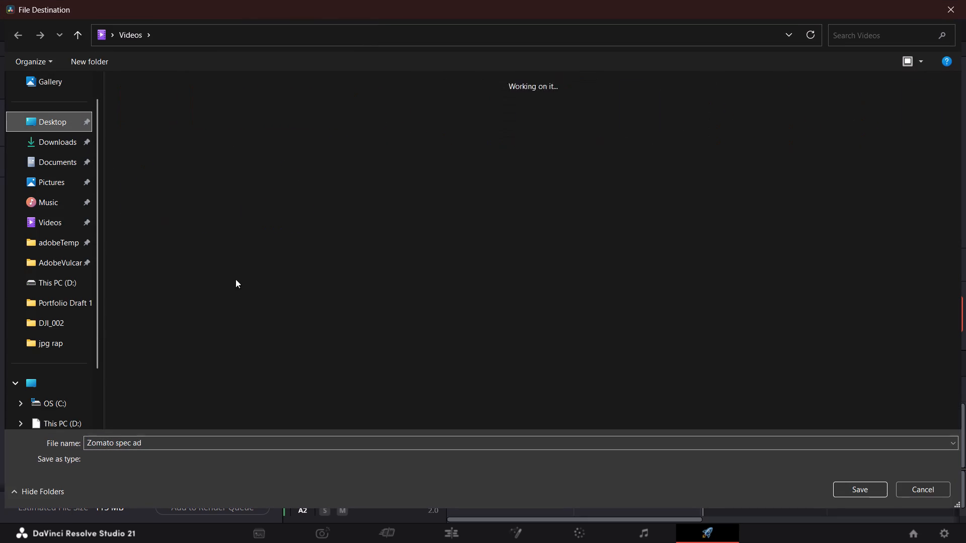
pyautogui.click(852, 492)
# Add the Zomato spec ad to the render queue and render it.
pyautogui.click(217, 509)
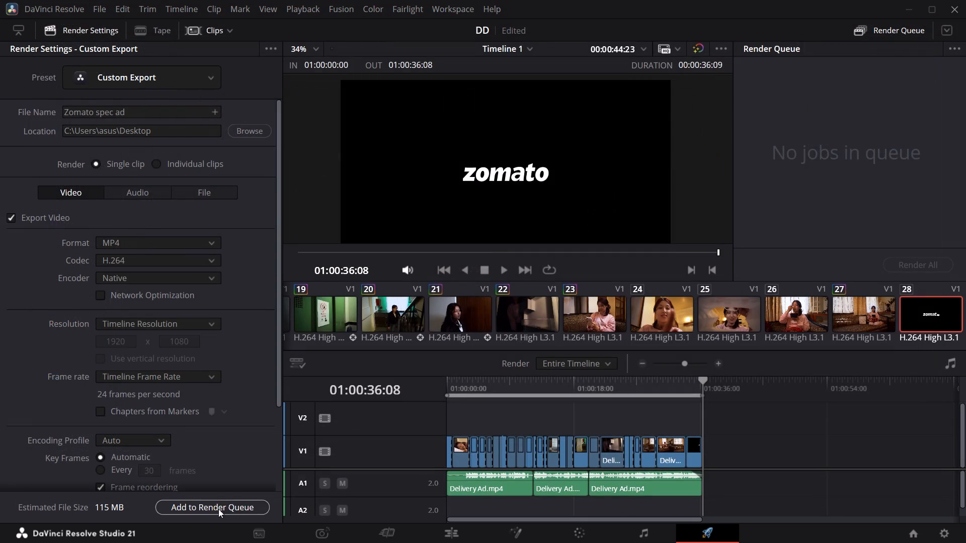
pyautogui.click(918, 268)
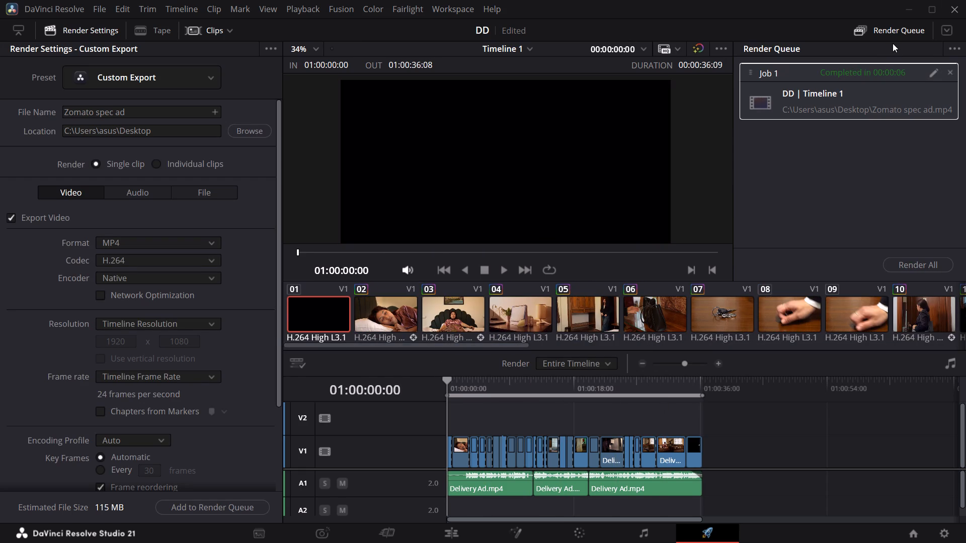
# Open the exported "Zomato spec ad" video from the desktop in VLC media player and watch it full screen, leaving full screen at the end.
pyautogui.press('super+d')
pyautogui.doubleClick(27, 326)
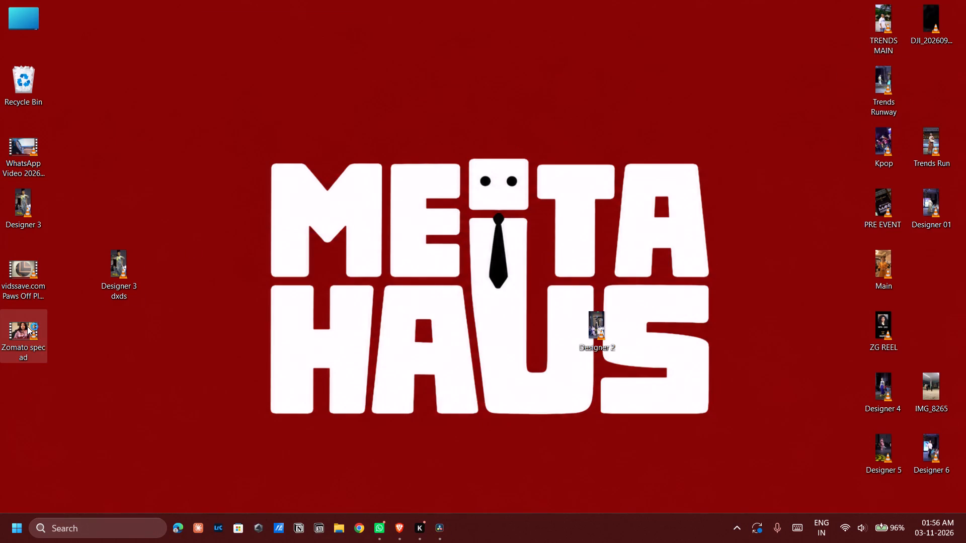
pyautogui.click(866, 542)
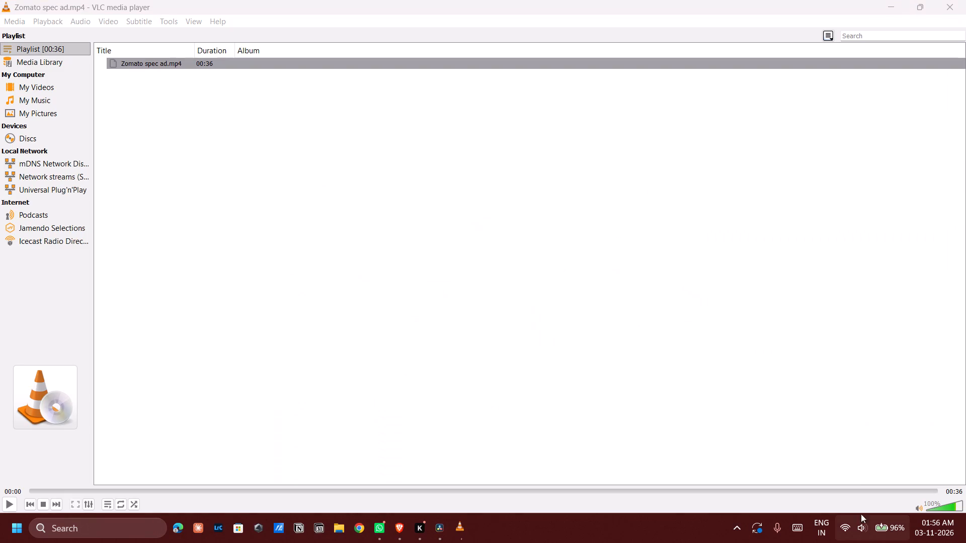
pyautogui.doubleClick(586, 344)
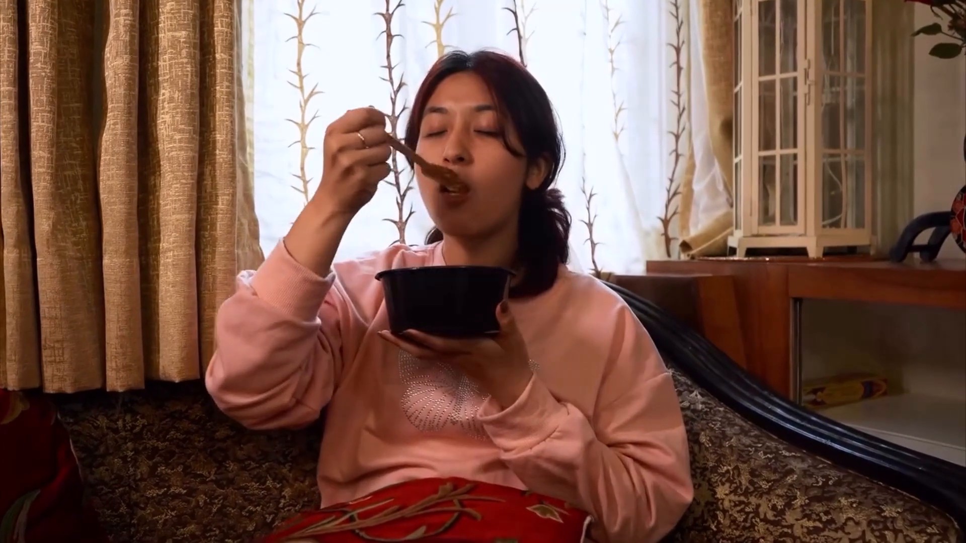
pyautogui.doubleClick(759, 214)
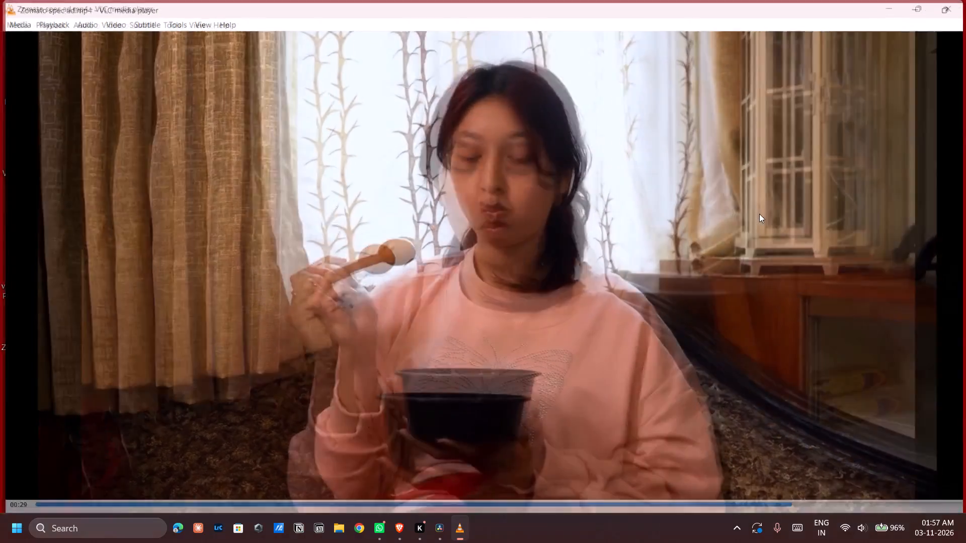
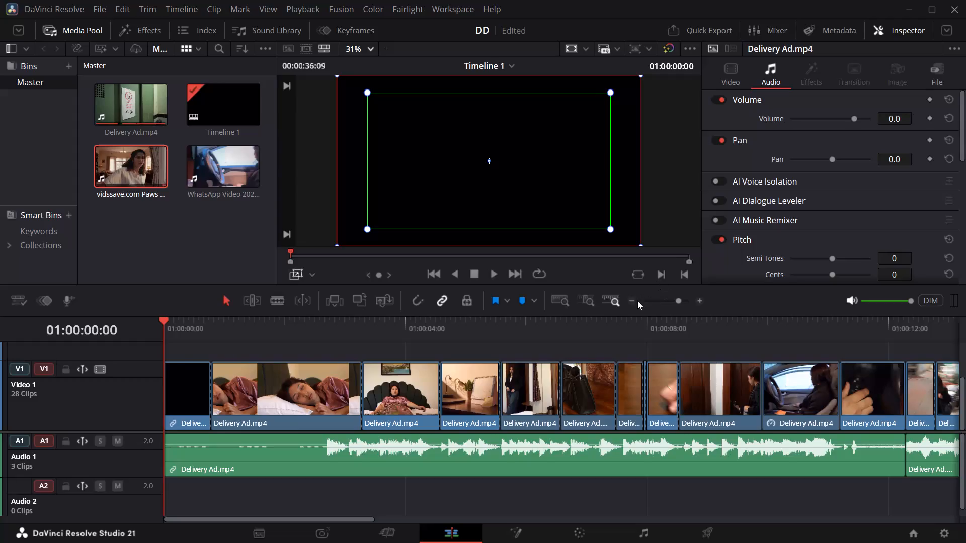
# Show the whole timeline, search the effects library for "noise red", and clear the search.
pyautogui.doubleClick(635, 301)
pyautogui.click(139, 32)
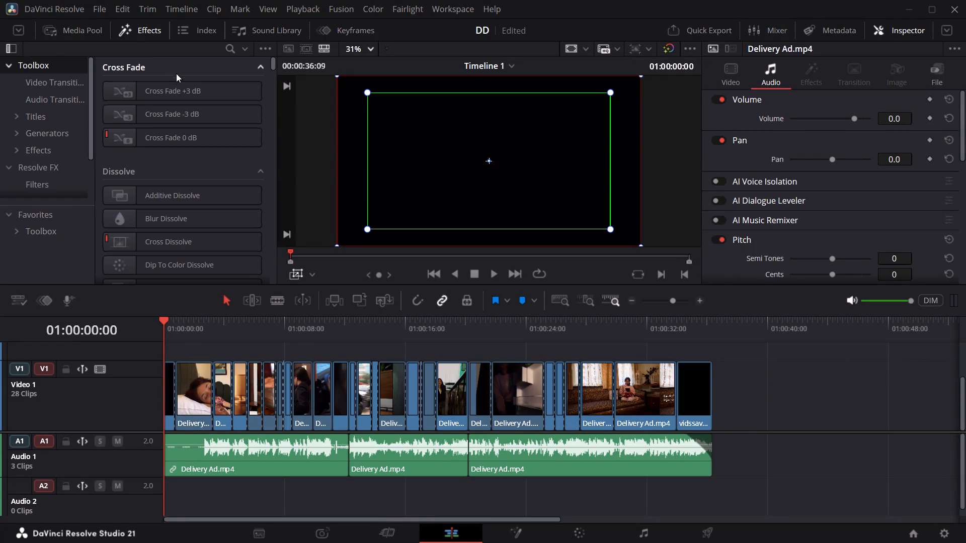
pyautogui.click(229, 54)
pyautogui.click(160, 74)
pyautogui.write('noi')
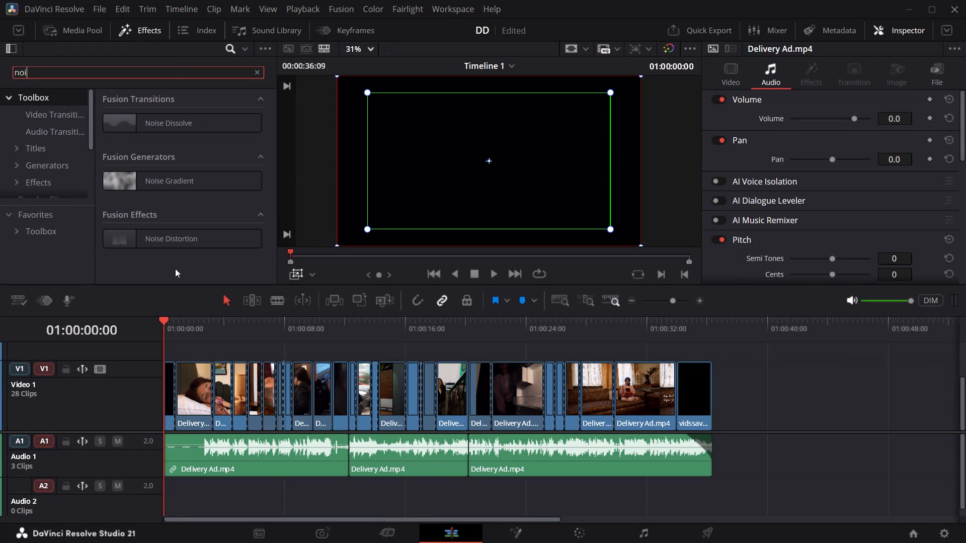
pyautogui.write('se red')
pyautogui.press('BackSpace')
pyautogui.press('BackSpace')
pyautogui.press('BackSpace')
pyautogui.press('BackSpace')
pyautogui.press('BackSpace')
pyautogui.press('BackSpace')
pyautogui.press('BackSpace')
pyautogui.press('BackSpace')
pyautogui.press('BackSpace')
pyautogui.press('BackSpace')
pyautogui.press('BackSpace')
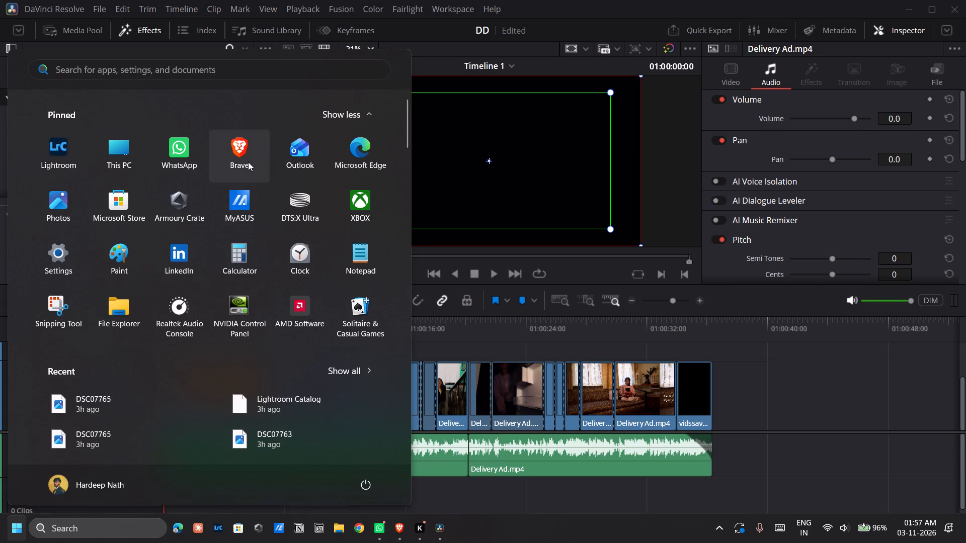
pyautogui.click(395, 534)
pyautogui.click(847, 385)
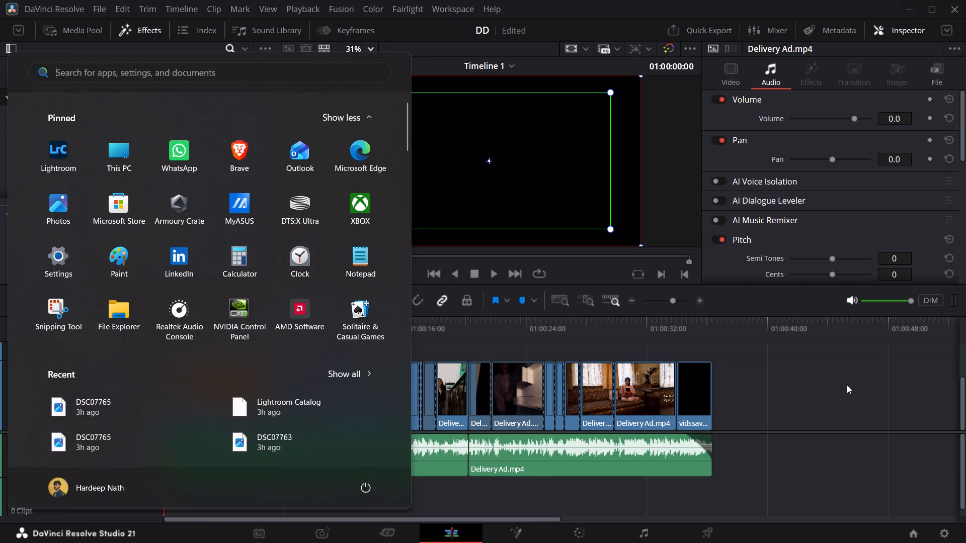
# Look for noise reduction in the audio properties and in the video properties of the second clip, with the playhead at 01:00:02:14.
pyautogui.scroll(-14, 768, 140)
pyautogui.scroll(14, 773, 183)
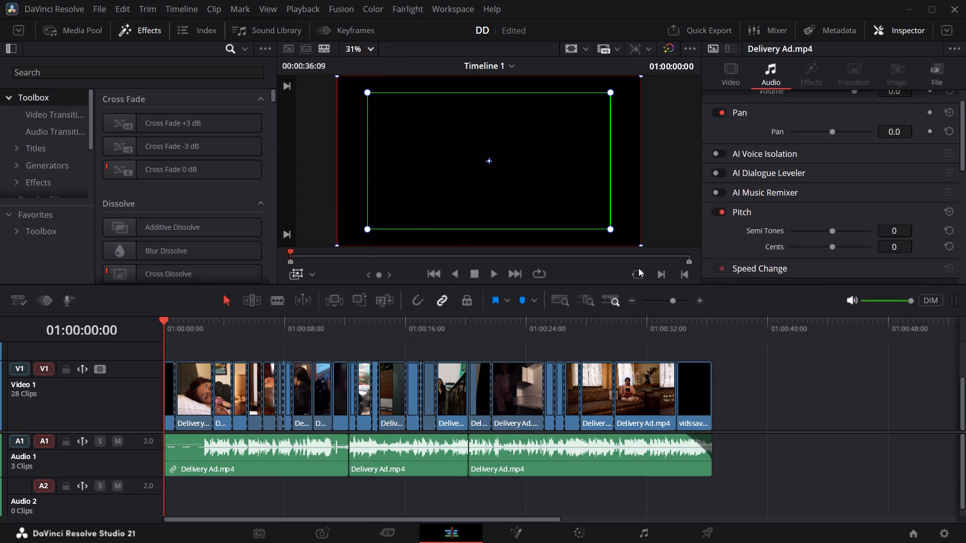
pyautogui.click(191, 386)
pyautogui.click(202, 337)
pyautogui.scroll(9, 805, 137)
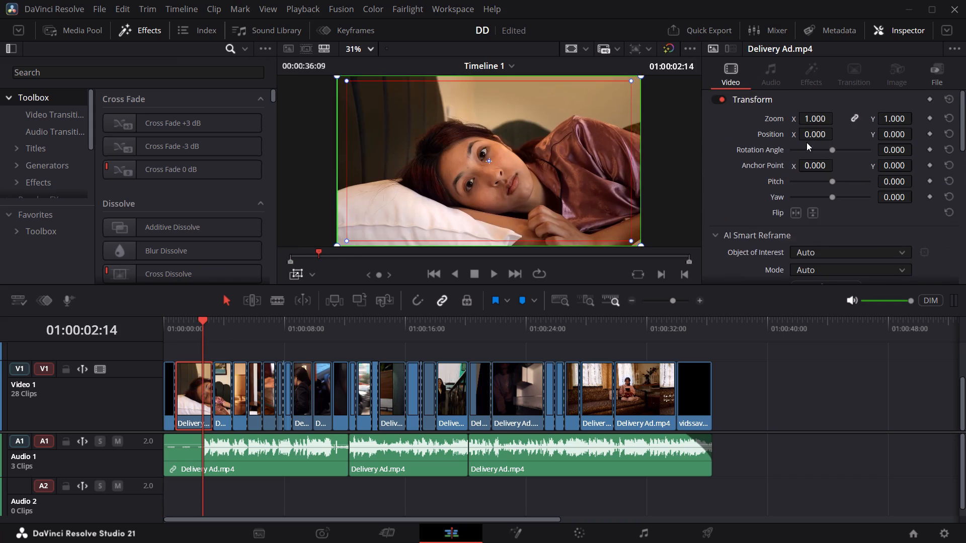
pyautogui.scroll(5, 807, 142)
pyautogui.scroll(-1, 809, 150)
# Search the effects library for "noi", clear the search, and examine the rest of the second clip's video properties down to AI Super Scale.
pyautogui.click(115, 72)
pyautogui.write('noi')
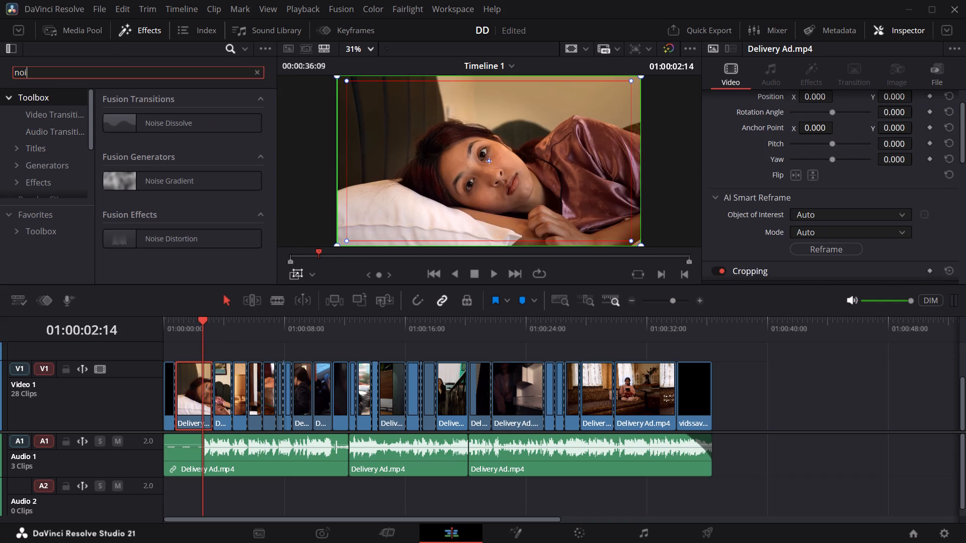
pyautogui.click(257, 71)
pyautogui.scroll(13, 938, 177)
pyautogui.scroll(-5, 871, 190)
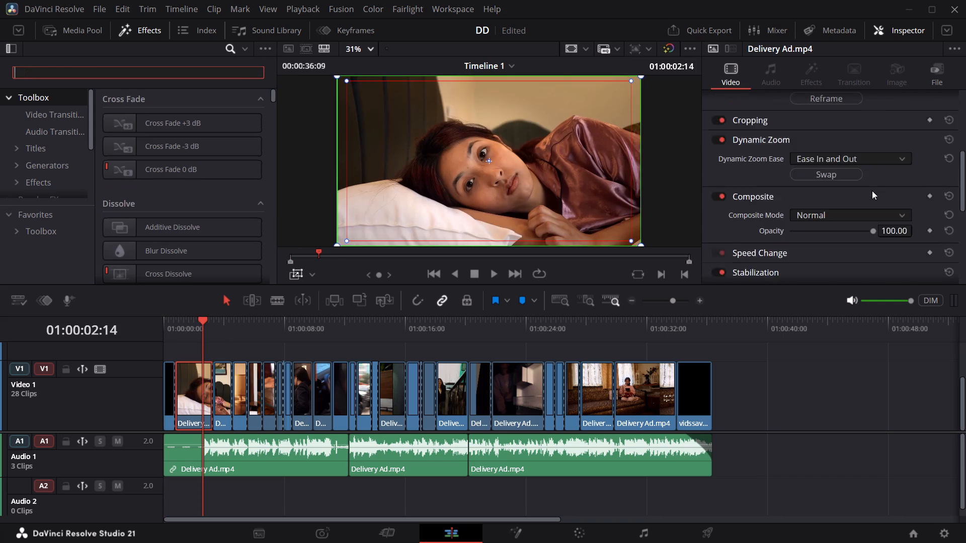
pyautogui.scroll(-10, 872, 191)
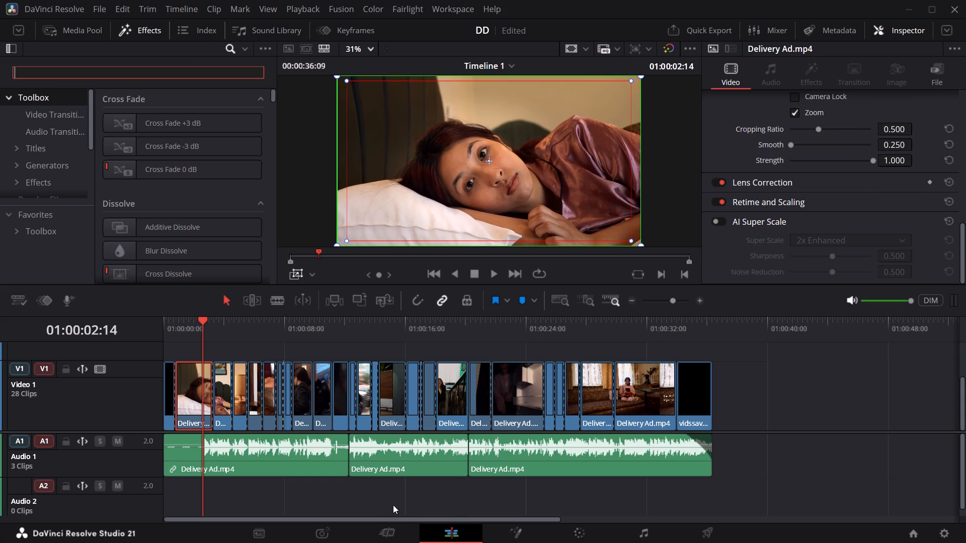
# Switch to the Brave browser and search Google in a new tab for "noise reduction in davinci resolve".
pyautogui.press('super+d')
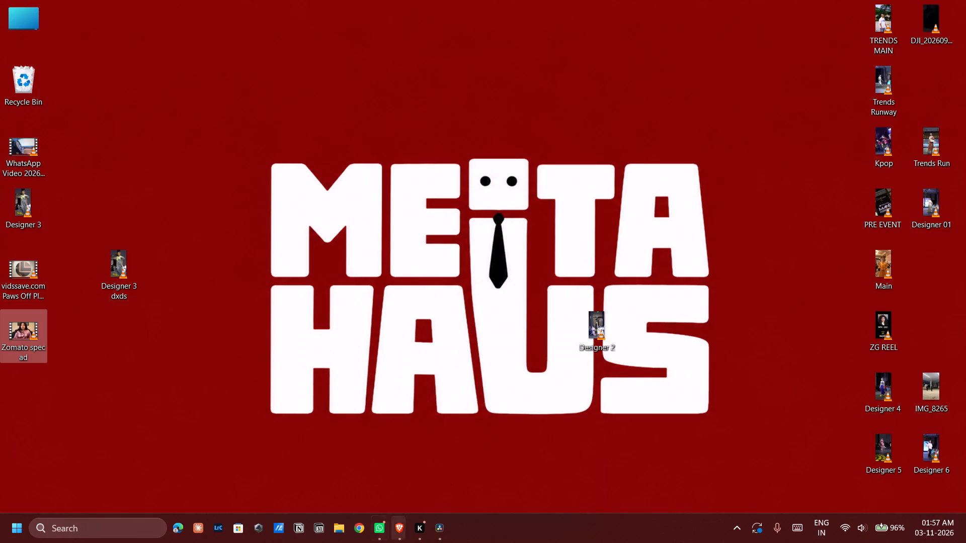
pyautogui.click(401, 535)
pyautogui.click(481, 450)
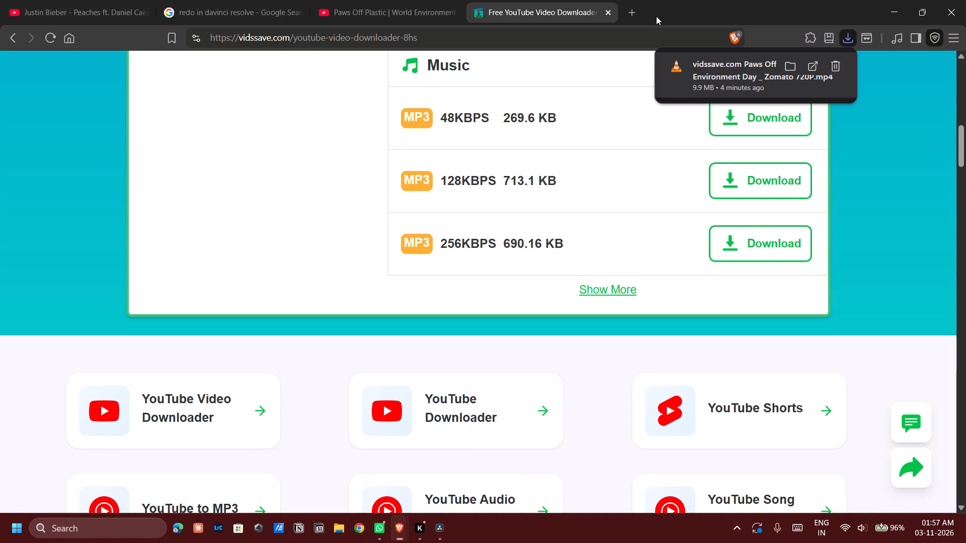
pyautogui.click(630, 13)
pyautogui.write('noise reduction in davinci')
pyautogui.press('Return')
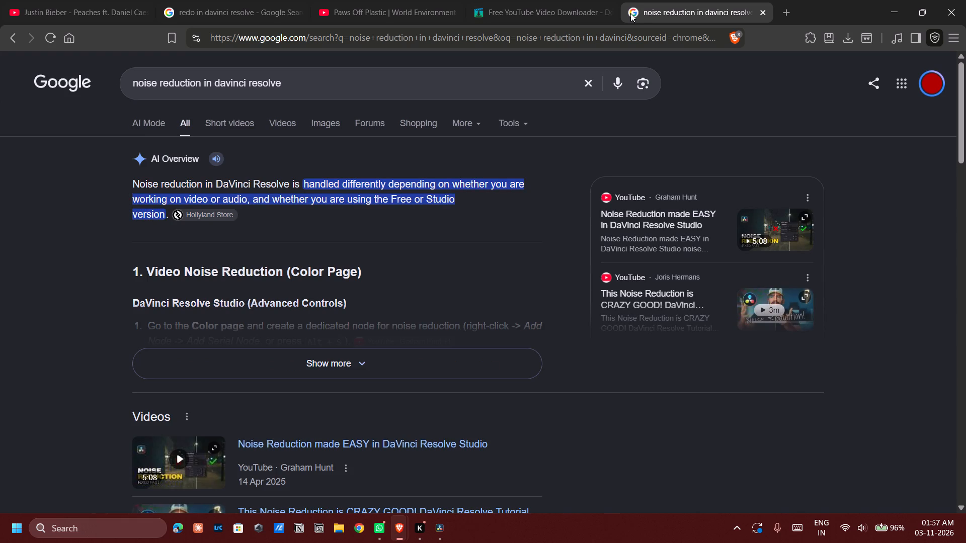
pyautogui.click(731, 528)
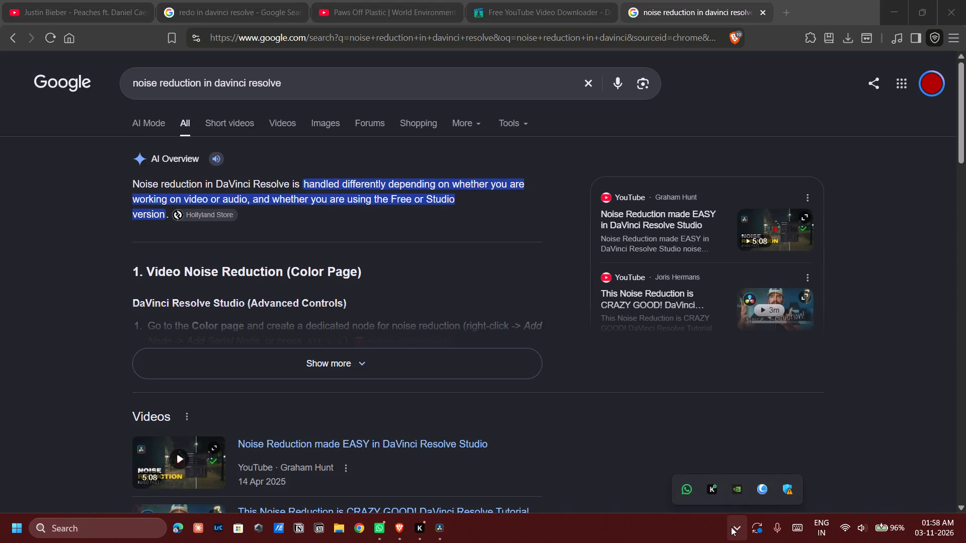